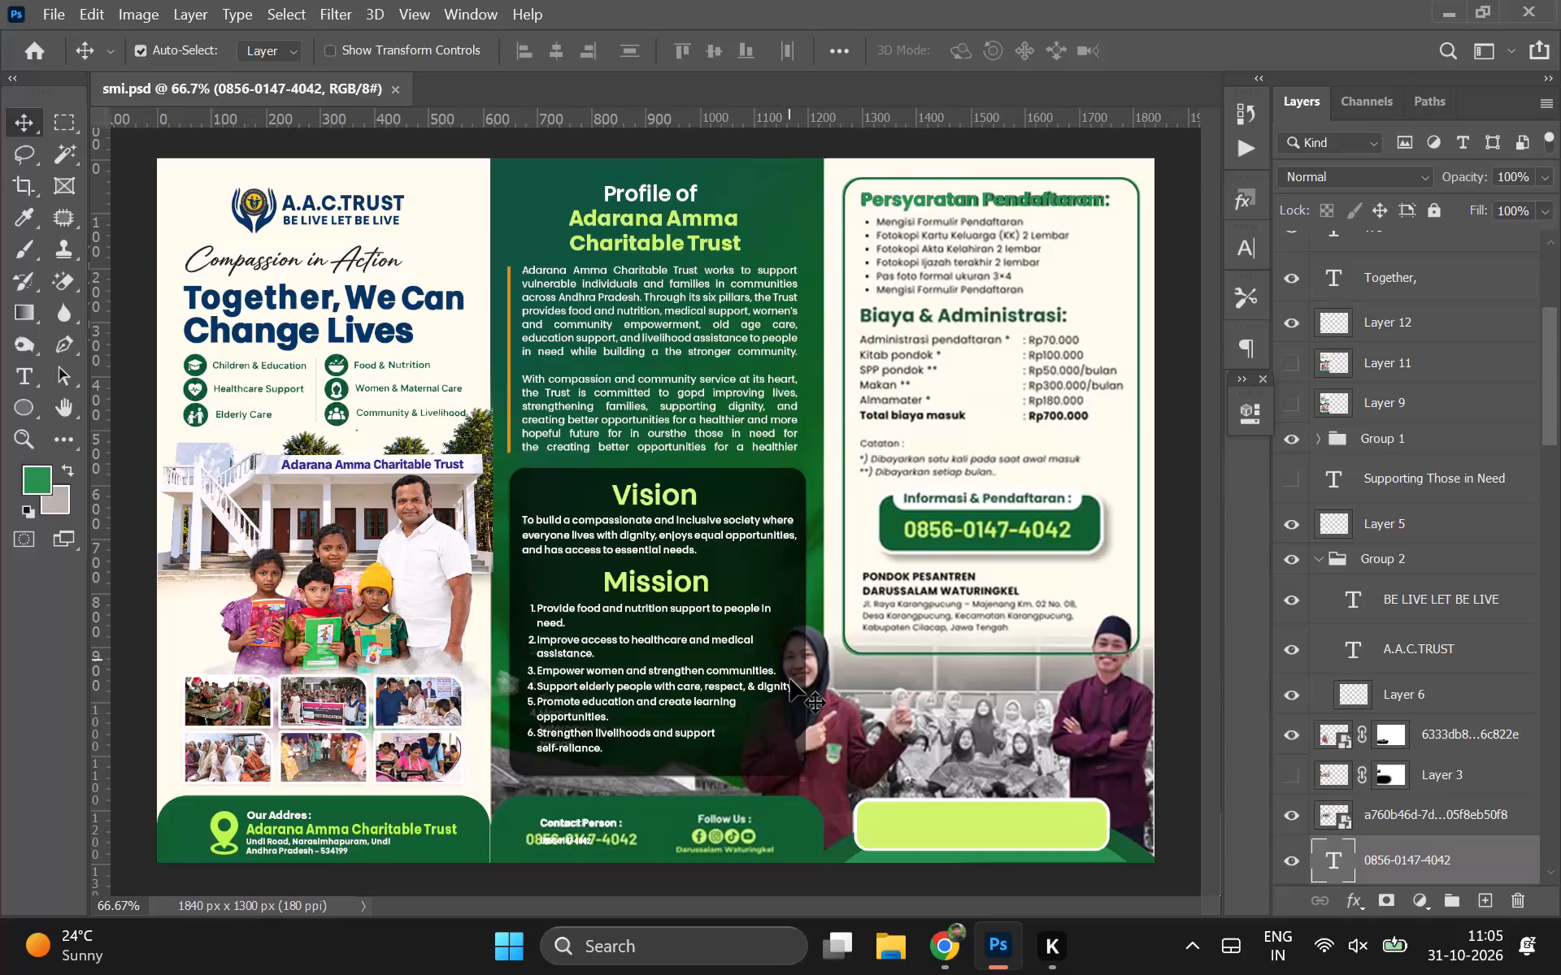
Move the small white phone number text just below the larger green number in the middle panel's footer.
key(ctrl+equal)
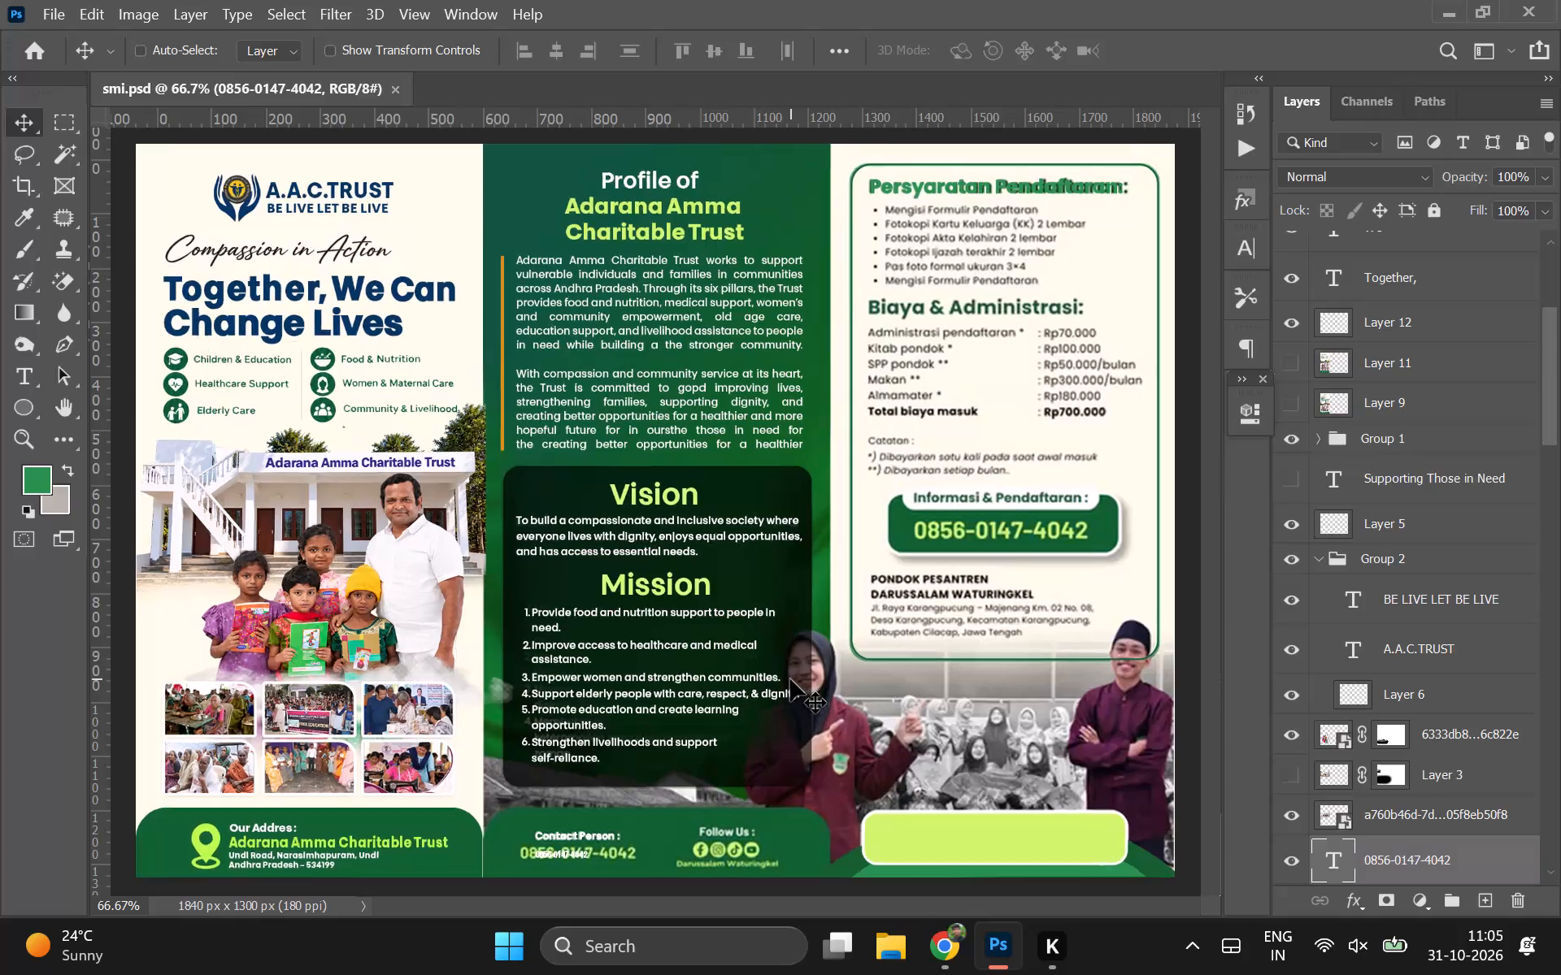
key(ctrl+minus)
key(ctrl+equal)
key(ctrl+equal)
key(ctrl+equal)
scroll(790, 679, down, 4)
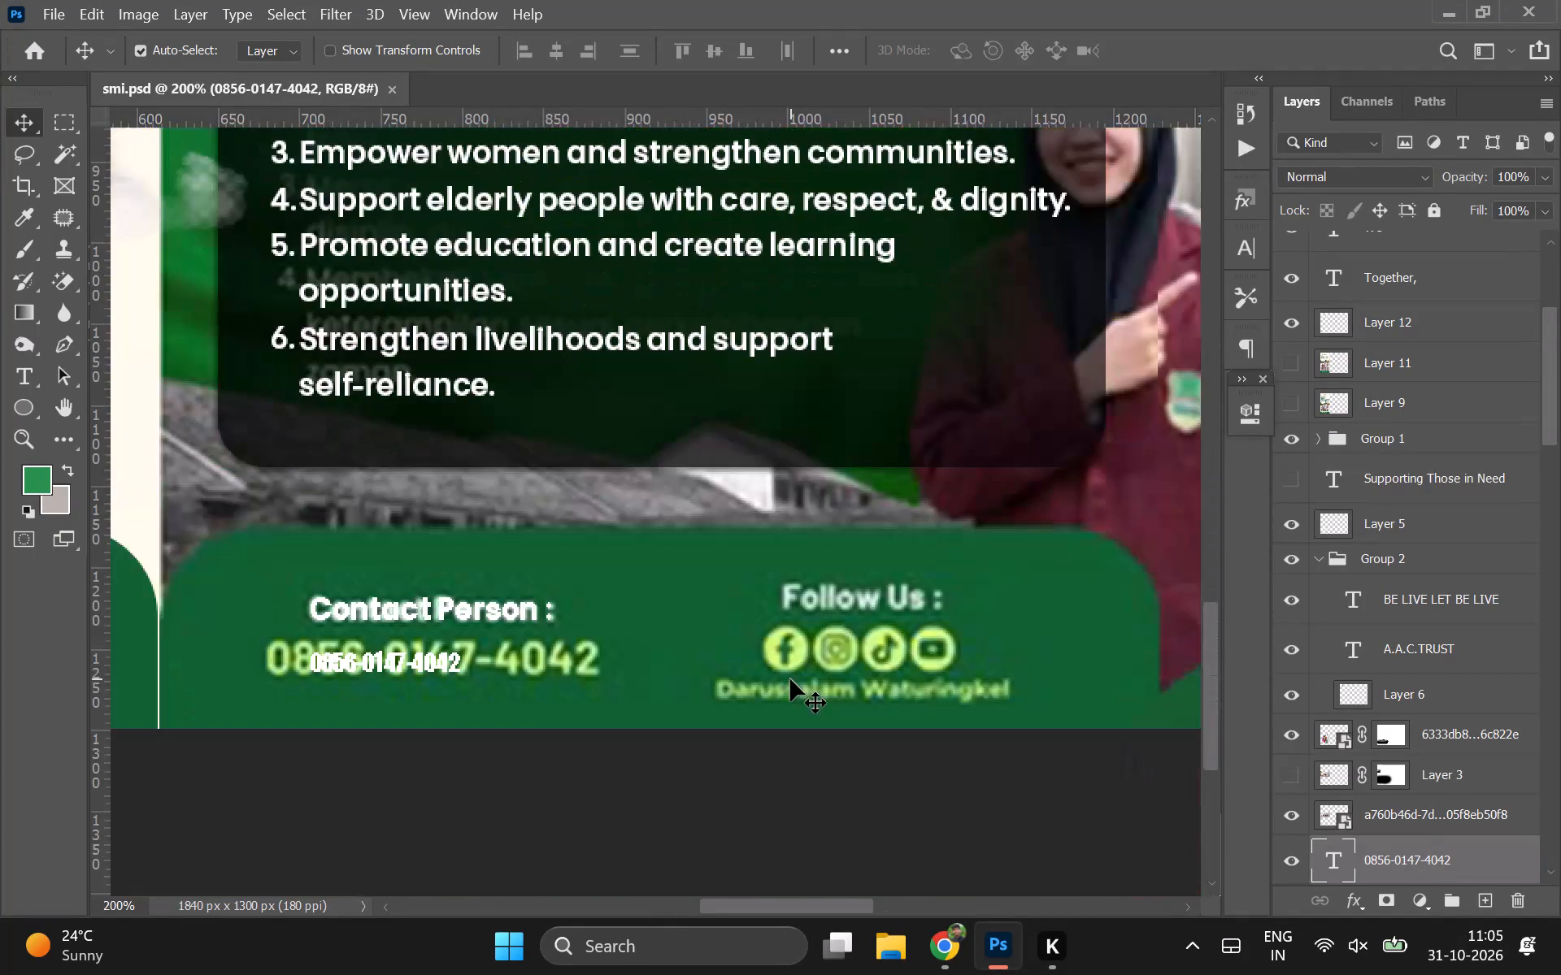
scroll(790, 679, down, 1)
scroll(790, 679, left, 2)
drag(754, 662, 743, 696)
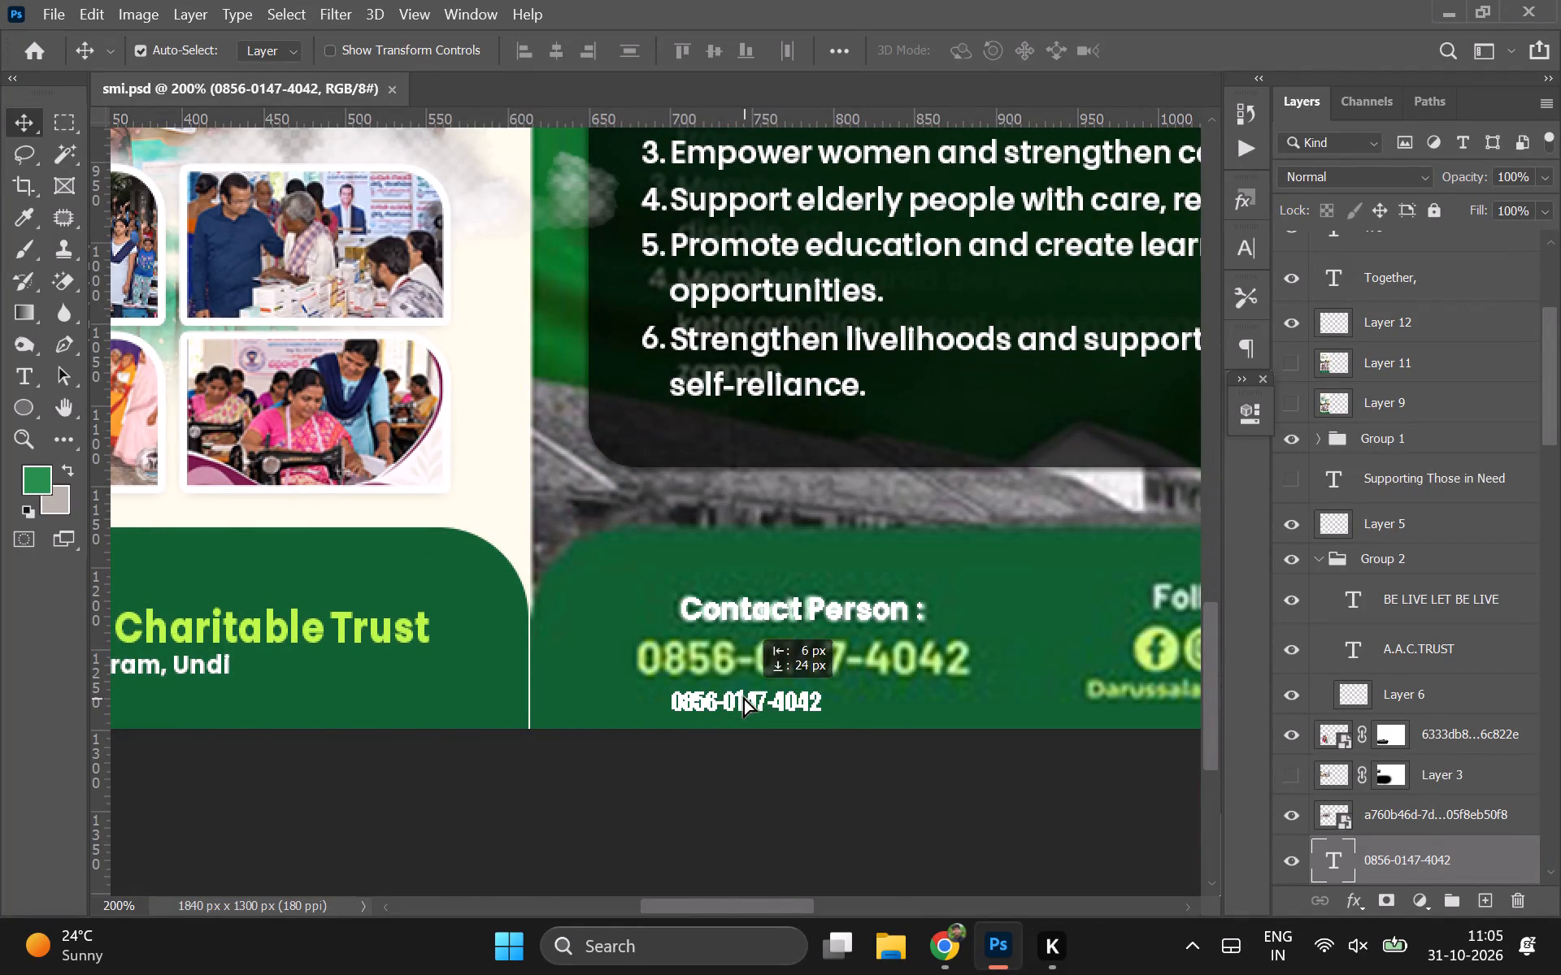
drag(743, 696, 735, 696)
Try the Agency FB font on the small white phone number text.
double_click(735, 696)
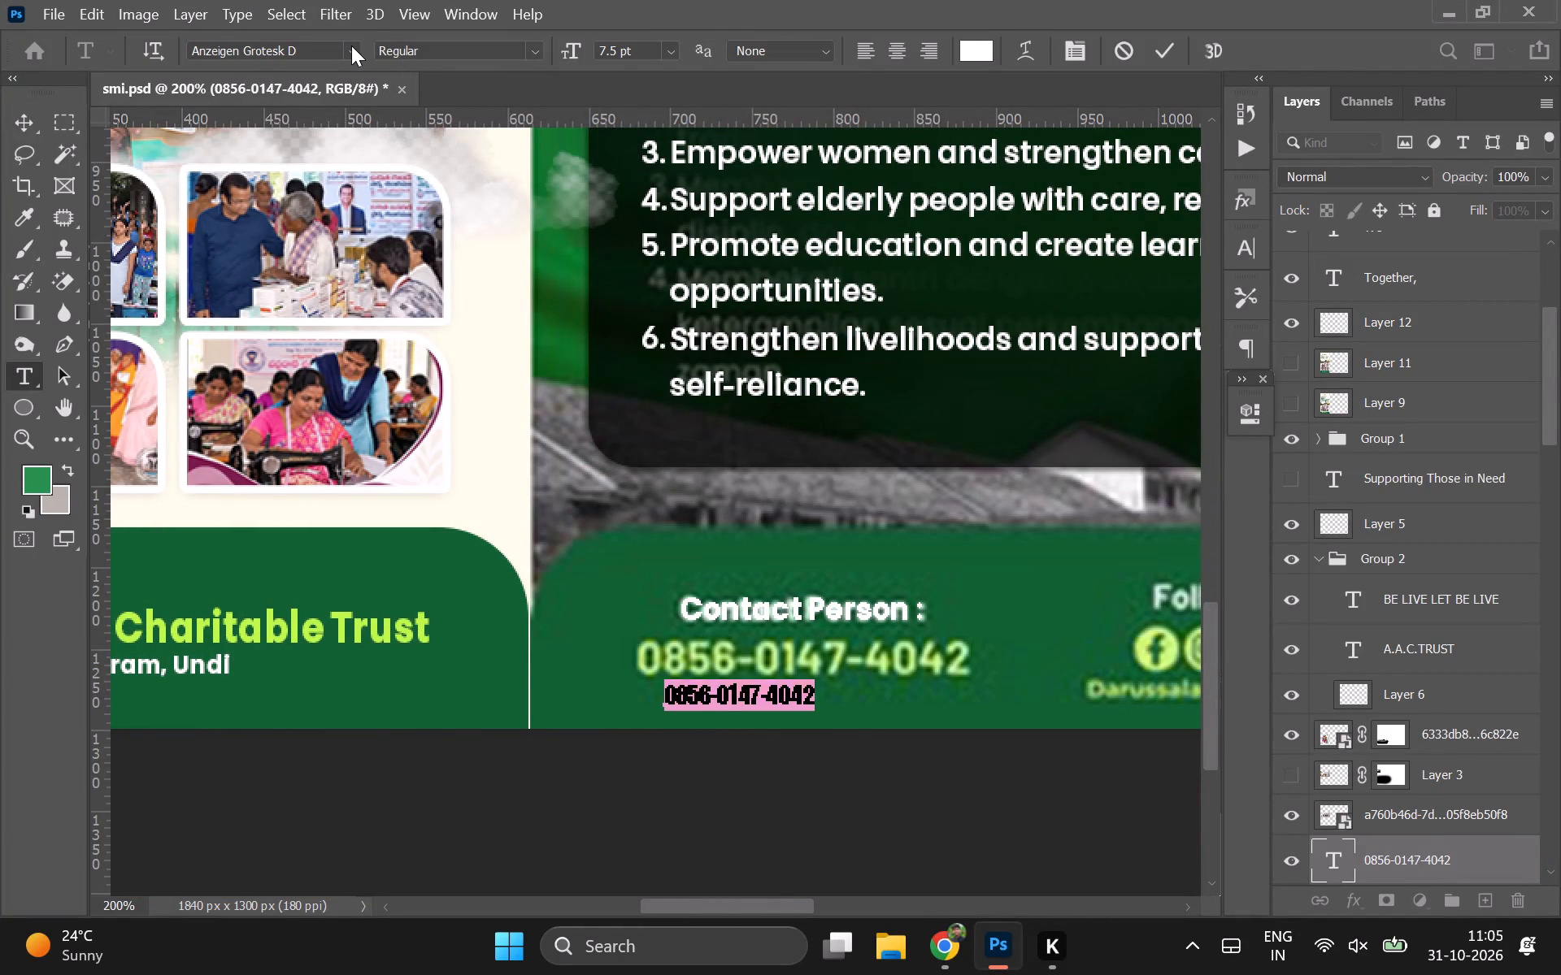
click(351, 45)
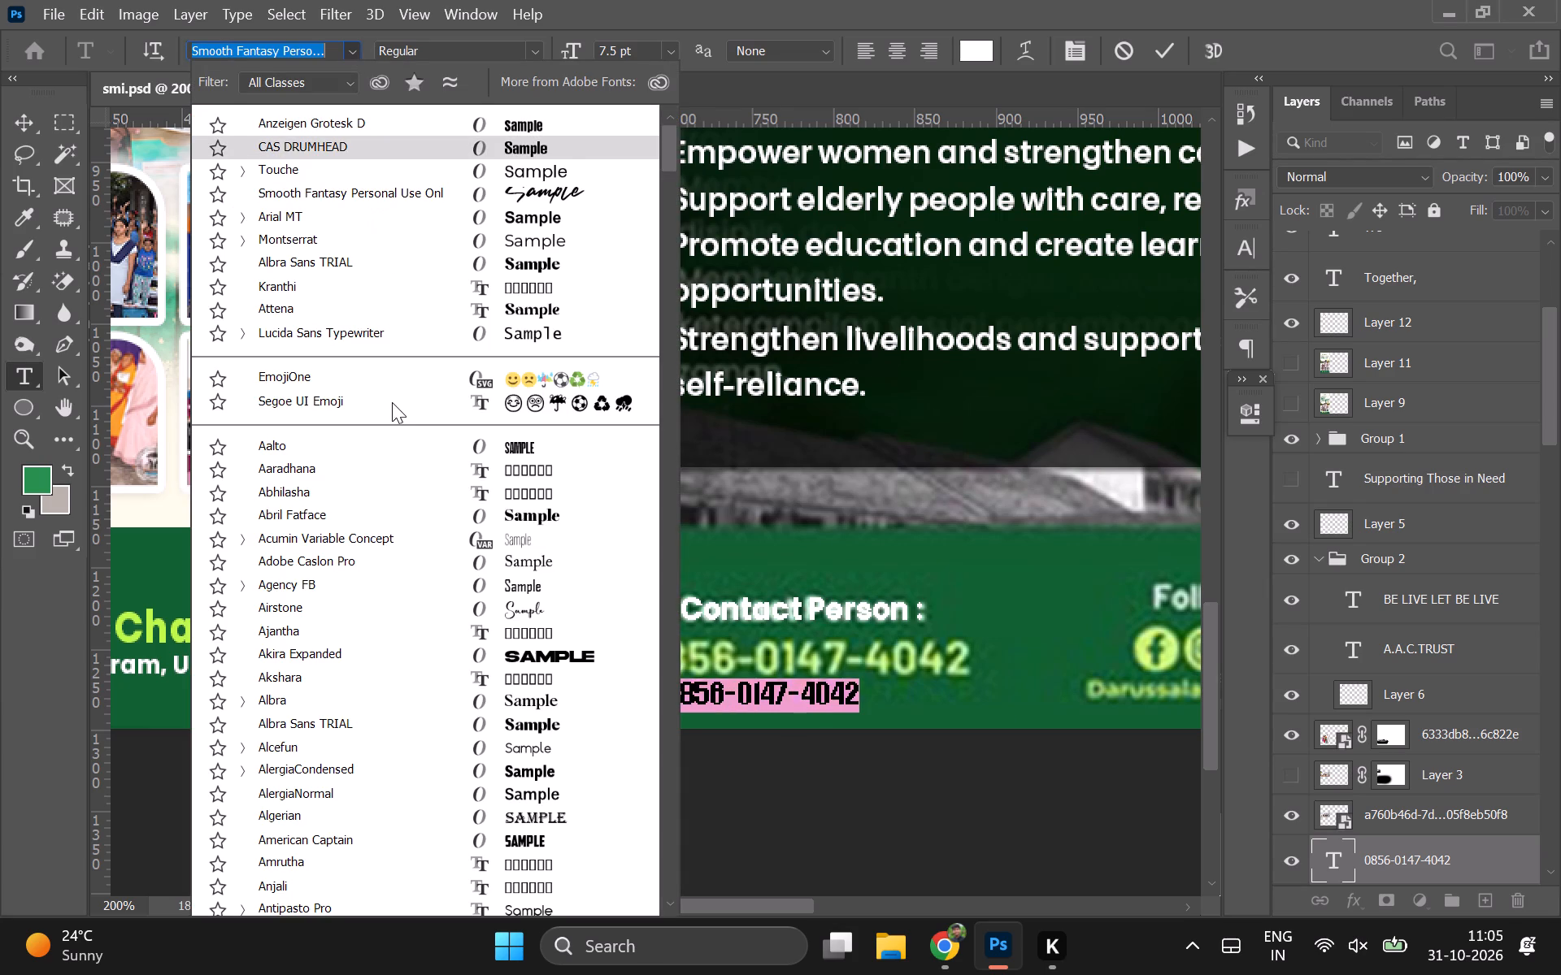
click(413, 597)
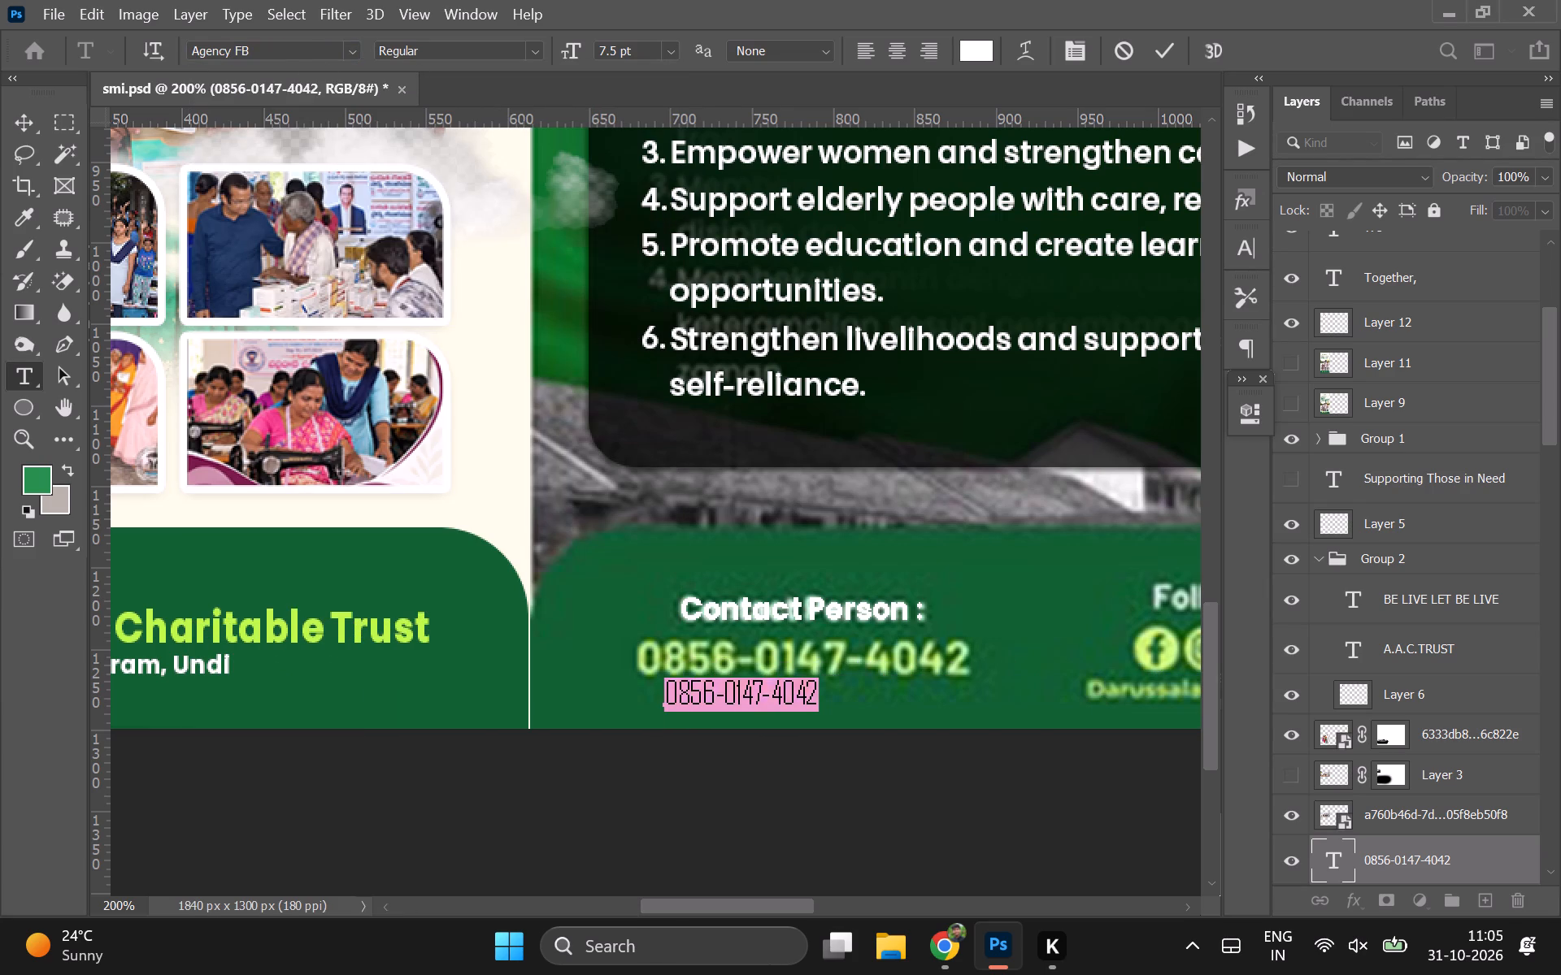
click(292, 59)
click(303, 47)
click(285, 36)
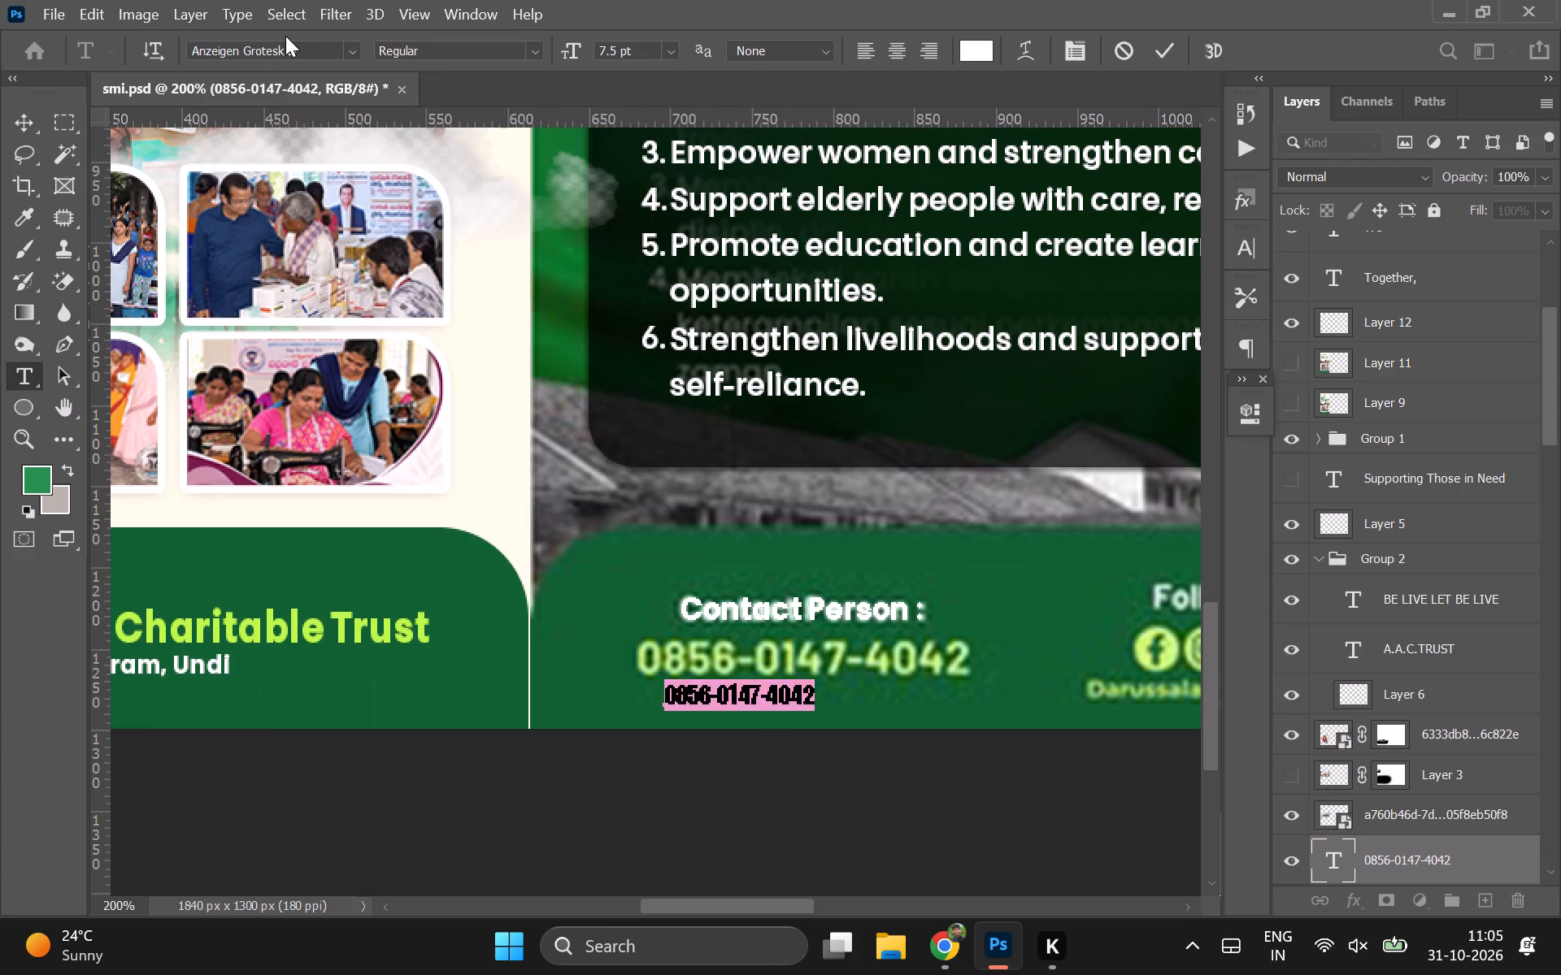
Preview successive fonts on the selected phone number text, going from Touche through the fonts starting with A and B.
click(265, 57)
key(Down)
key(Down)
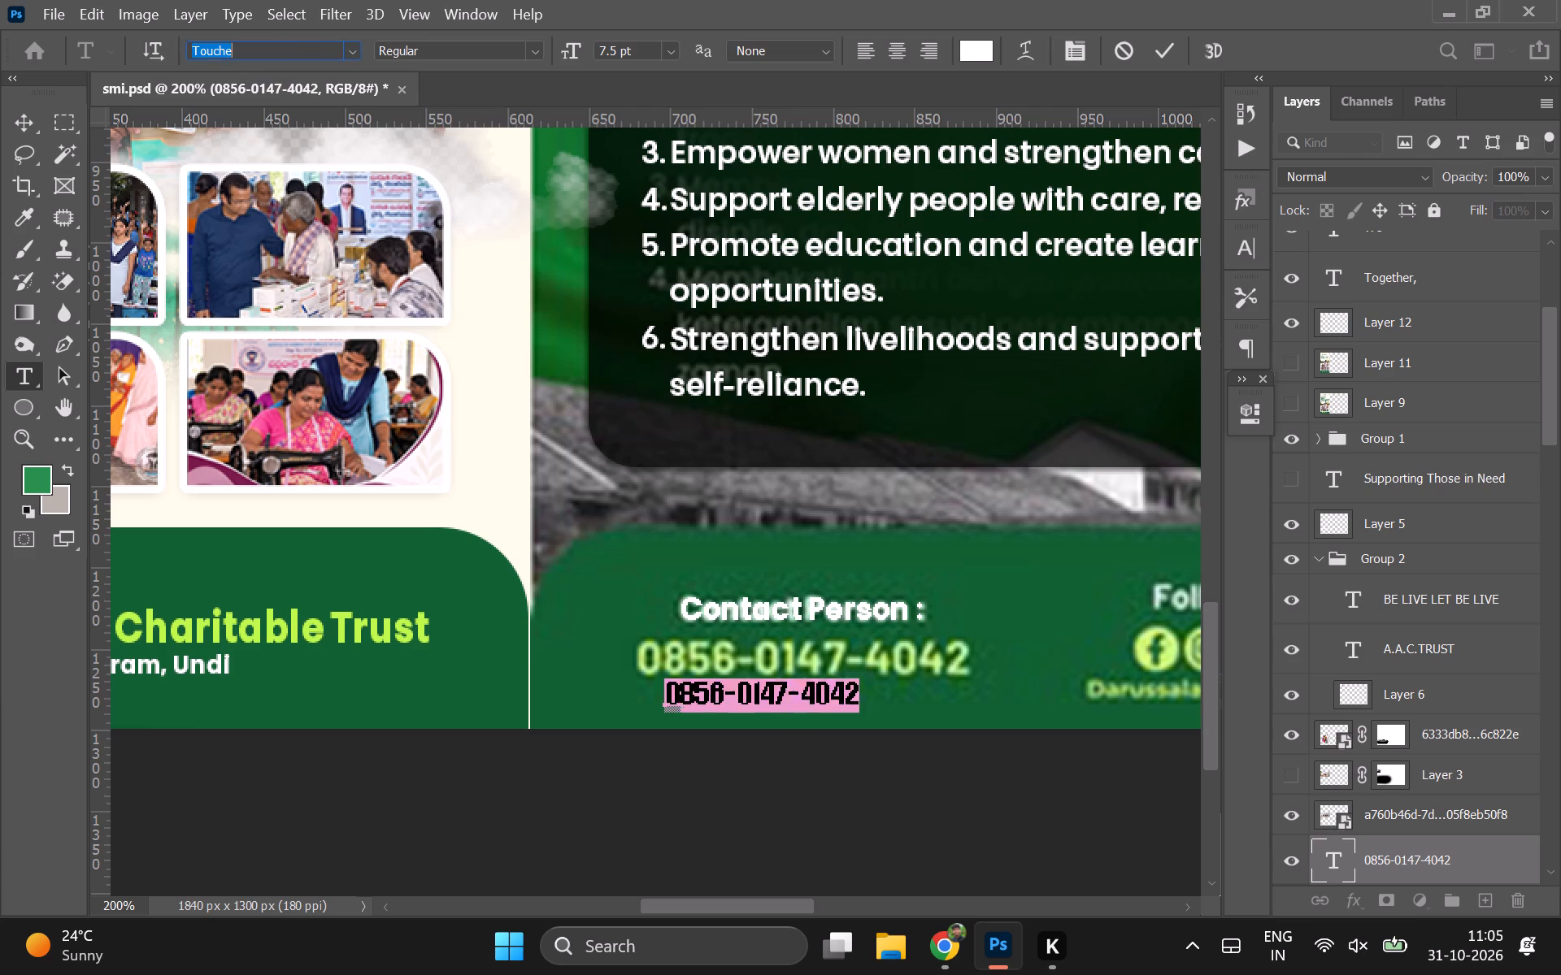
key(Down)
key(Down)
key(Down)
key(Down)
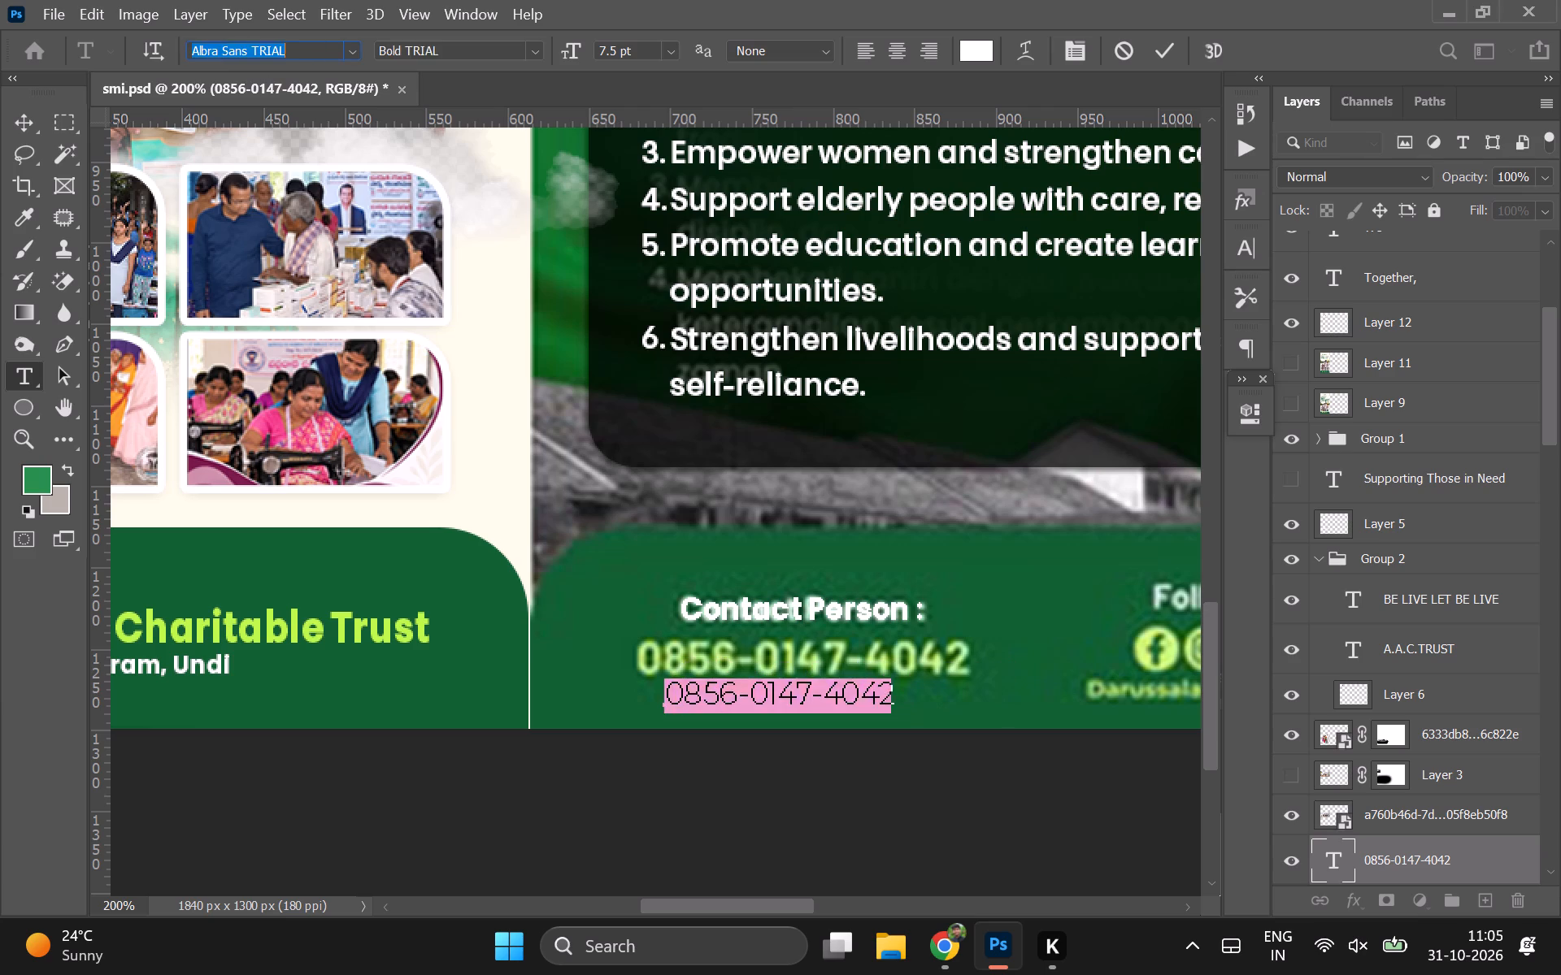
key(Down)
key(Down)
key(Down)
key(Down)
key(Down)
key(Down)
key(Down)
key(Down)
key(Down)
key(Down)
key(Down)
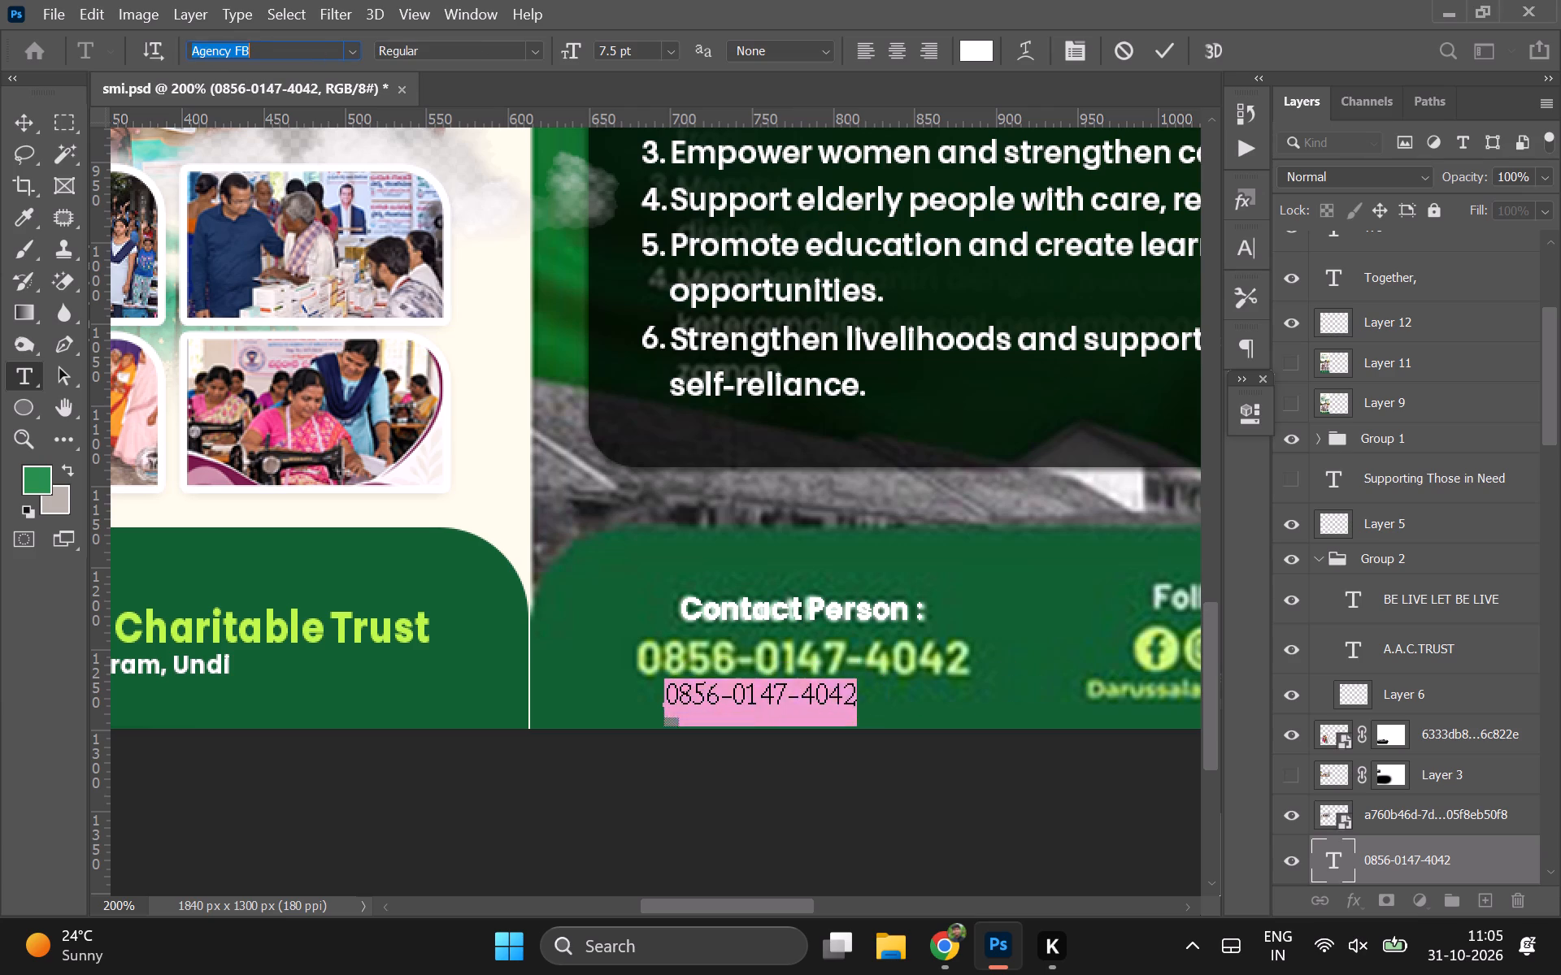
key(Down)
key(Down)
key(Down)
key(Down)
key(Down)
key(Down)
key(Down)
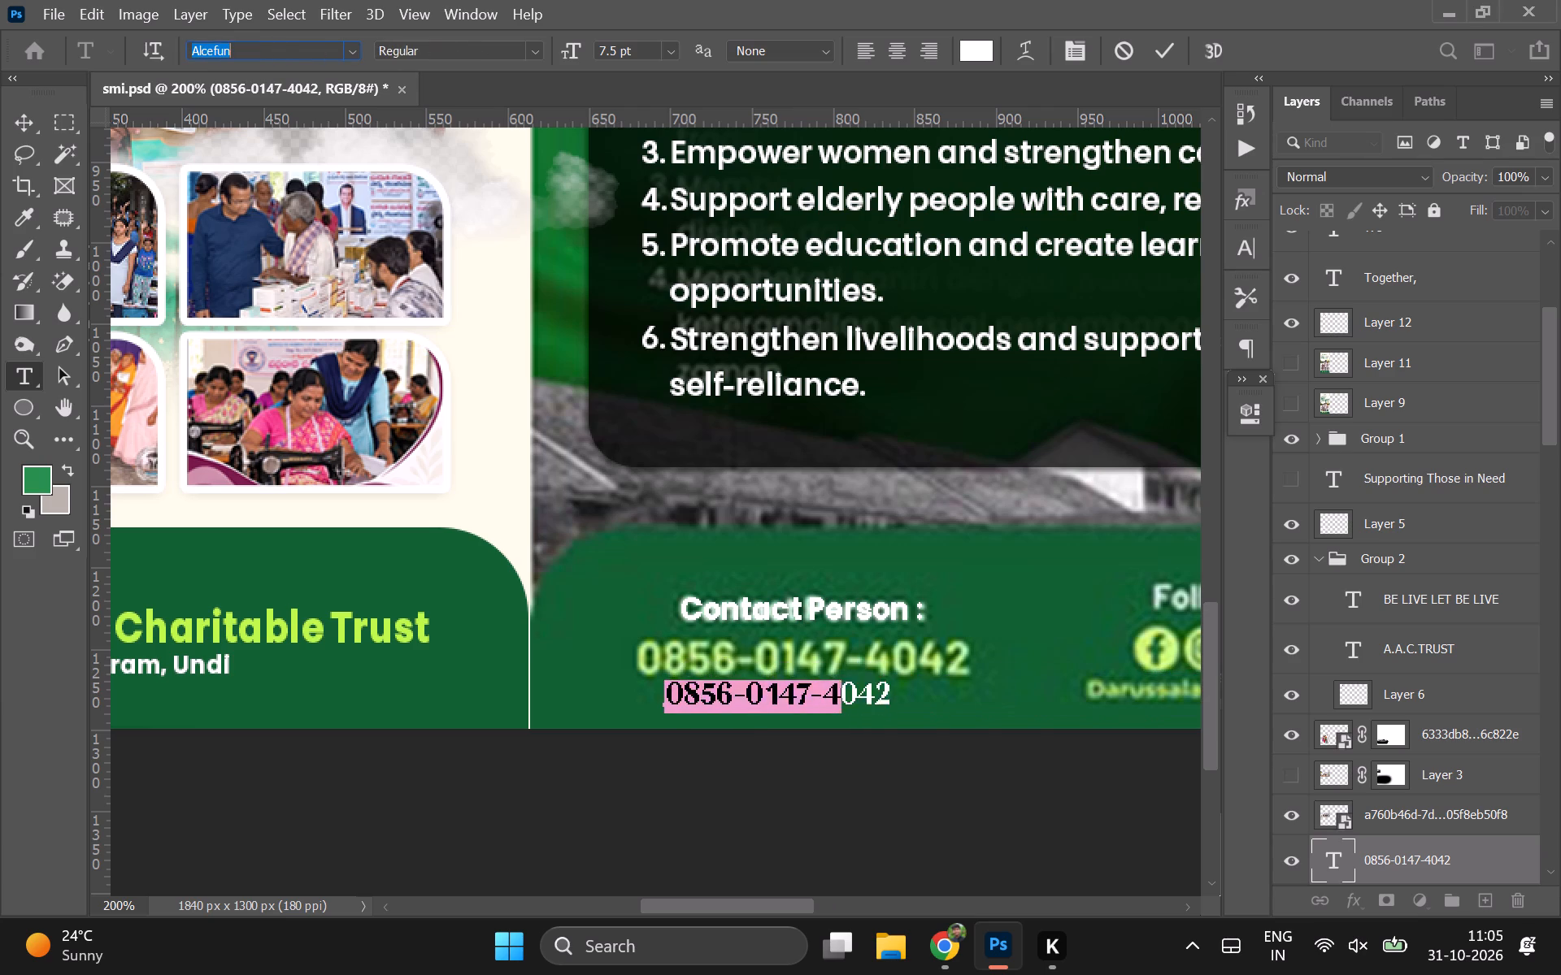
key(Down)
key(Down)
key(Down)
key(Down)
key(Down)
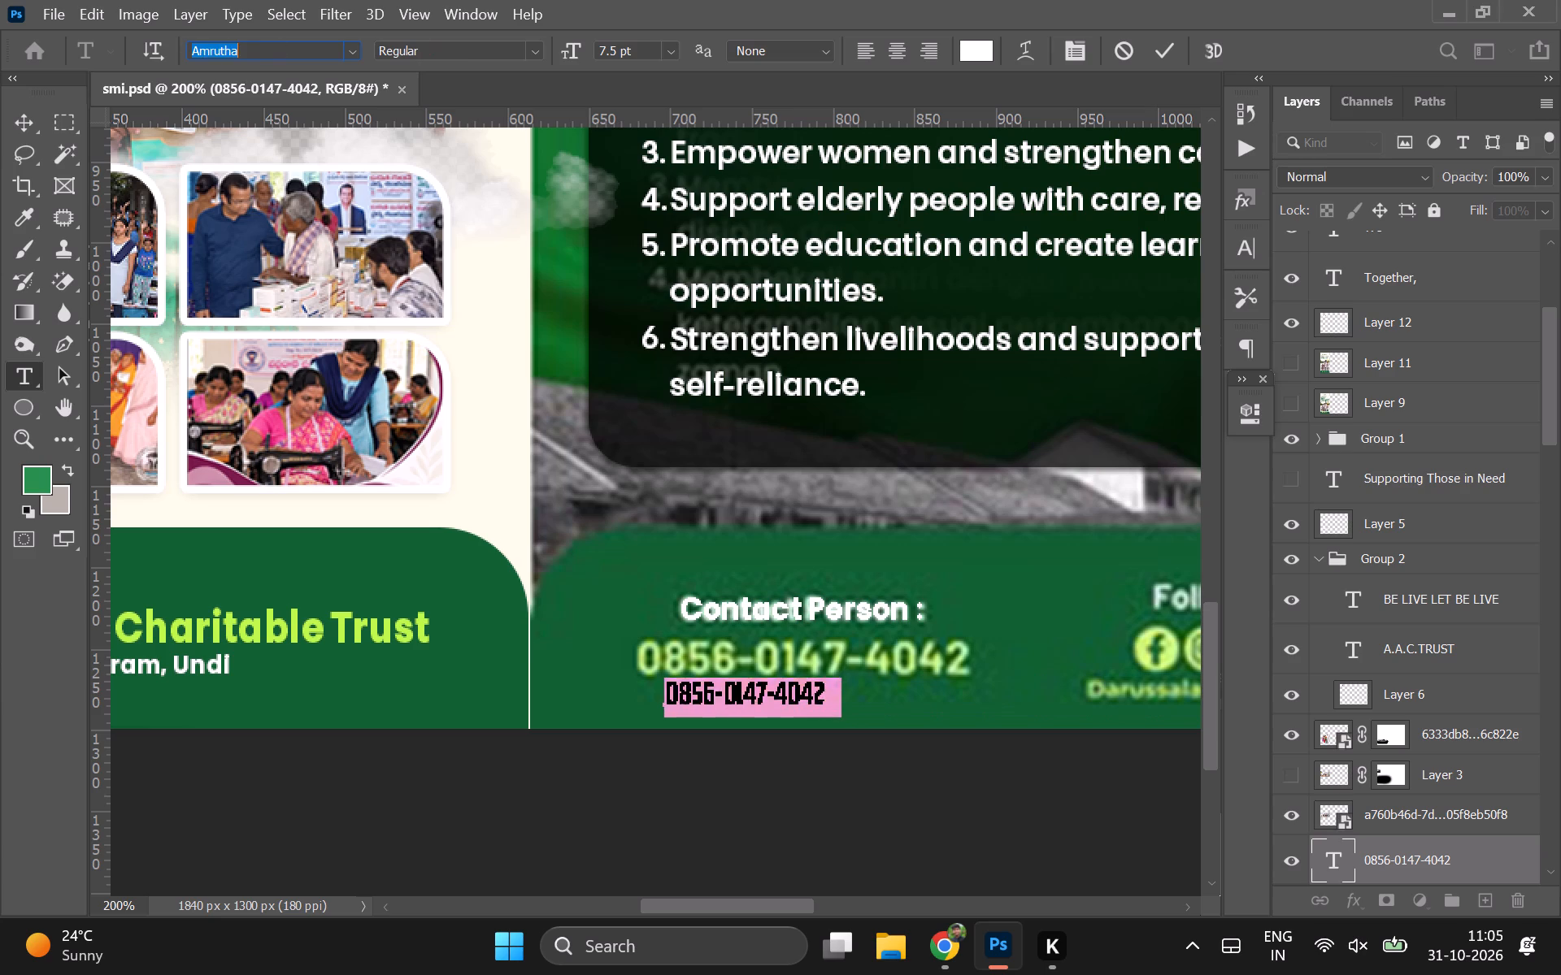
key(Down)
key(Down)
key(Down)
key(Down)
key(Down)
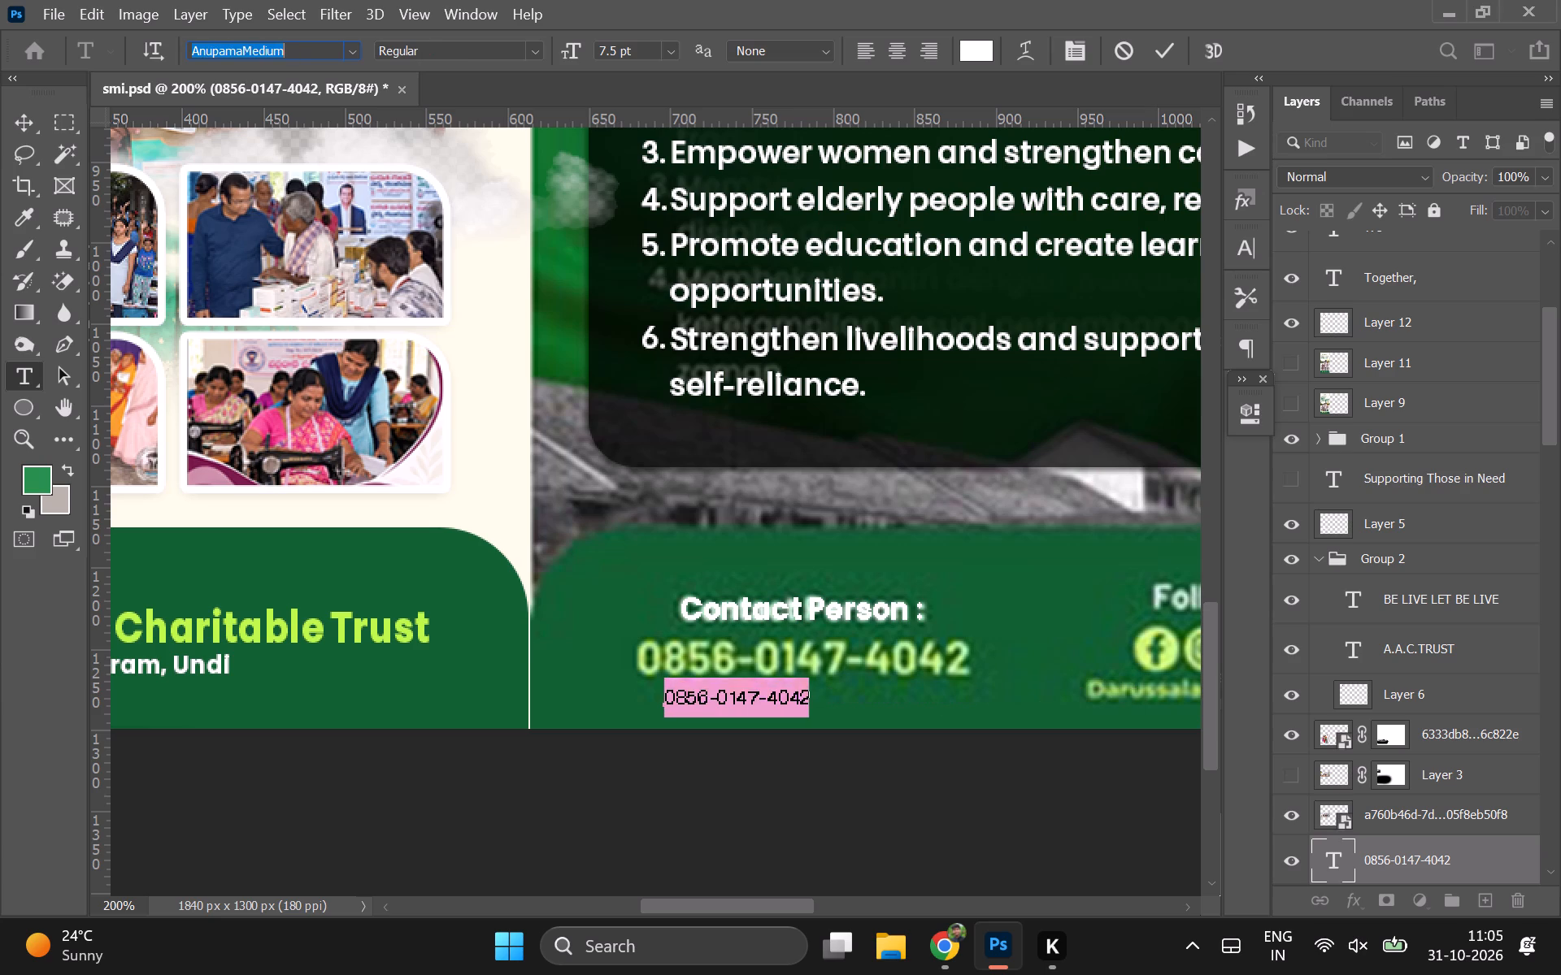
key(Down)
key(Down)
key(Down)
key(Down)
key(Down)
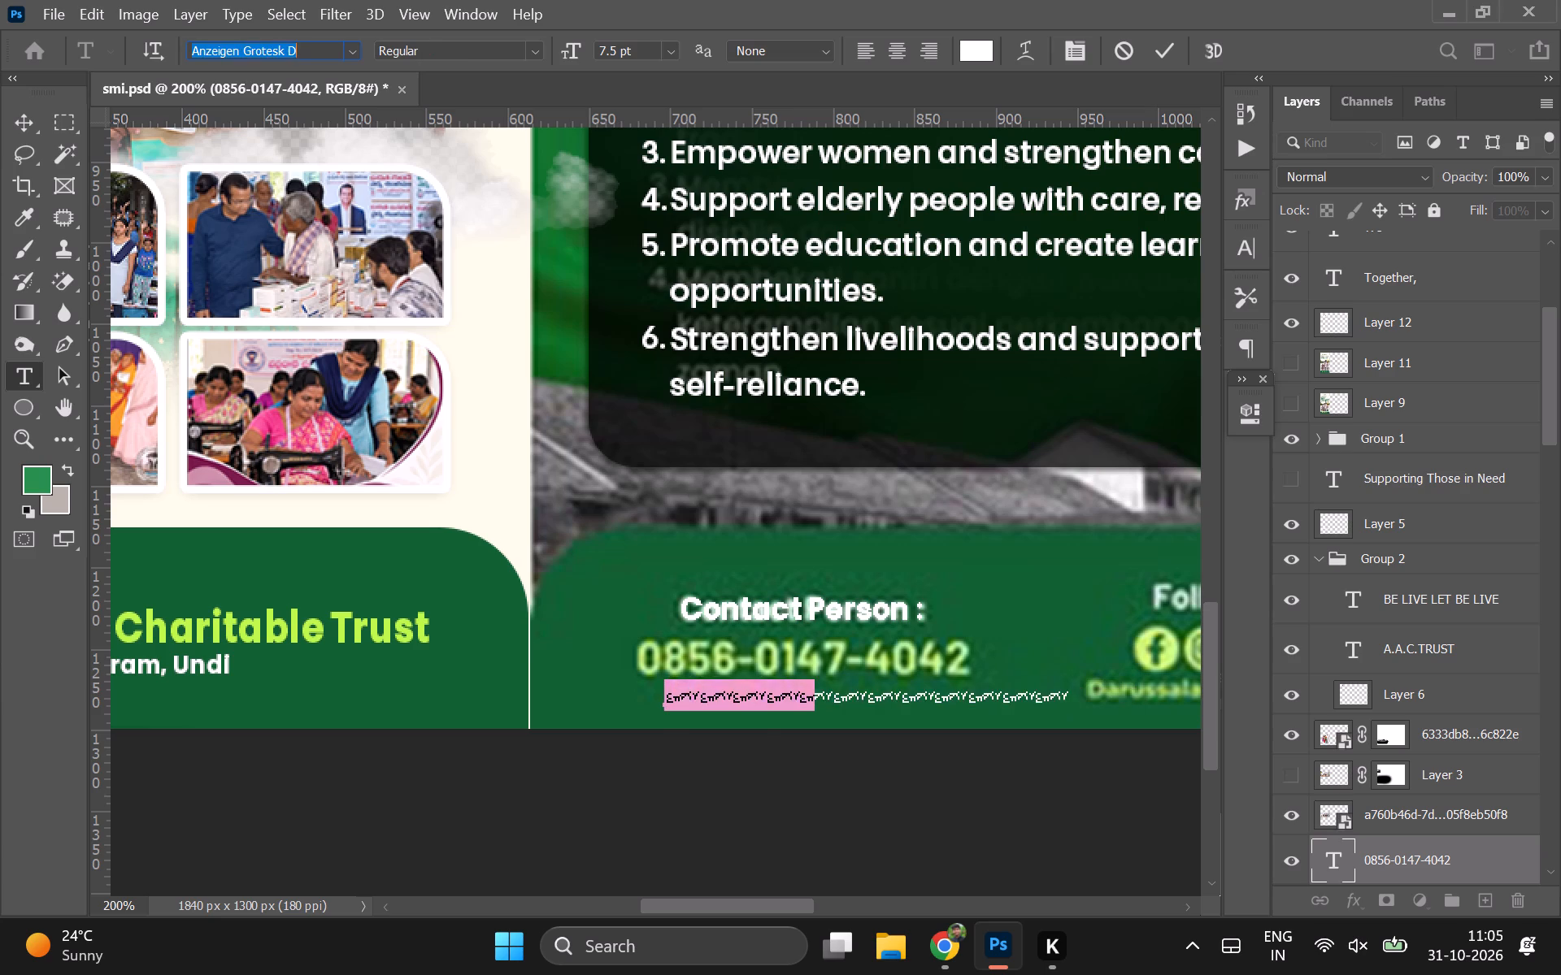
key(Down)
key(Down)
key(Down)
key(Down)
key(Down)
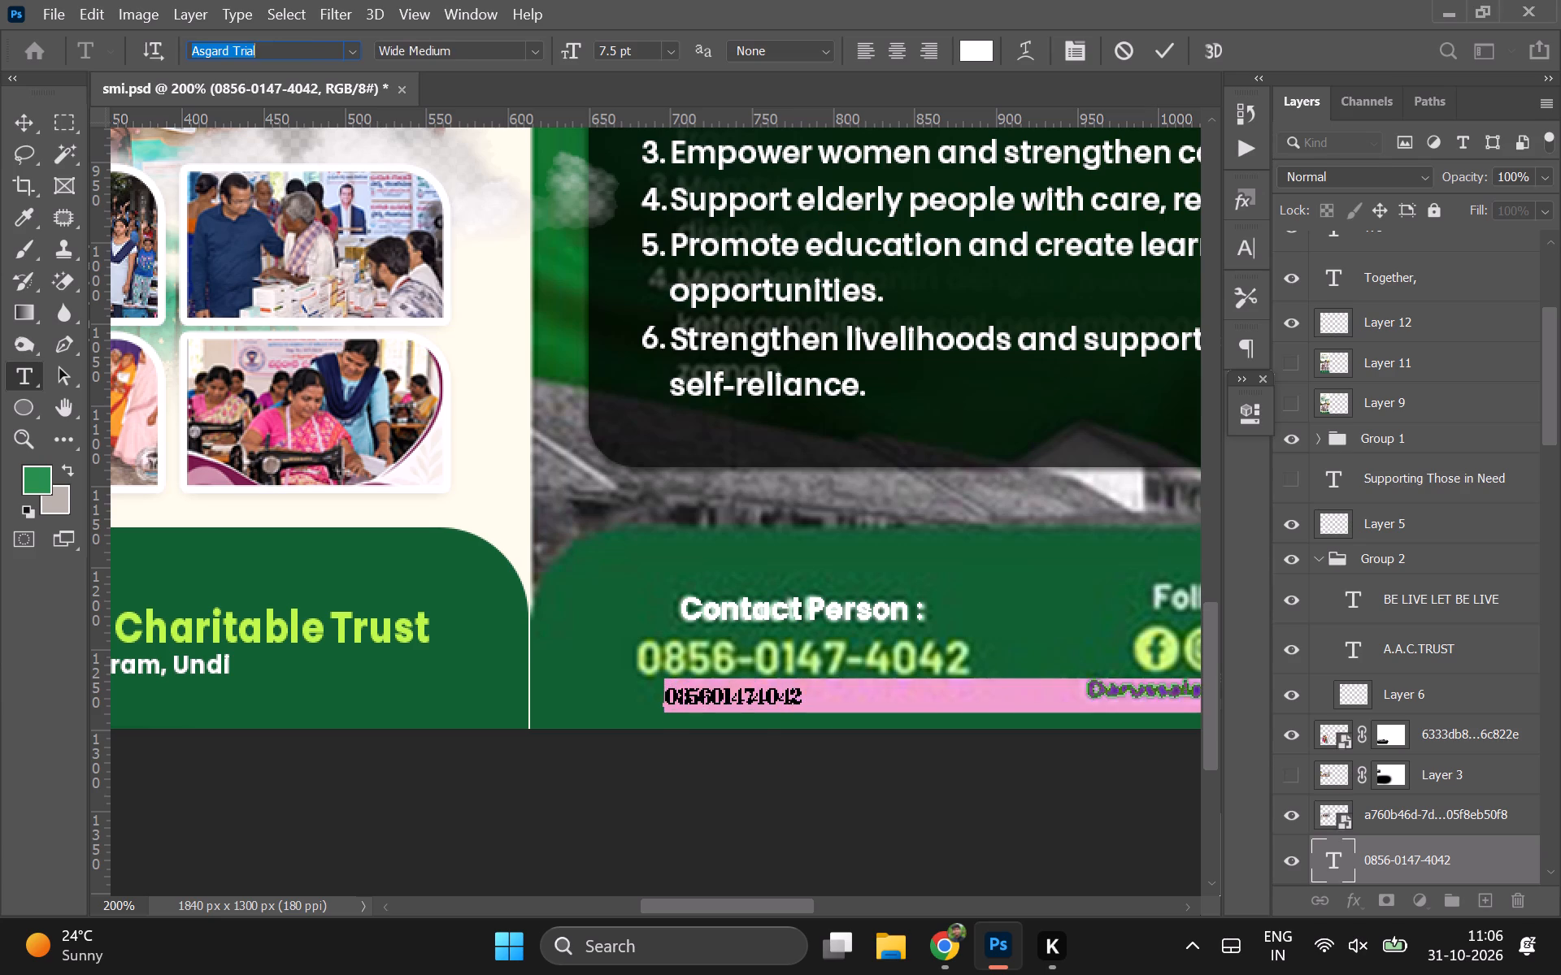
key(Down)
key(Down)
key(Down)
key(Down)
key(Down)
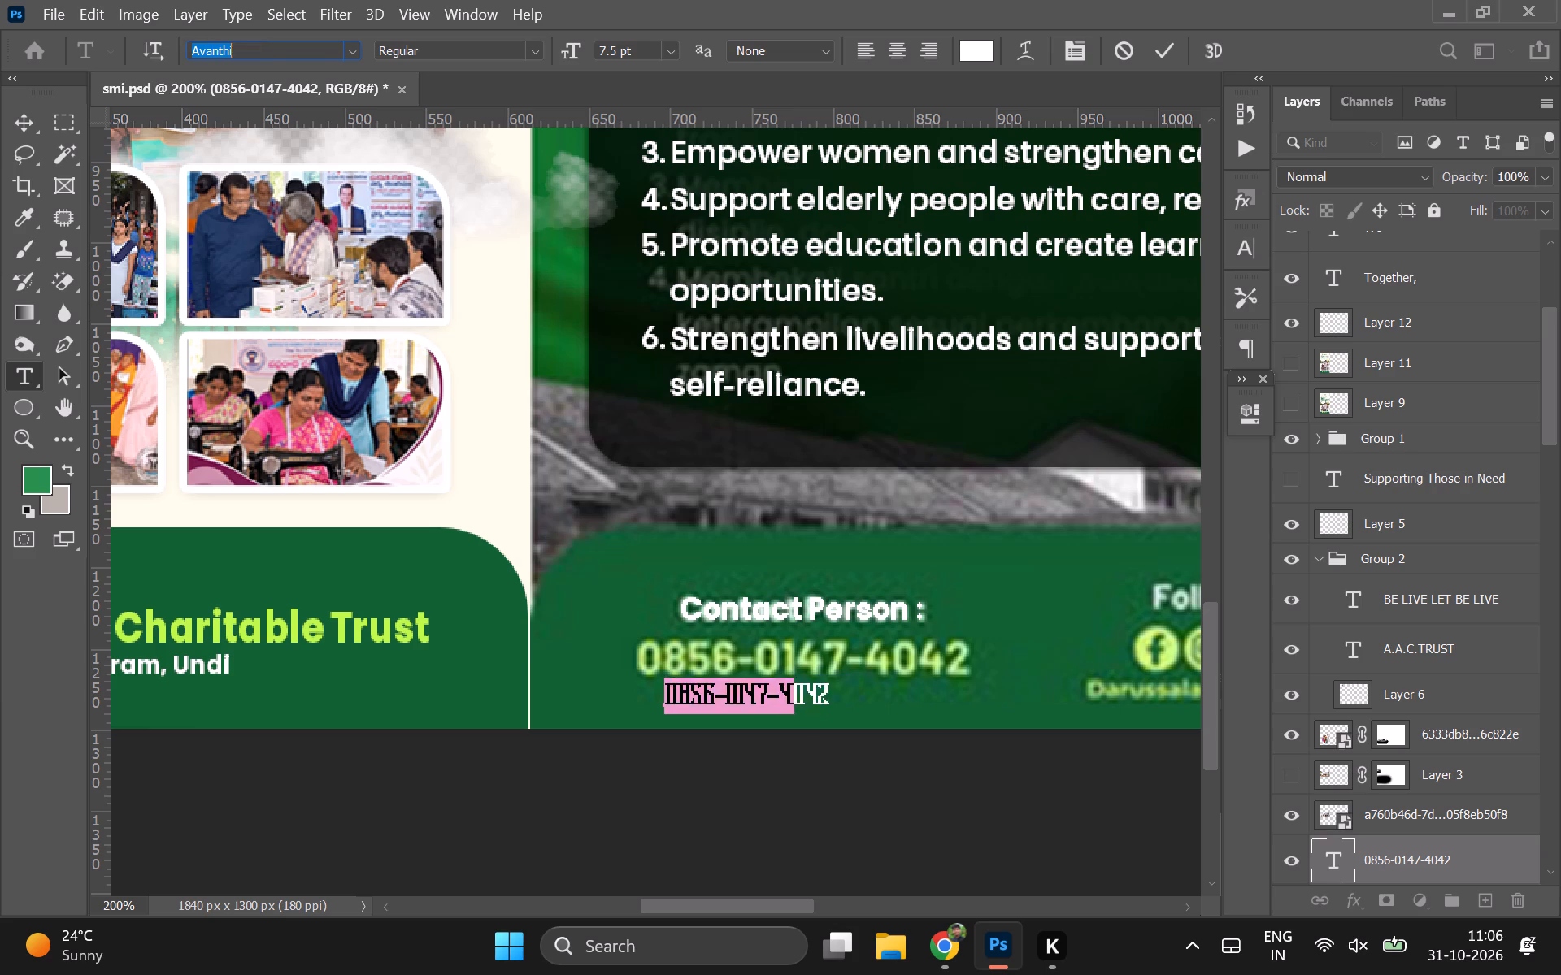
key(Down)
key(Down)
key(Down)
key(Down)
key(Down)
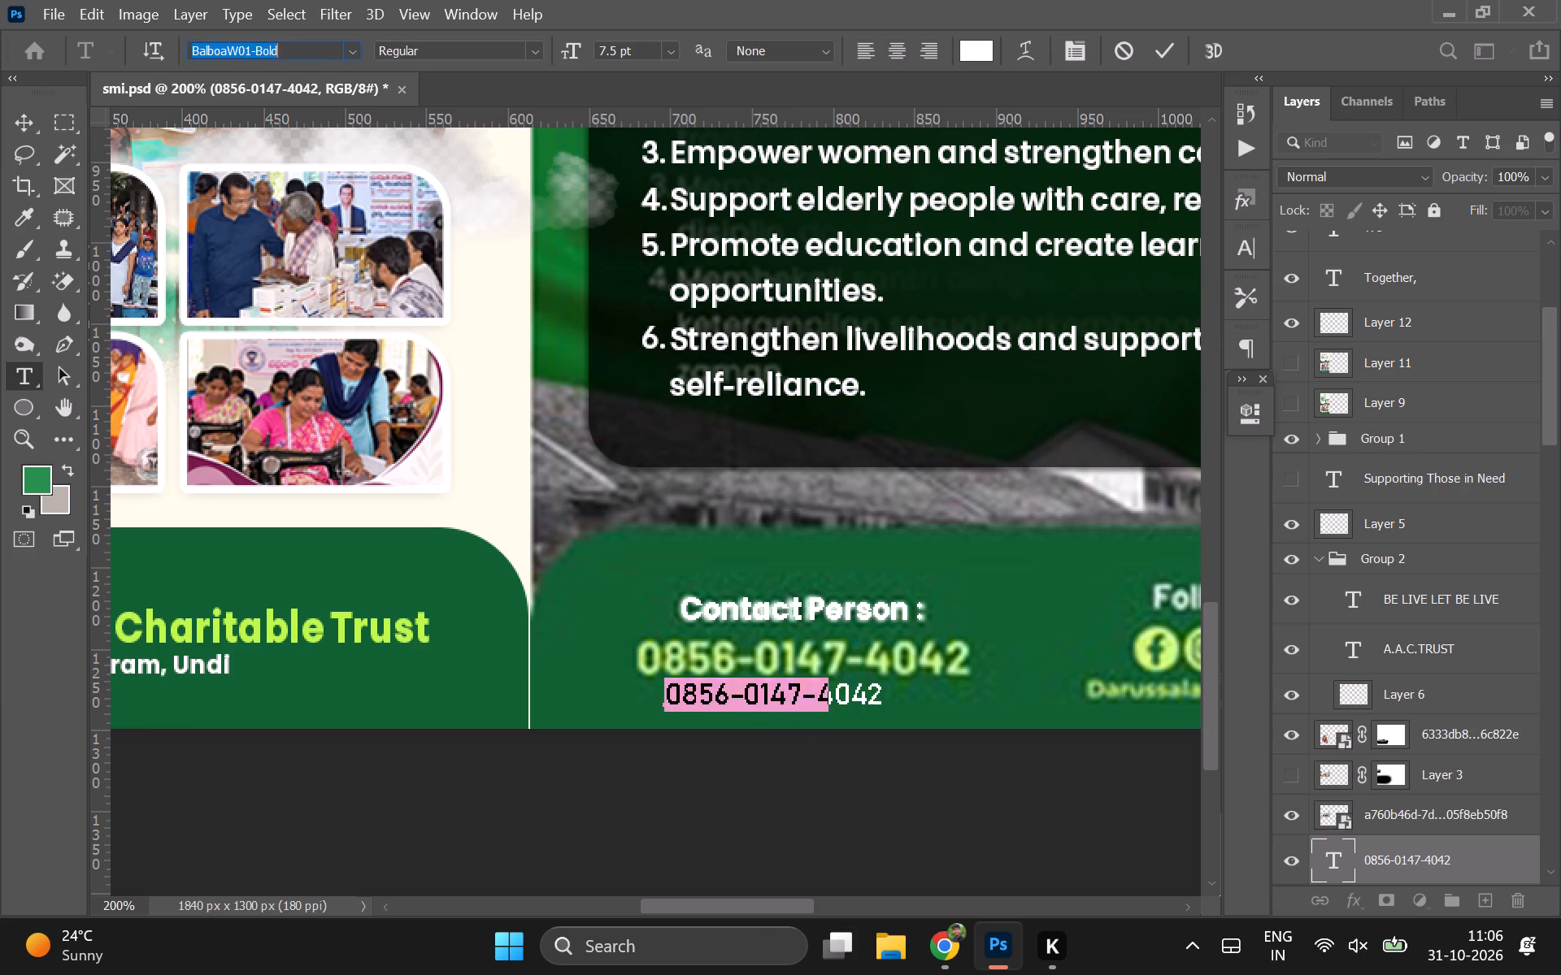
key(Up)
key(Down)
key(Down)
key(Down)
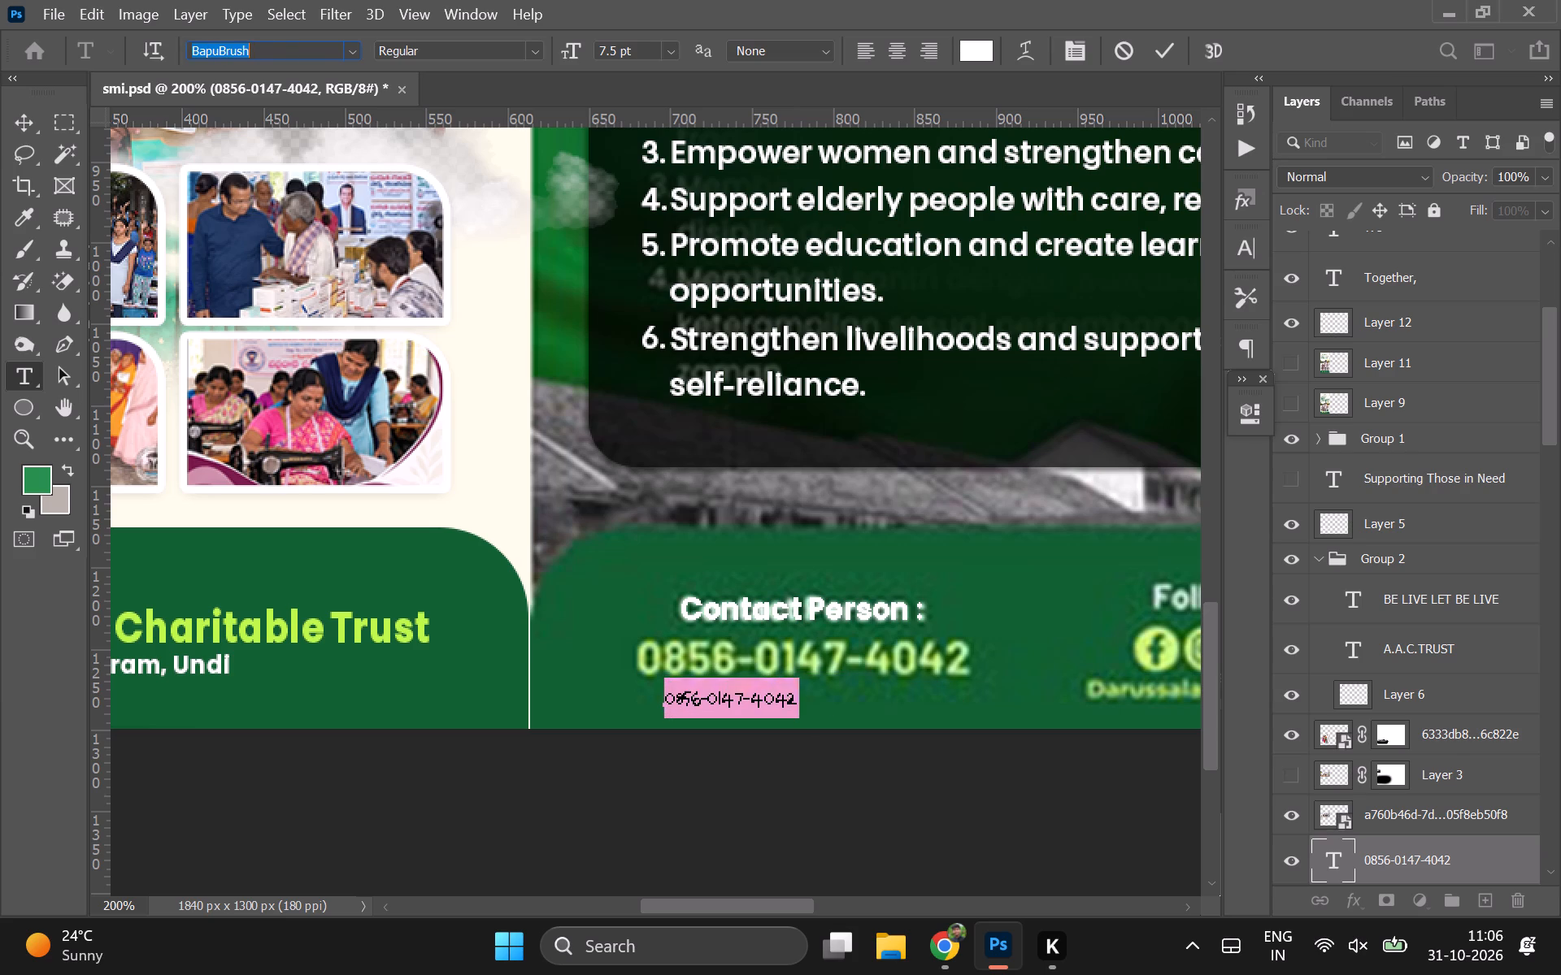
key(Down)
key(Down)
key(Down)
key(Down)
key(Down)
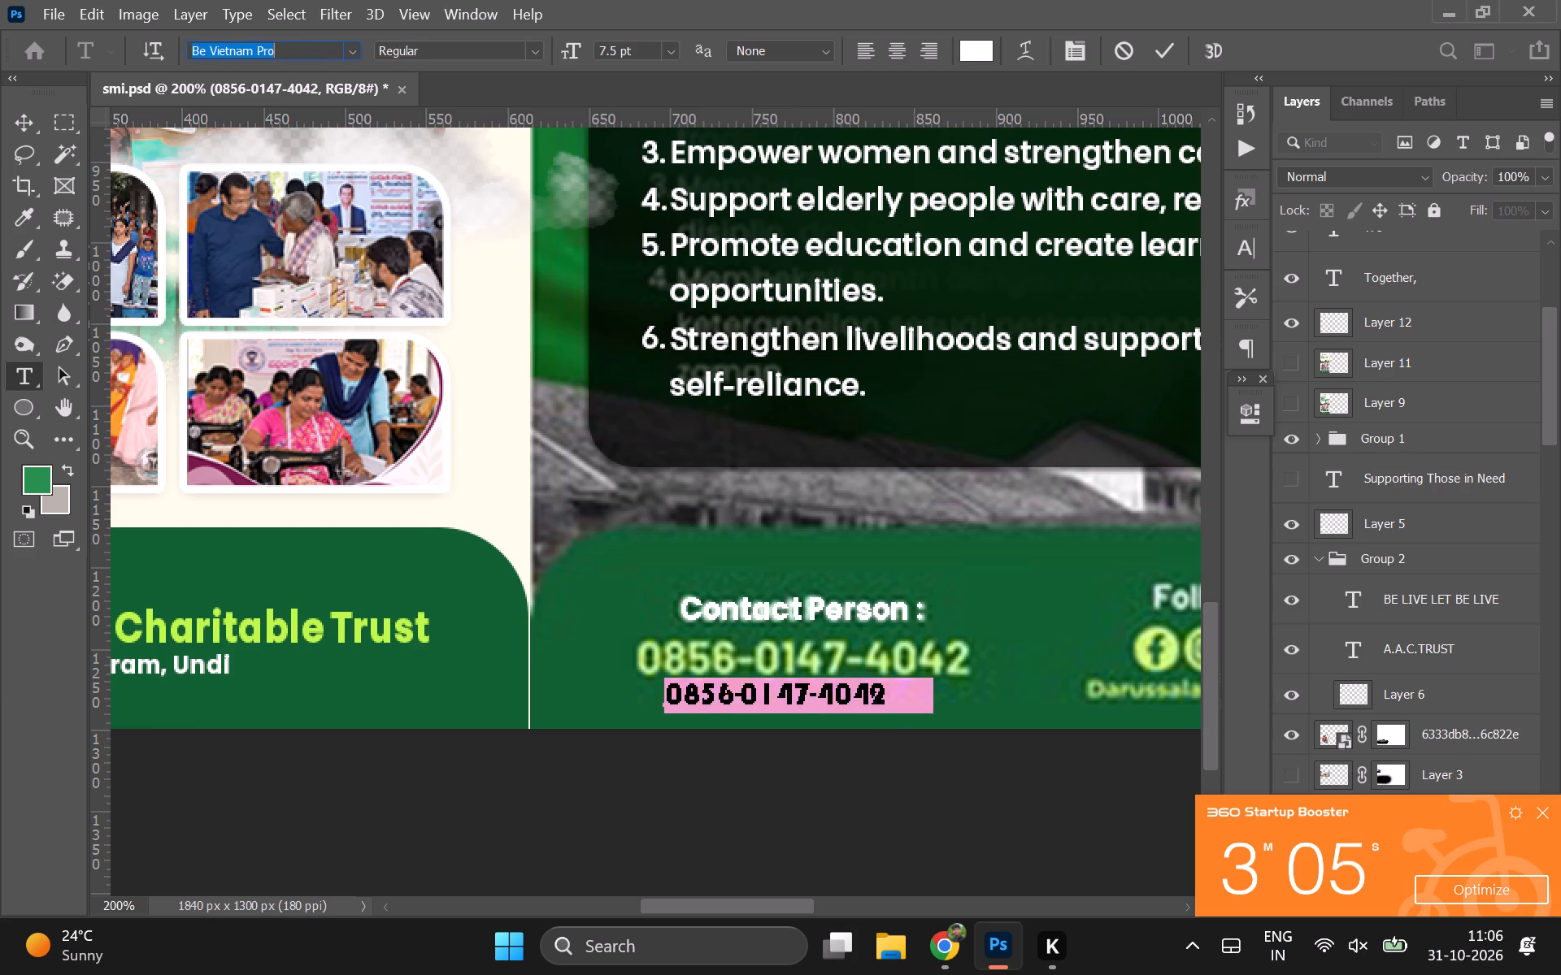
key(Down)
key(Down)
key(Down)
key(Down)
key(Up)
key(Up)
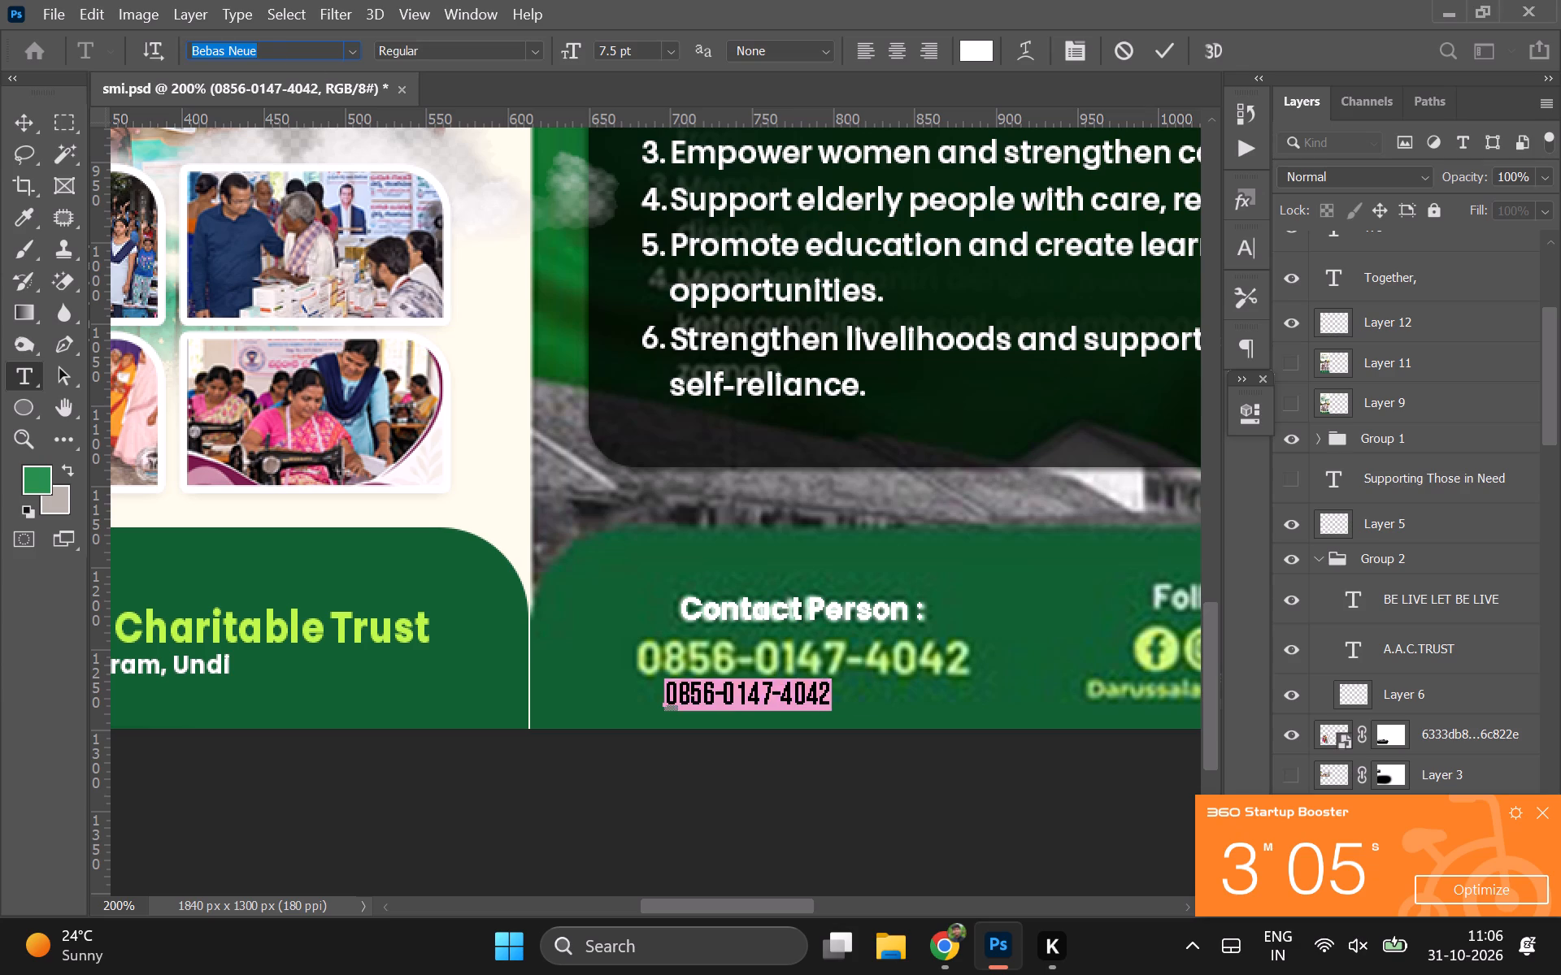
Set the small phone number text's font to Touche Regular.
click(349, 50)
scroll(362, 114, up, 13)
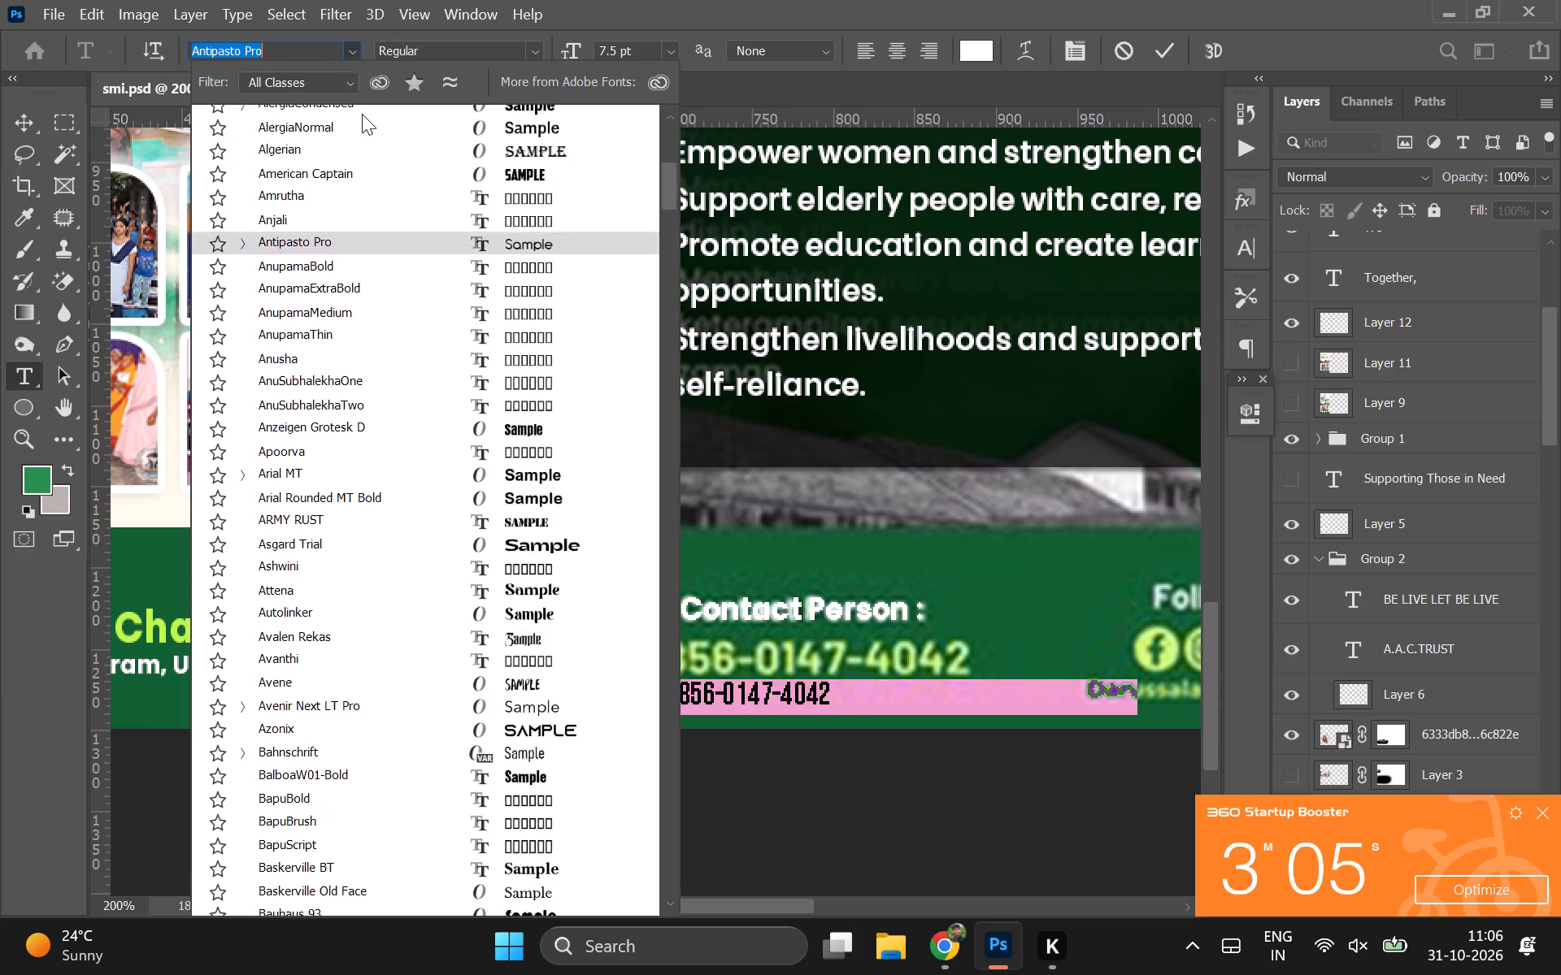
scroll(362, 114, up, 20)
scroll(362, 114, up, 20)
scroll(362, 114, up, 4)
scroll(362, 114, down, 6)
scroll(362, 114, up, 20)
scroll(362, 114, up, 20)
scroll(362, 114, up, 1)
scroll(318, 143, up, 20)
scroll(318, 143, up, 20)
scroll(318, 143, up, 20)
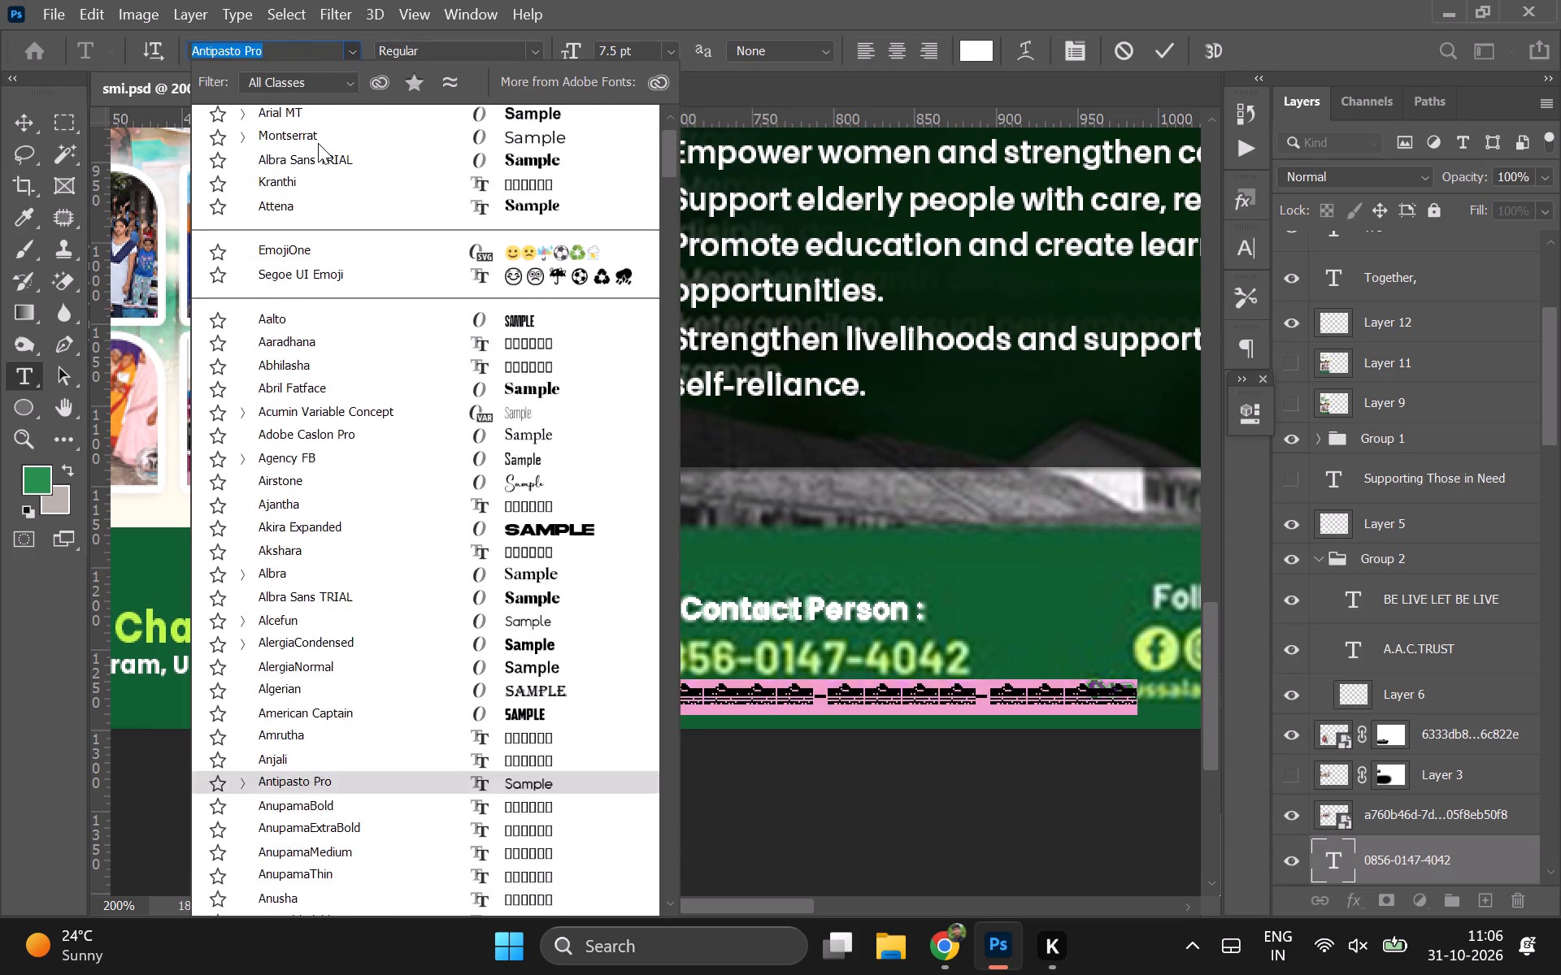
scroll(318, 143, up, 20)
scroll(318, 143, up, 20)
scroll(318, 143, up, 20)
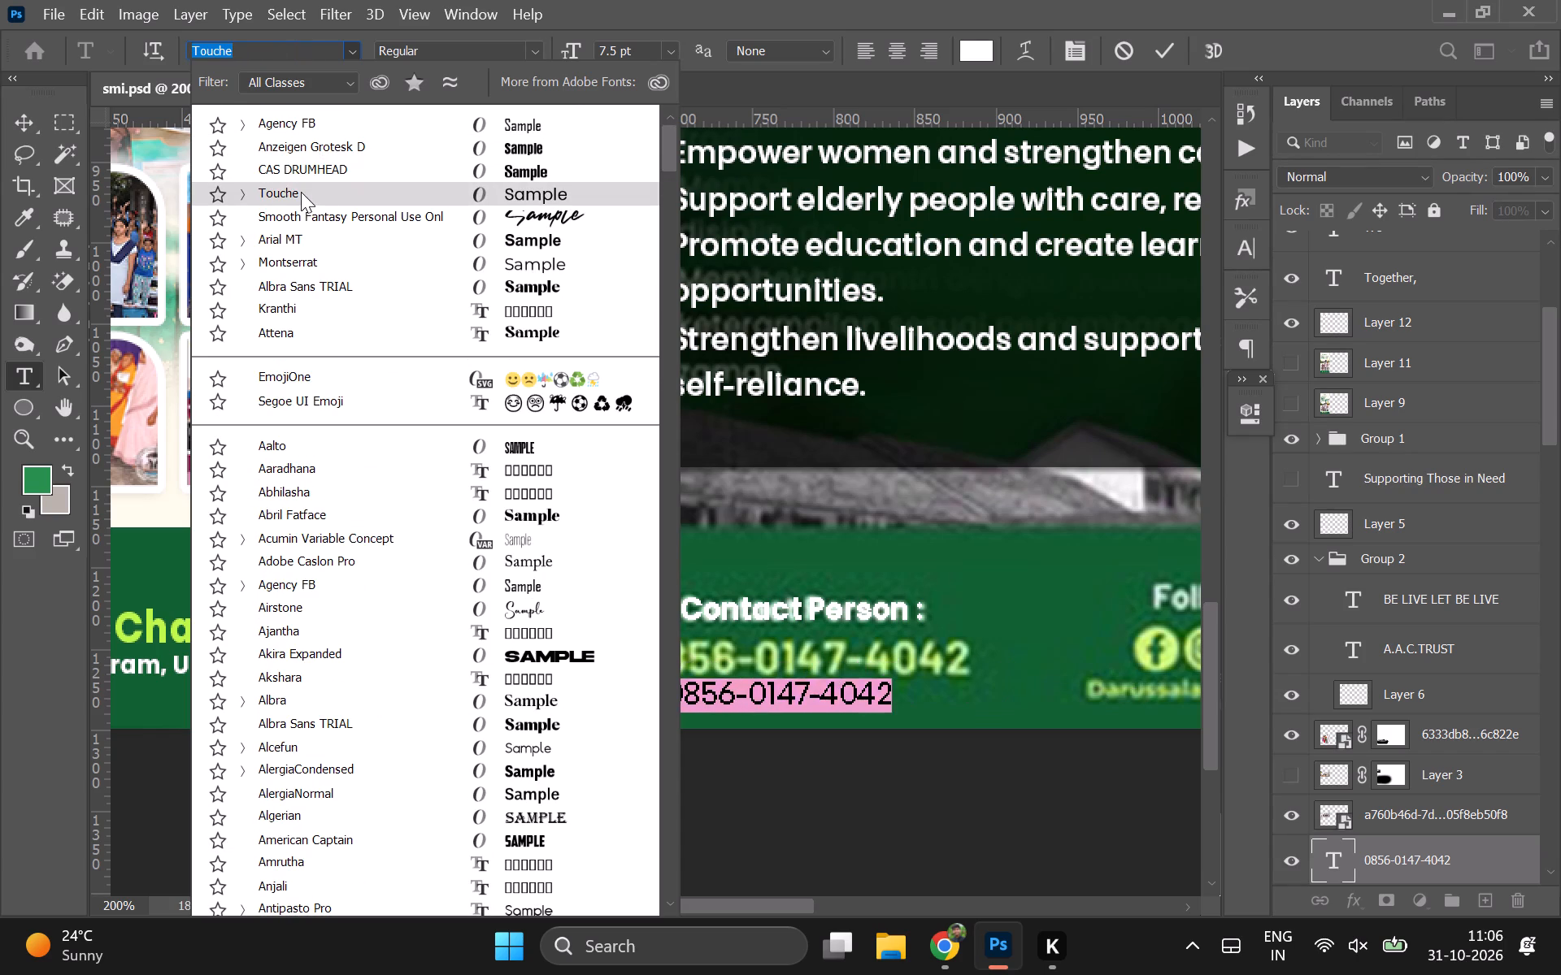
click(804, 409)
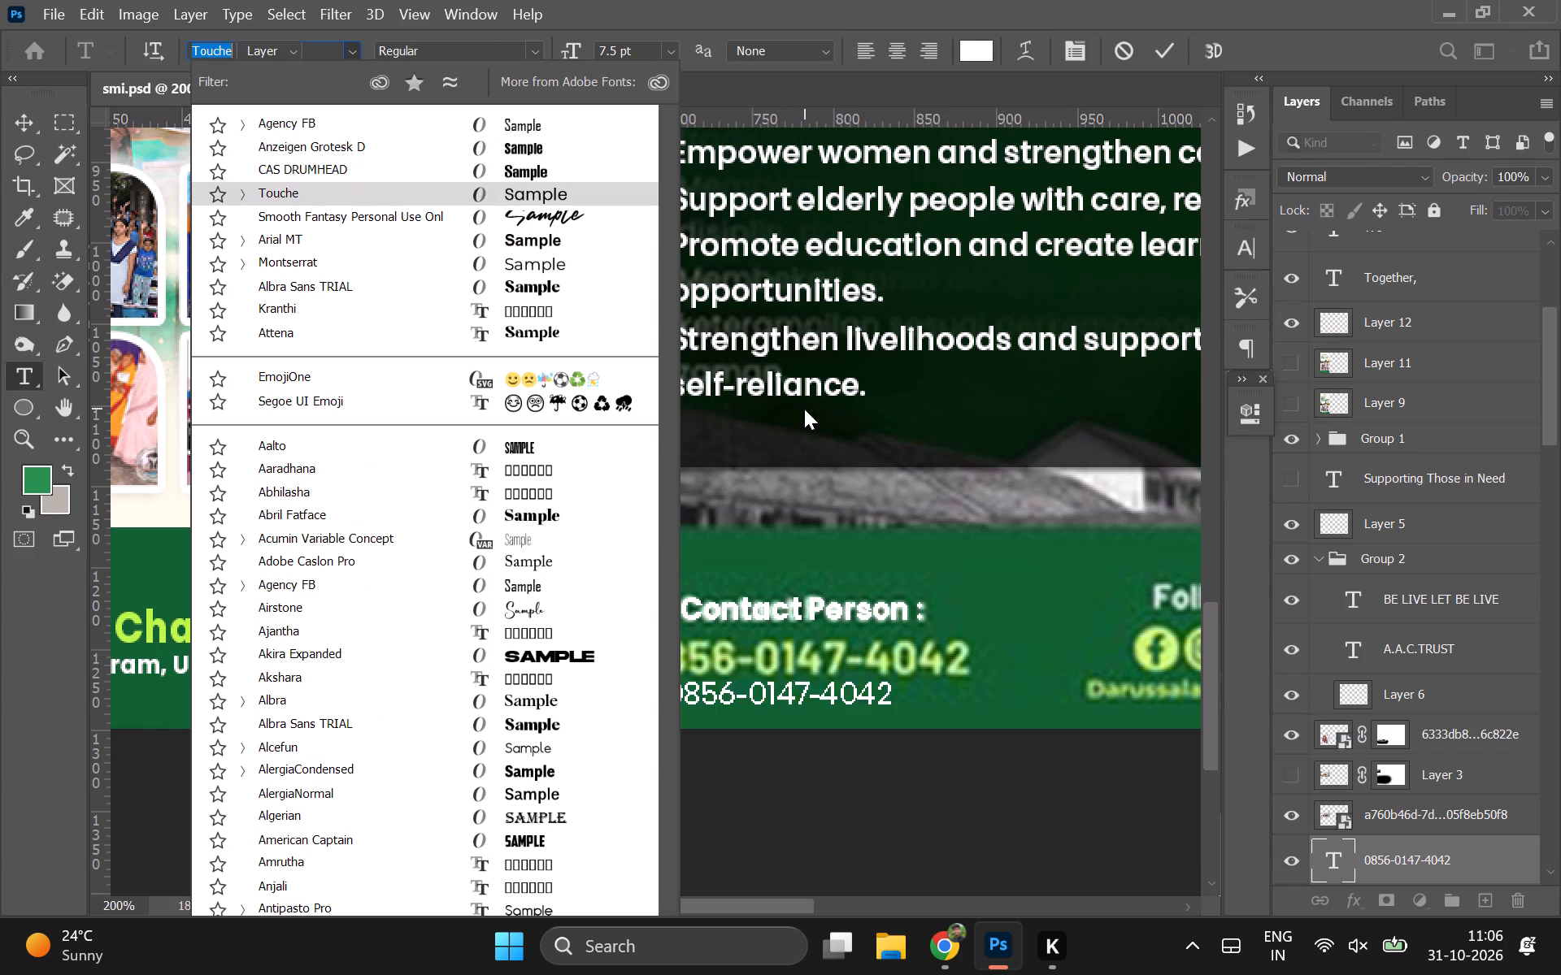
click(812, 225)
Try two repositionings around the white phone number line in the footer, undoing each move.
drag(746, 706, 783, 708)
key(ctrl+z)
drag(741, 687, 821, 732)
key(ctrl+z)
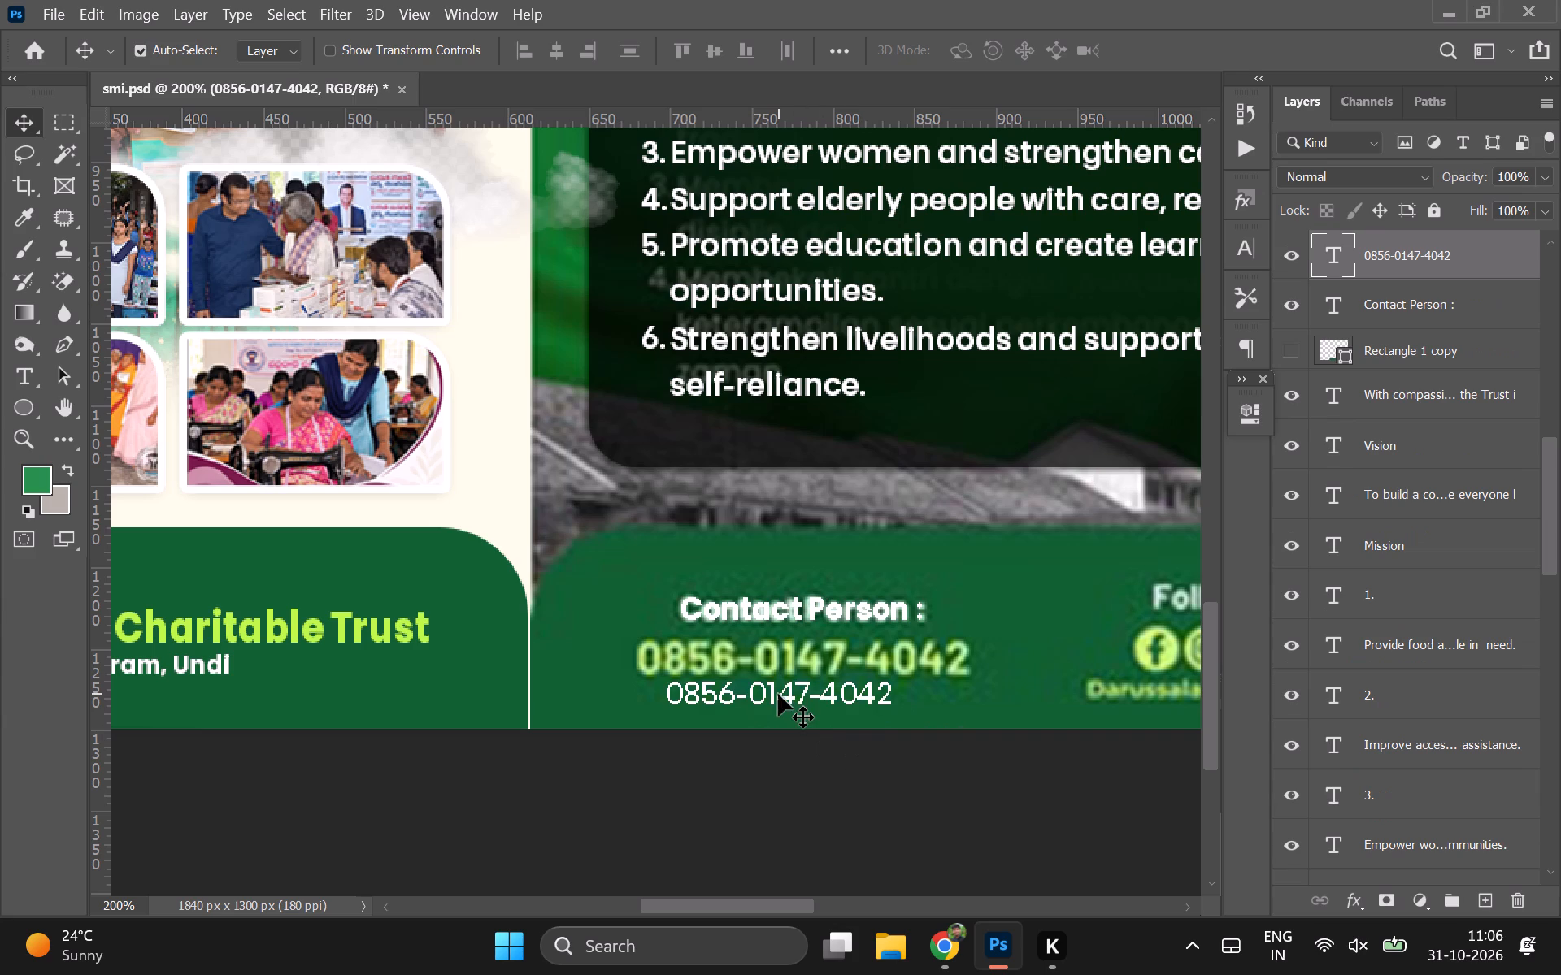
Move the white phone number text down near the footer's bottom edge, clear of the green number above it.
drag(778, 694, 802, 713)
Start a screen capture of the footer's contact details.
key(Print)
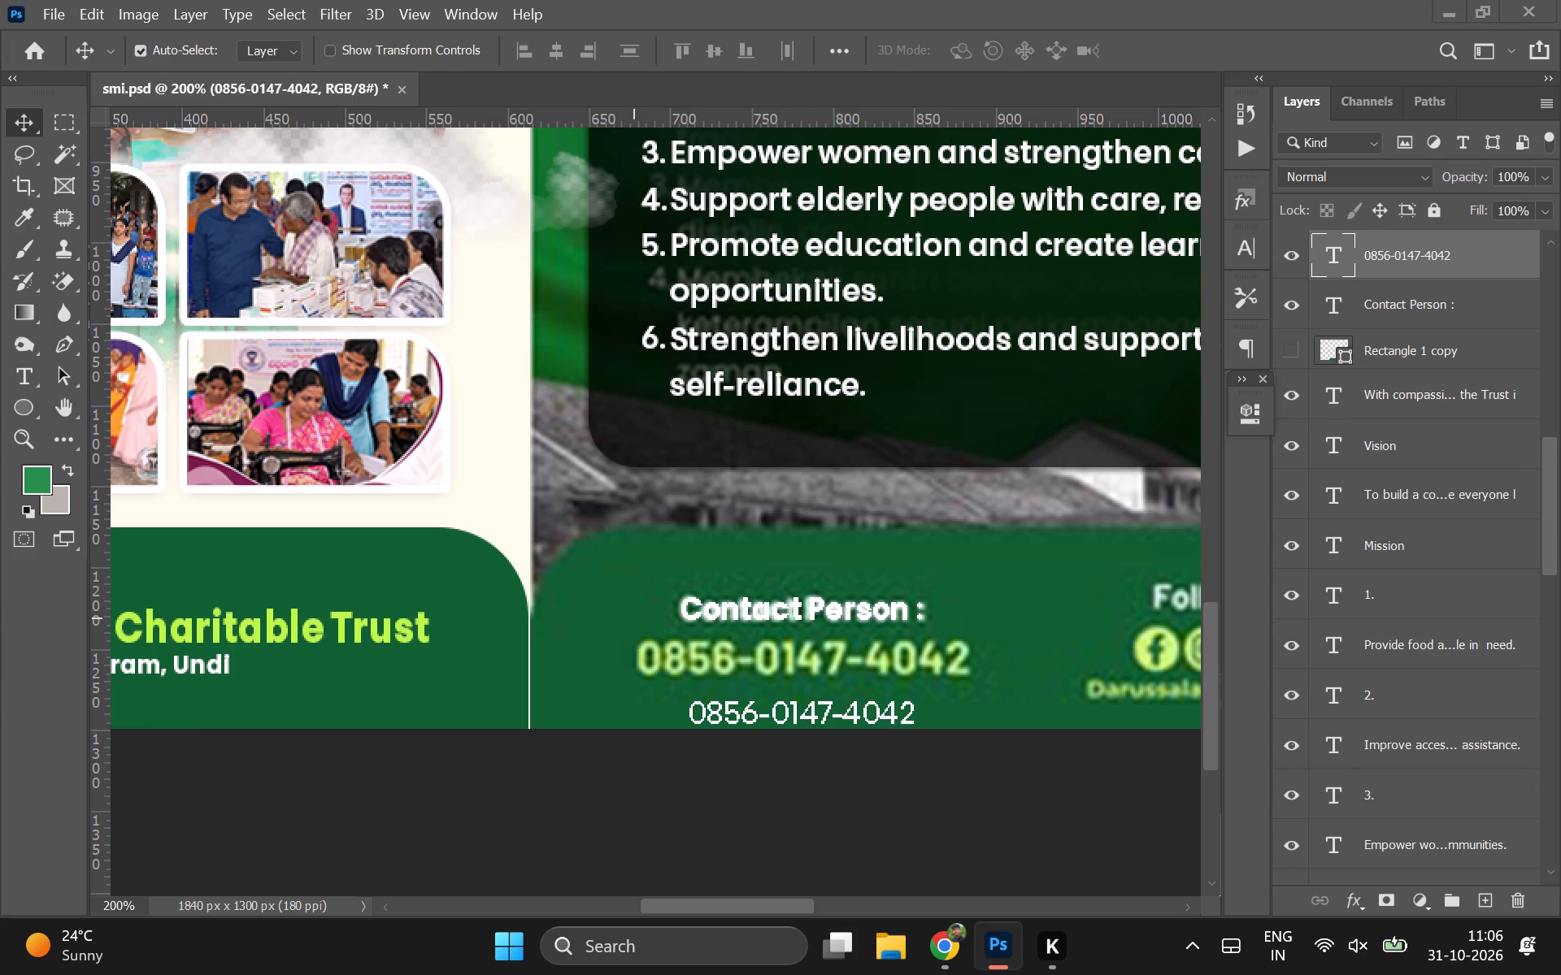
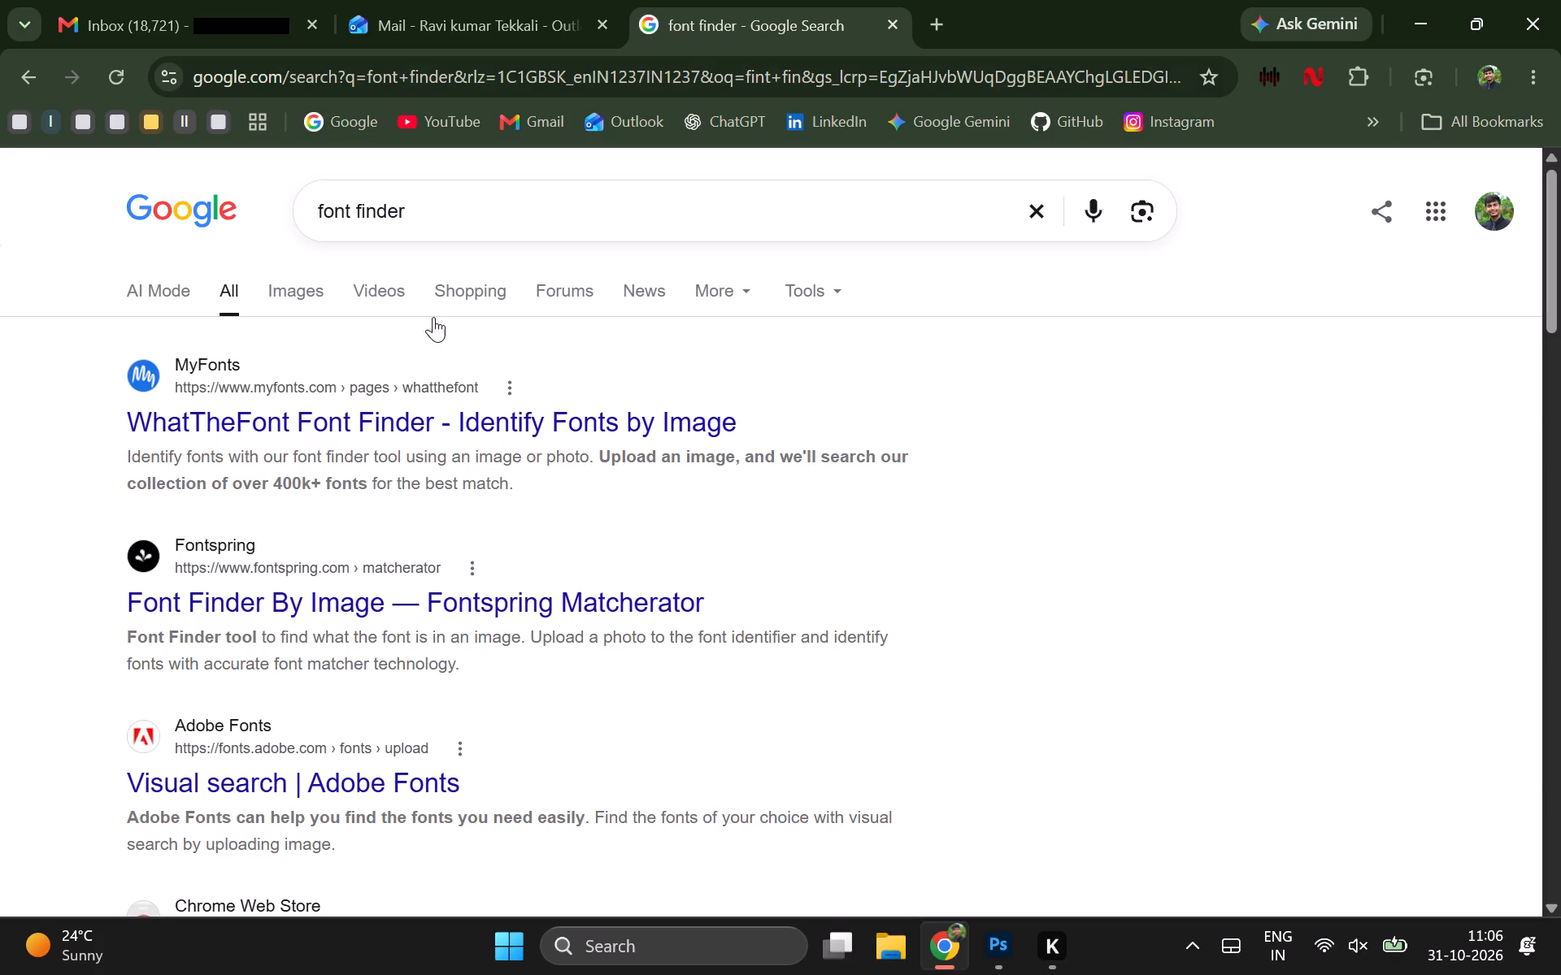
Open the WhatTheFont font finder from the search results and paste in the captured phone number image.
click(455, 421)
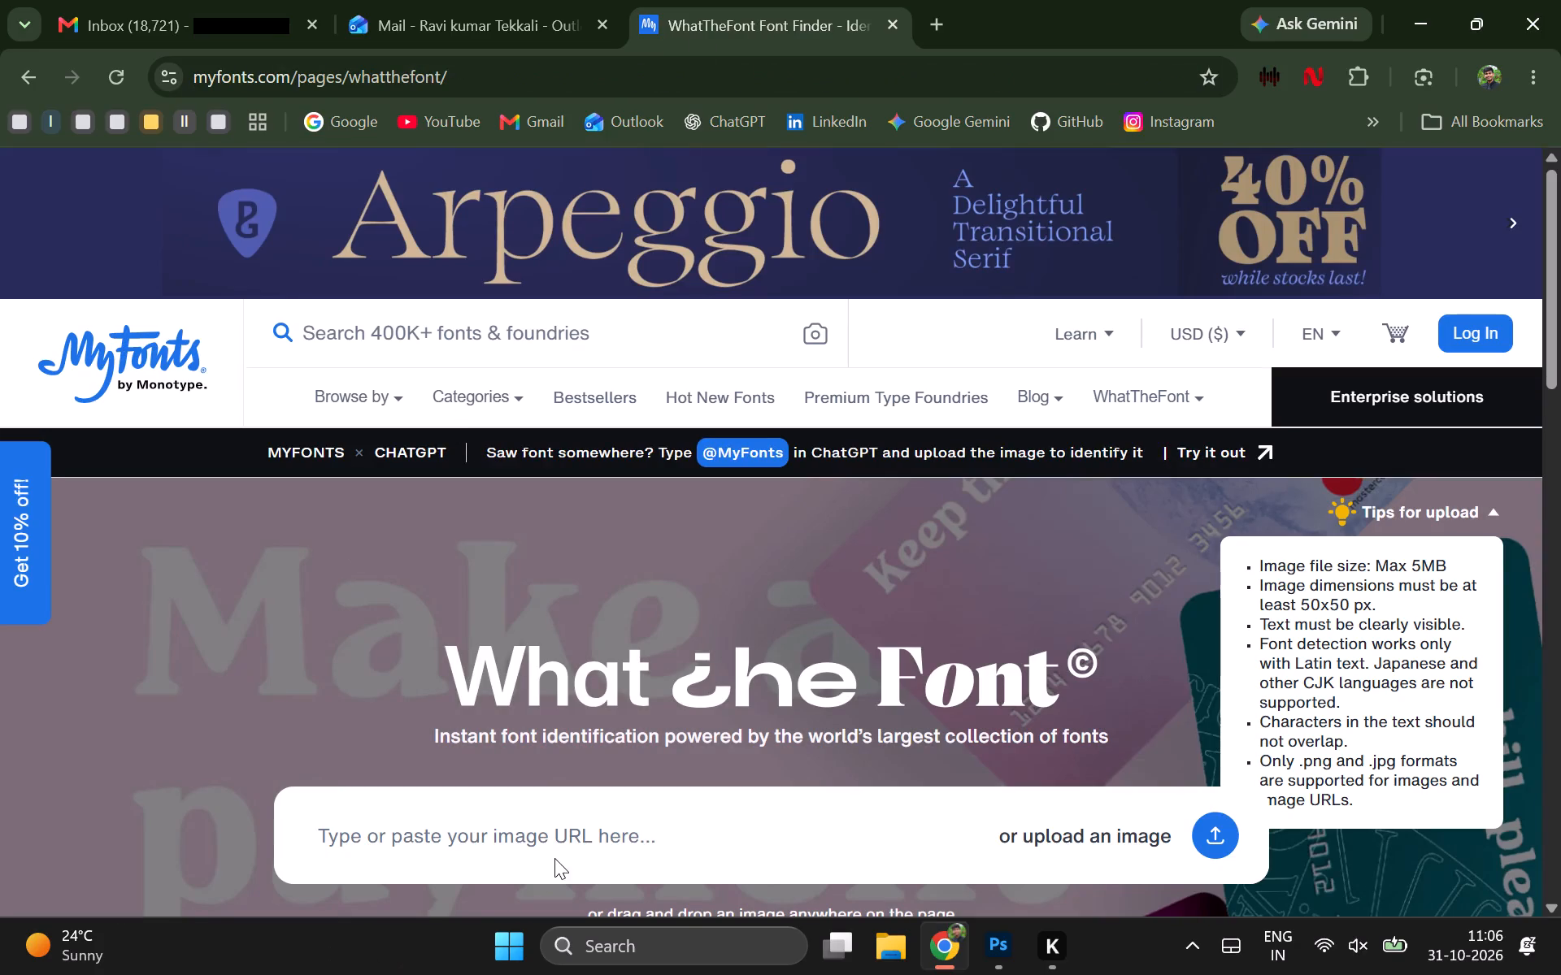
click(578, 841)
key(ctrl+v)
scroll(724, 639, down, 1)
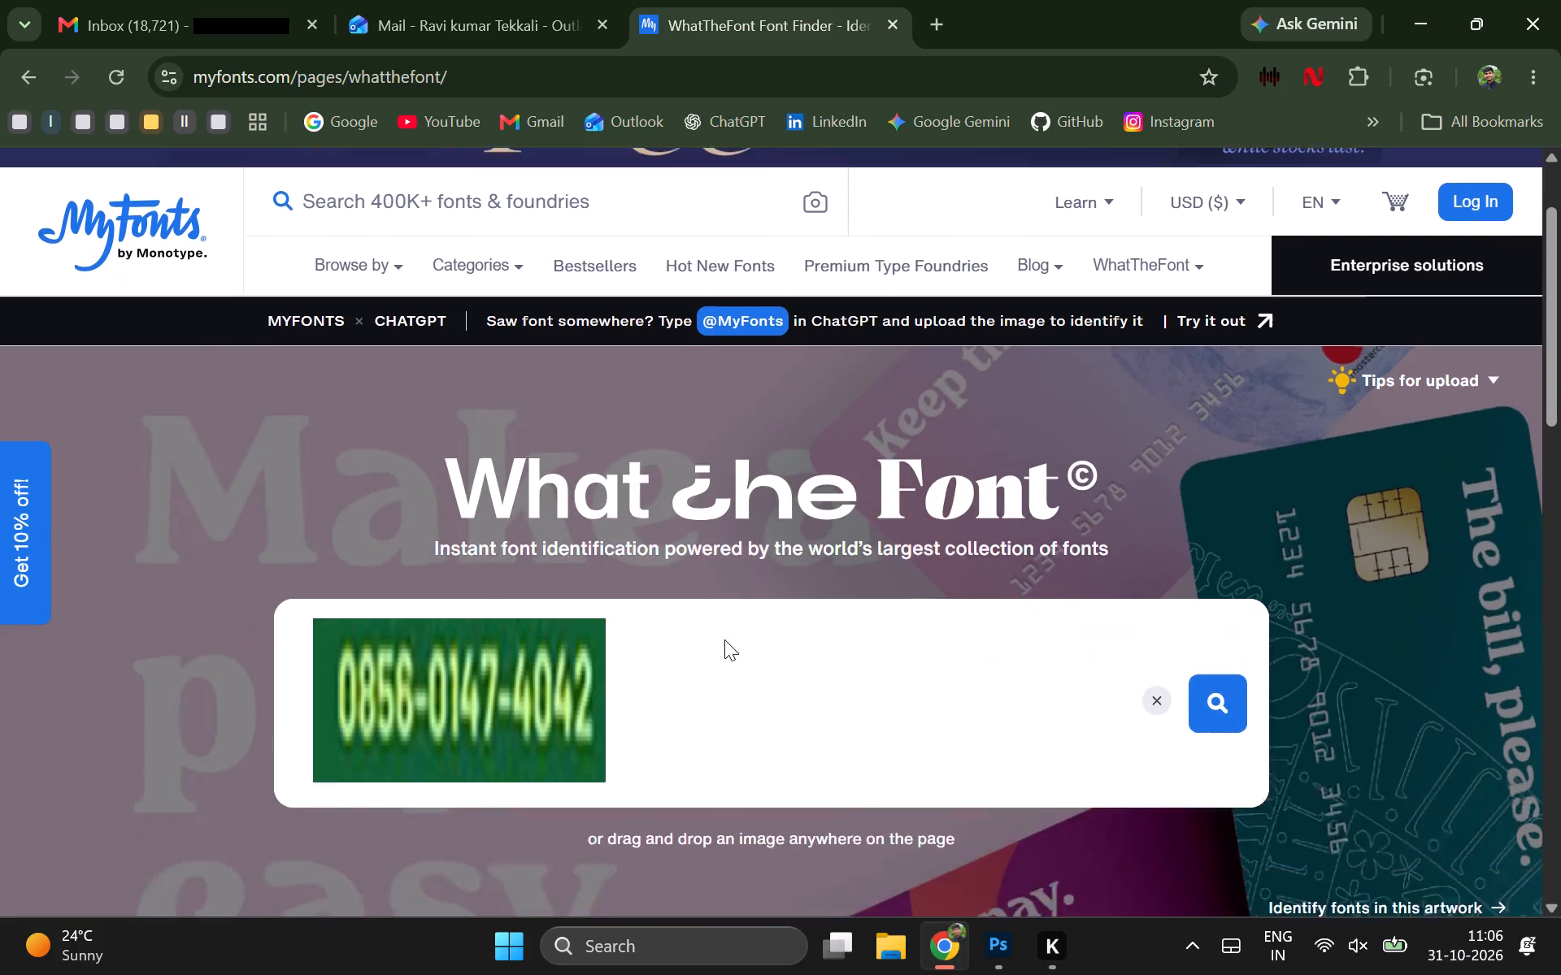
scroll(724, 639, down, 1)
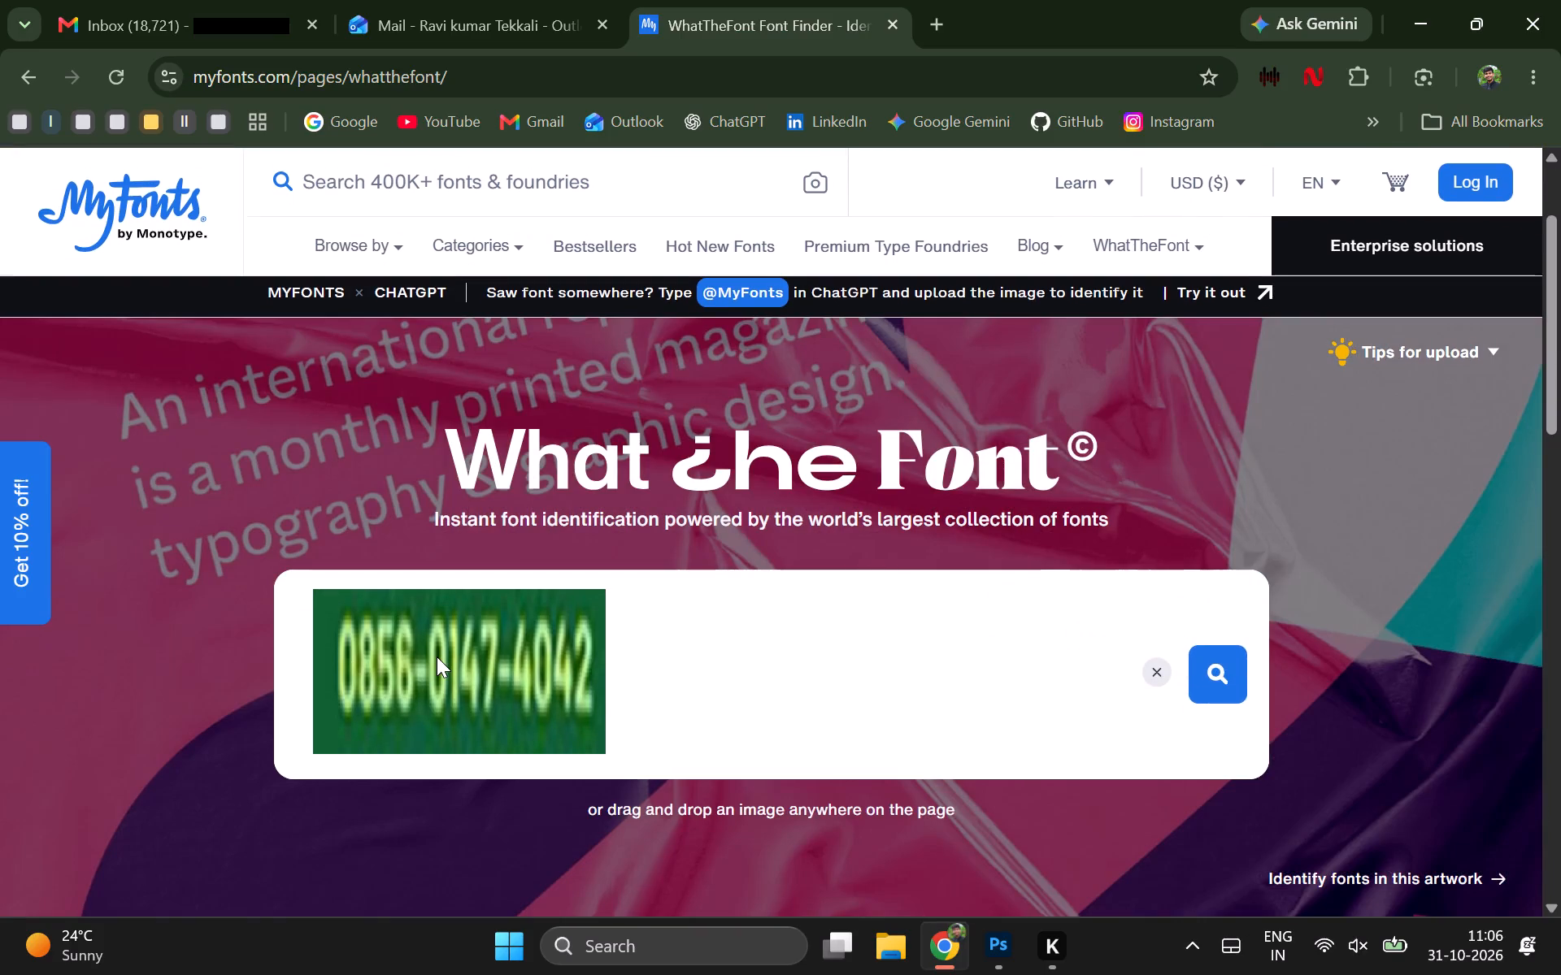
Submit the pasted image and identify the font of the phone number line selected in it.
click(483, 648)
click(1217, 695)
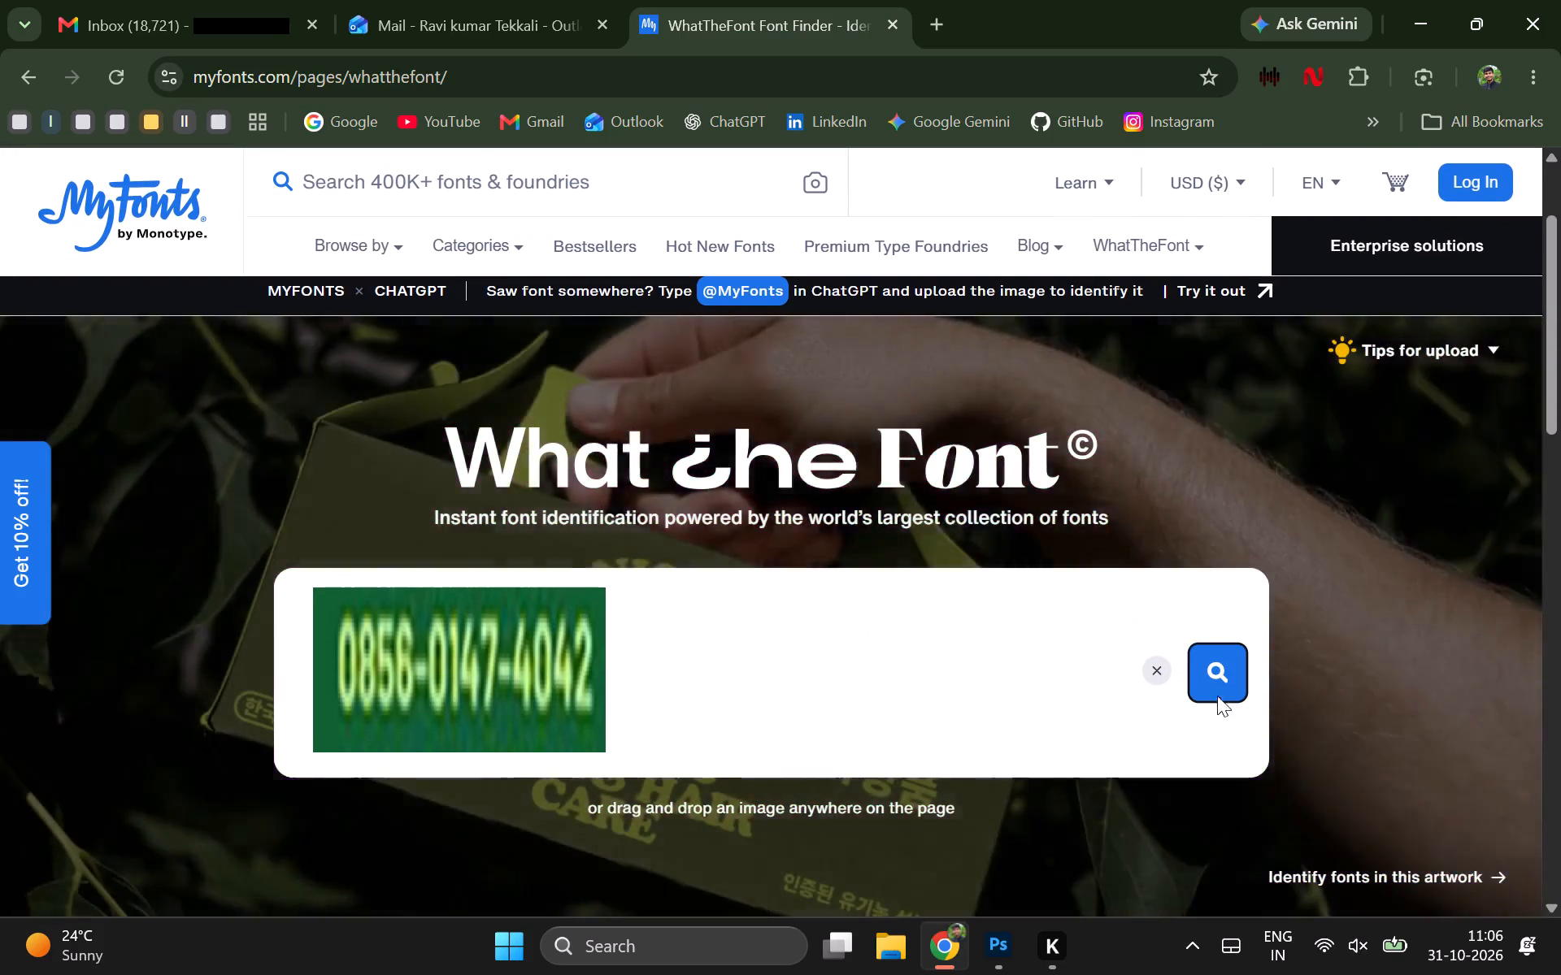
scroll(1217, 695, down, 2)
scroll(886, 693, down, 3)
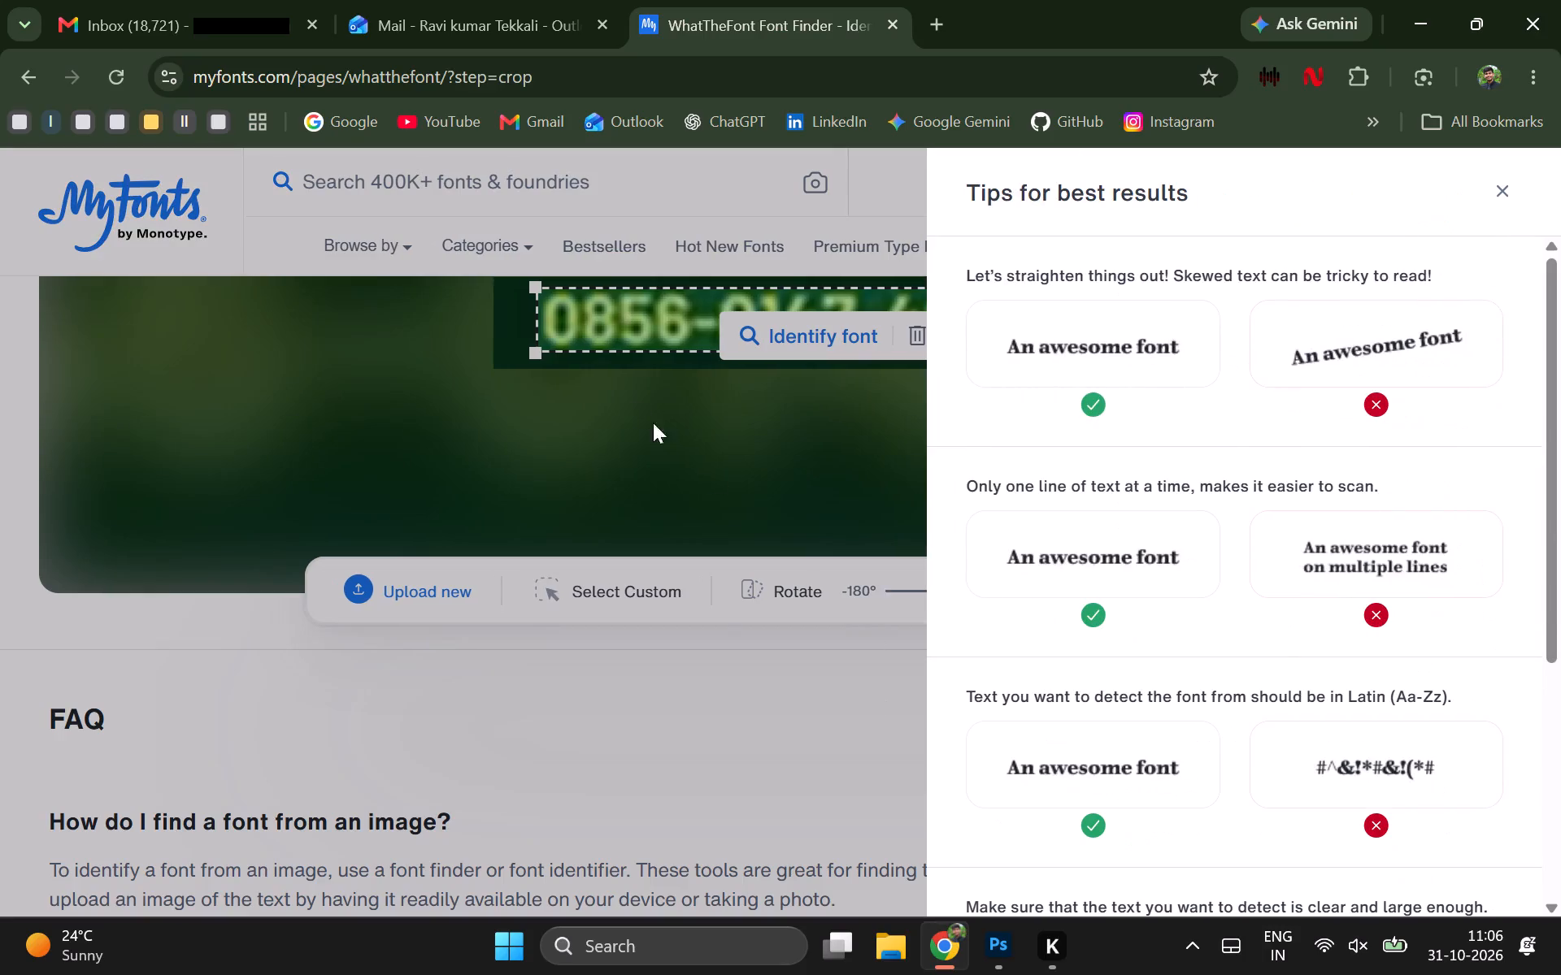
click(802, 359)
click(821, 338)
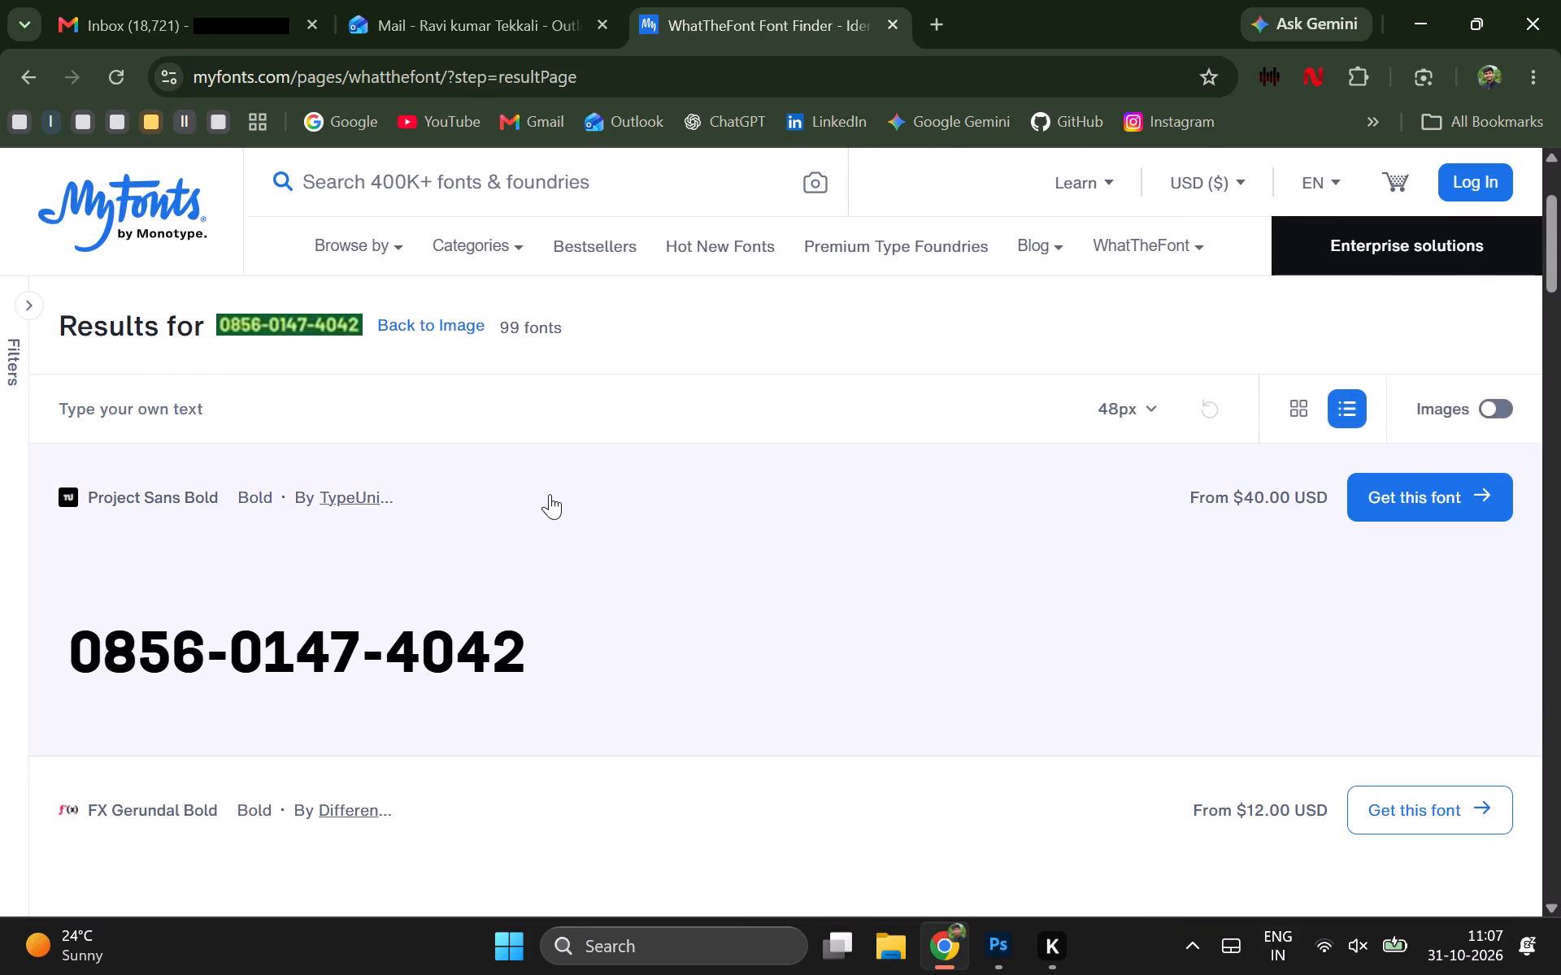
Examine the first page of font matches for digits resembling the template's phone number.
scroll(497, 500, down, 1)
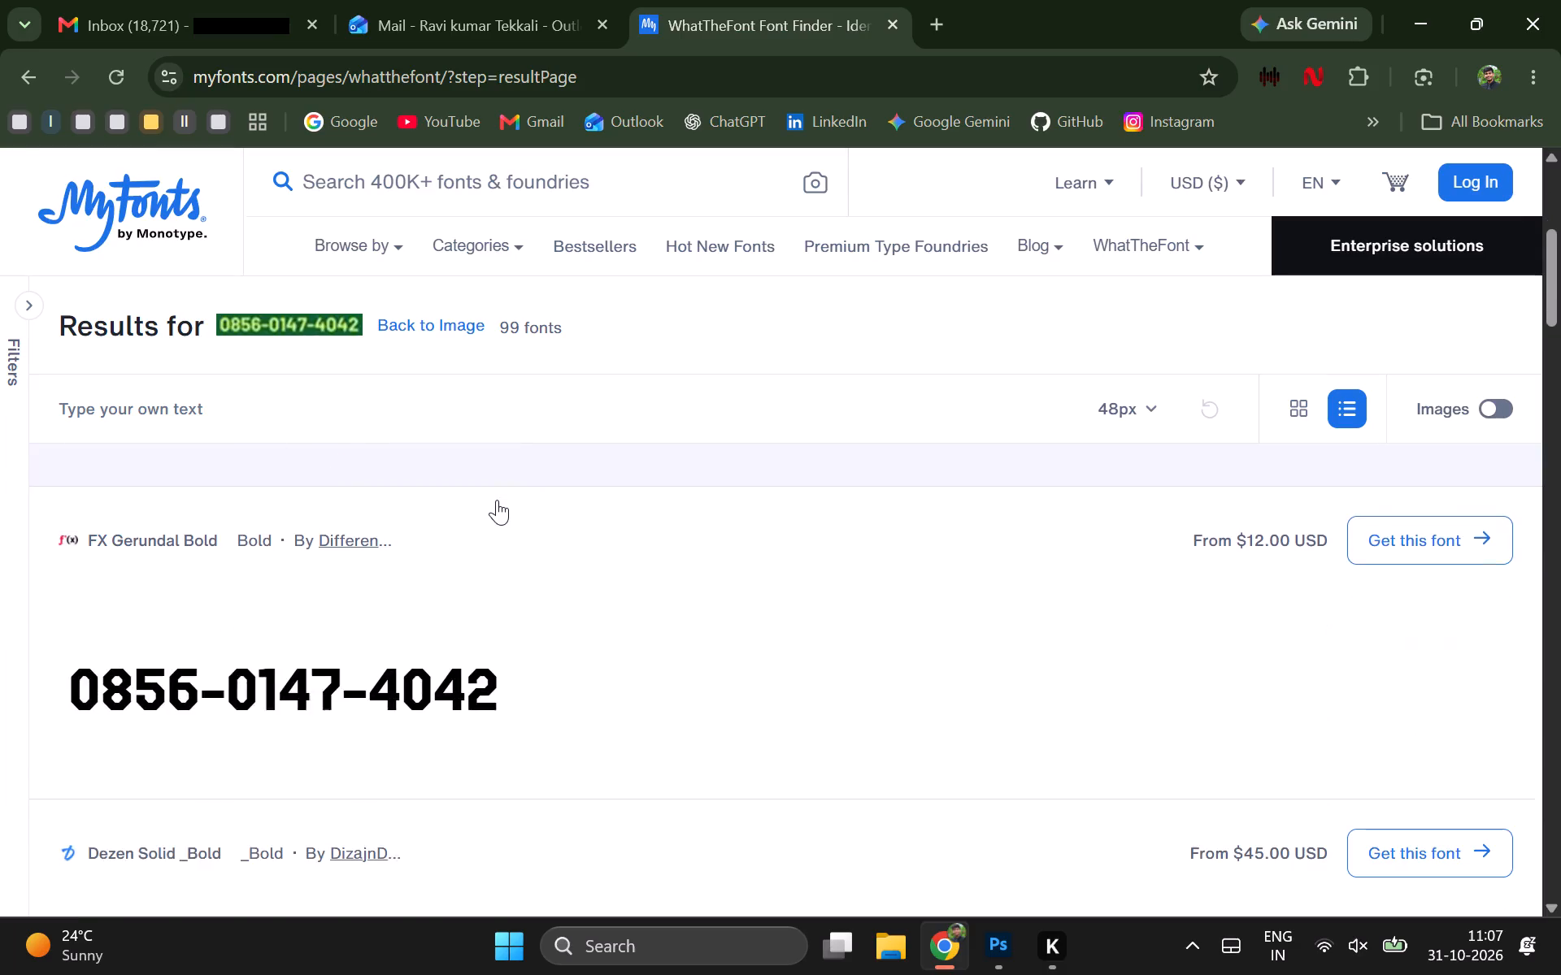
scroll(497, 500, down, 8)
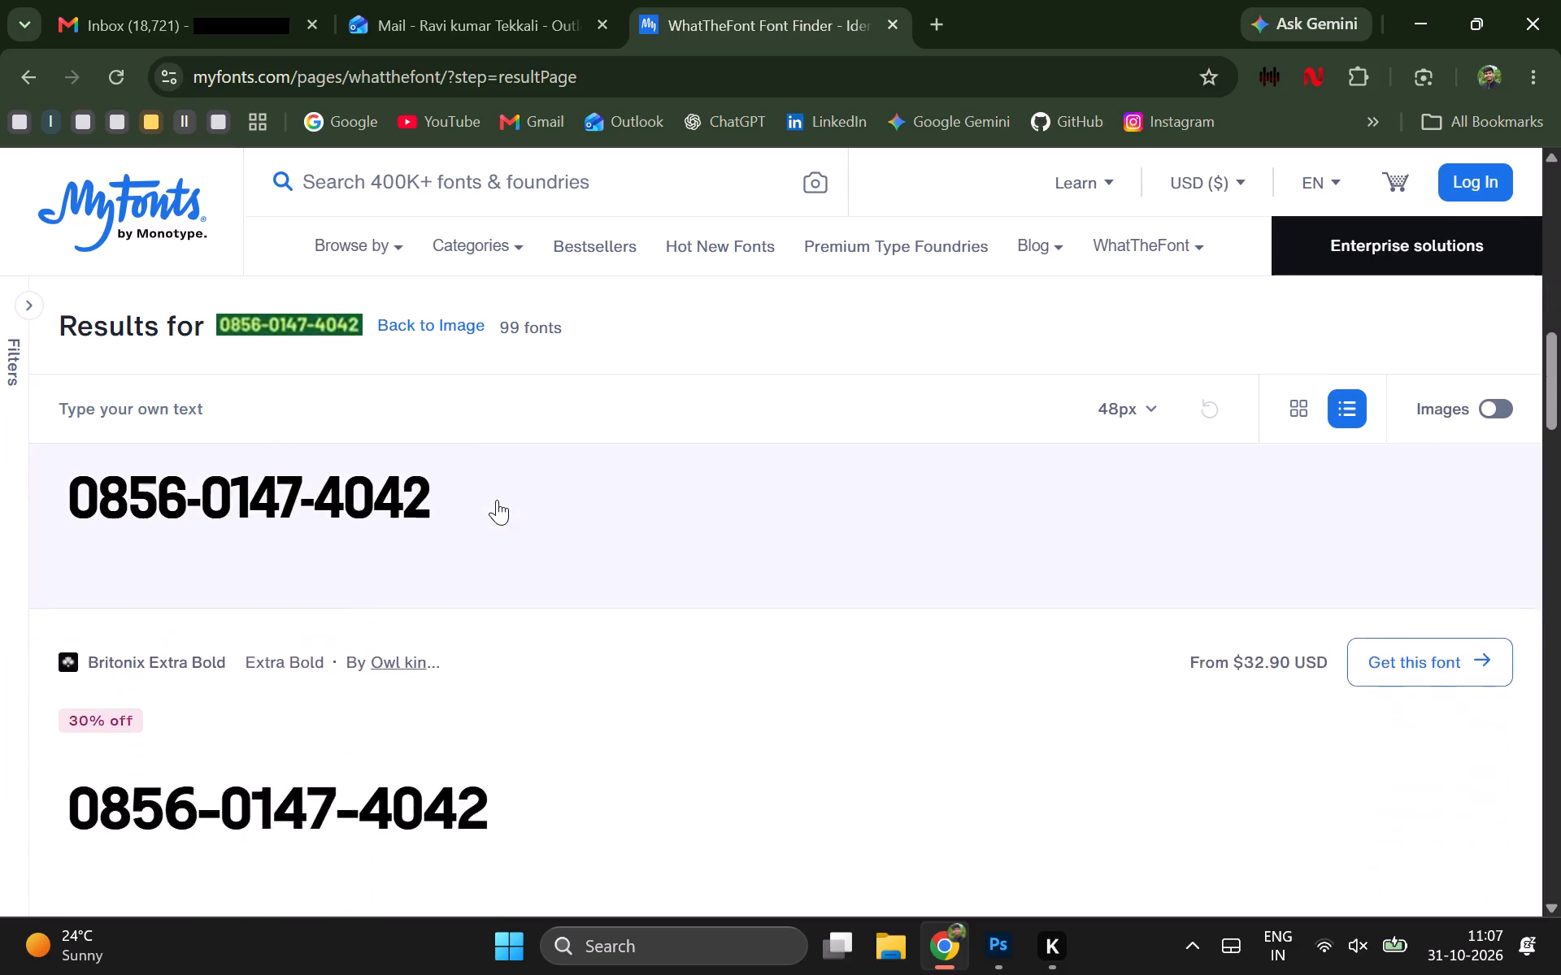
scroll(497, 500, down, 3)
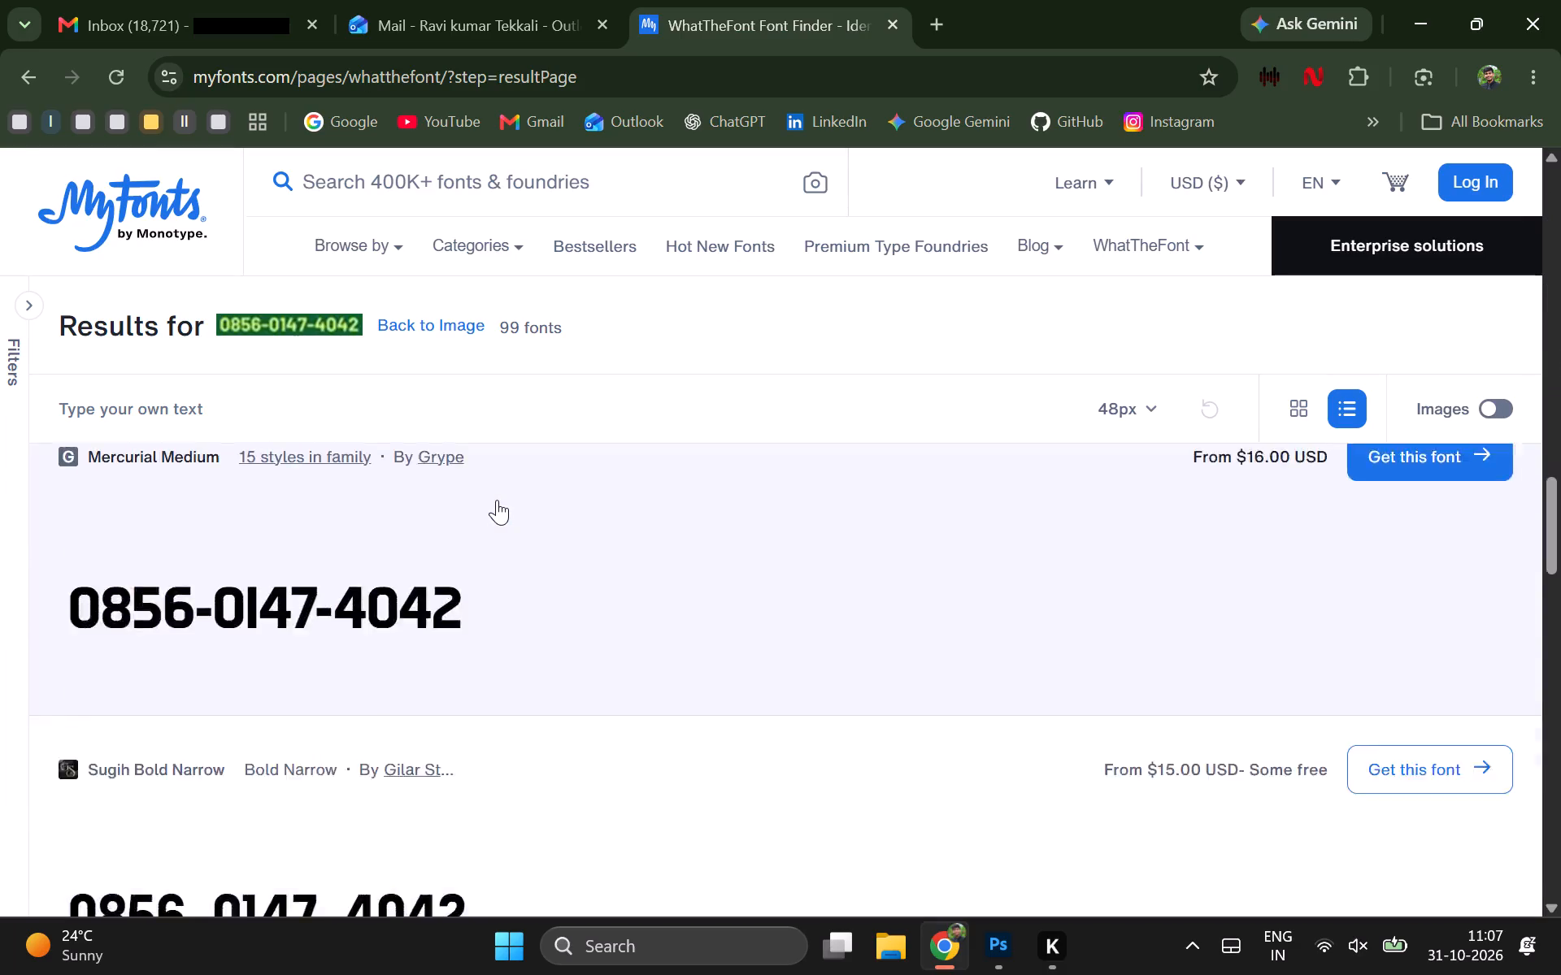
scroll(497, 500, down, 7)
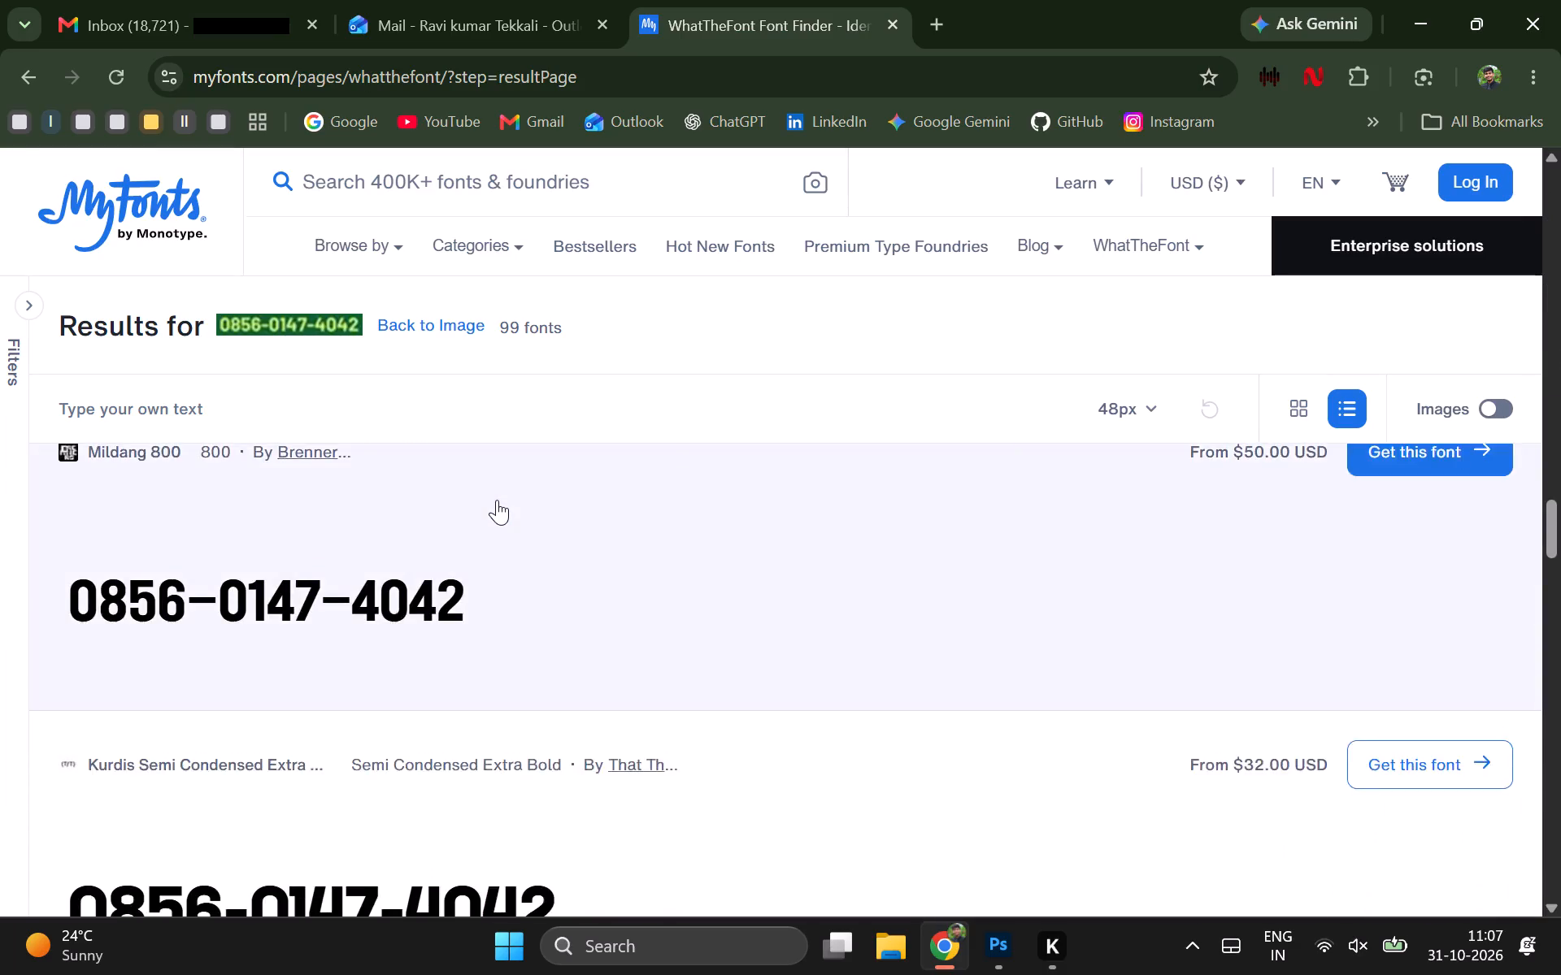
scroll(497, 500, down, 5)
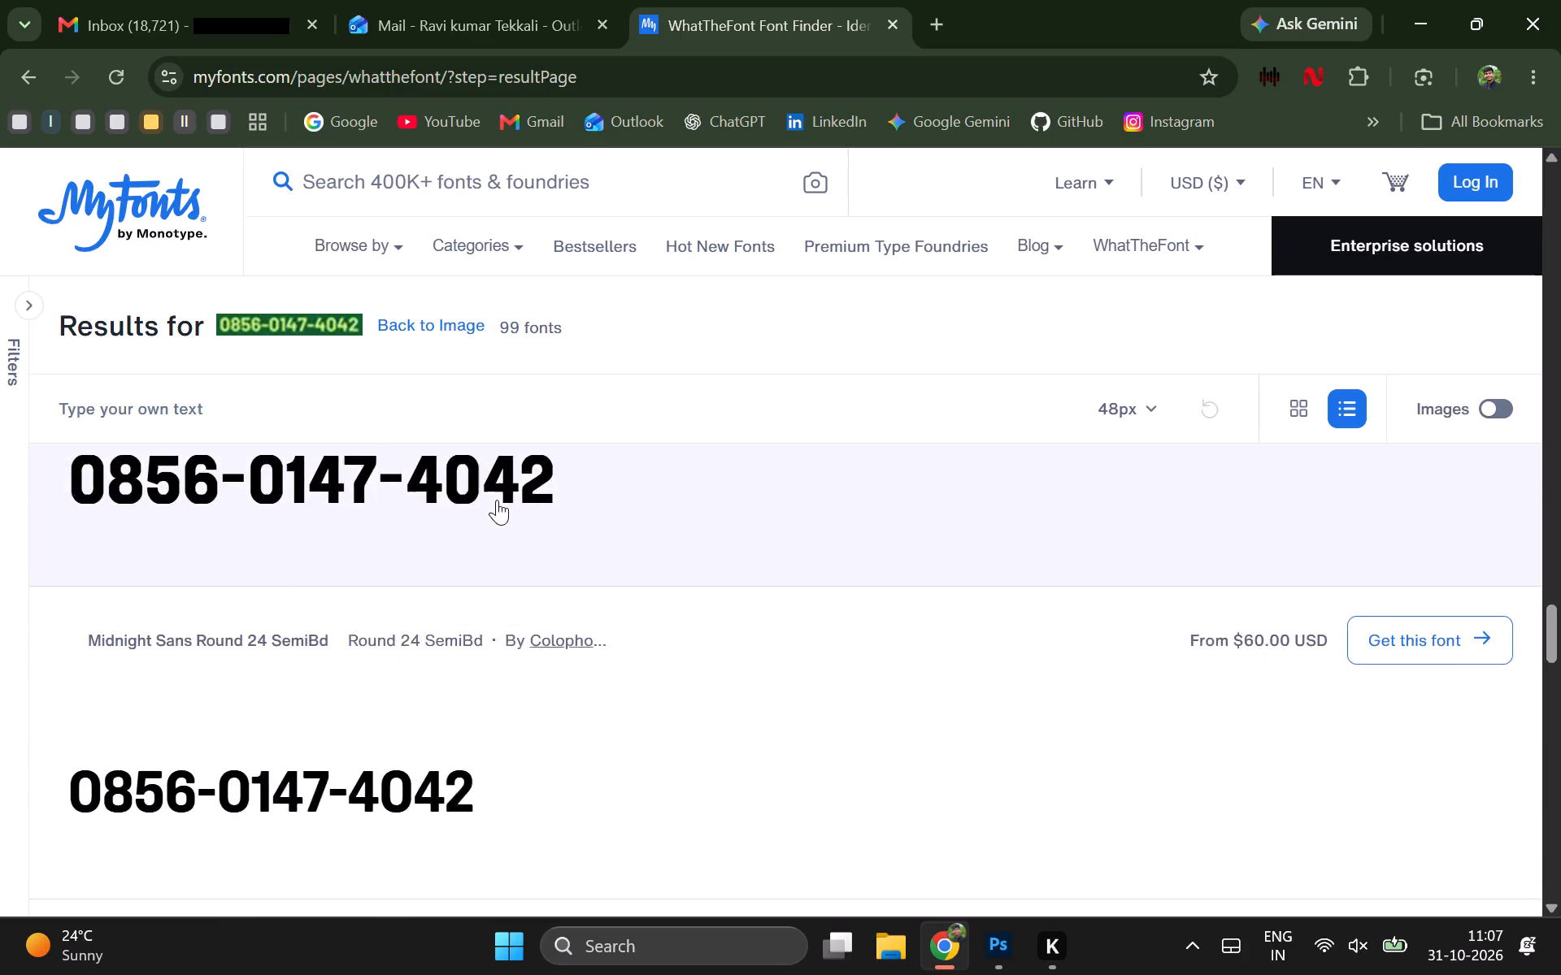
scroll(497, 500, down, 1)
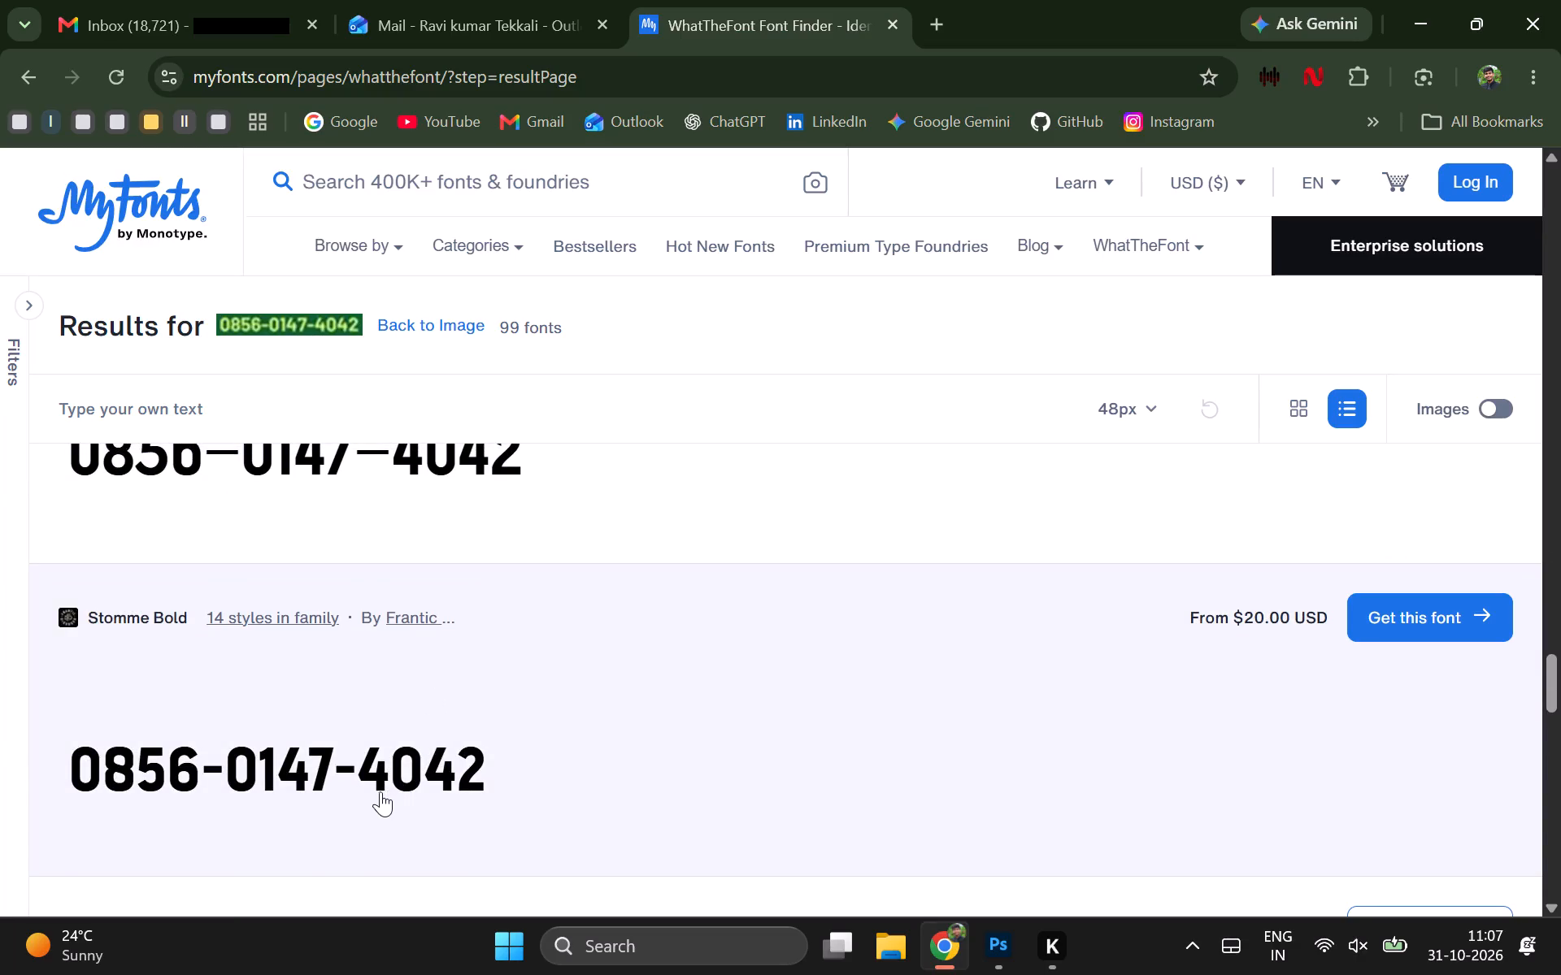
scroll(380, 791, down, 1)
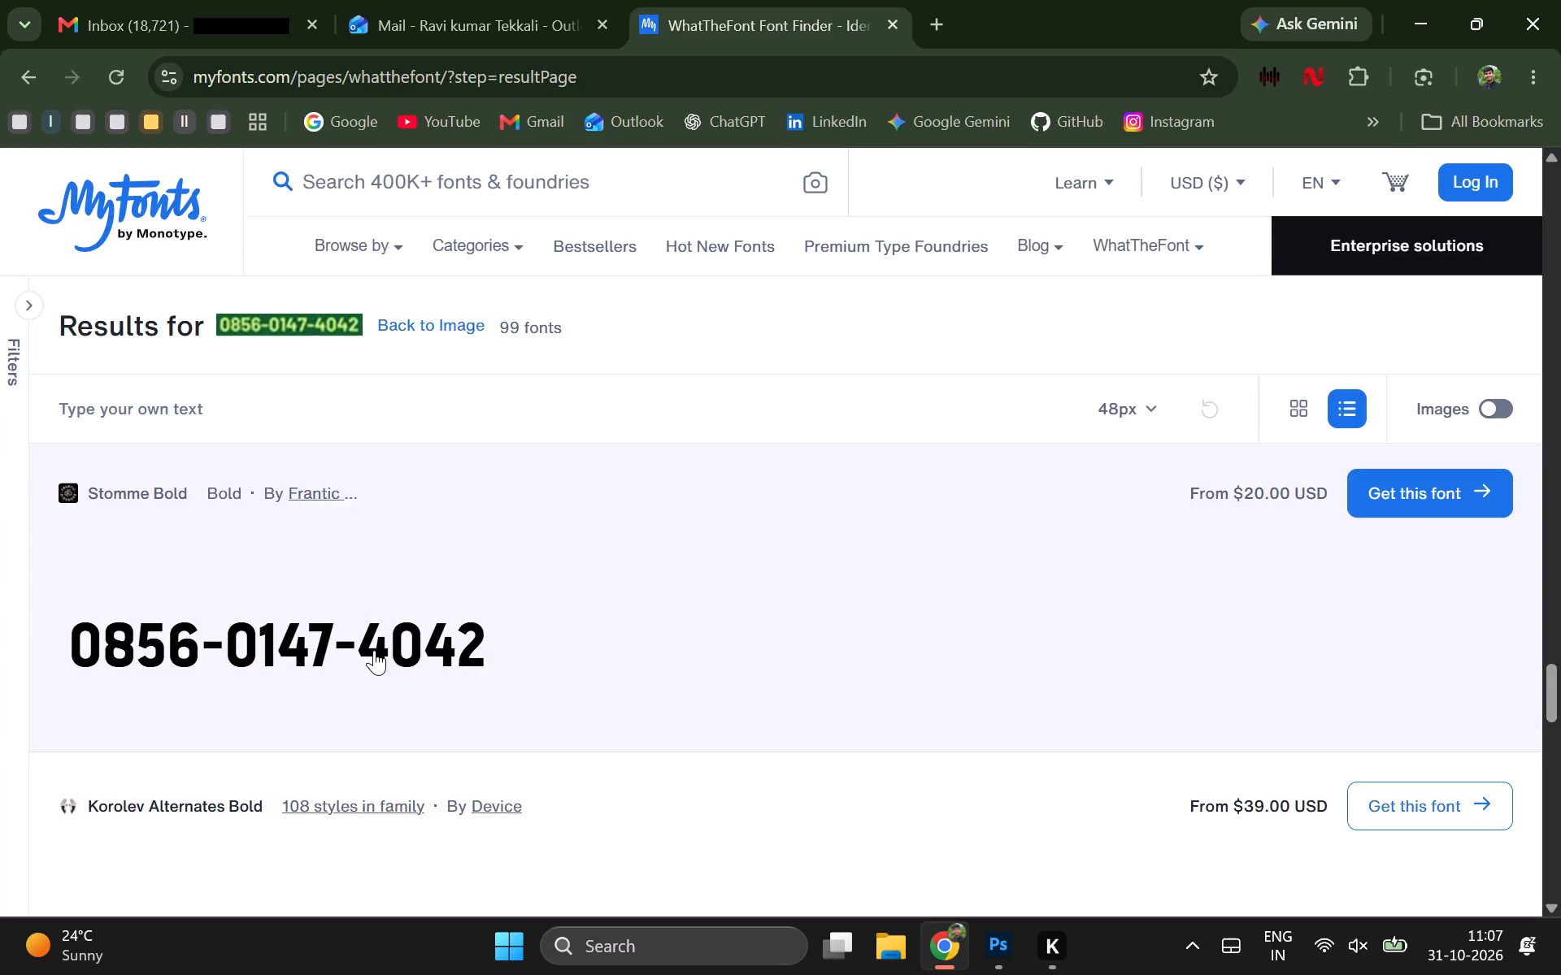
Open the Stomme Bold font's product page in a separate tab and return to the font matches.
right_click(374, 650)
right_click(272, 651)
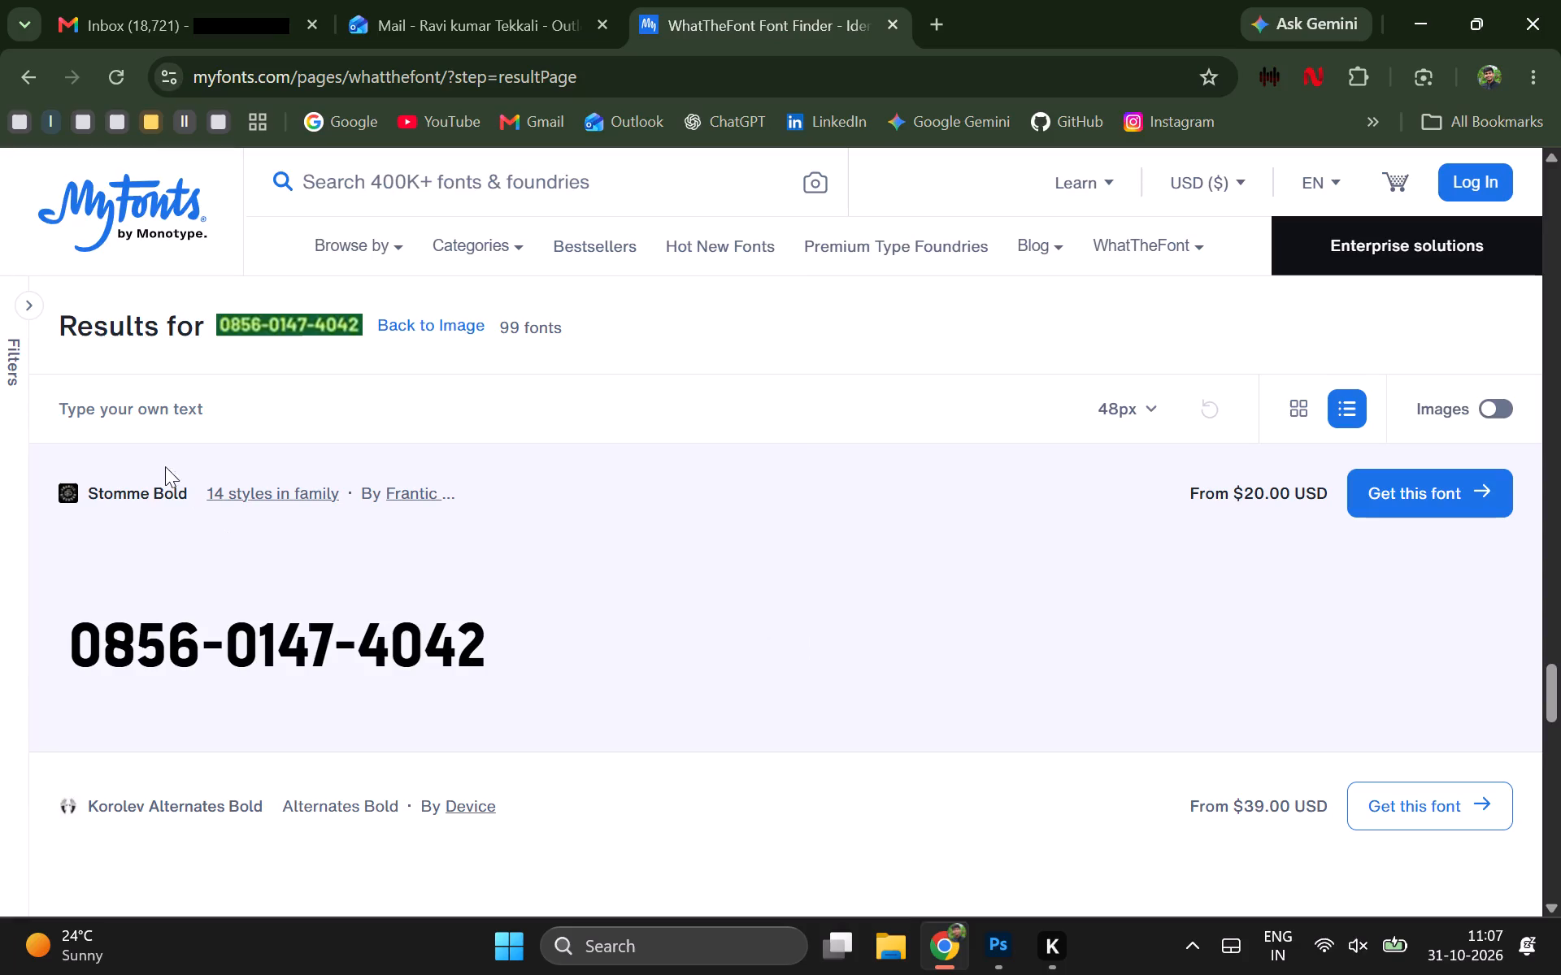
right_click(136, 495)
right_click(106, 515)
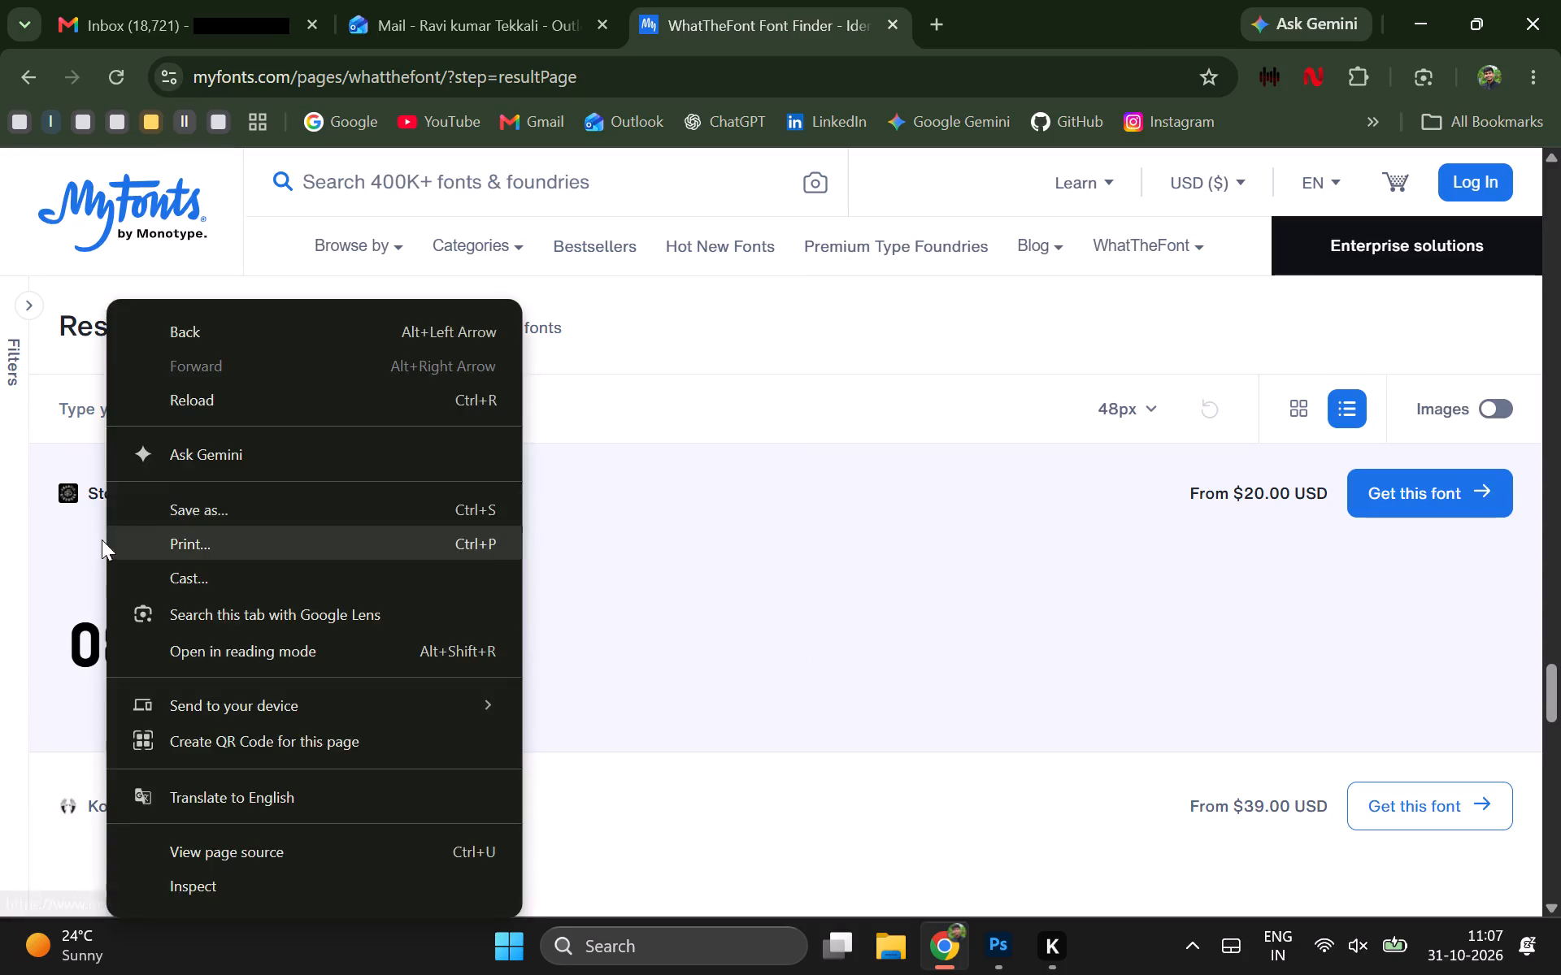
click(102, 539)
click(654, 0)
Review the remaining matches on the first results page and go to results page 2.
scroll(476, 548, down, 3)
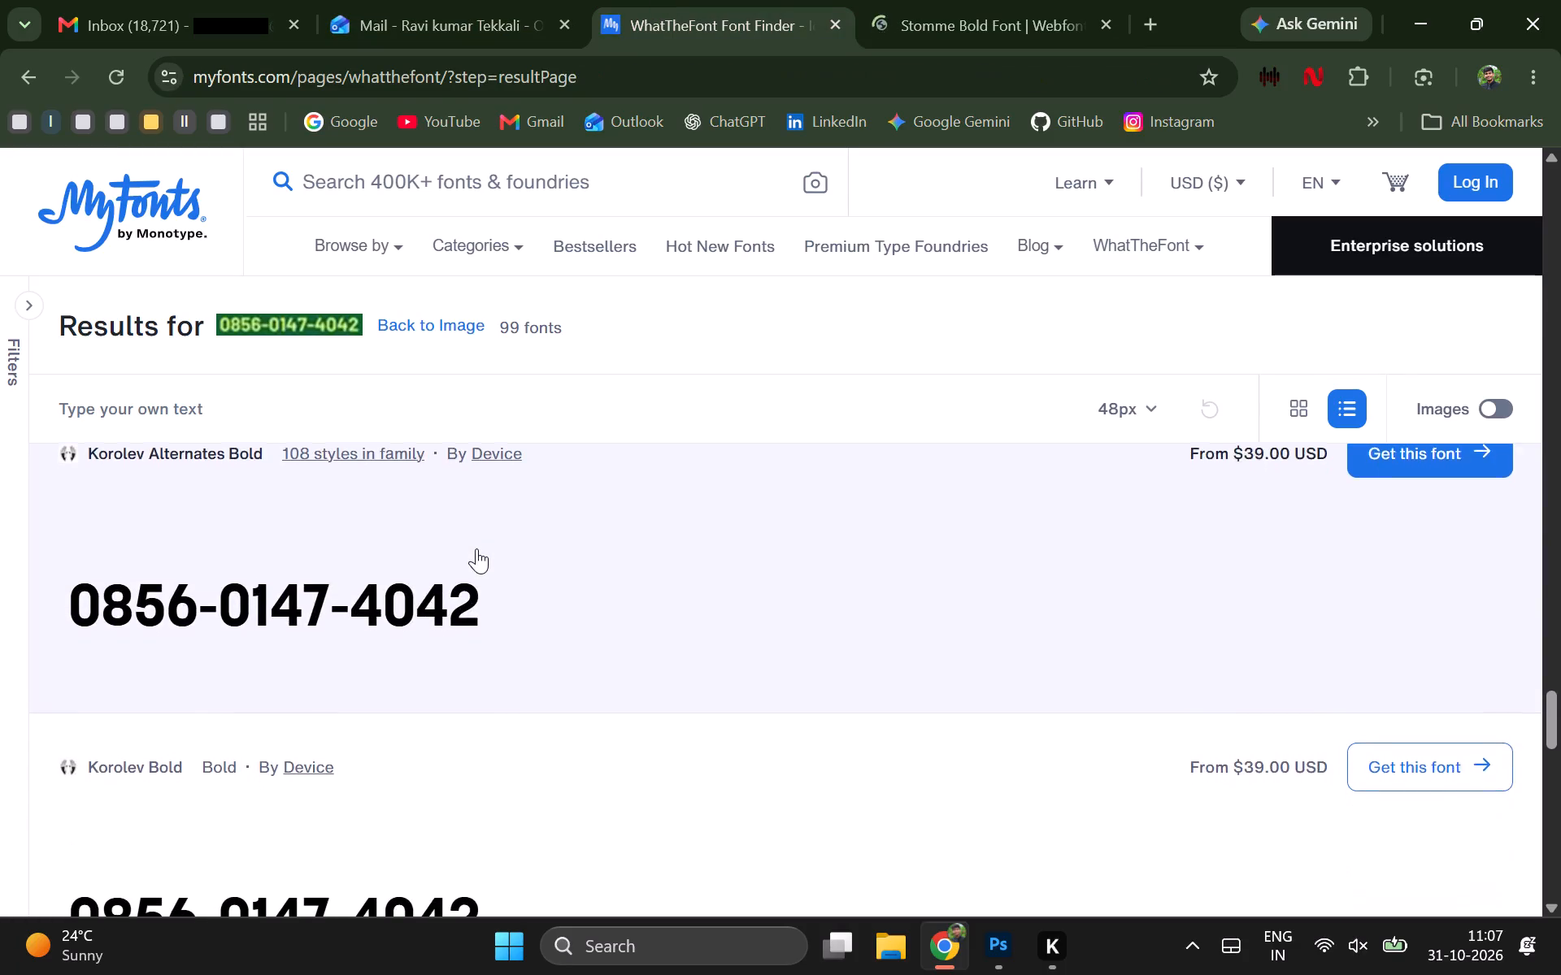
scroll(476, 548, down, 3)
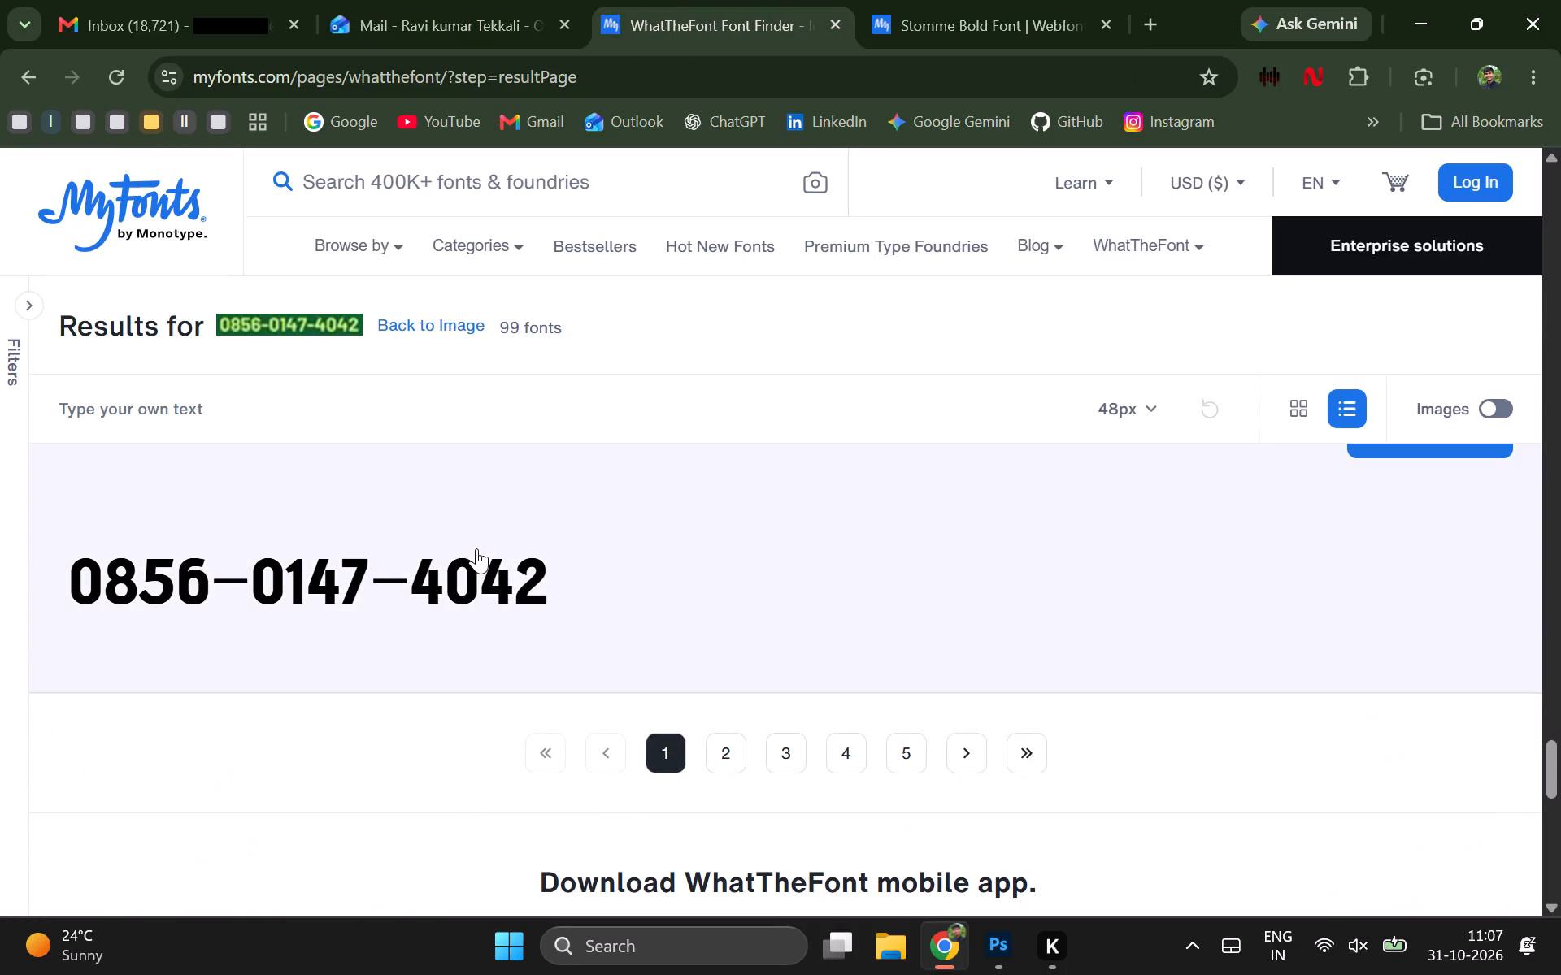
scroll(436, 614, down, 1)
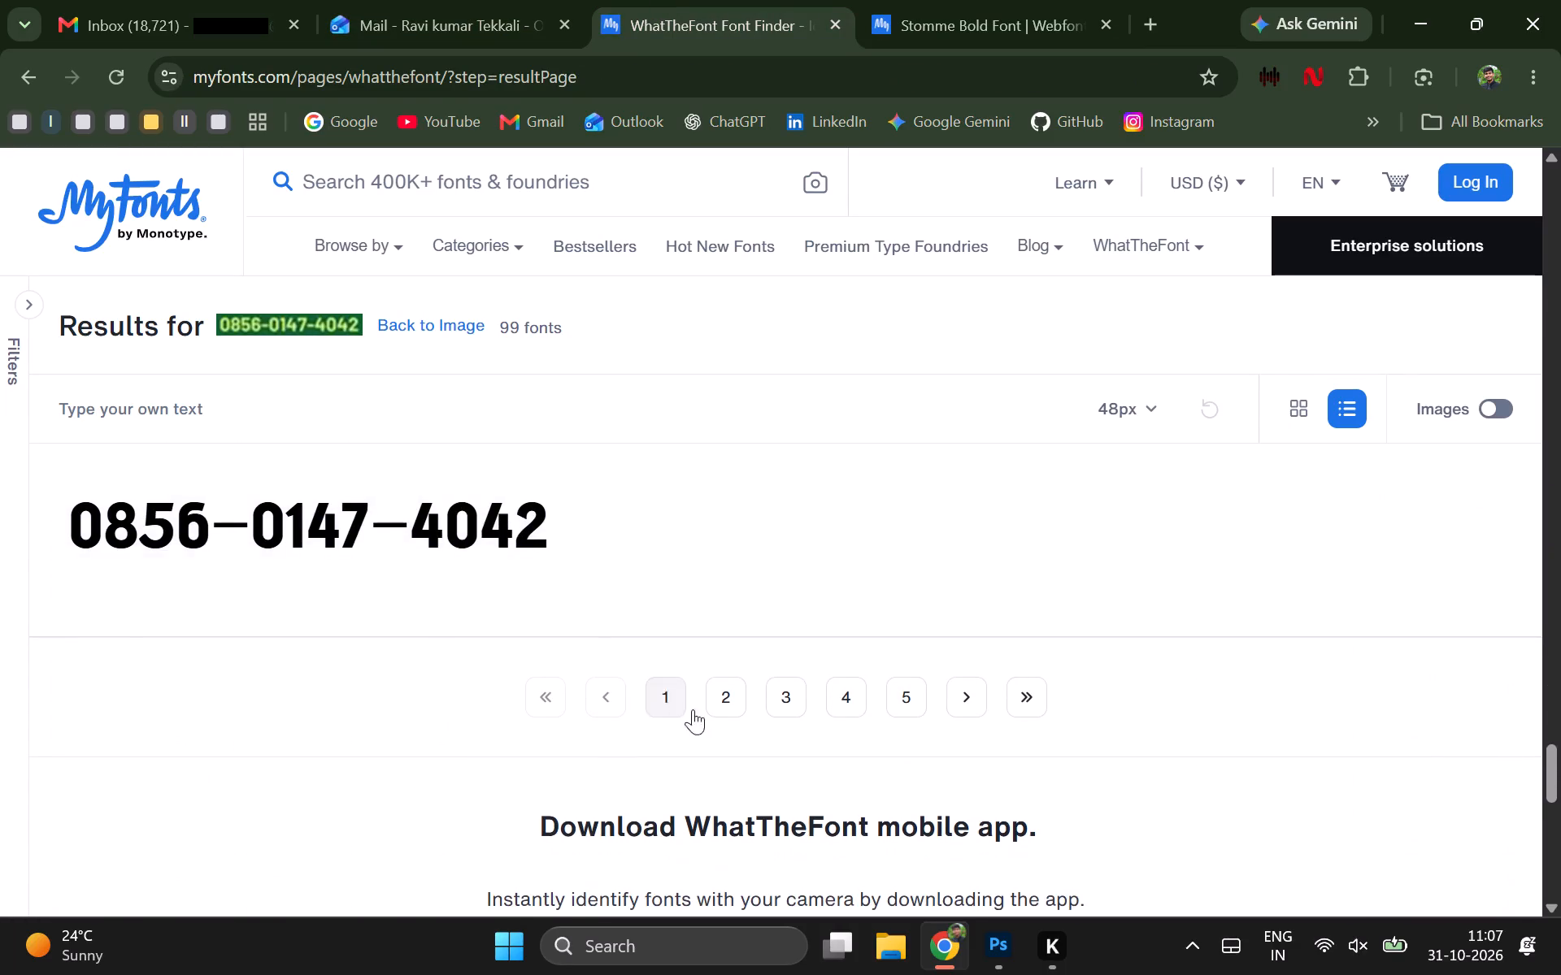
click(730, 703)
Look over the Stomme Bold product page and its sample text, and return to the font matches.
click(919, 0)
scroll(638, 549, down, 2)
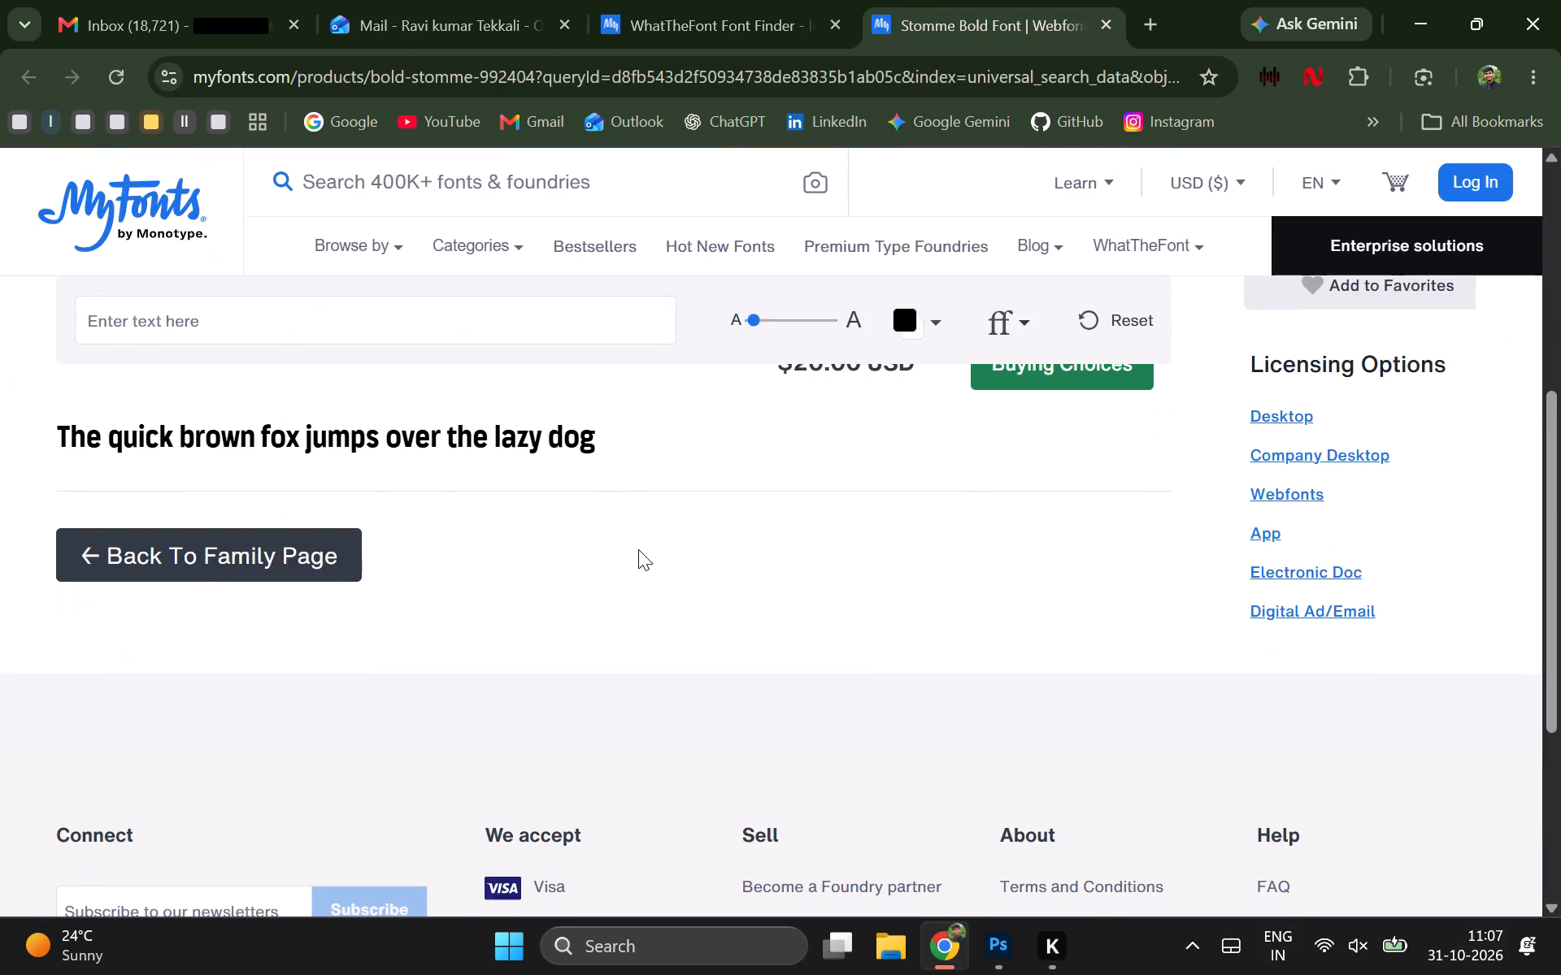
scroll(638, 549, up, 2)
click(696, 18)
Examine the font matches on results page 2, comparing their digits with the template's phone number.
scroll(536, 488, down, 1)
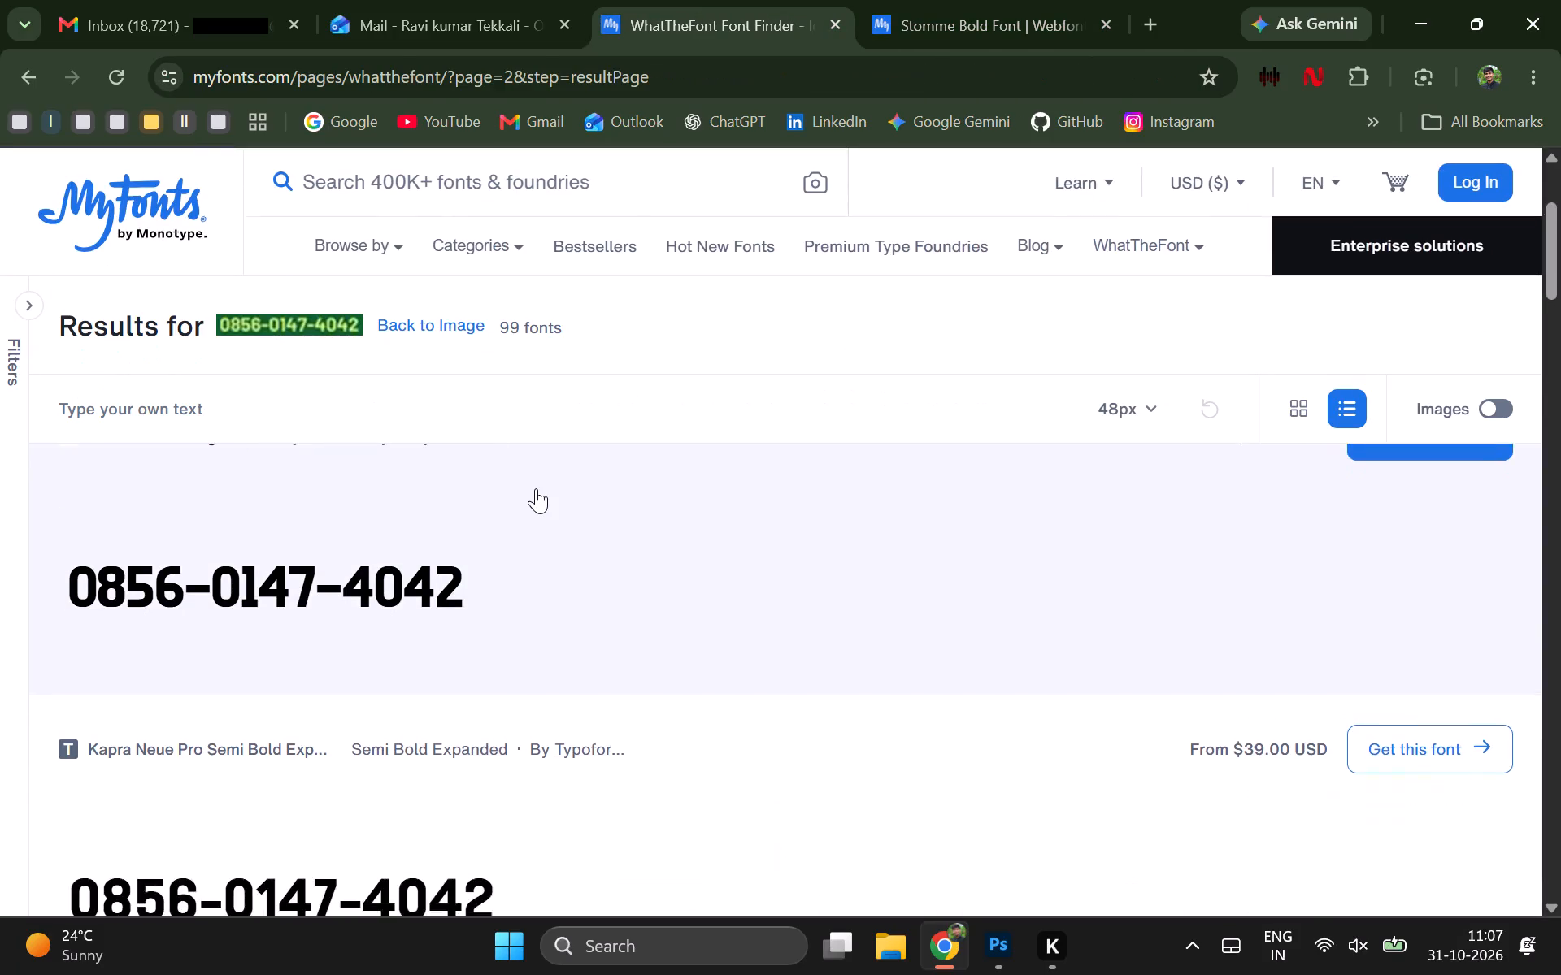
scroll(536, 488, down, 5)
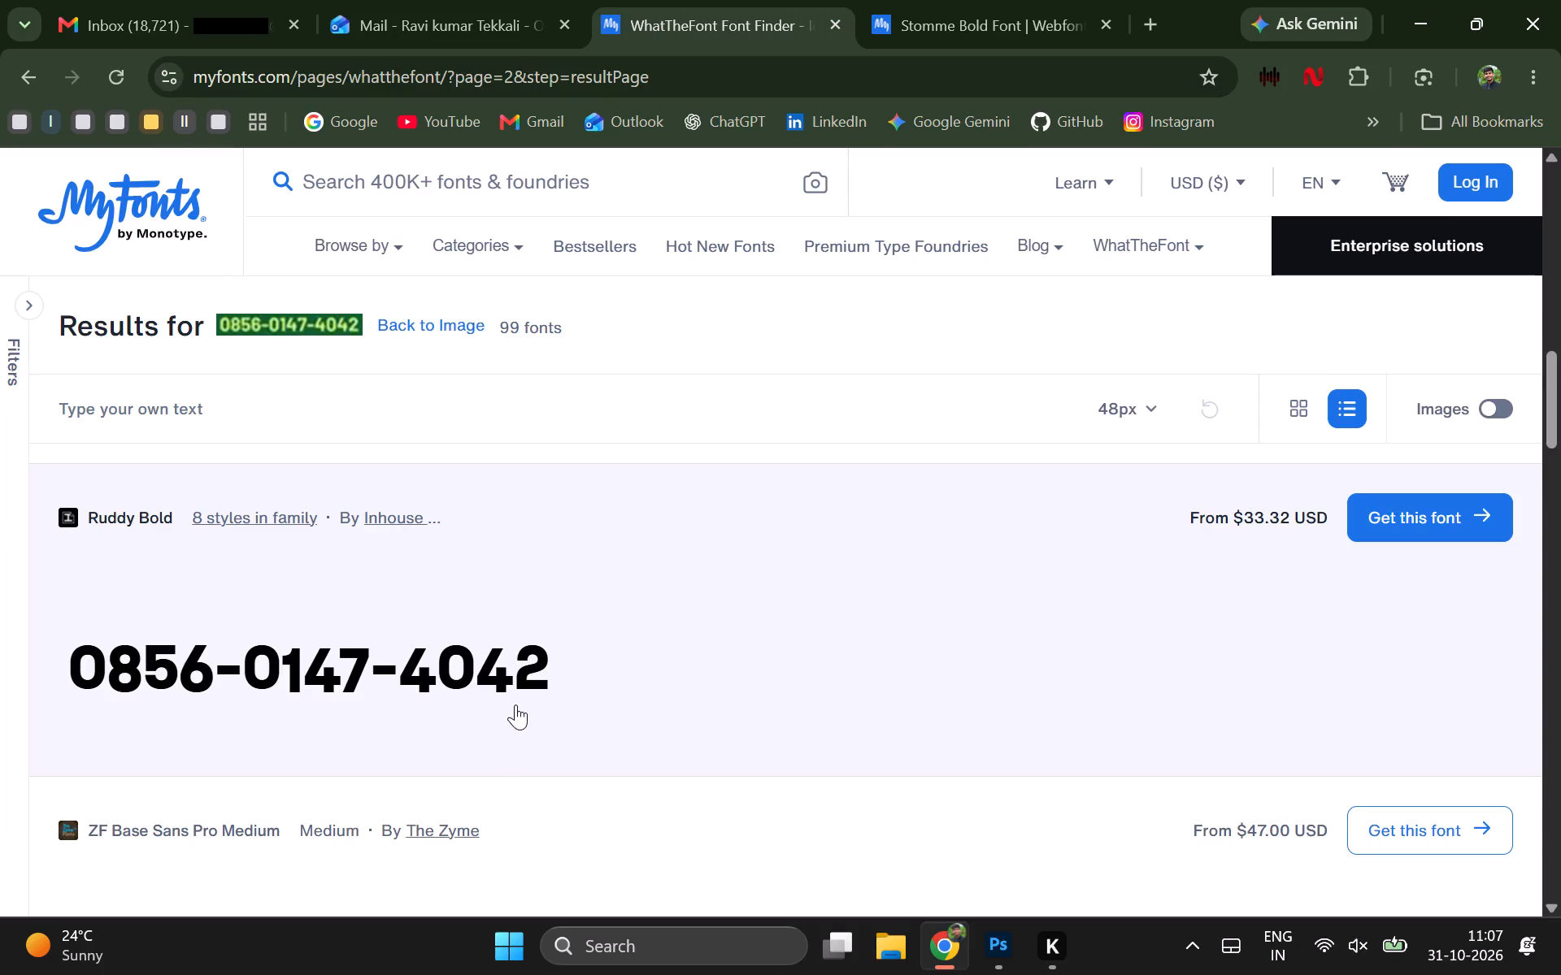
scroll(514, 707, down, 4)
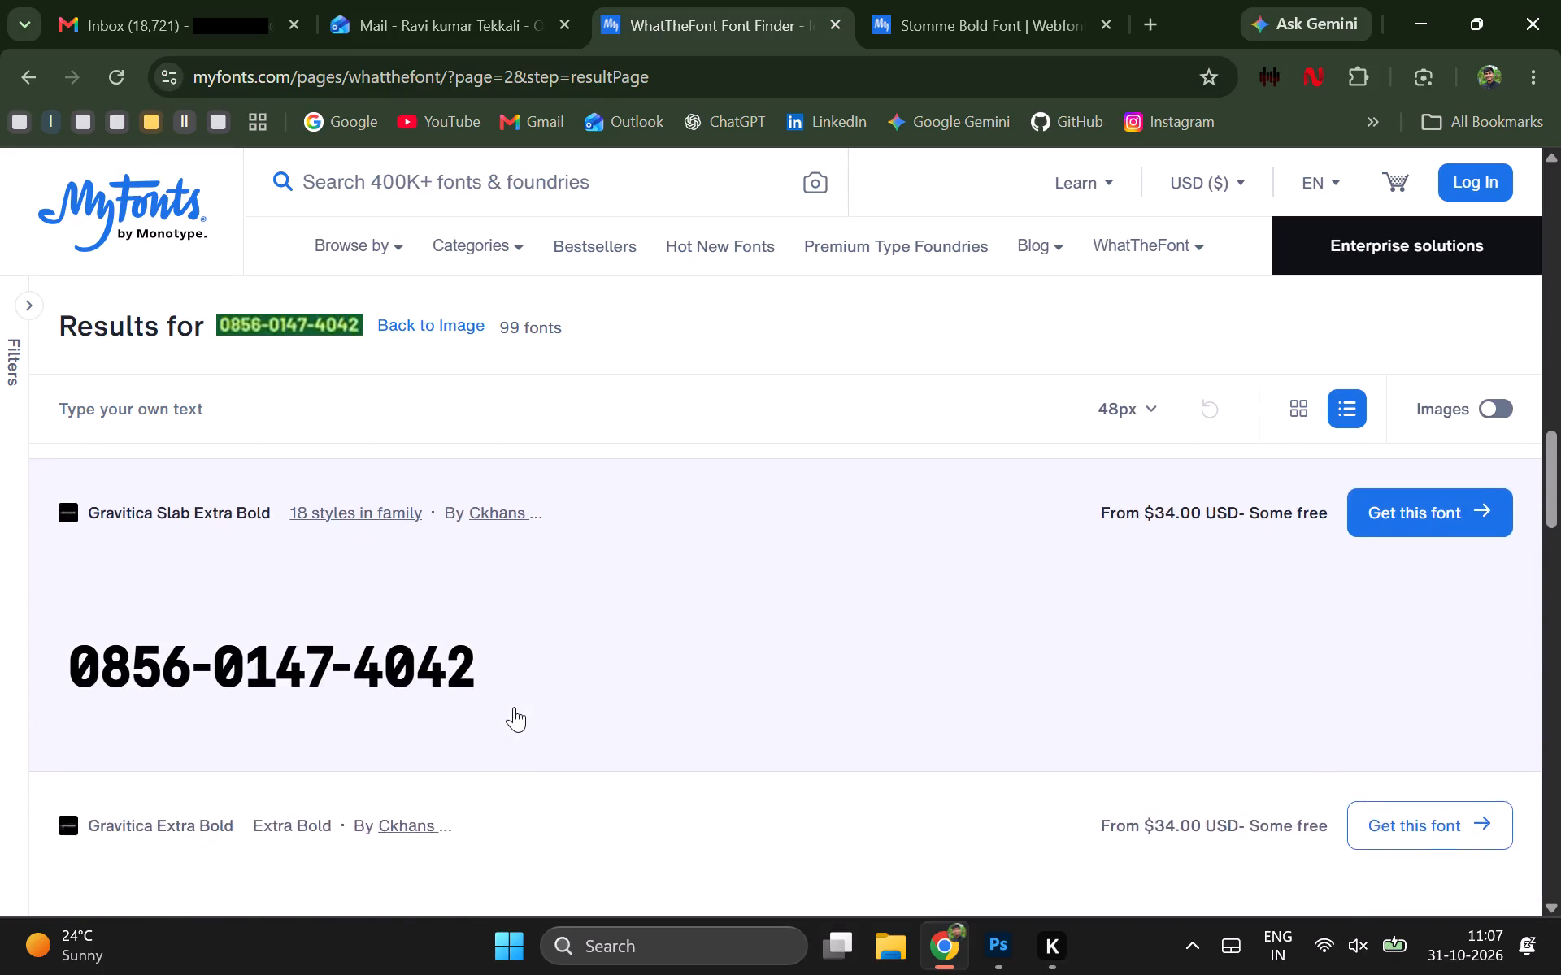
scroll(514, 707, down, 1)
scroll(509, 622, down, 3)
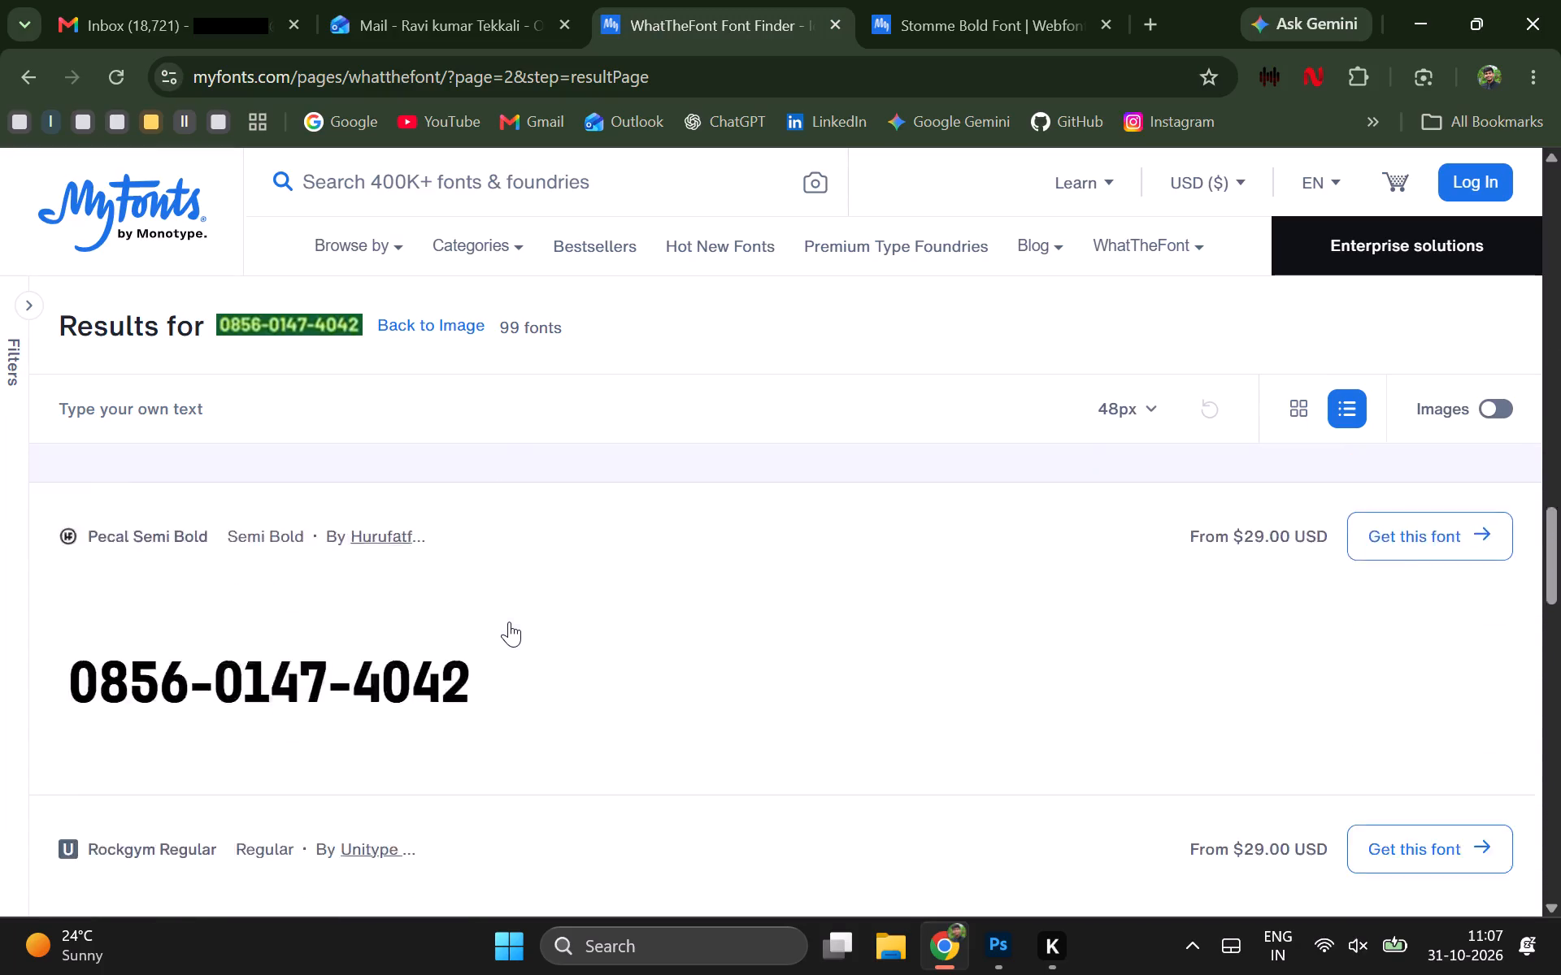
scroll(509, 622, down, 3)
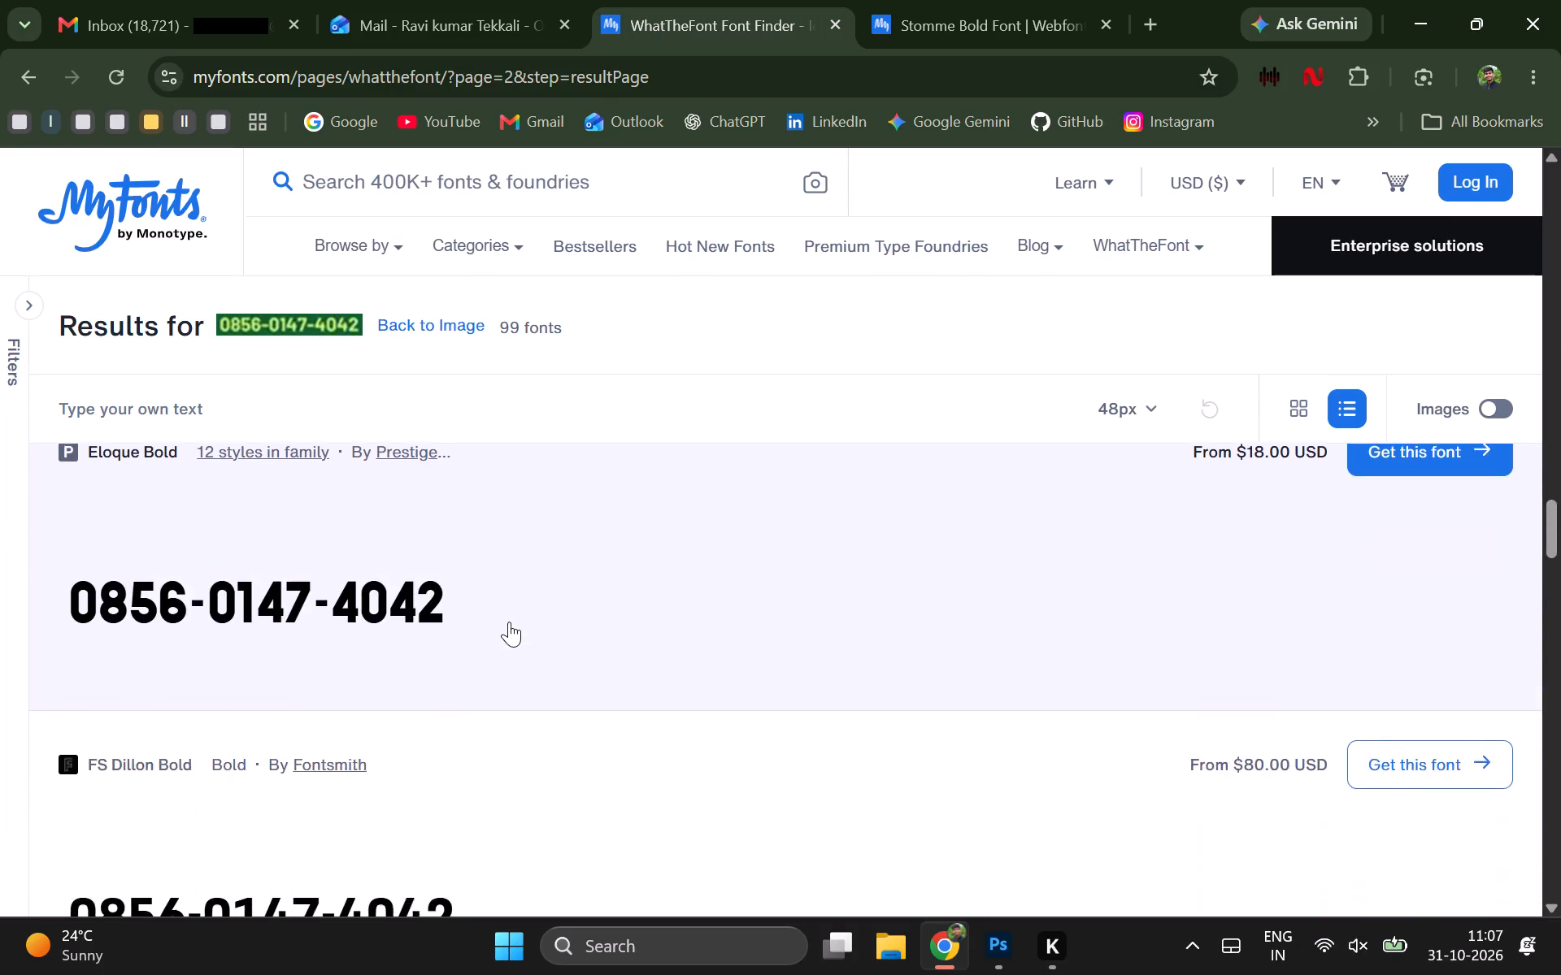
scroll(509, 622, down, 1)
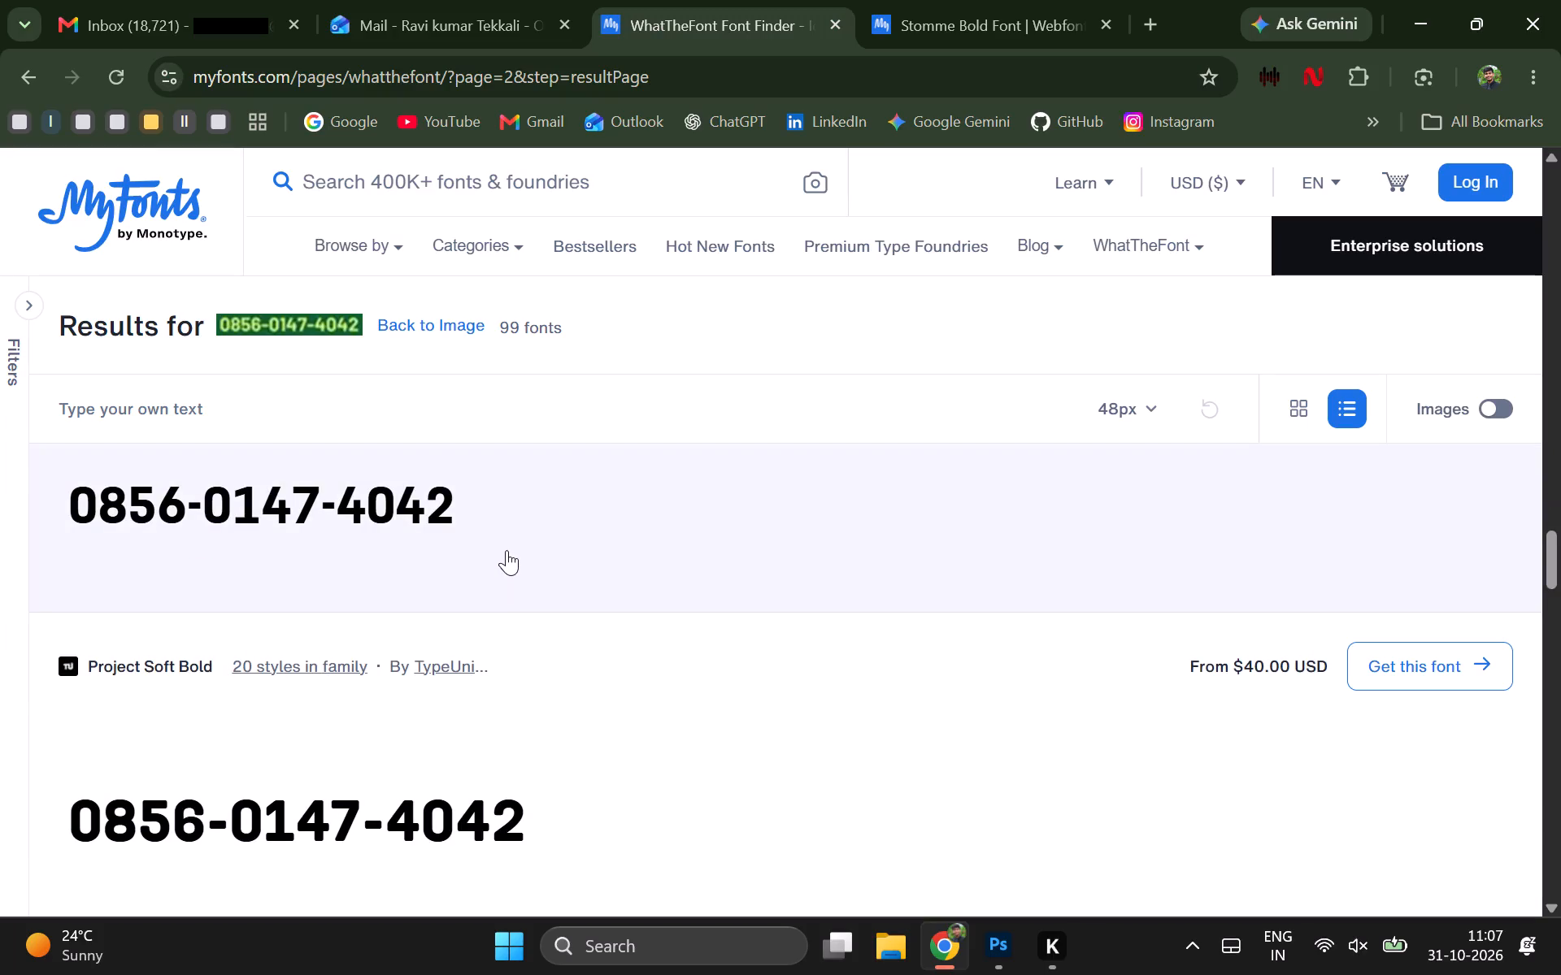
scroll(507, 550, down, 4)
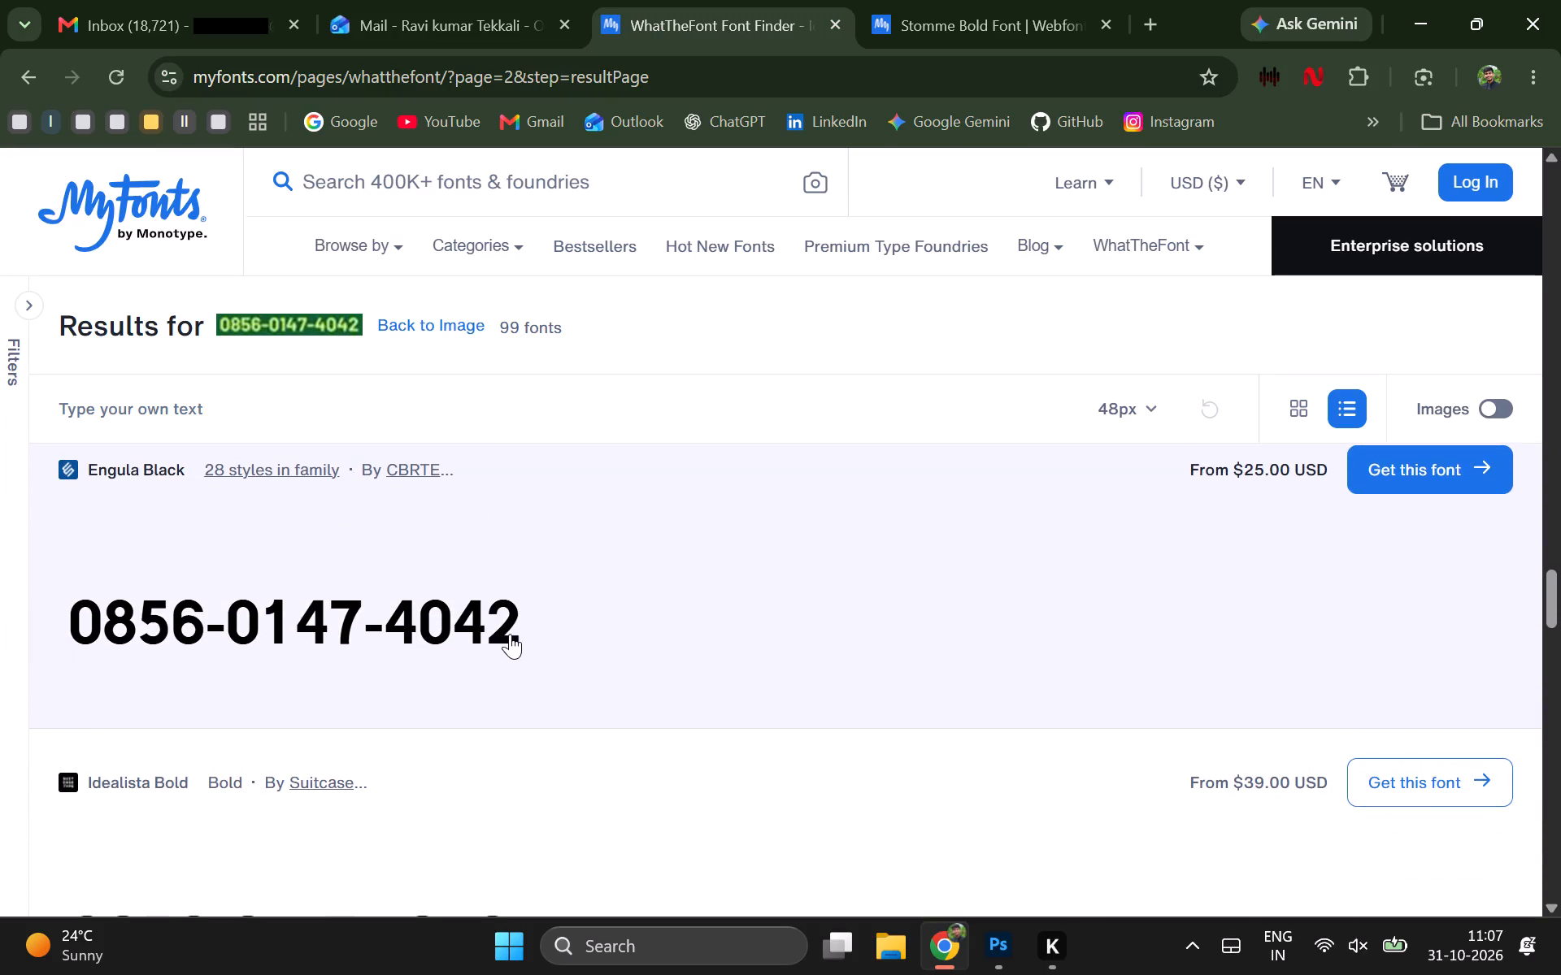
scroll(511, 647, down, 3)
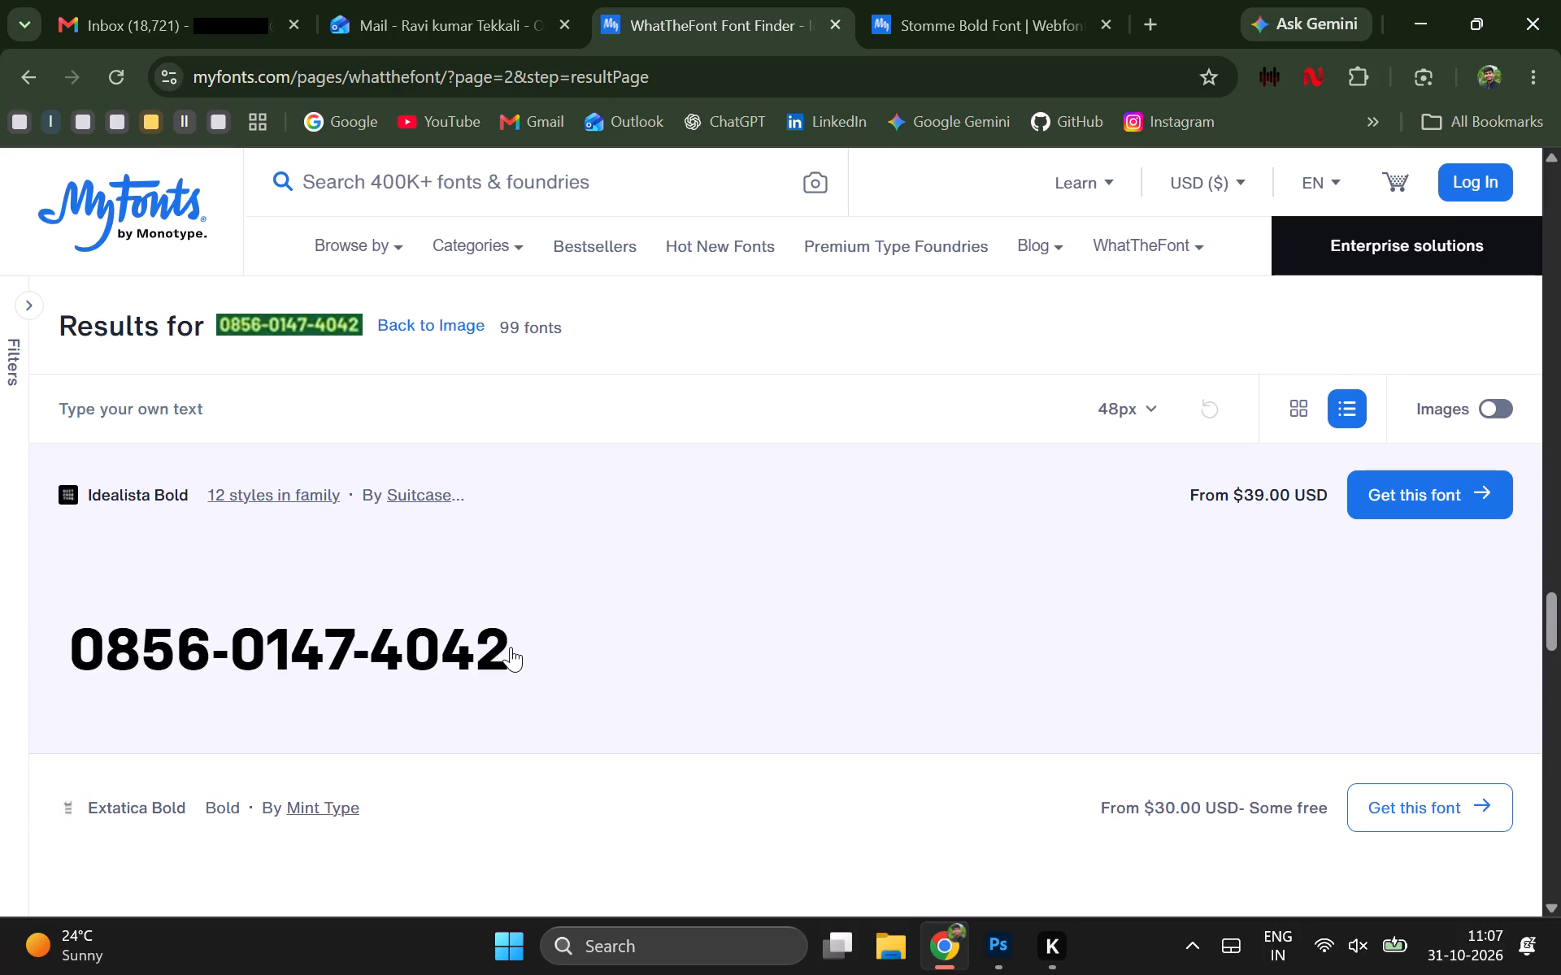
scroll(511, 647, down, 3)
Open the Idealista Bold font's product page in a separate tab and return to the font matches.
click(454, 637)
click(676, 0)
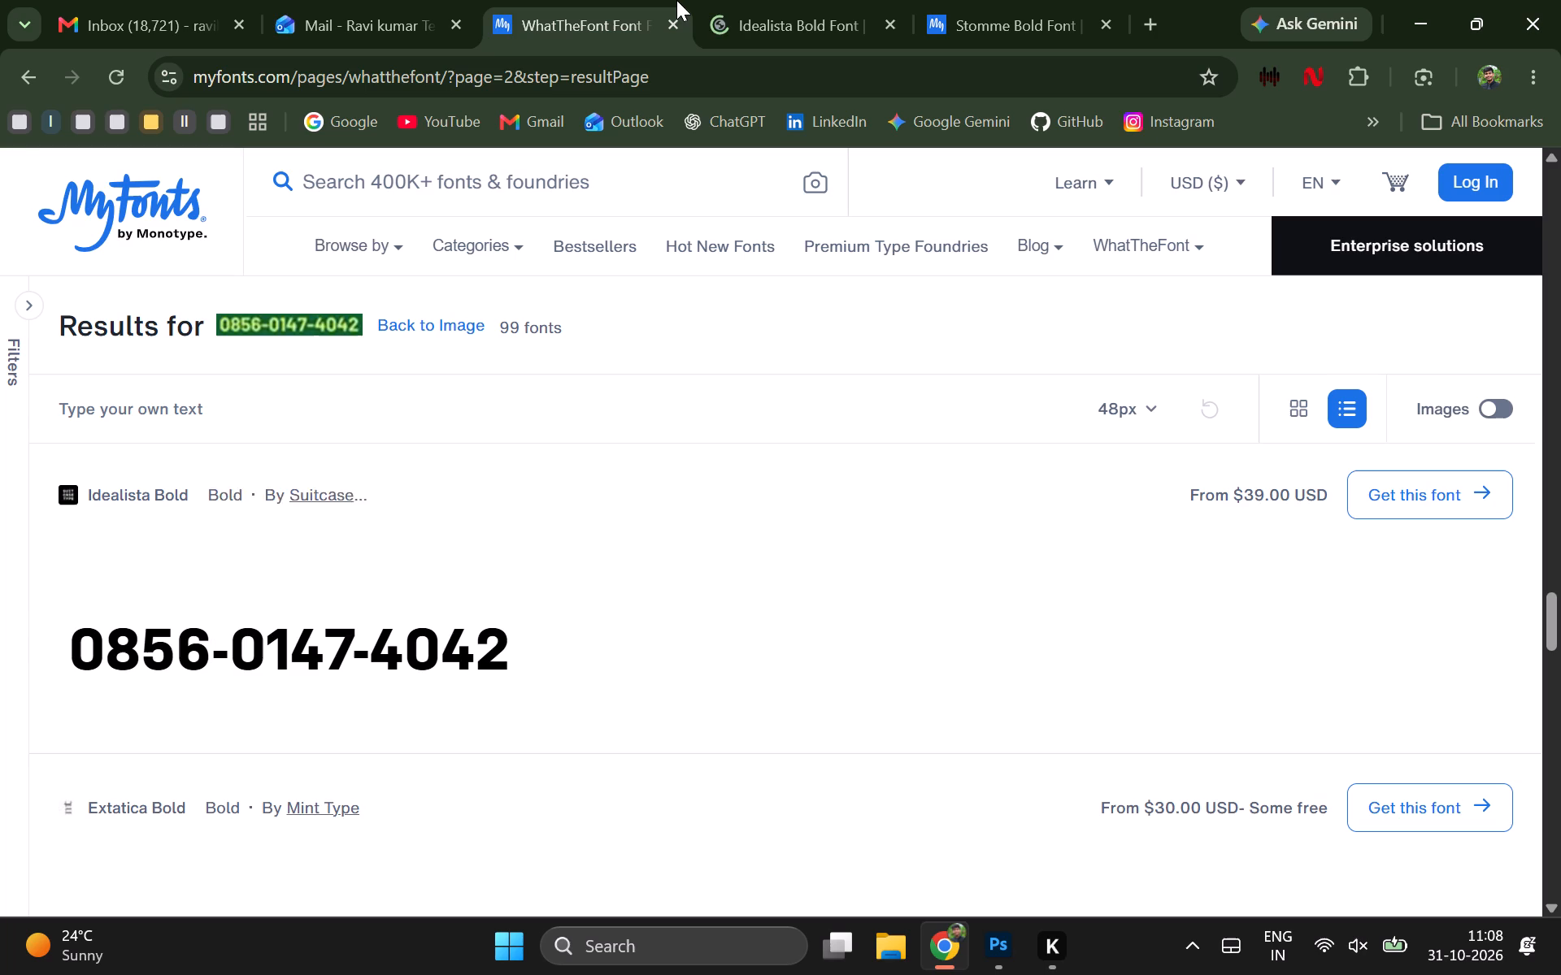
Open the Extatica Bold font's product page in a separate tab and return to the font matches.
scroll(465, 532, down, 3)
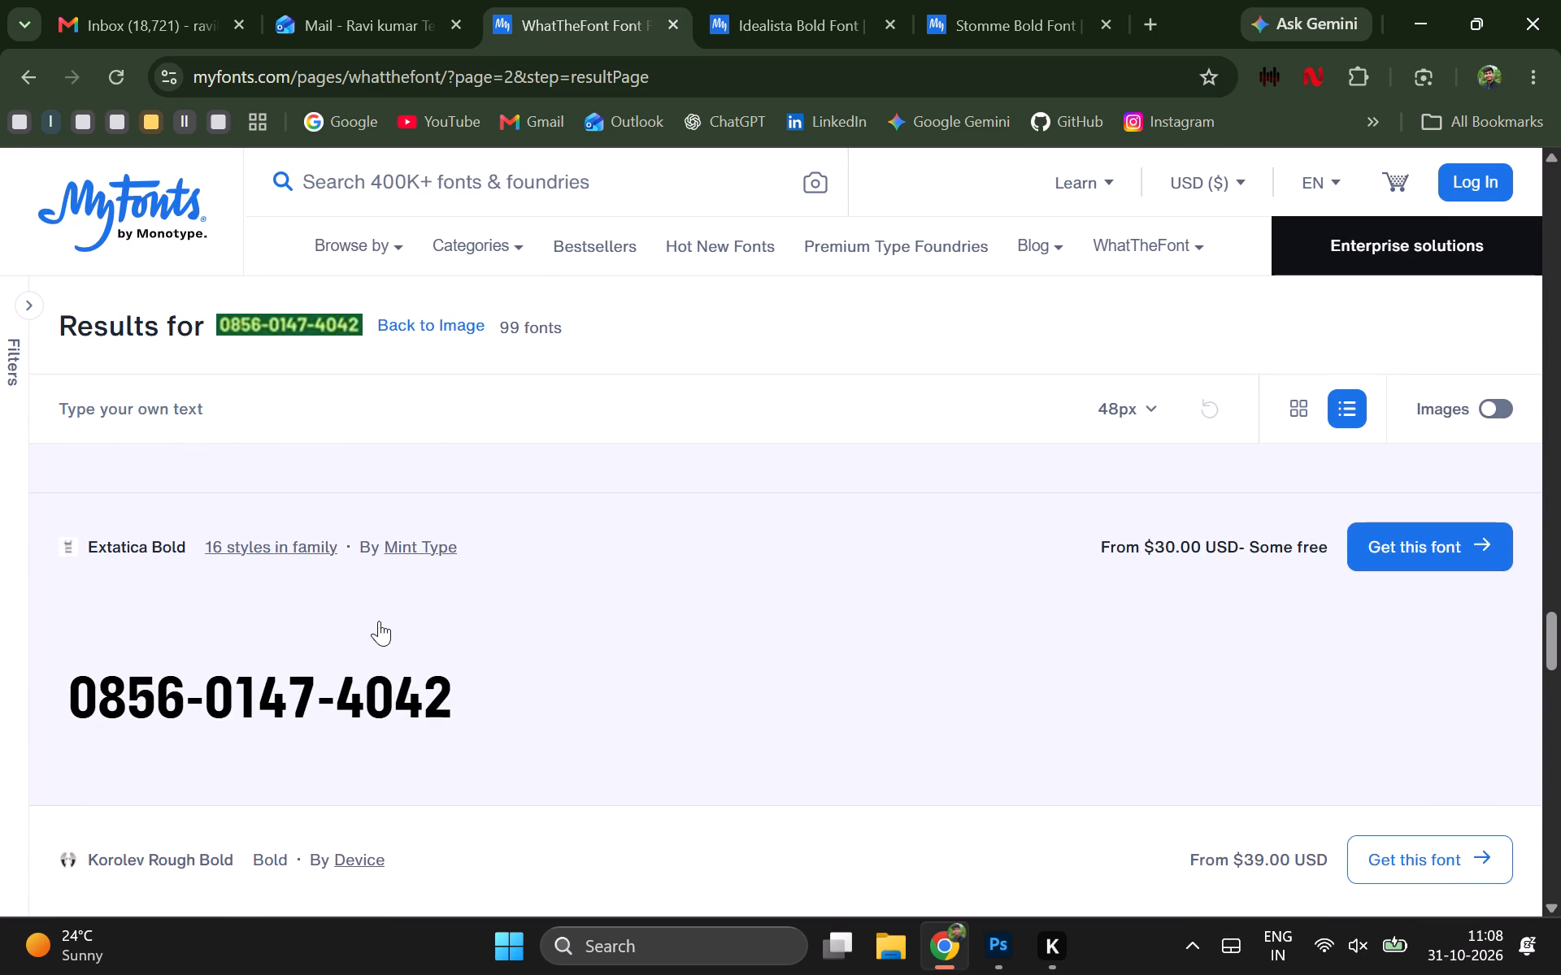
scroll(377, 621, down, 4)
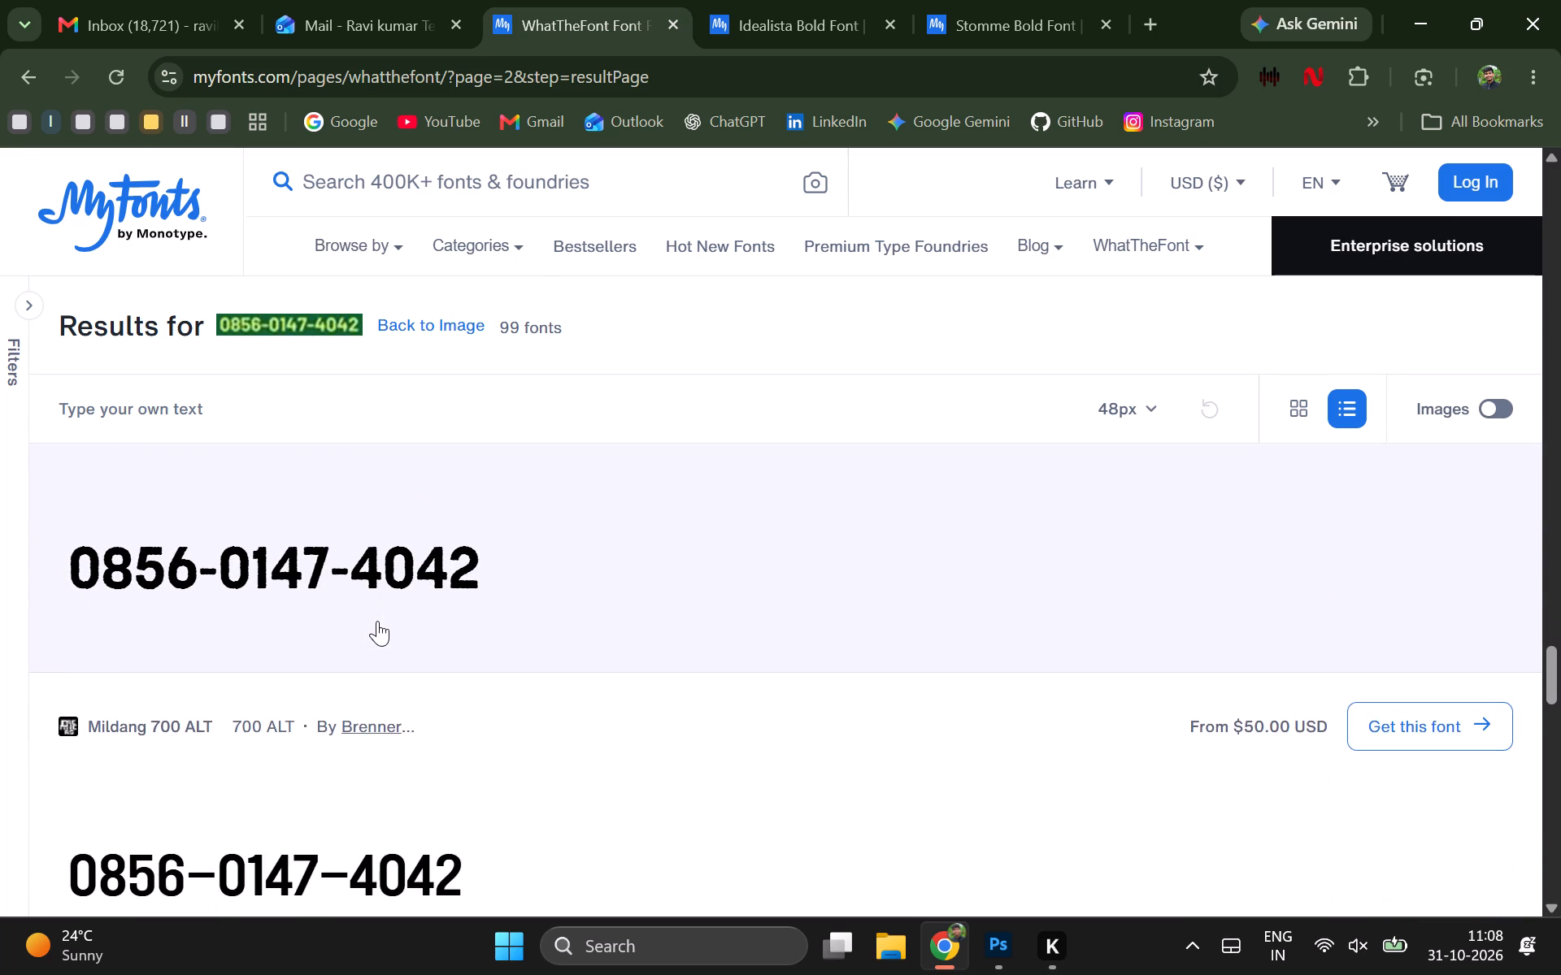
scroll(377, 621, up, 2)
click(309, 600)
click(569, 0)
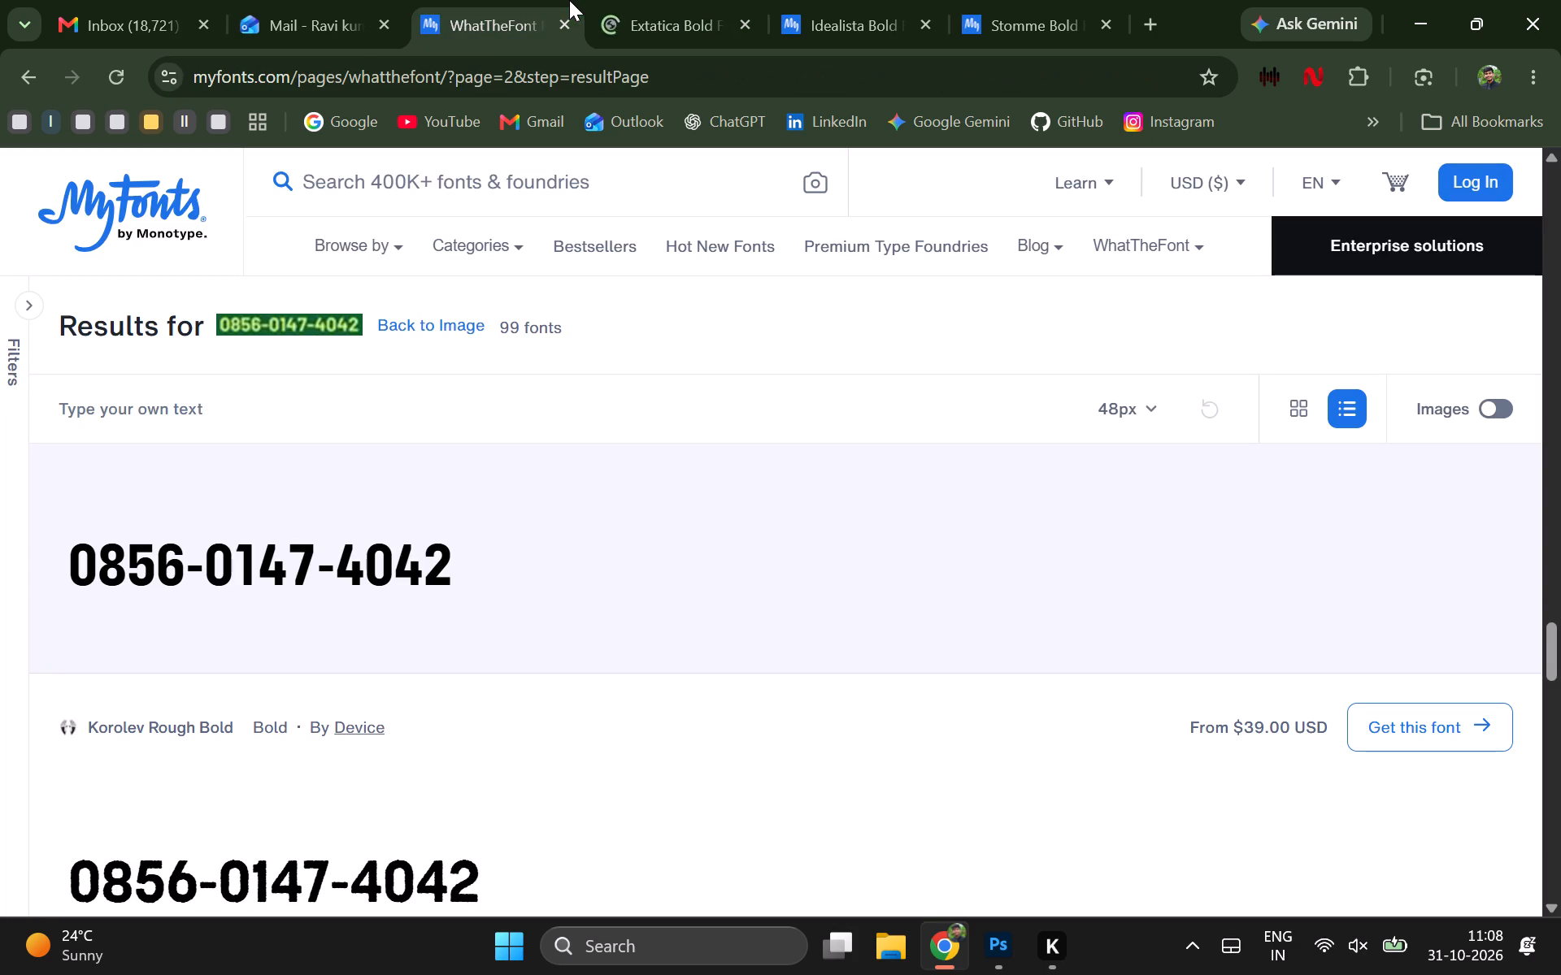
click(520, 0)
Review the remaining font matches down to the end of results page 2.
scroll(416, 558, down, 5)
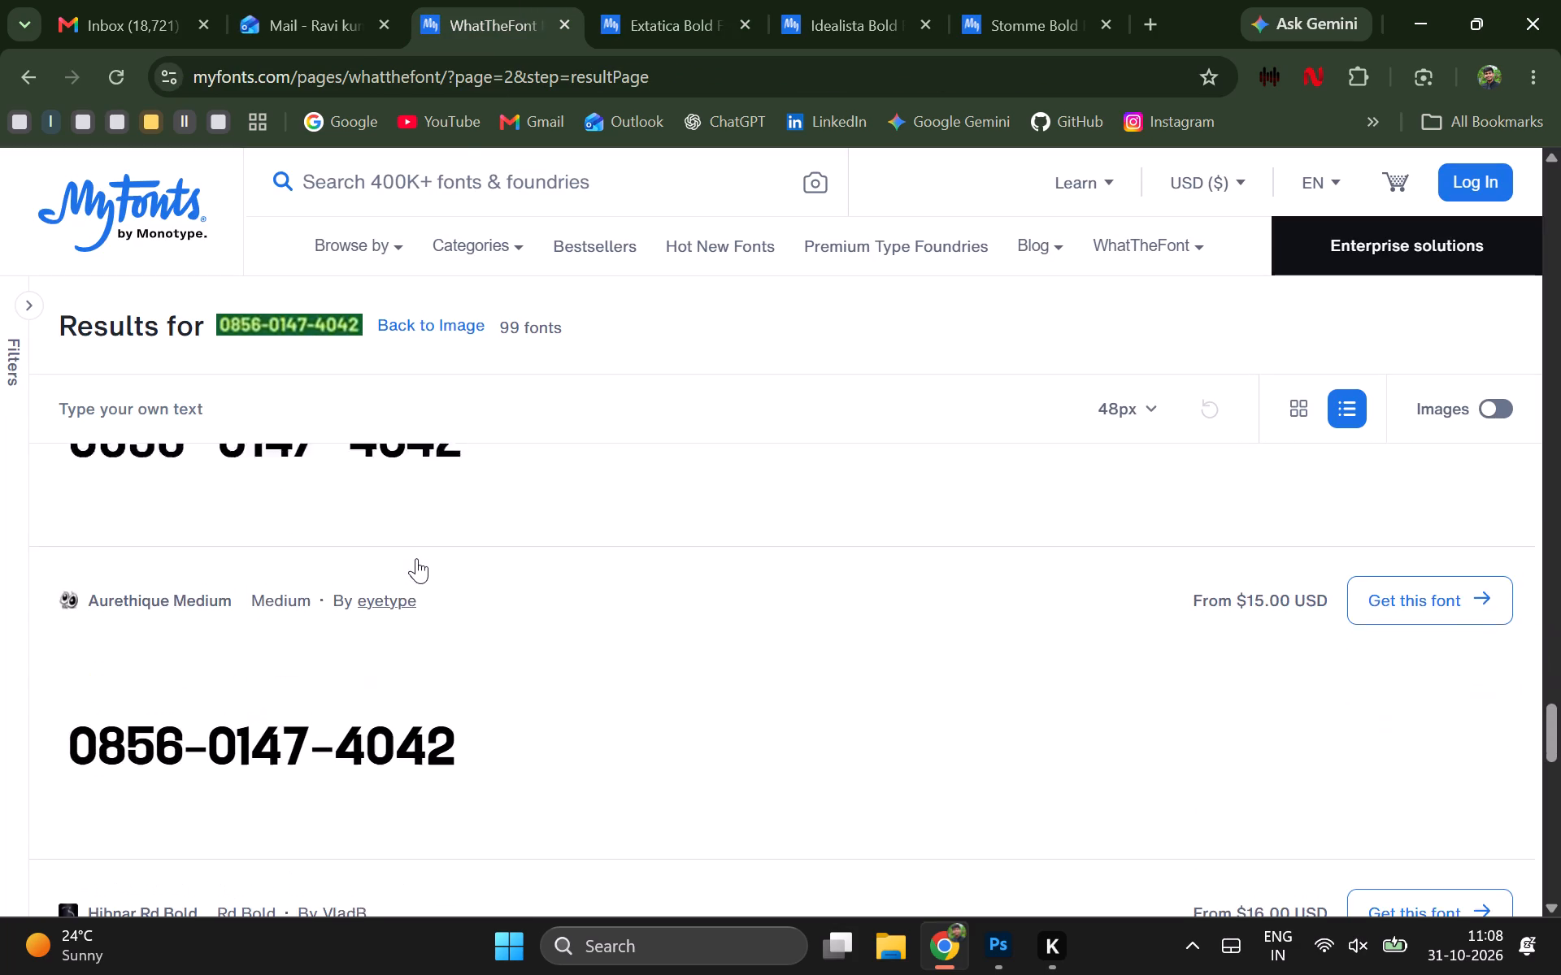
scroll(416, 558, down, 6)
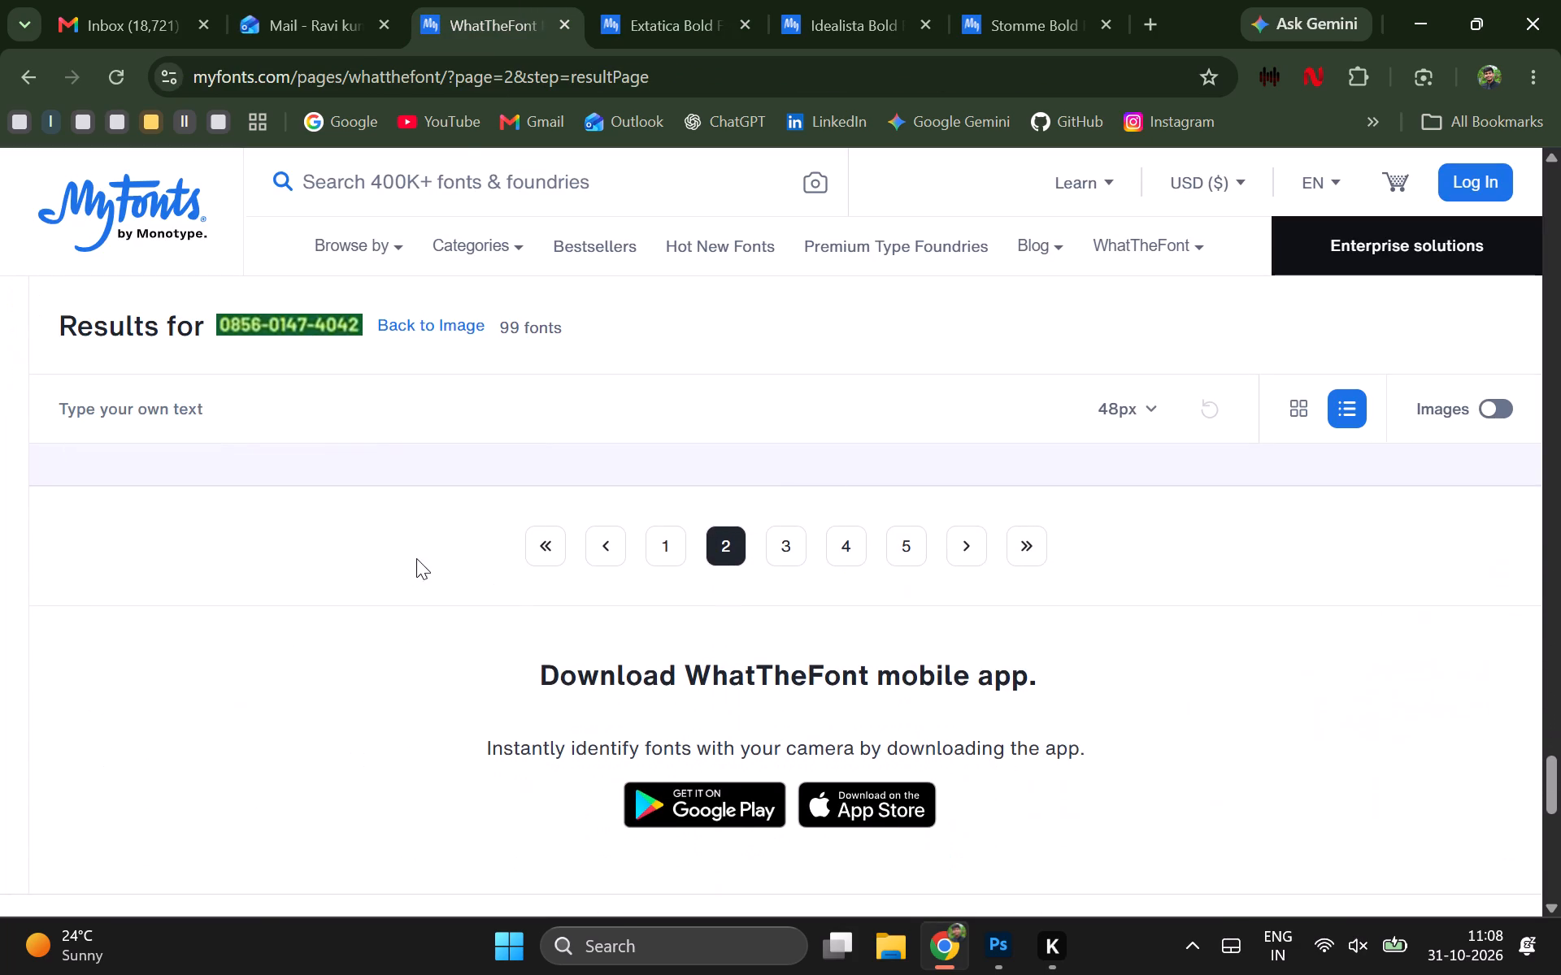
Examine the font matches on results page 3, comparing their digits with the template's phone number.
click(793, 548)
scroll(592, 648, up, 2)
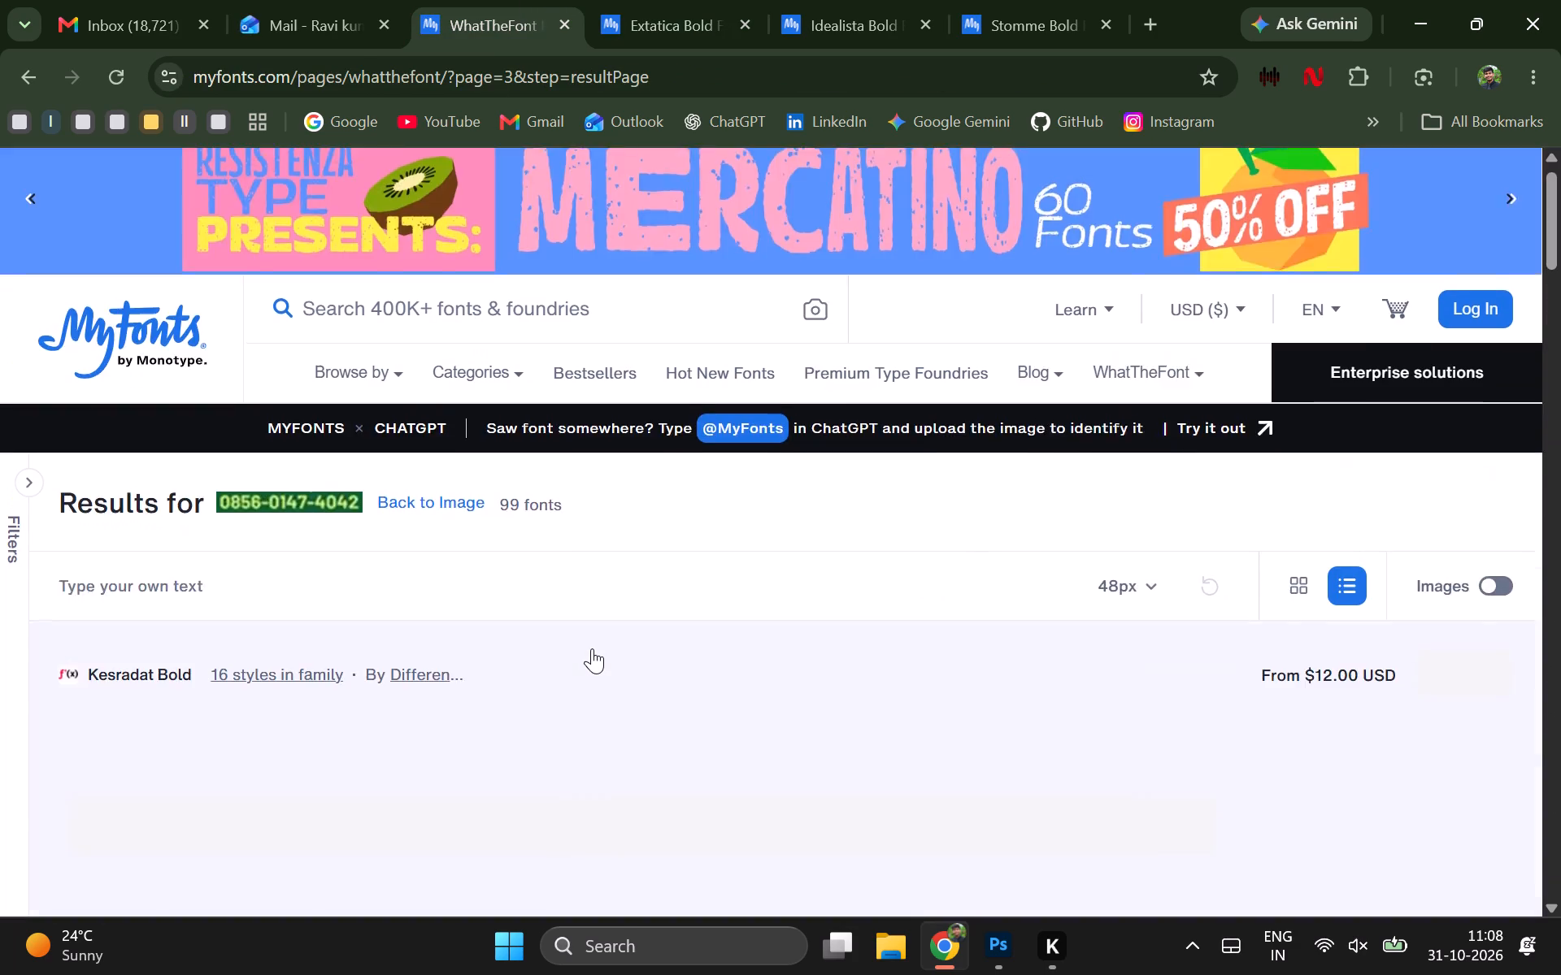
scroll(592, 648, down, 6)
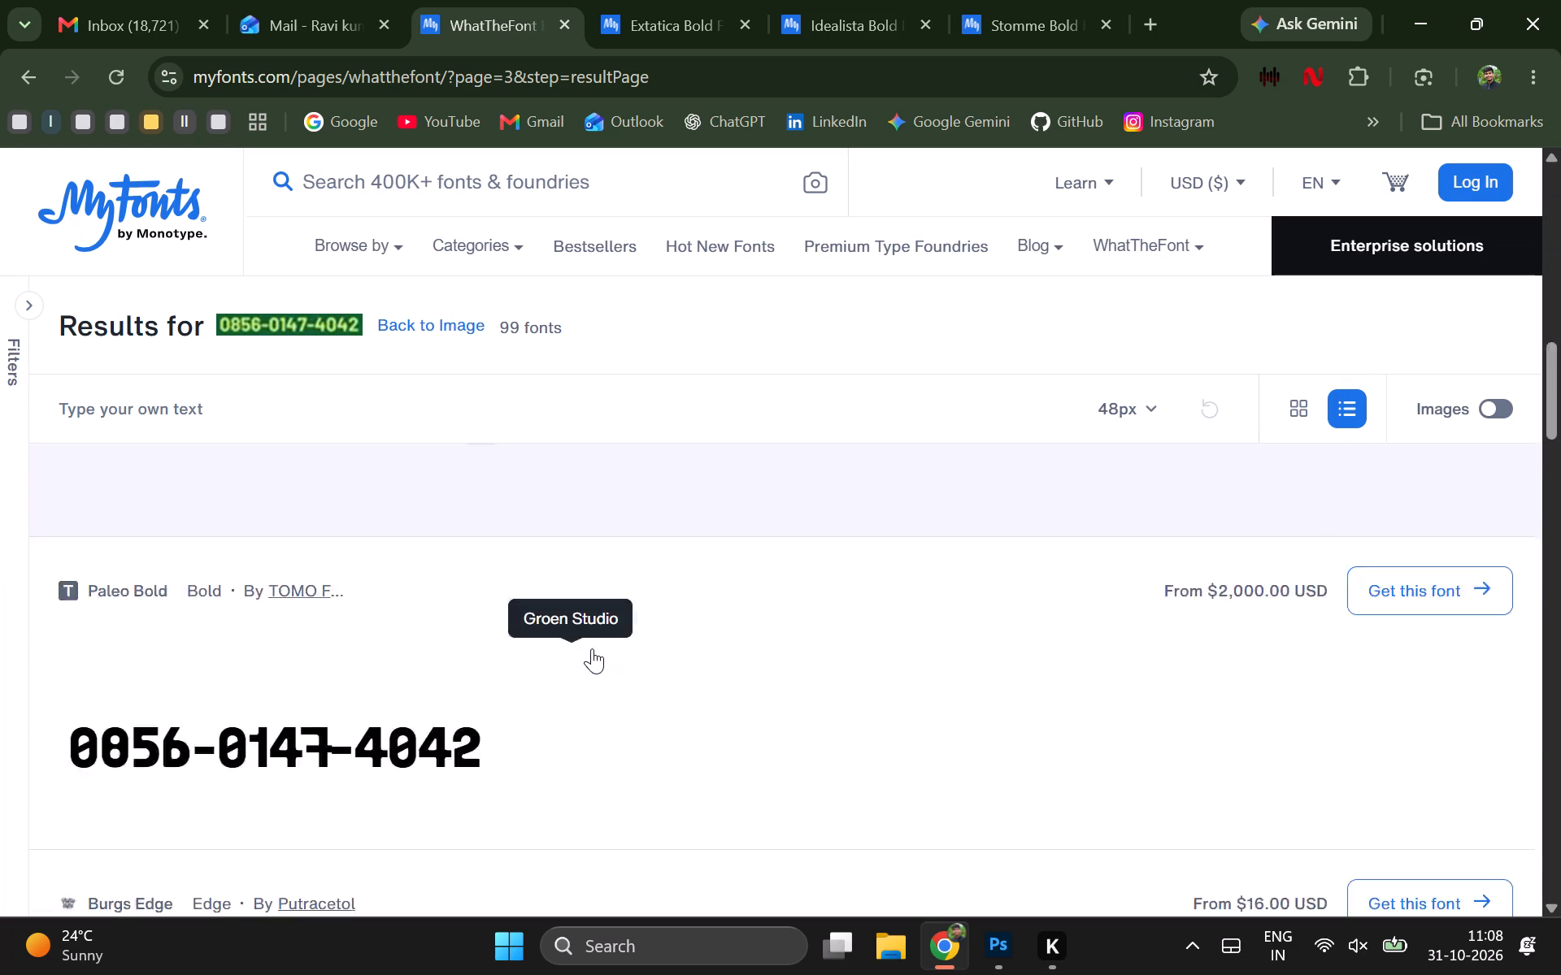
scroll(592, 648, down, 3)
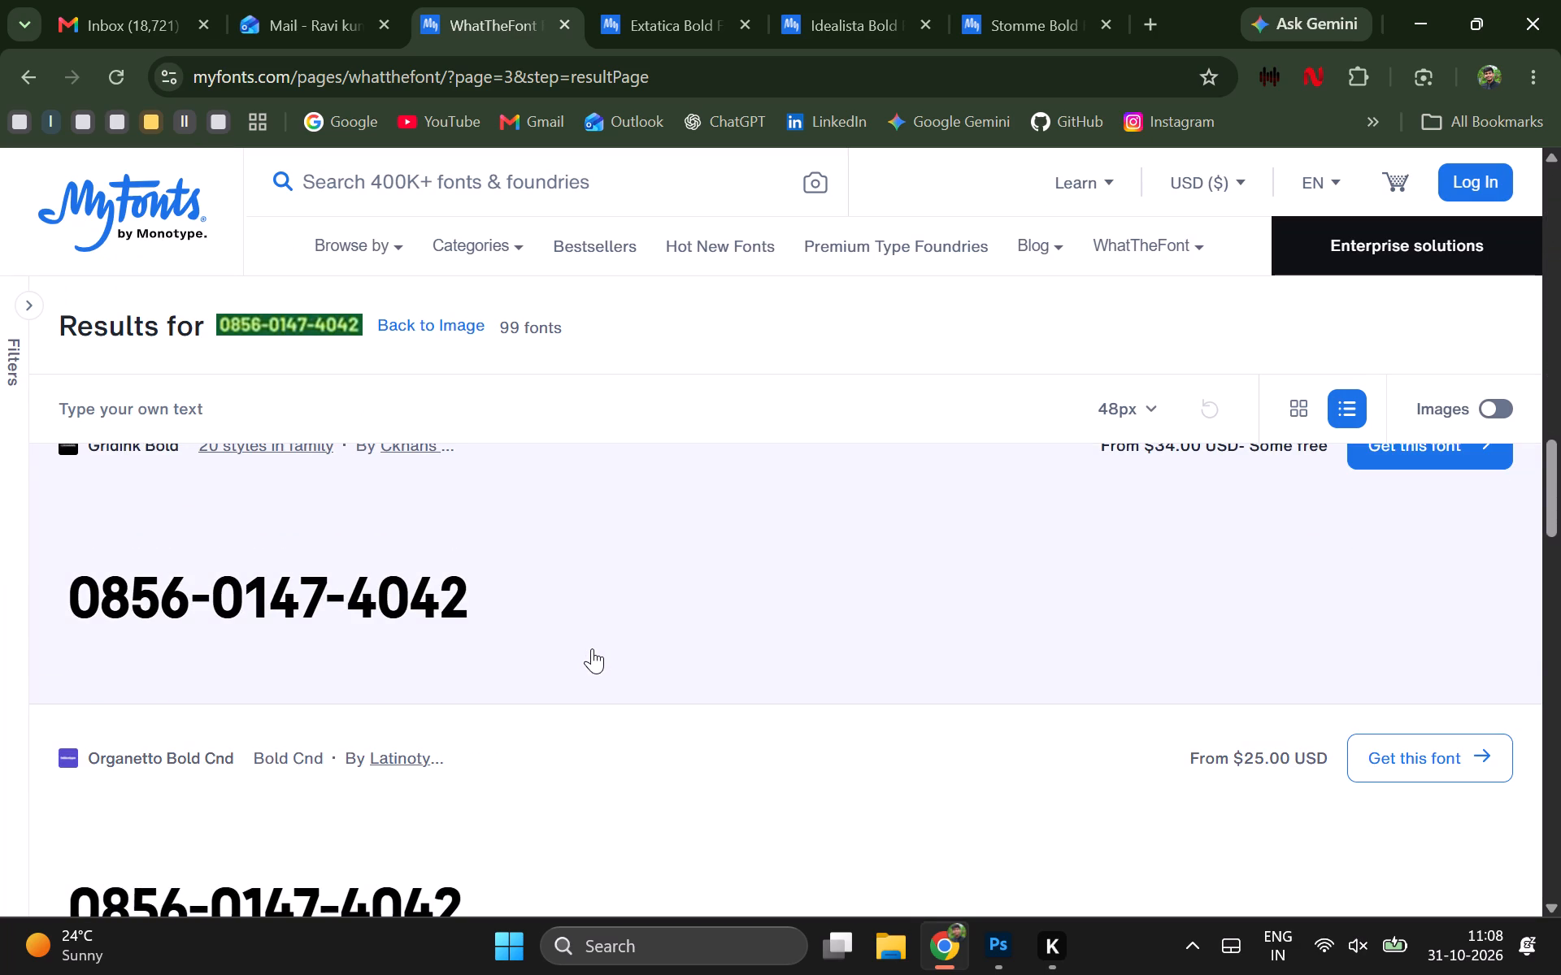
scroll(592, 648, down, 2)
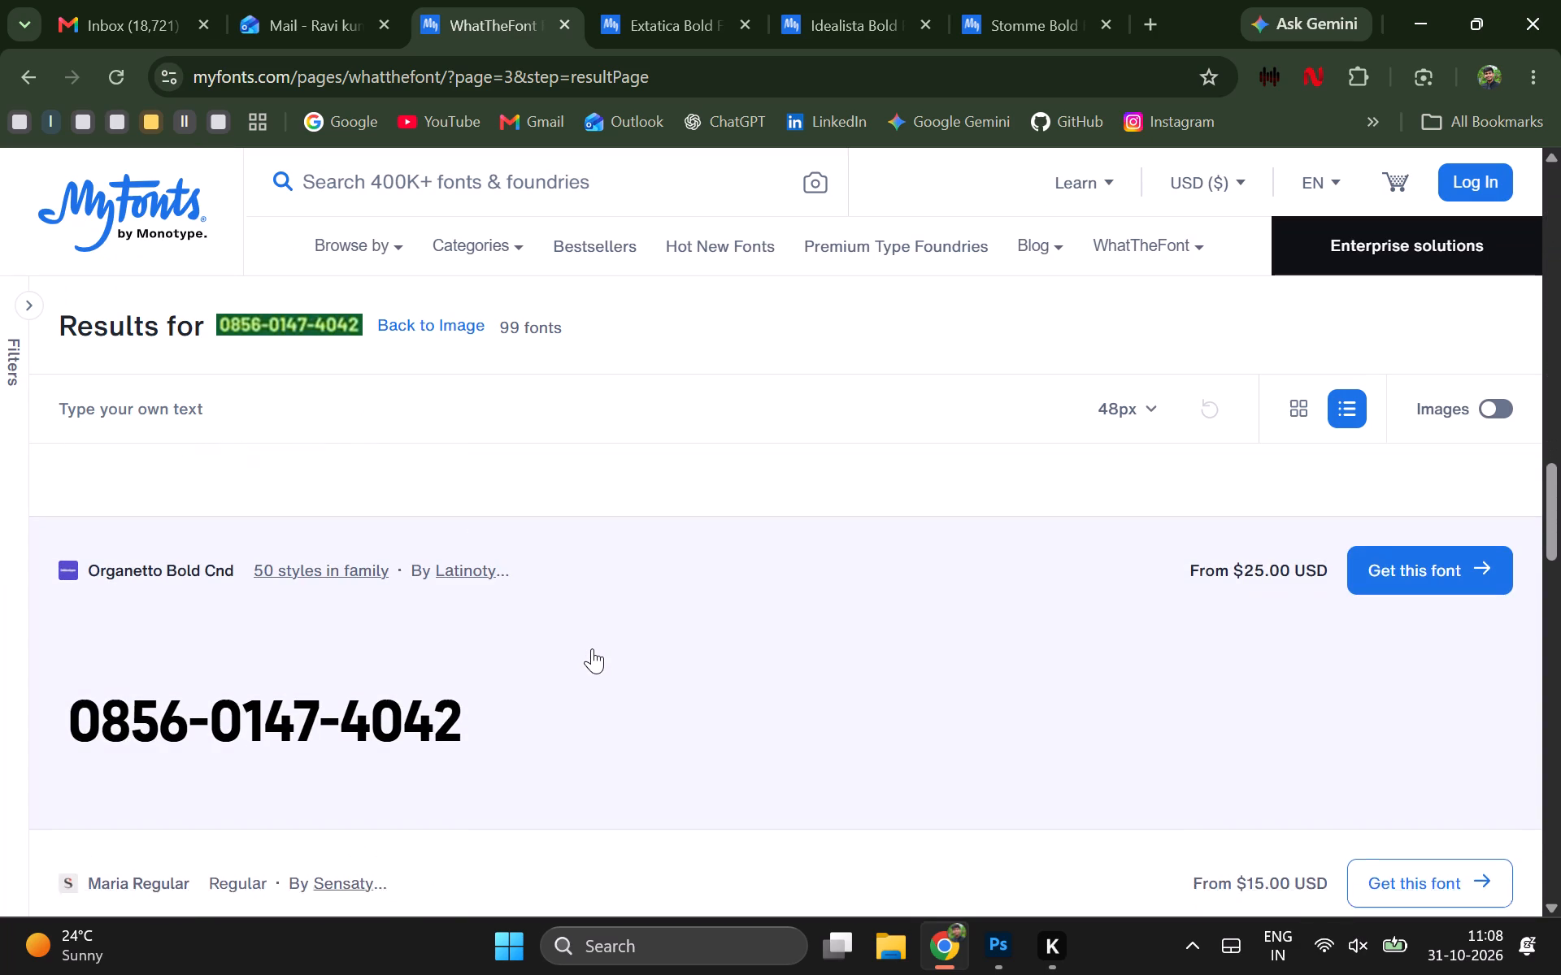
scroll(592, 648, down, 1)
scroll(592, 648, up, 1)
scroll(592, 648, down, 2)
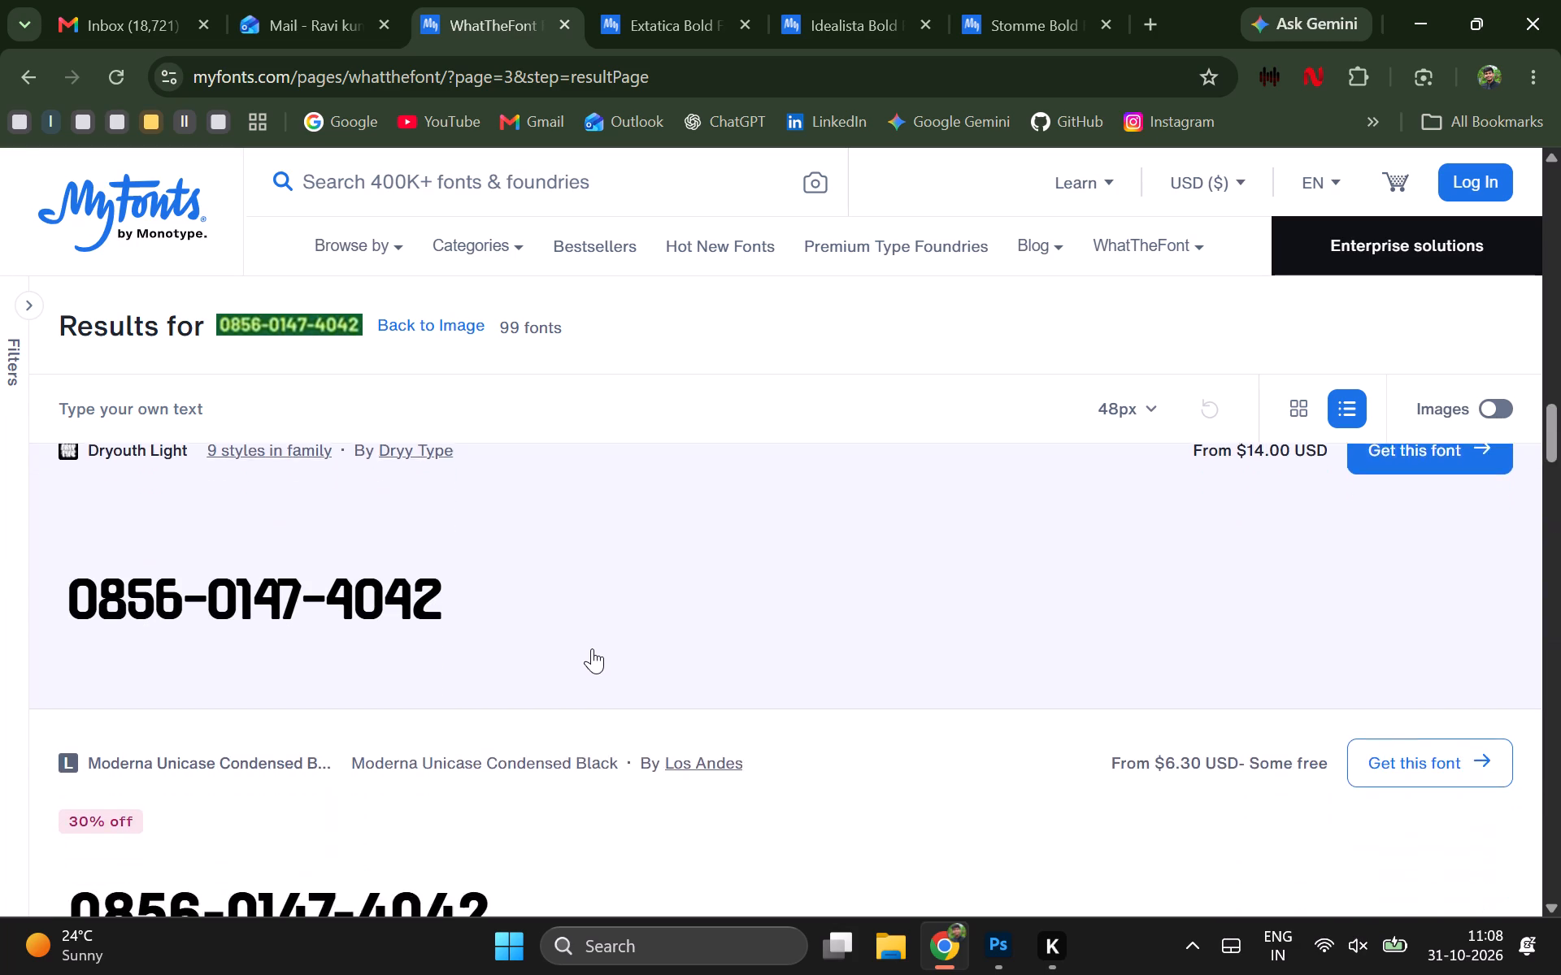
scroll(592, 648, down, 1)
scroll(668, 476, down, 2)
scroll(622, 694, down, 1)
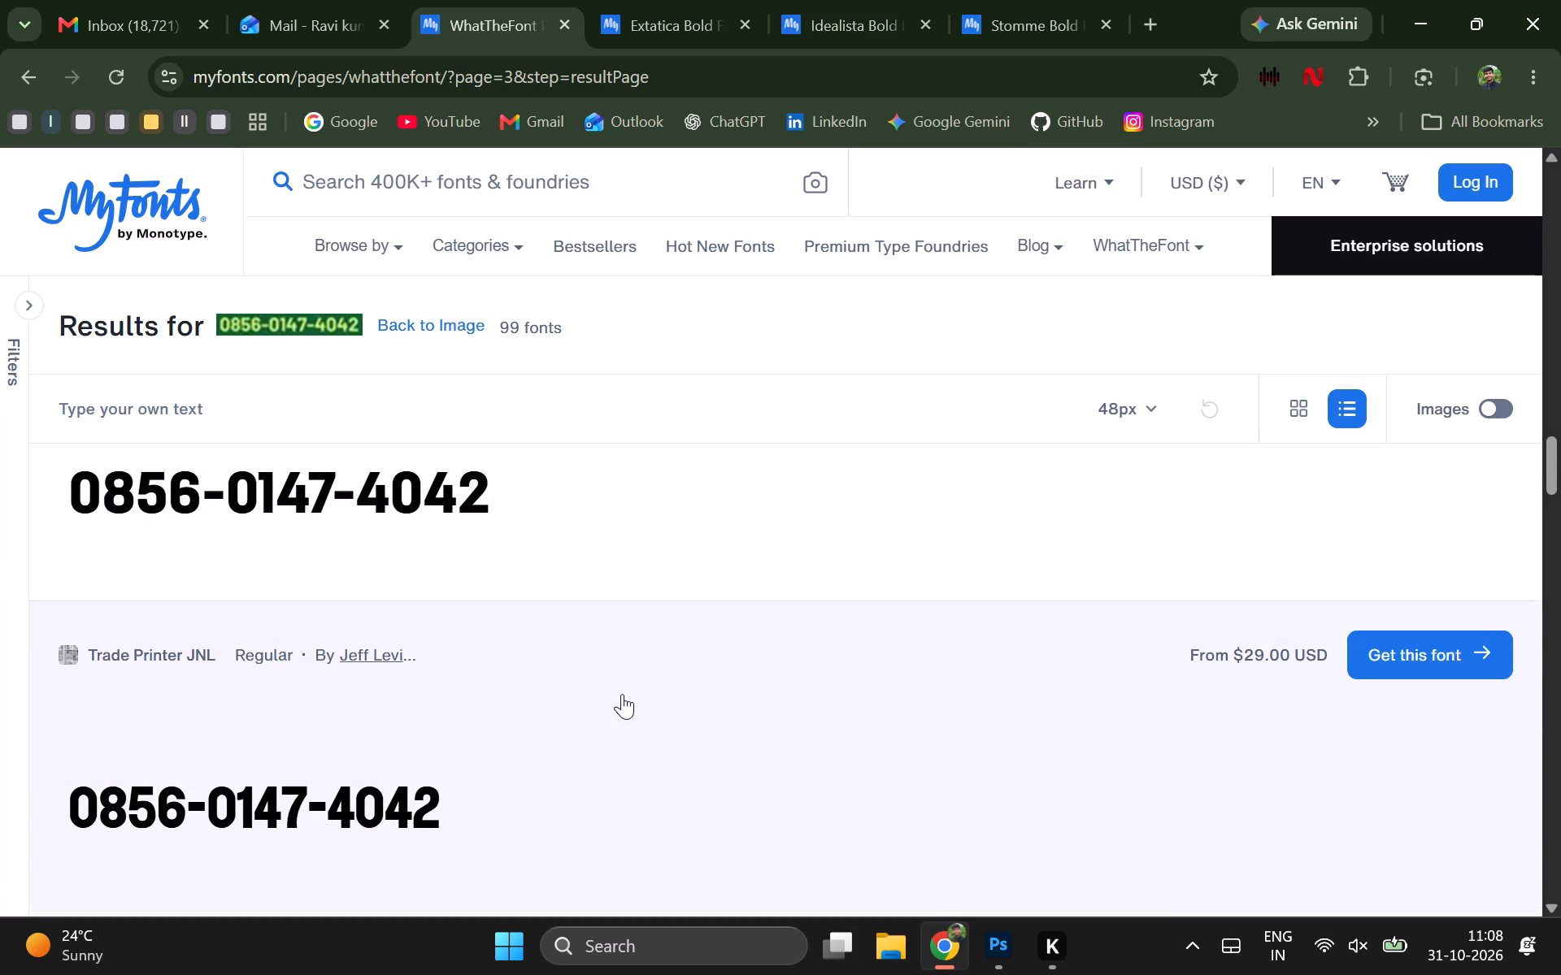
scroll(622, 694, down, 1)
scroll(622, 694, up, 1)
scroll(622, 694, down, 1)
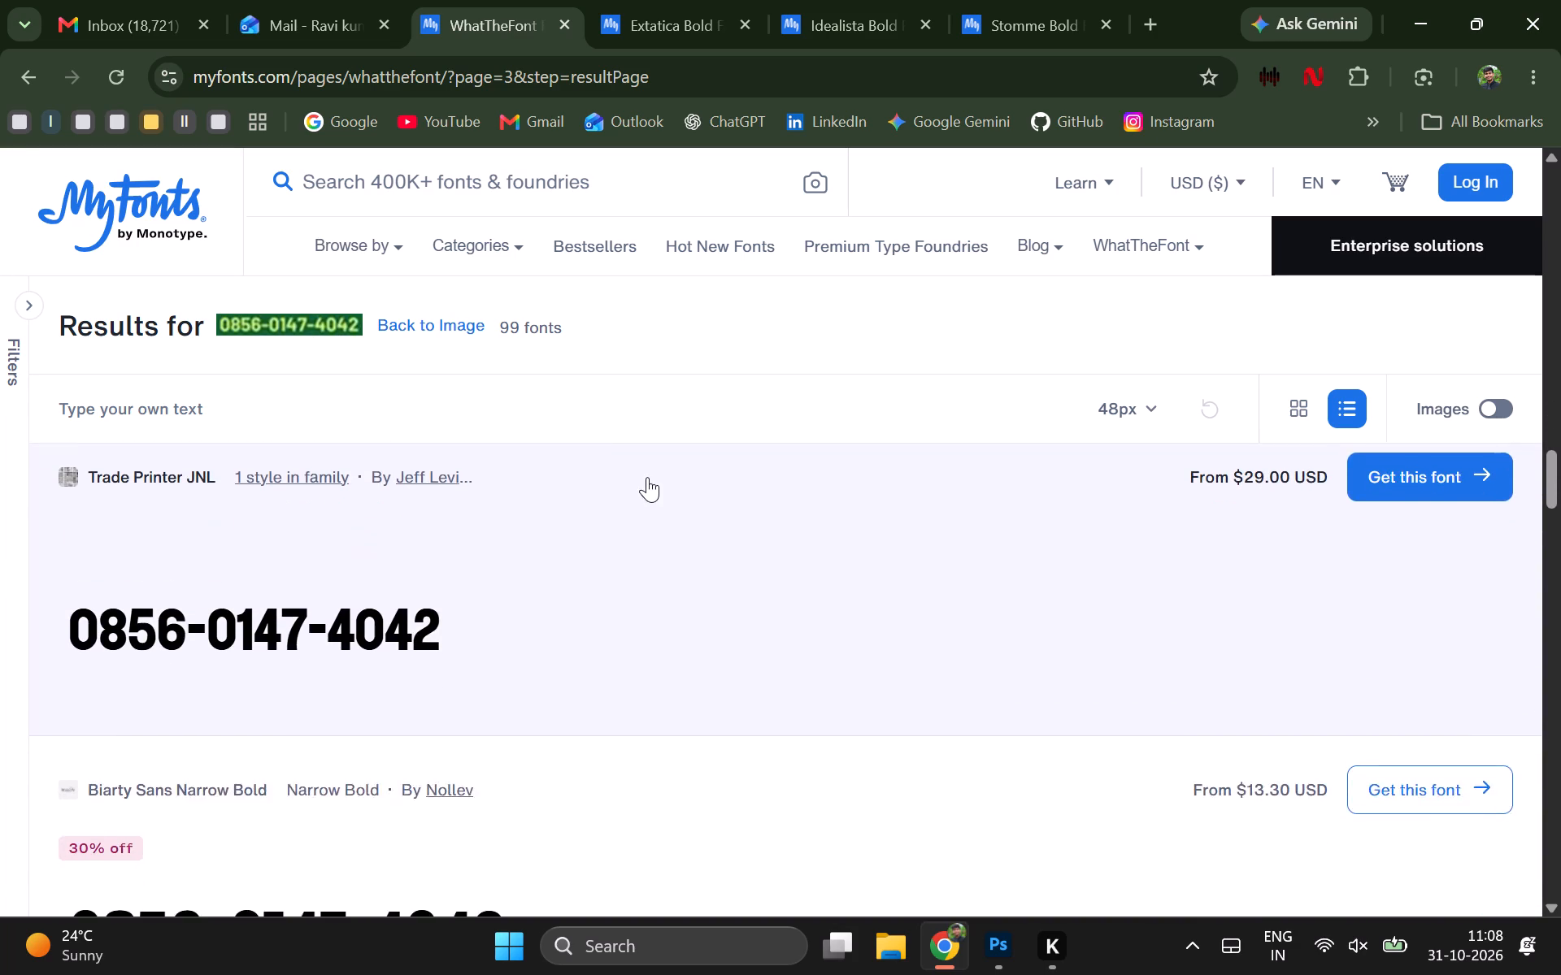
scroll(647, 477, up, 1)
Preview the digits 42 in Extatica Bold on its MyFonts product page.
click(722, 0)
scroll(575, 487, down, 2)
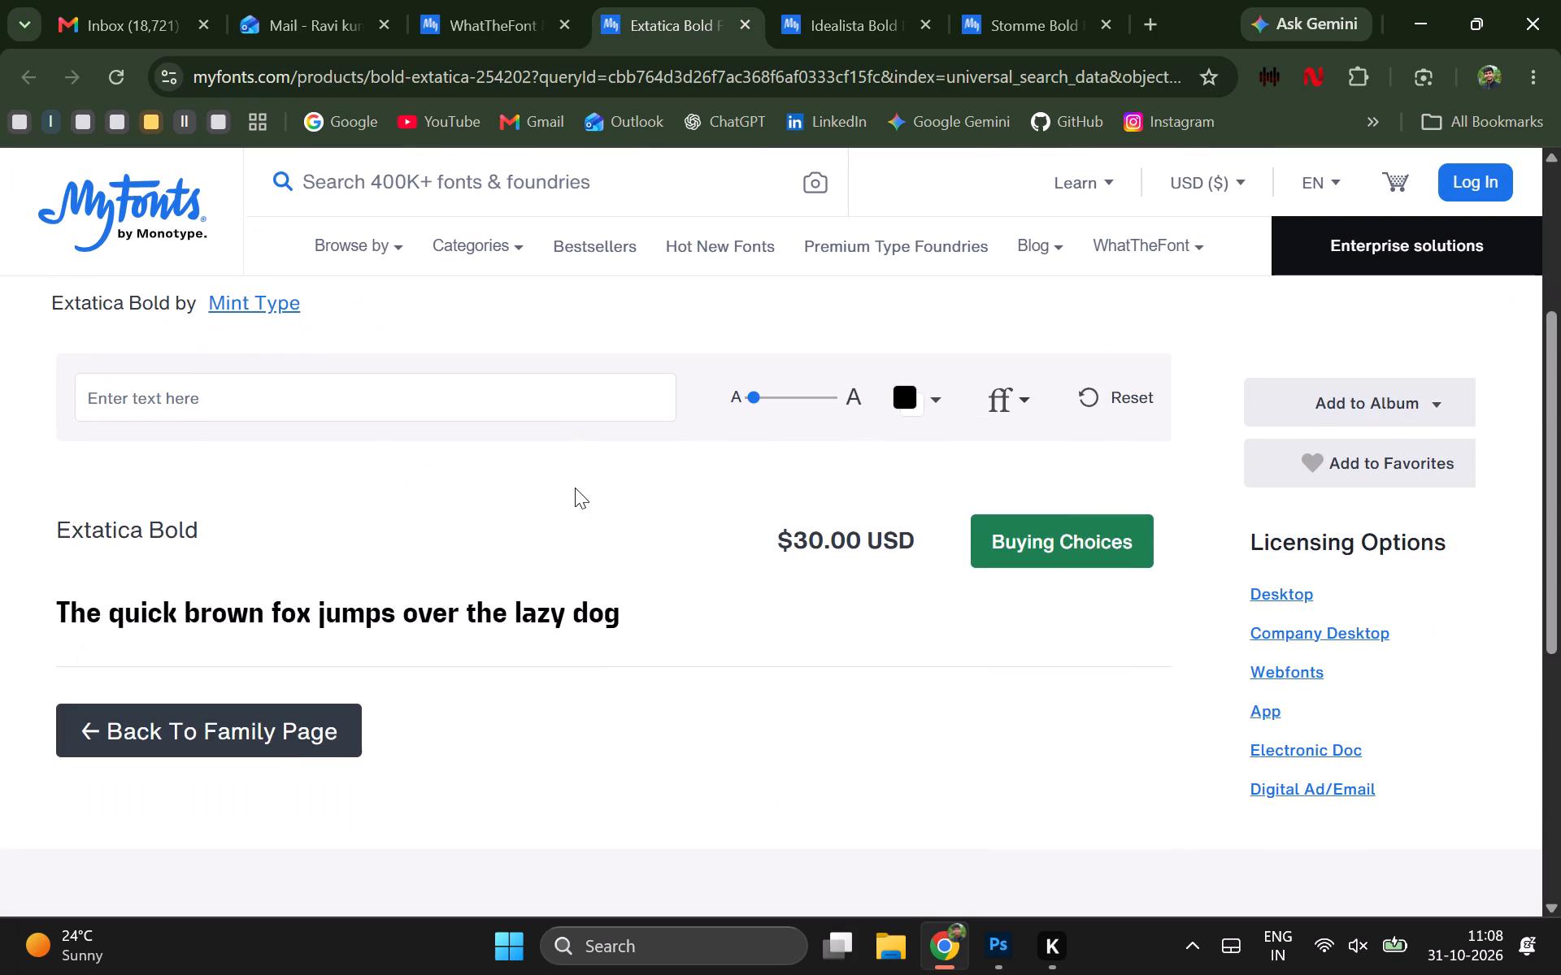
double_click(285, 387)
text(42)
key(Return)
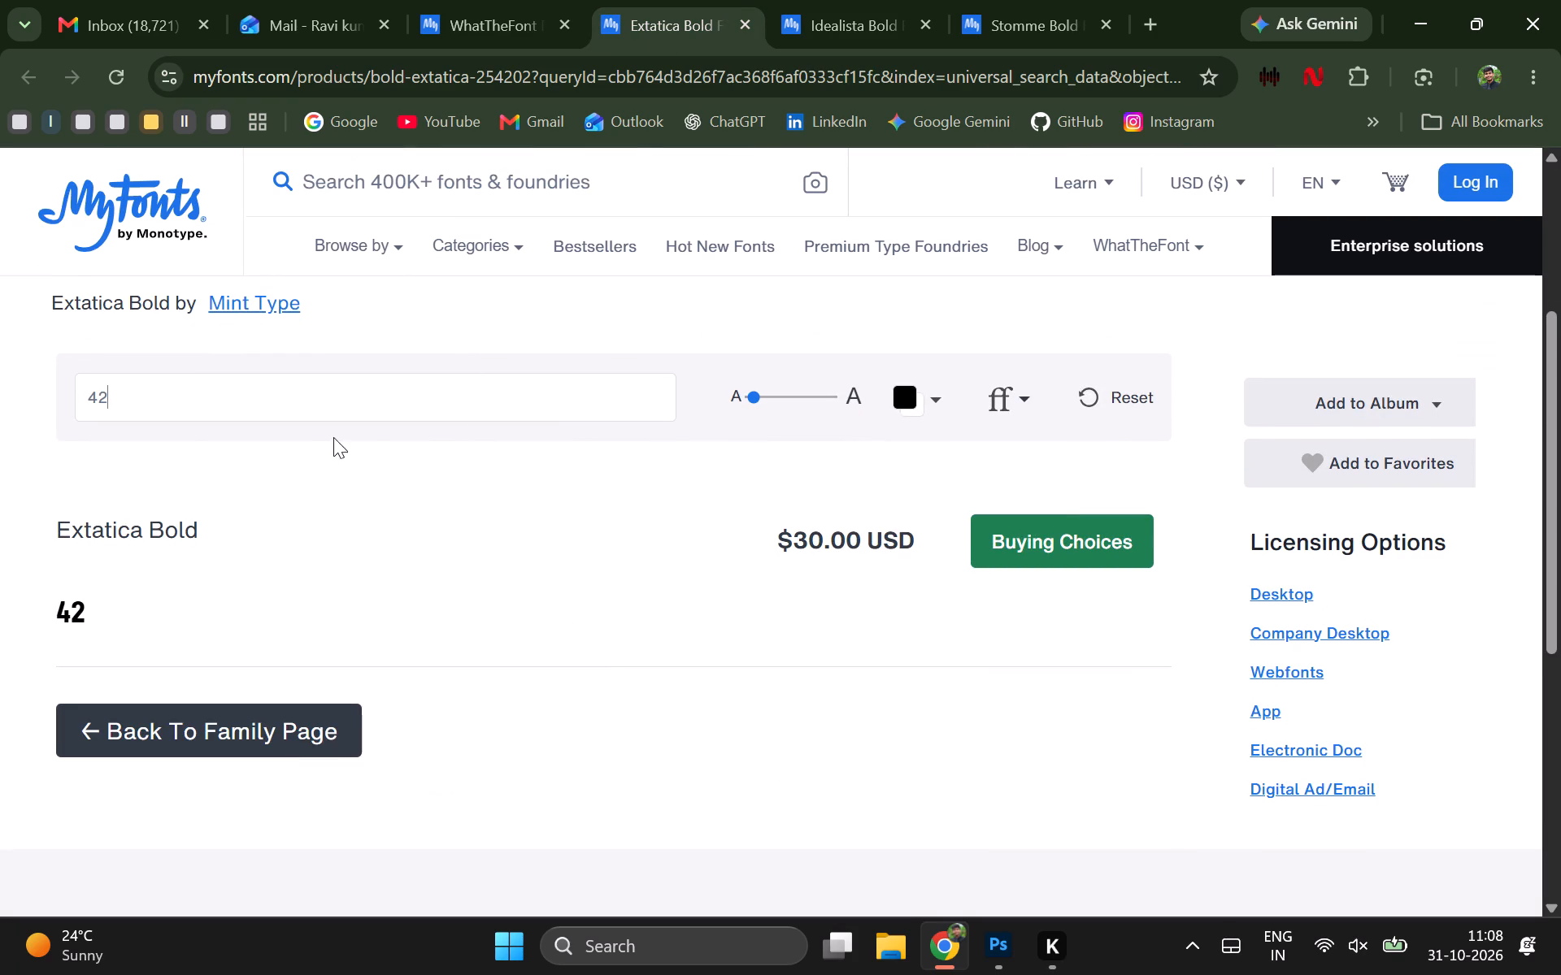
Copy the font name Extatica Bold and search the web in a new tab for "extatica bold font free download".
triple_click(94, 526)
key(ctrl+c)
click(94, 526)
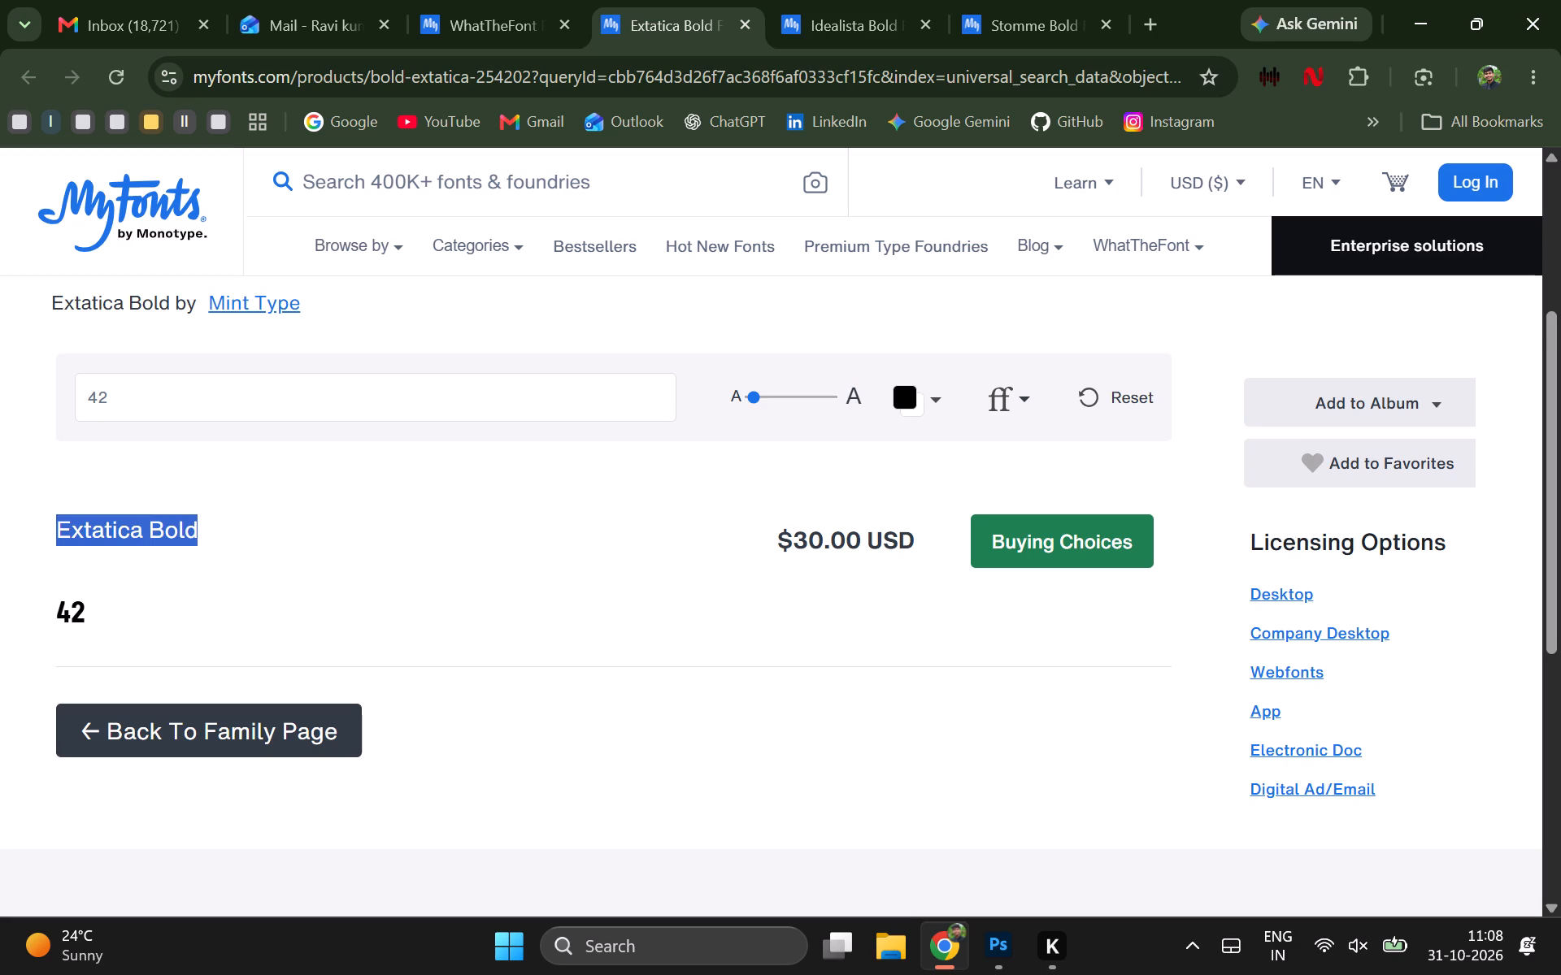
click(1138, 16)
key(ctrl+v)
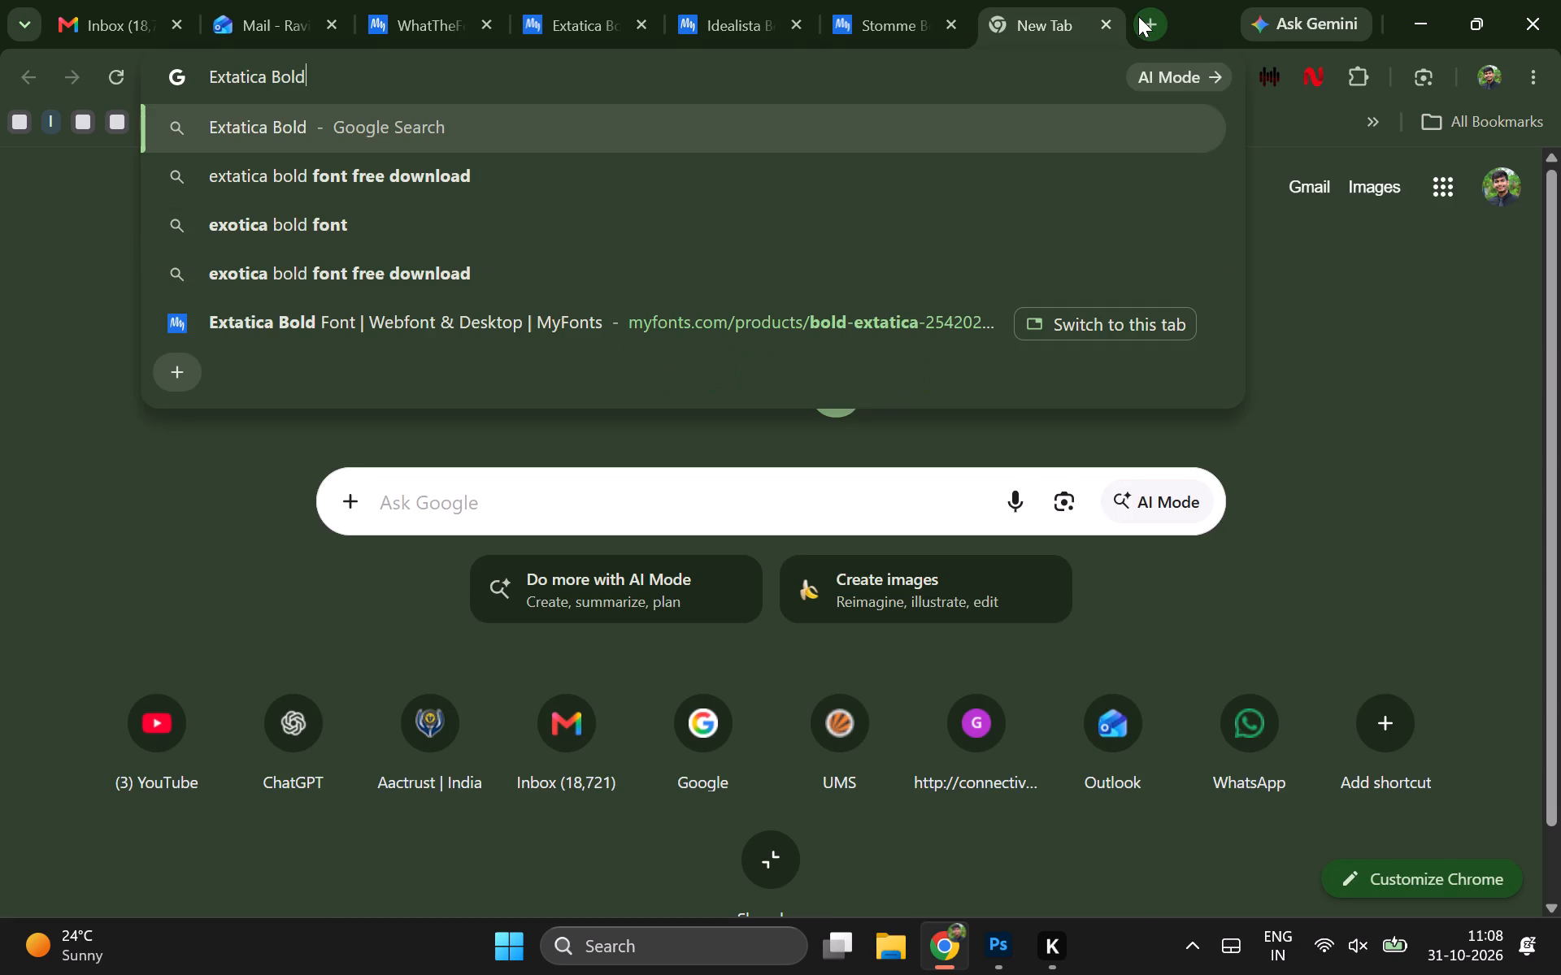
key(space)
key(Down)
key(Return)
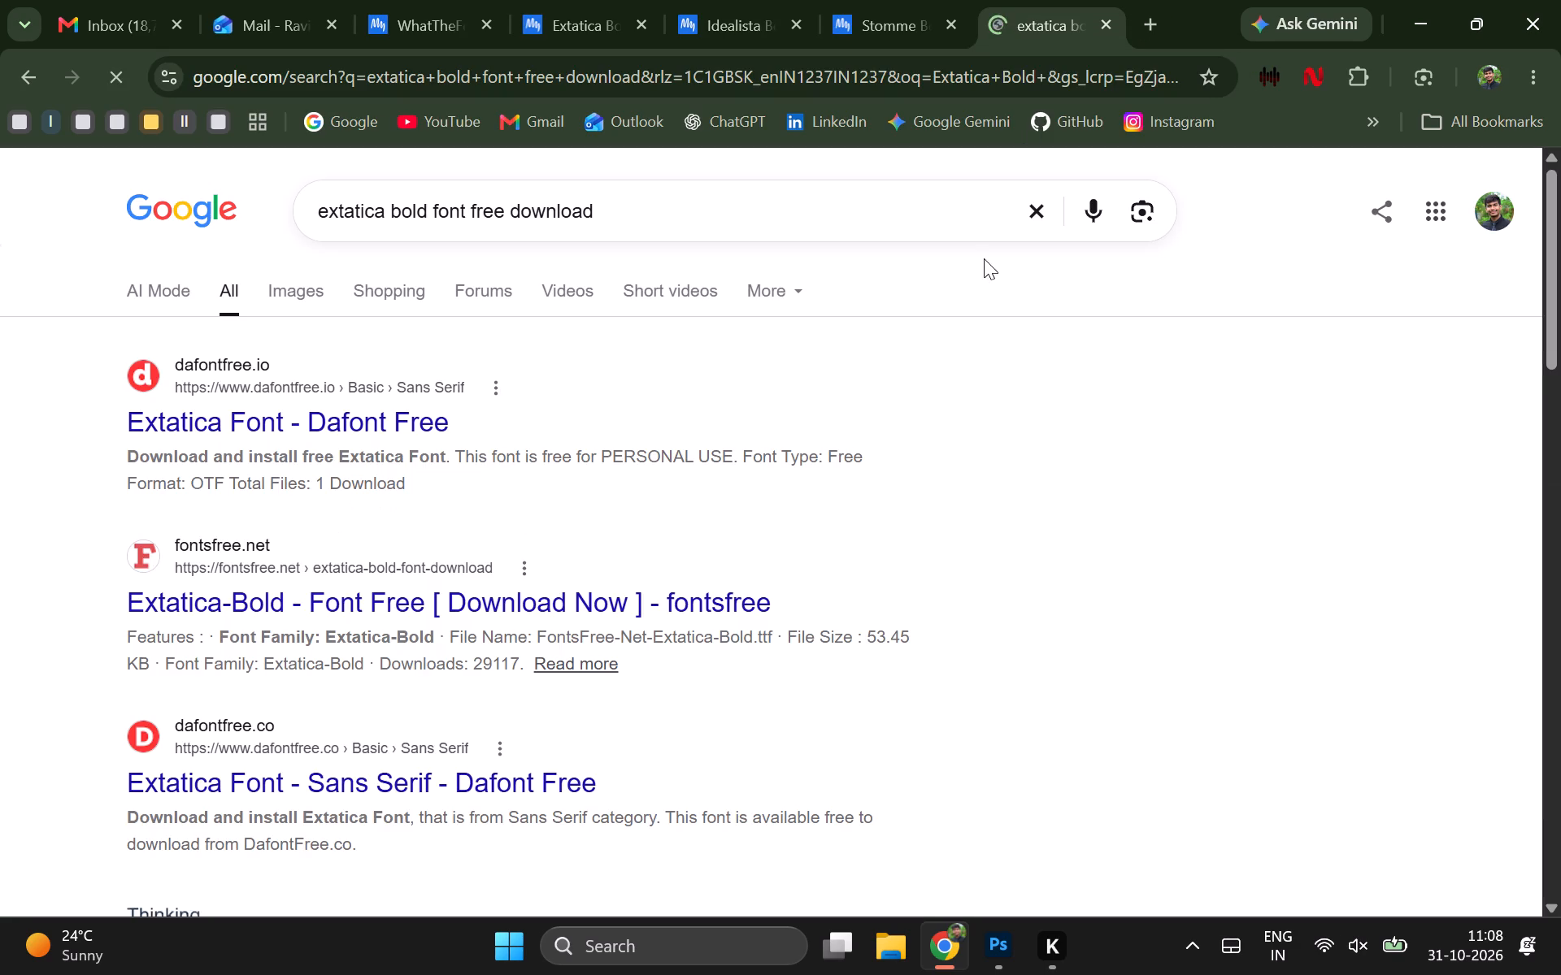
Open the dafontfree.io search result for the Extatica font and go from there to its download page.
click(346, 441)
click(368, 413)
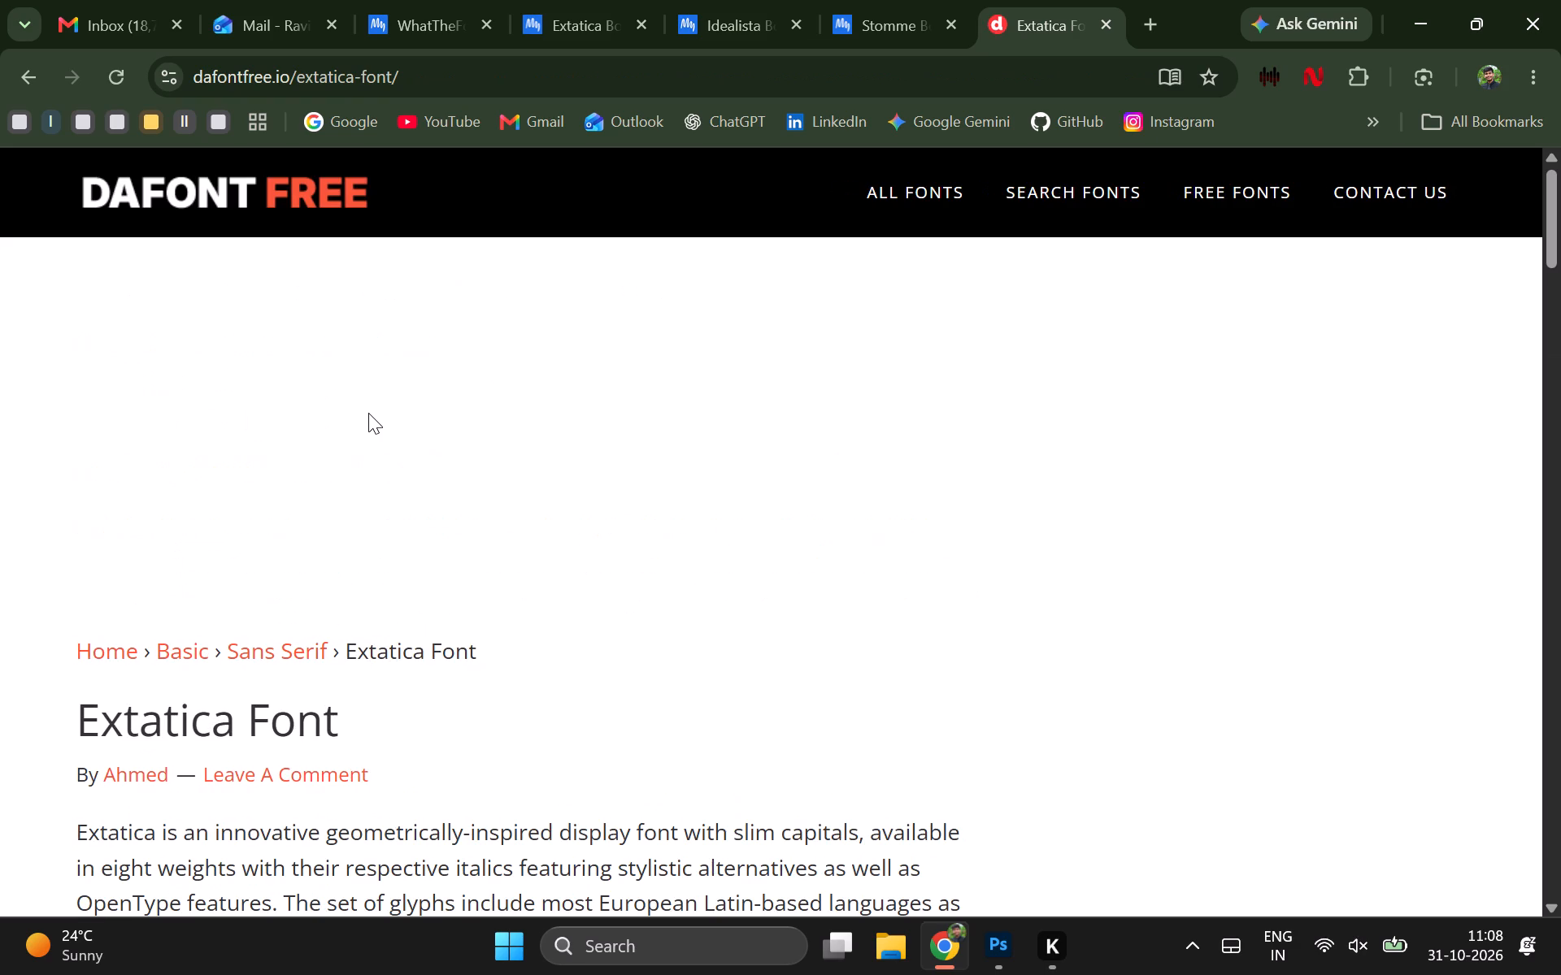
scroll(368, 413, down, 1)
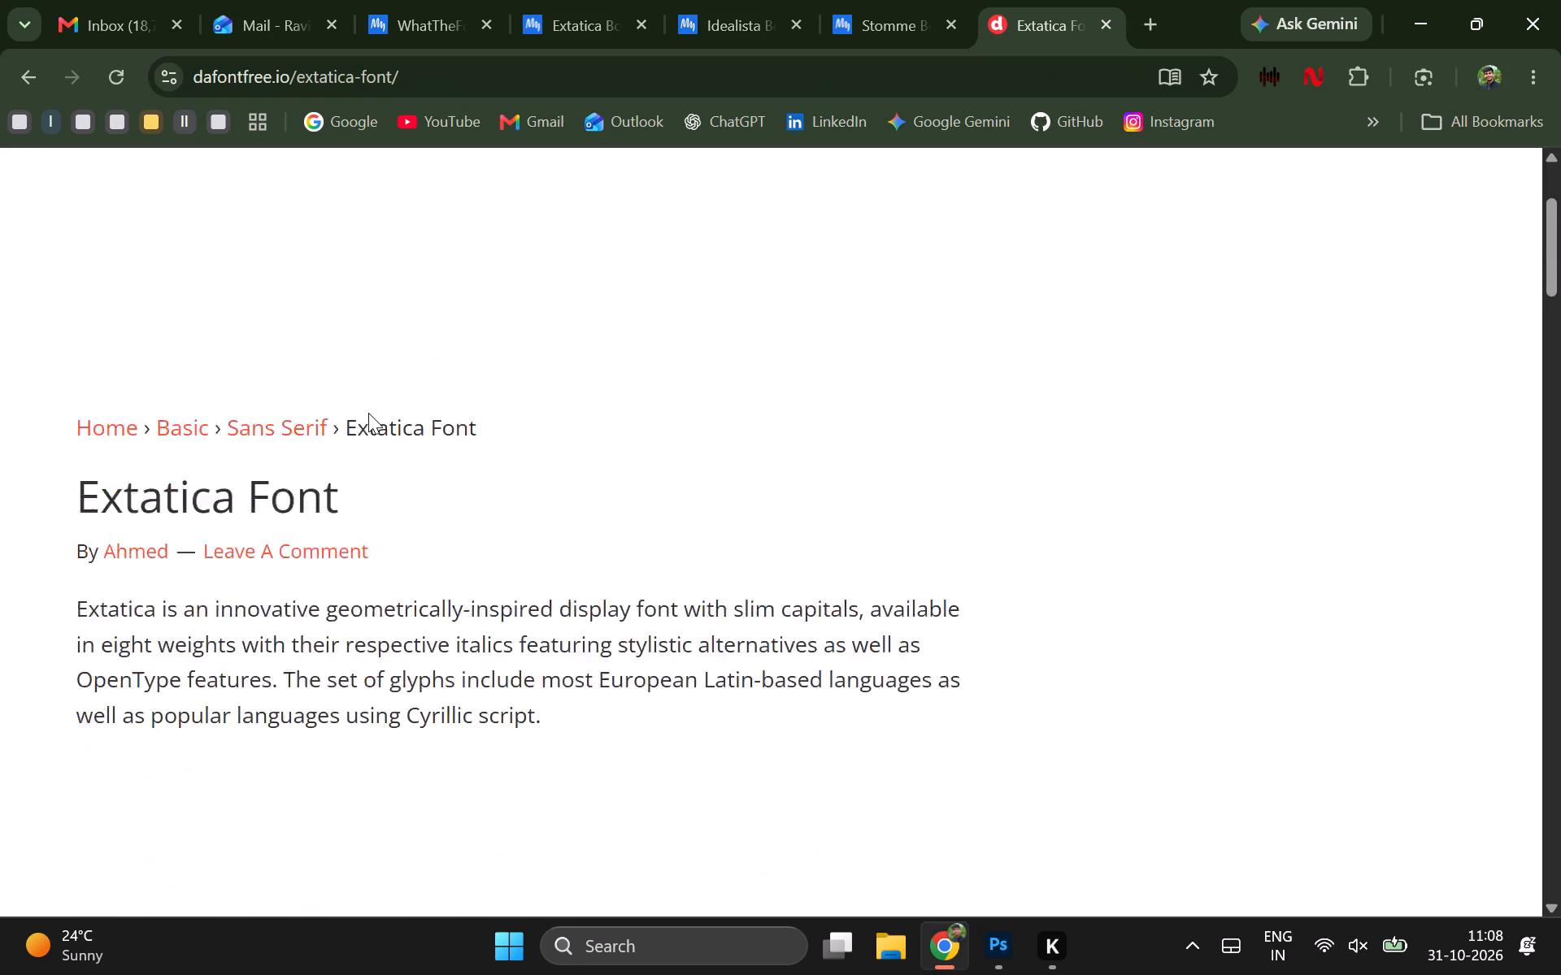
scroll(368, 413, down, 1)
triple_click(149, 450)
click(216, 418)
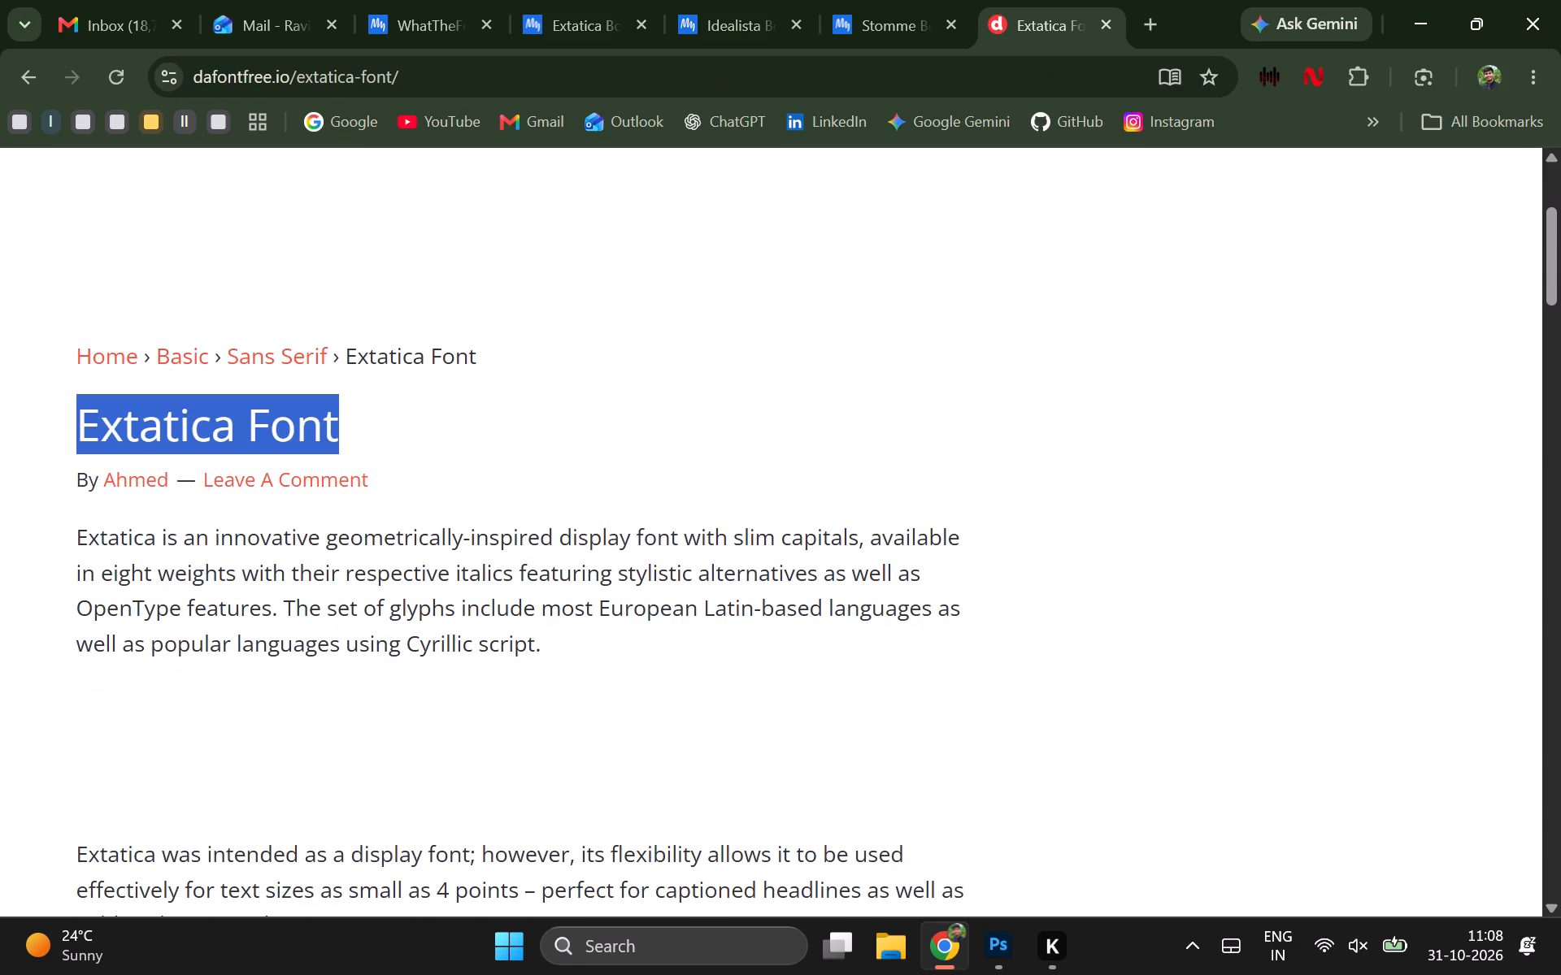
scroll(216, 418, down, 3)
scroll(251, 489, down, 6)
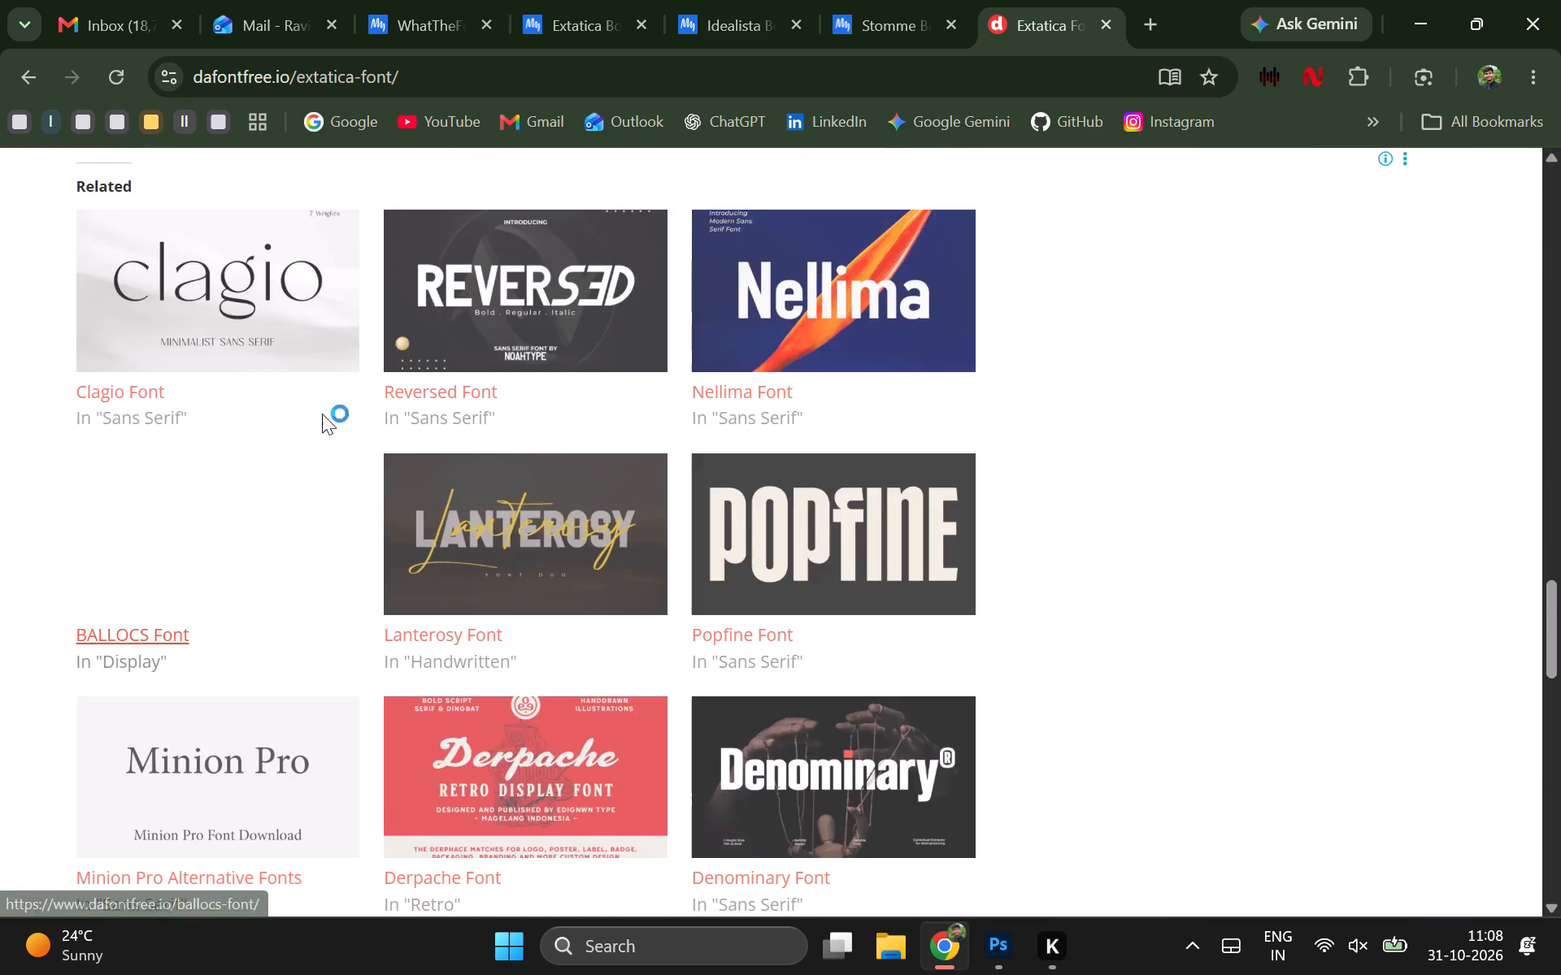
scroll(355, 340, up, 3)
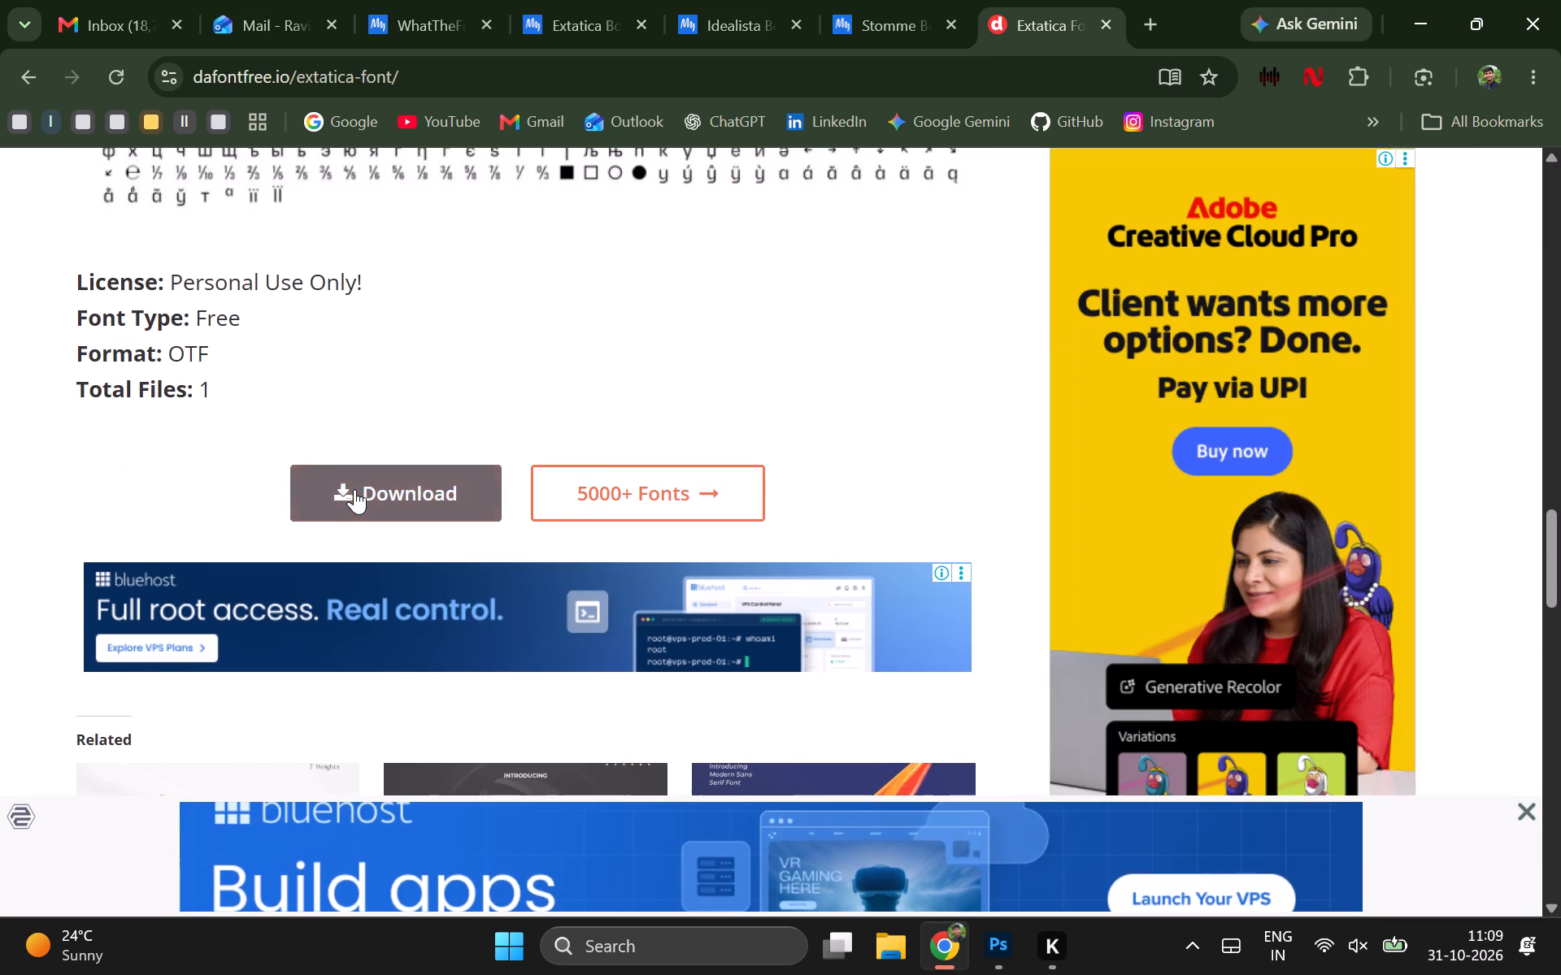
click(354, 489)
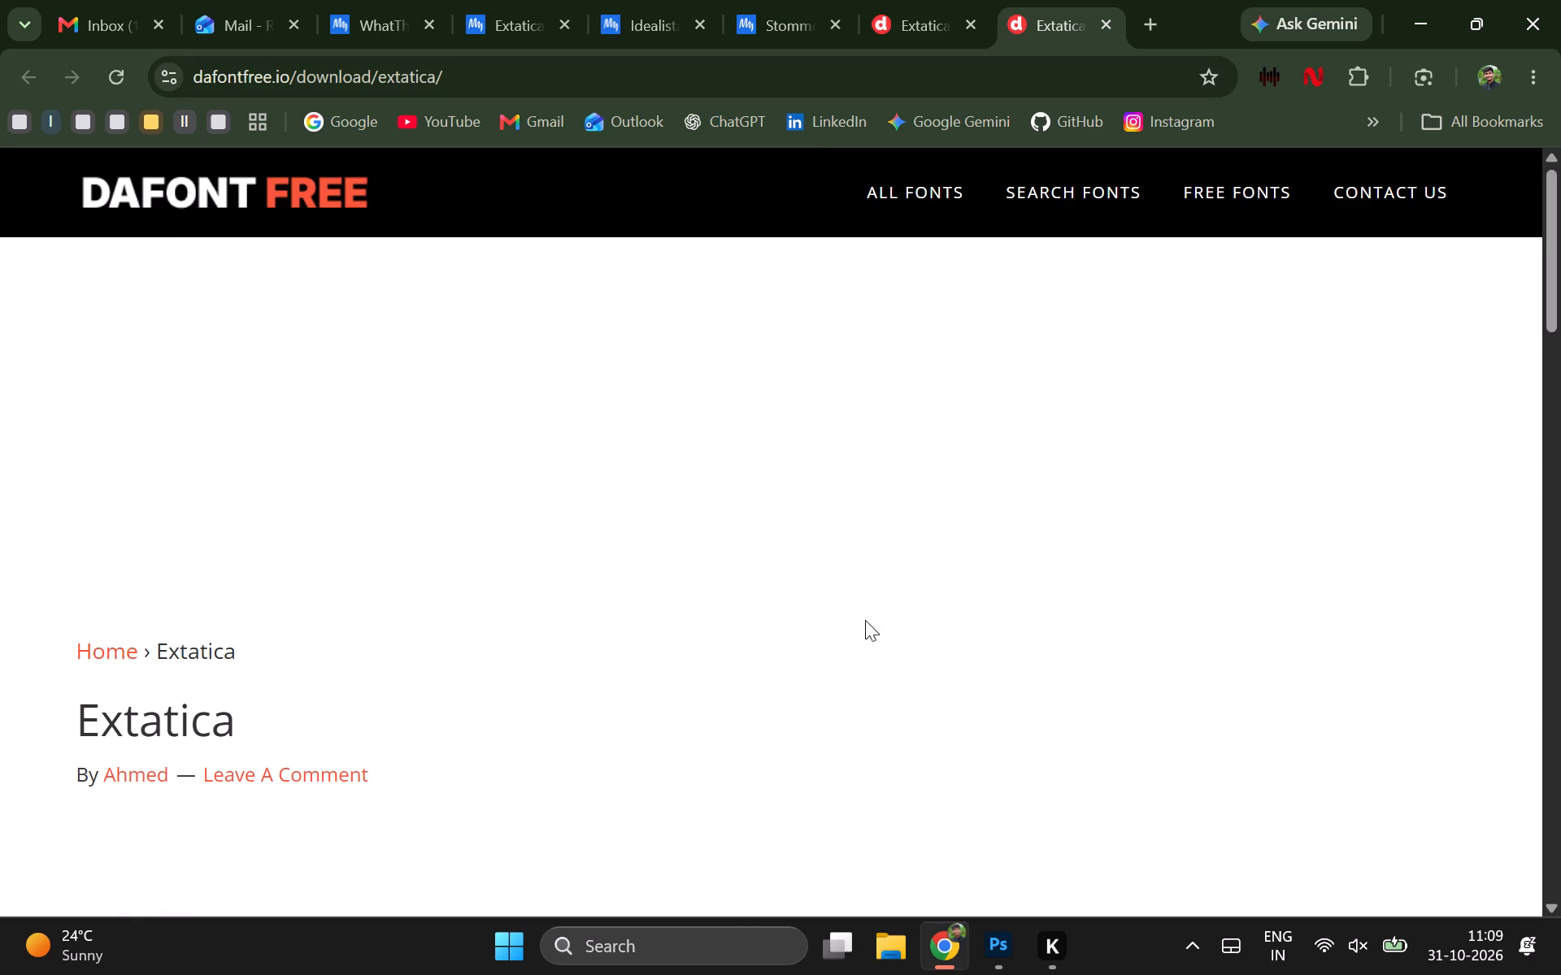
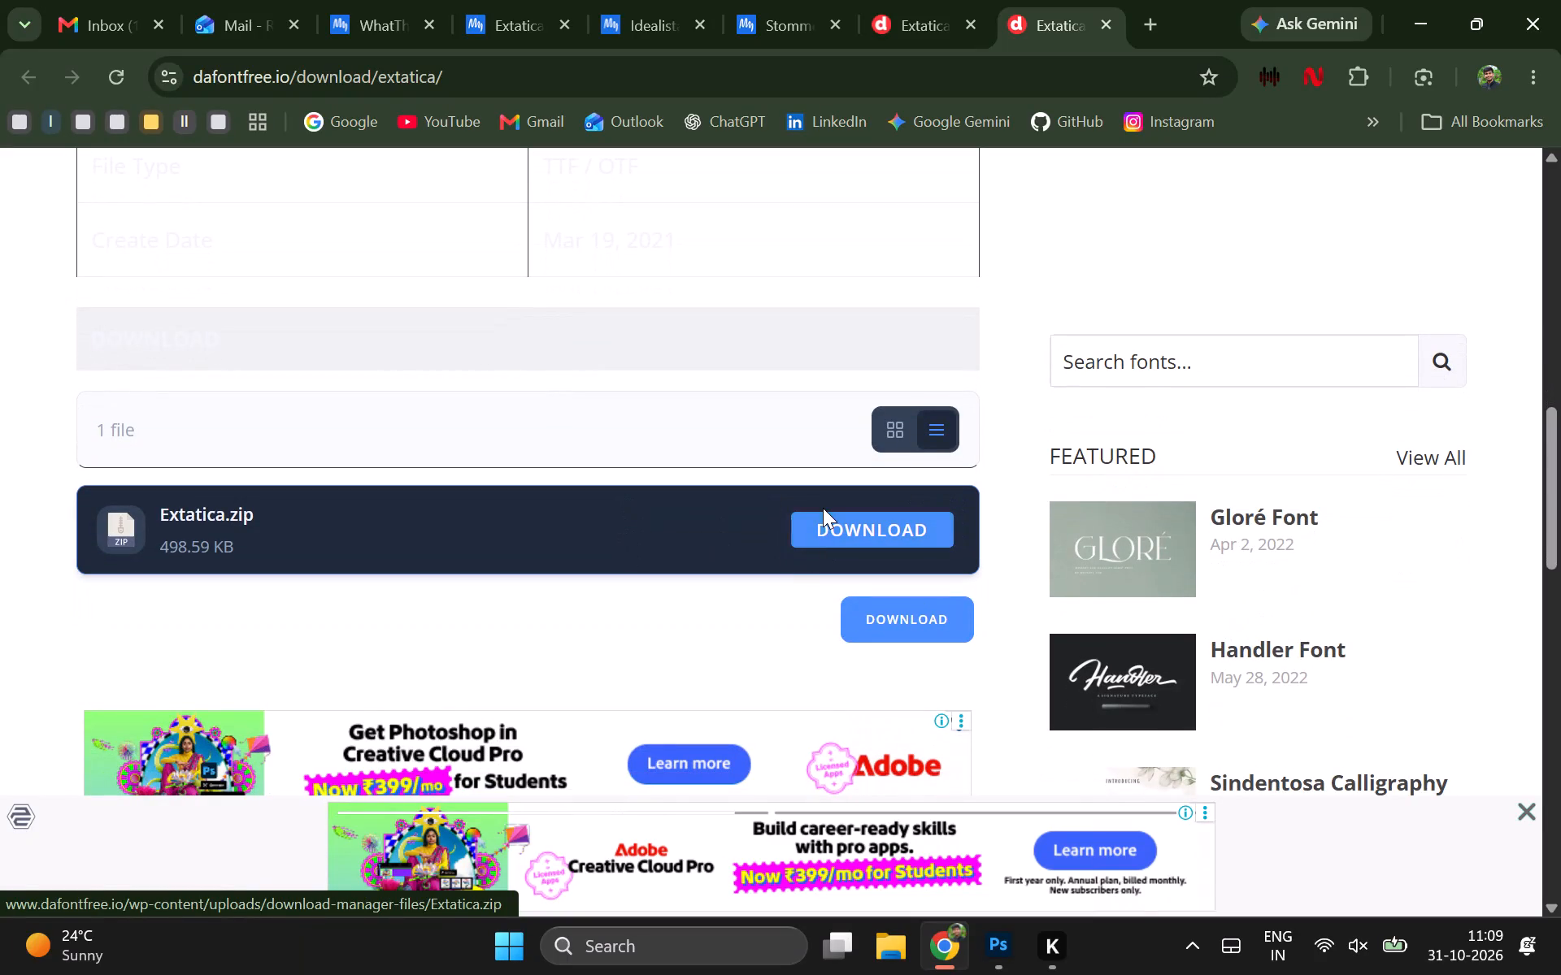
Download Extatica.zip from the font's download page and show the file in the Downloads folder.
click(823, 508)
click(823, 522)
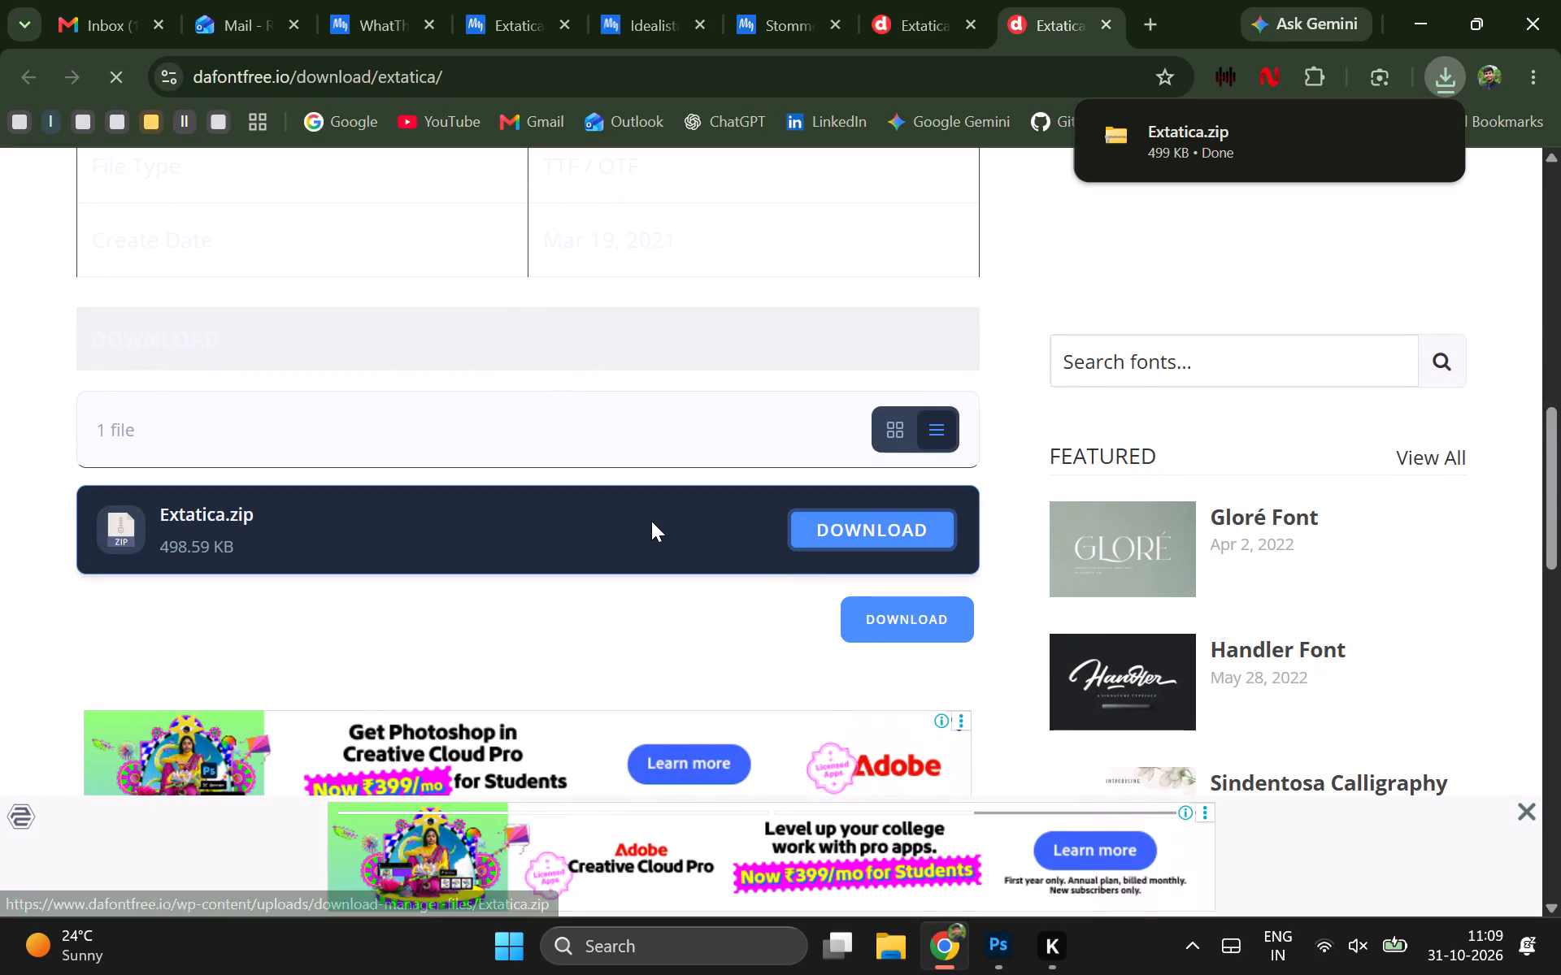
click(1387, 143)
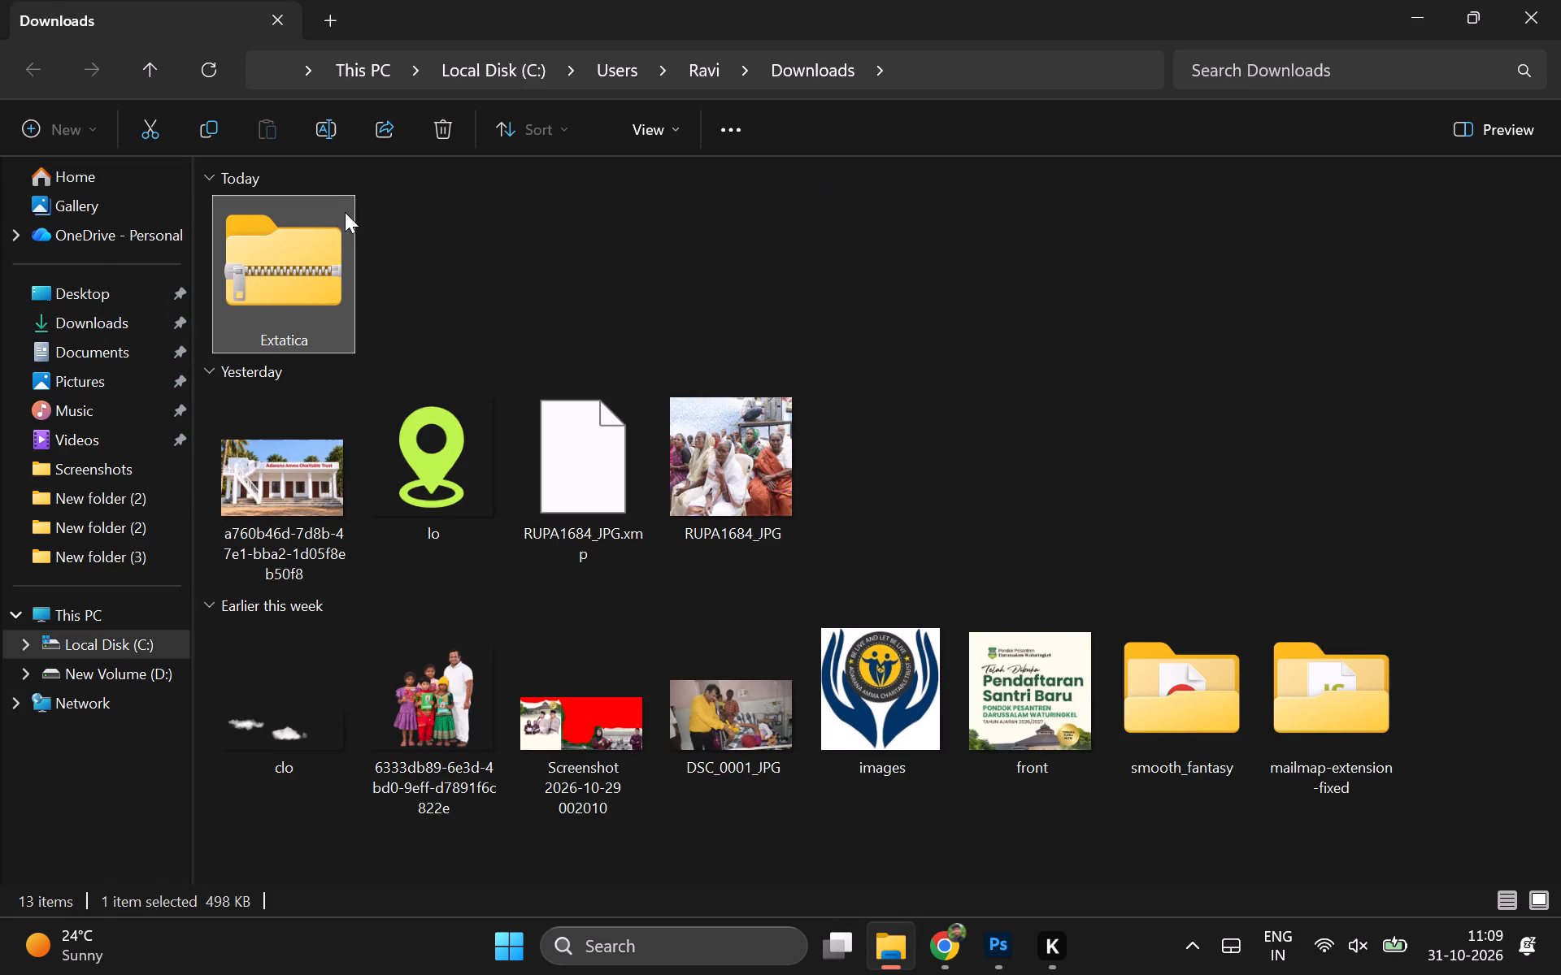
Extract all files from the Extatica zip archive into an Extatica folder in Downloads.
right_click(345, 212)
click(403, 335)
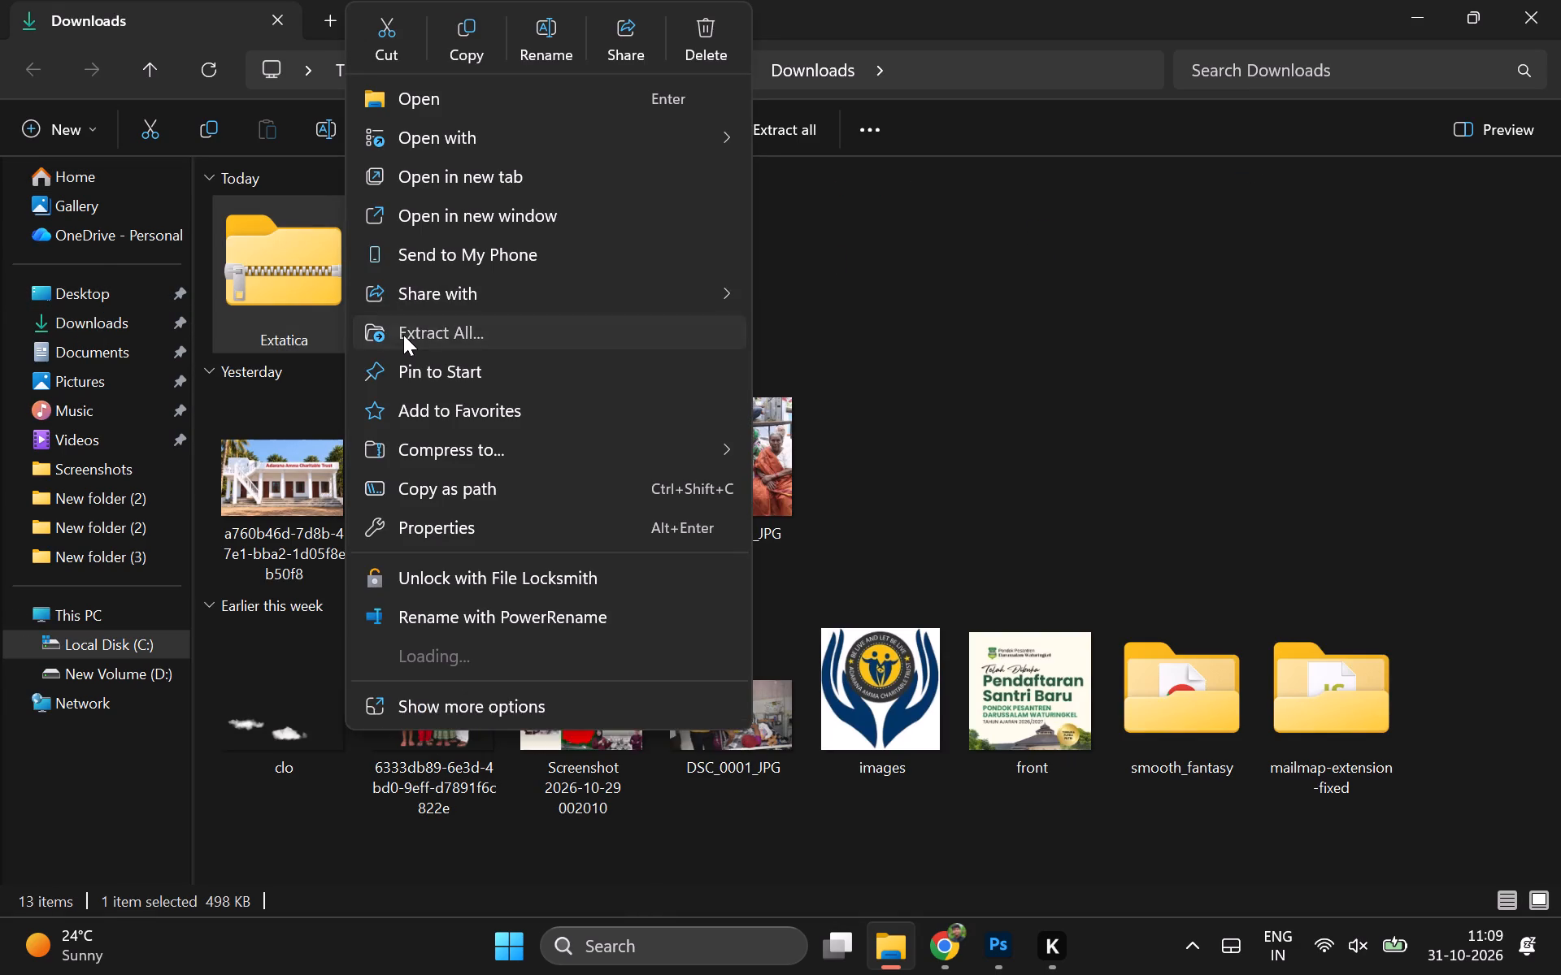
key(Return)
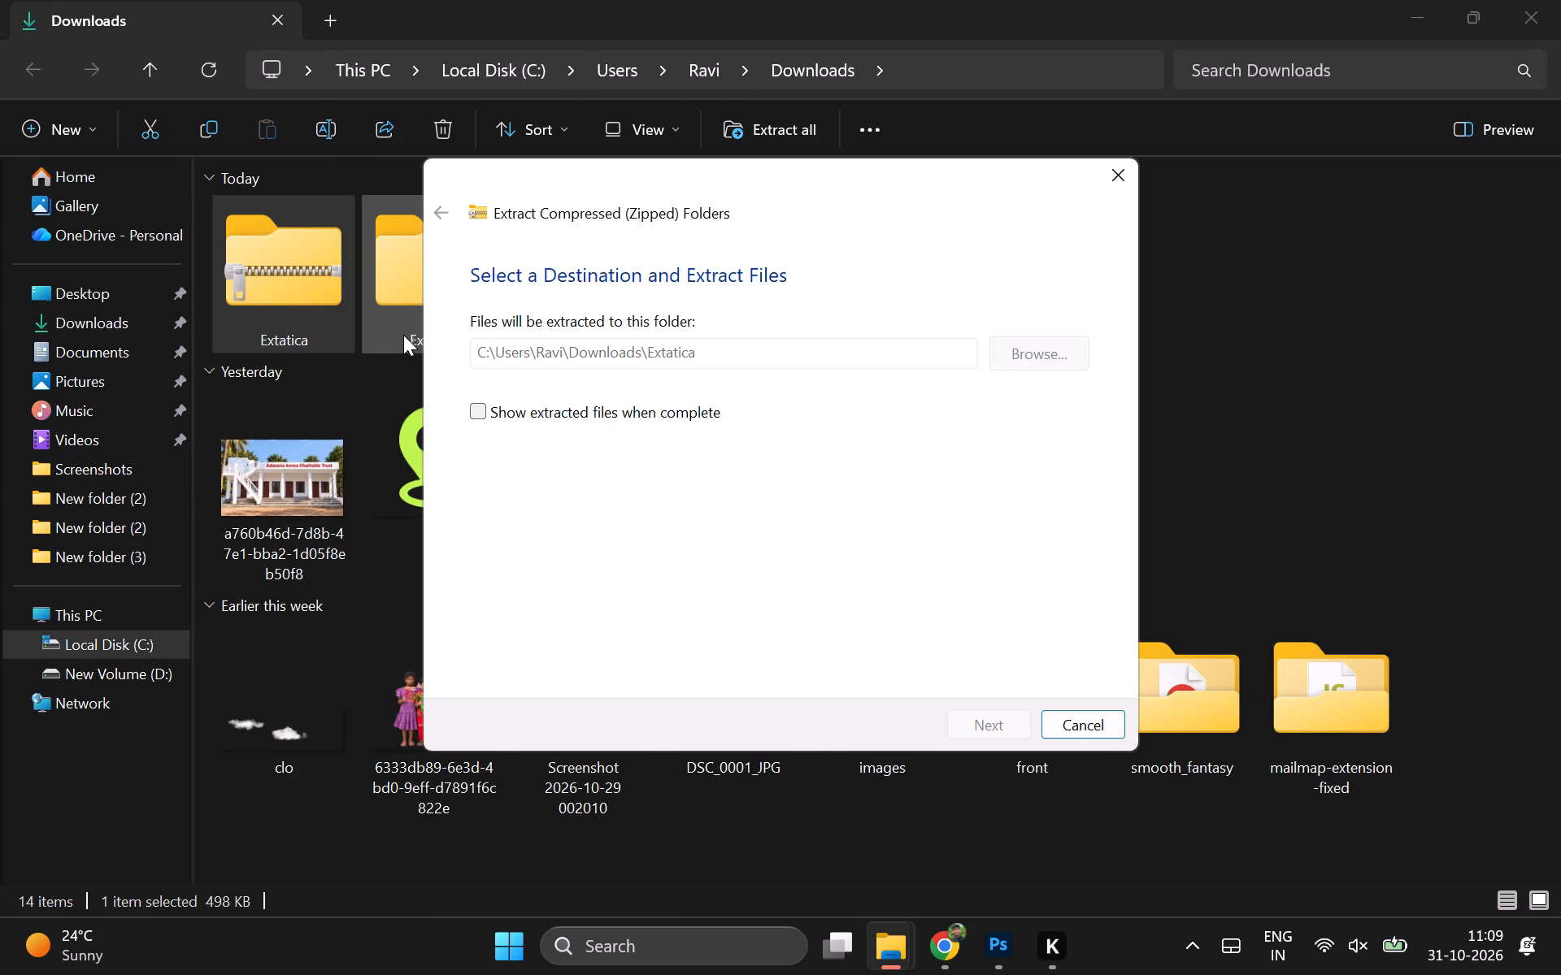
Select the extracted Extatica folder in Downloads.
right_click(424, 289)
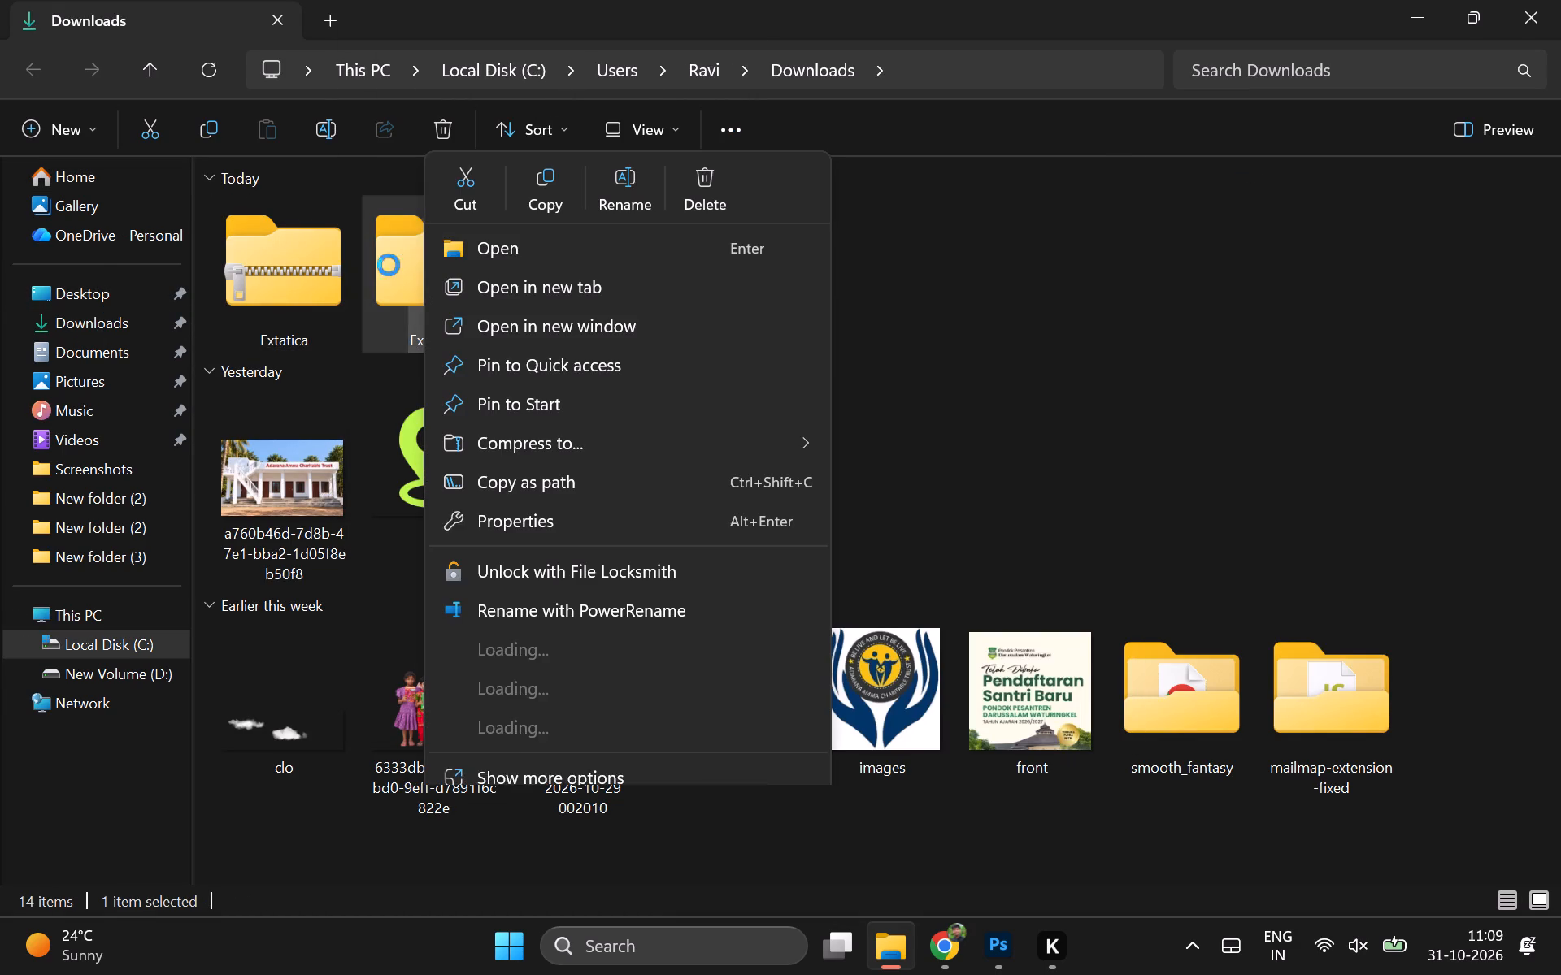
click(387, 258)
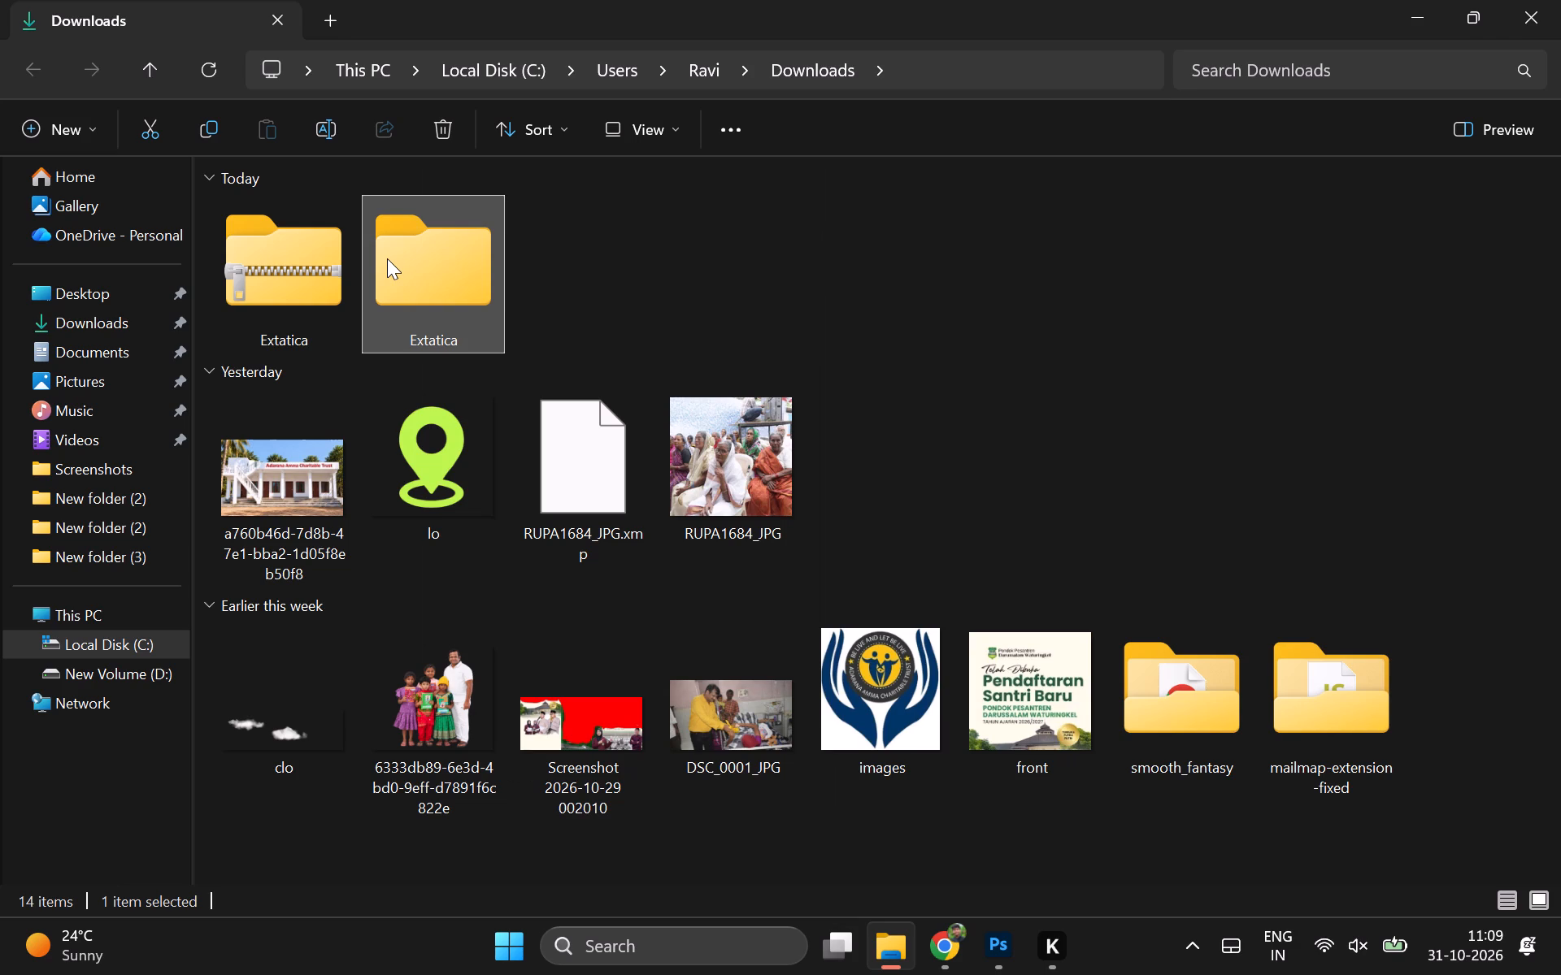
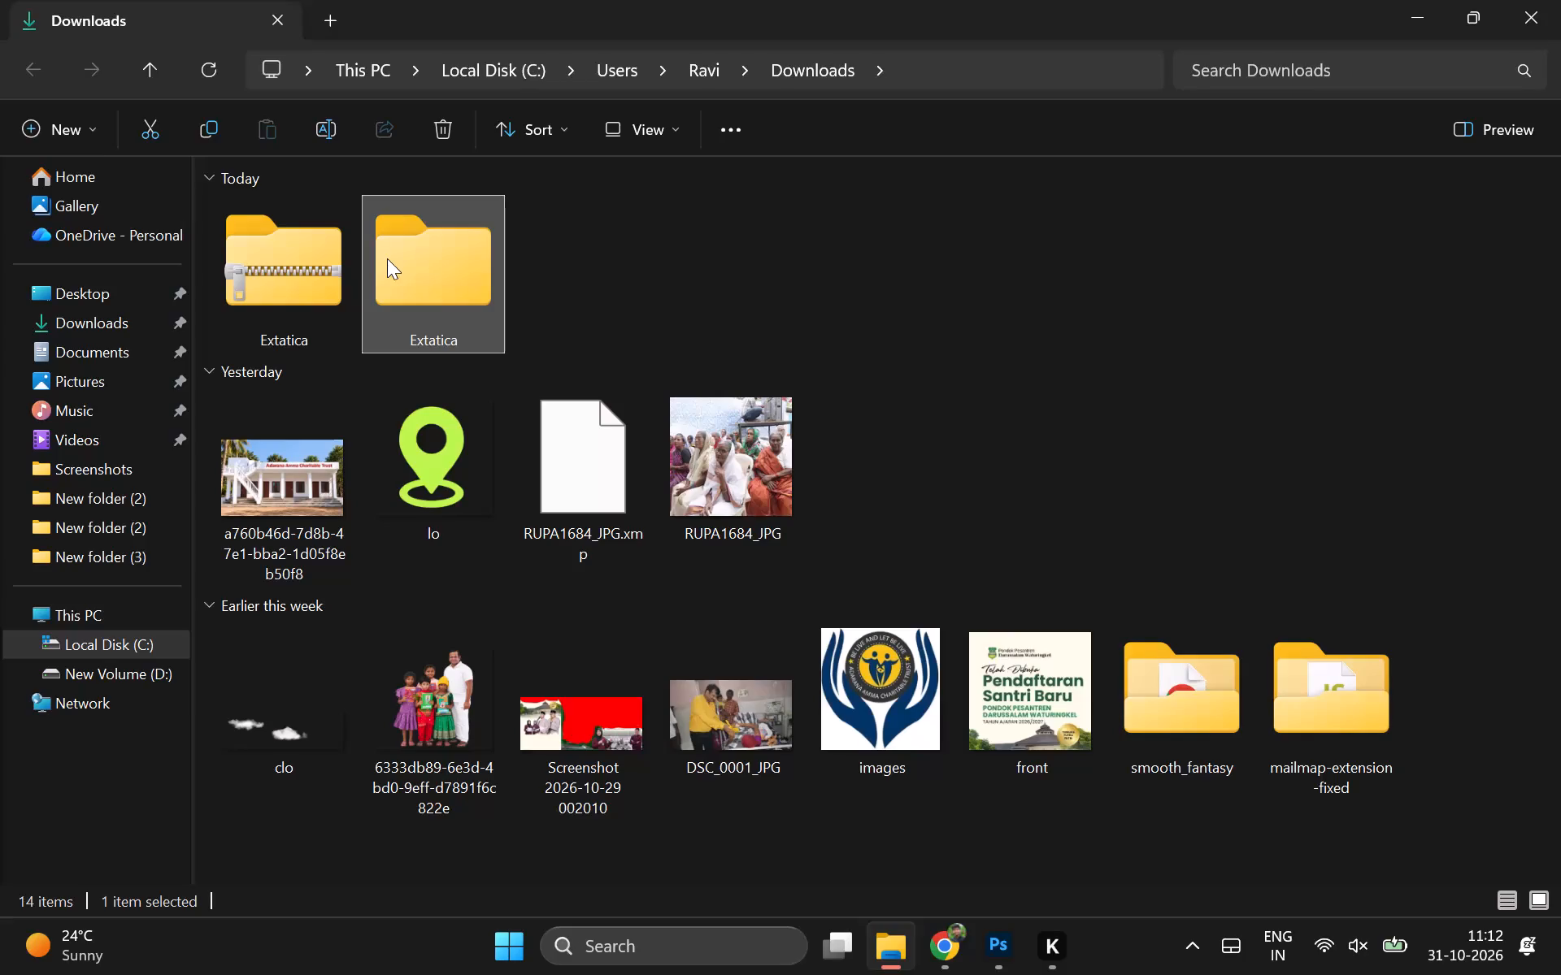
Open the extracted Extatica folder in Downloads and its inner Extatica folder containing the font files.
click(817, 239)
double_click(481, 232)
double_click(337, 242)
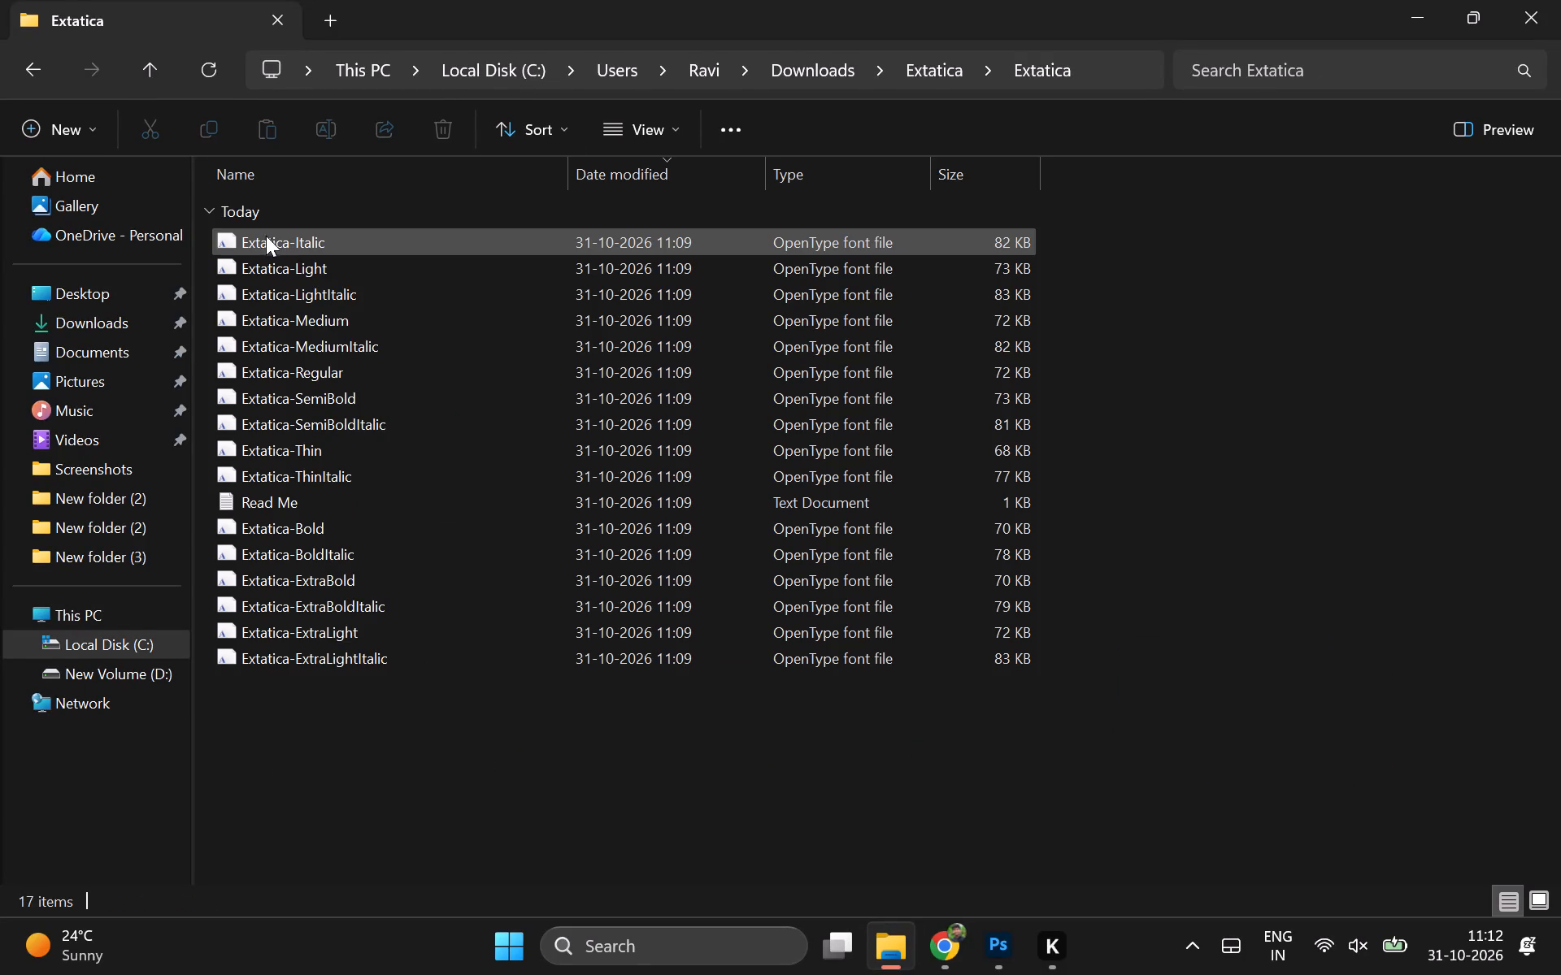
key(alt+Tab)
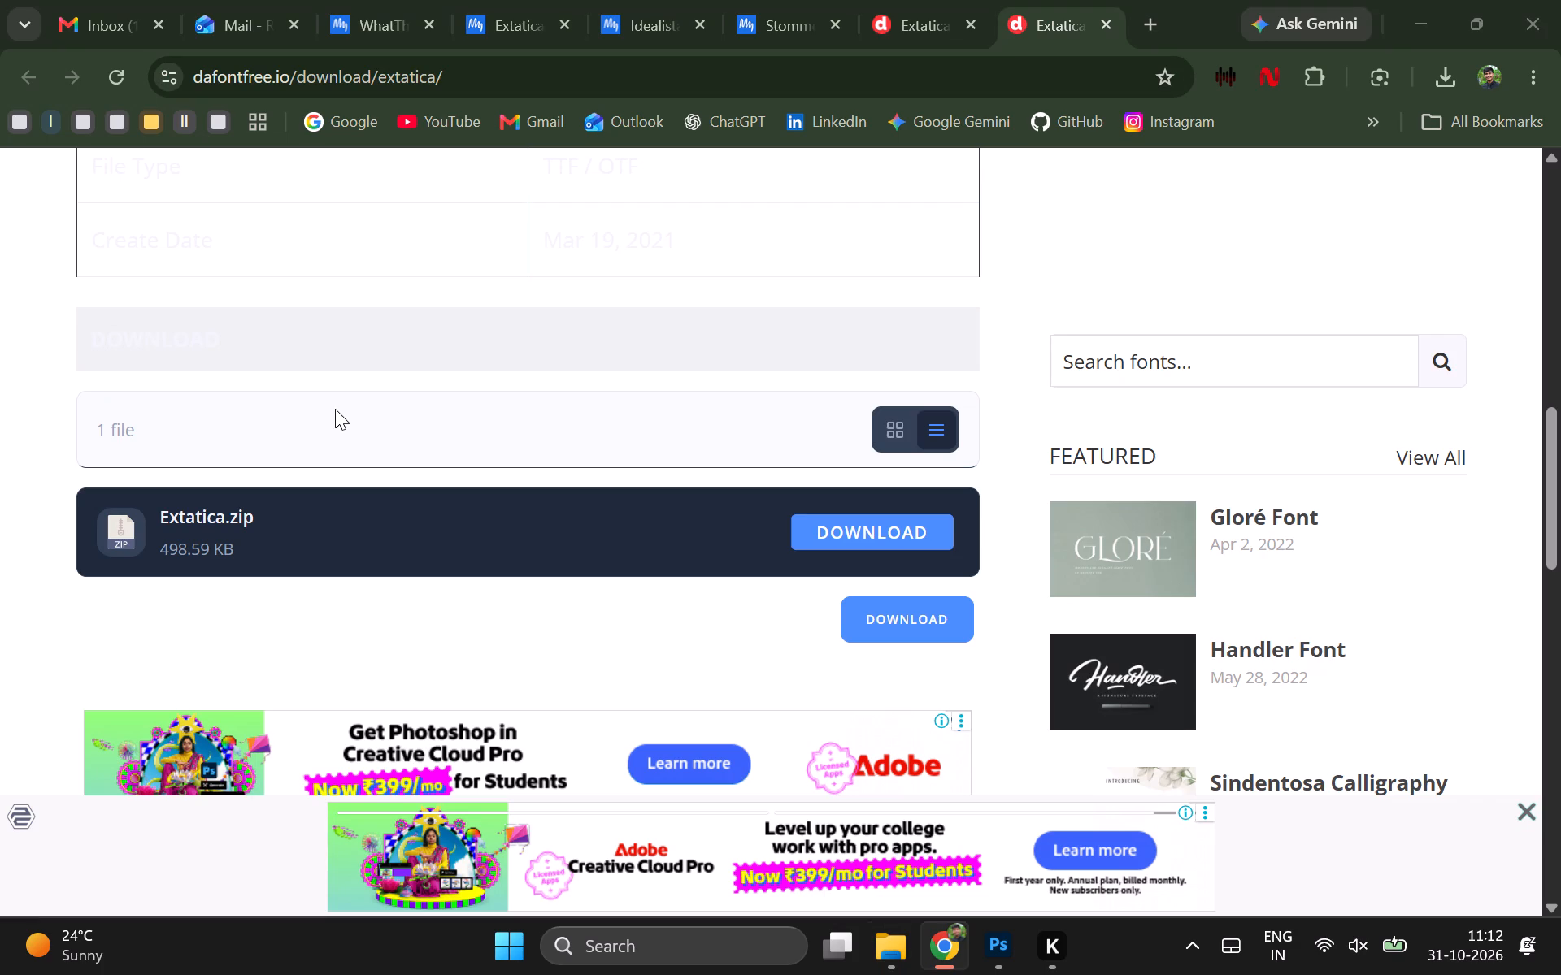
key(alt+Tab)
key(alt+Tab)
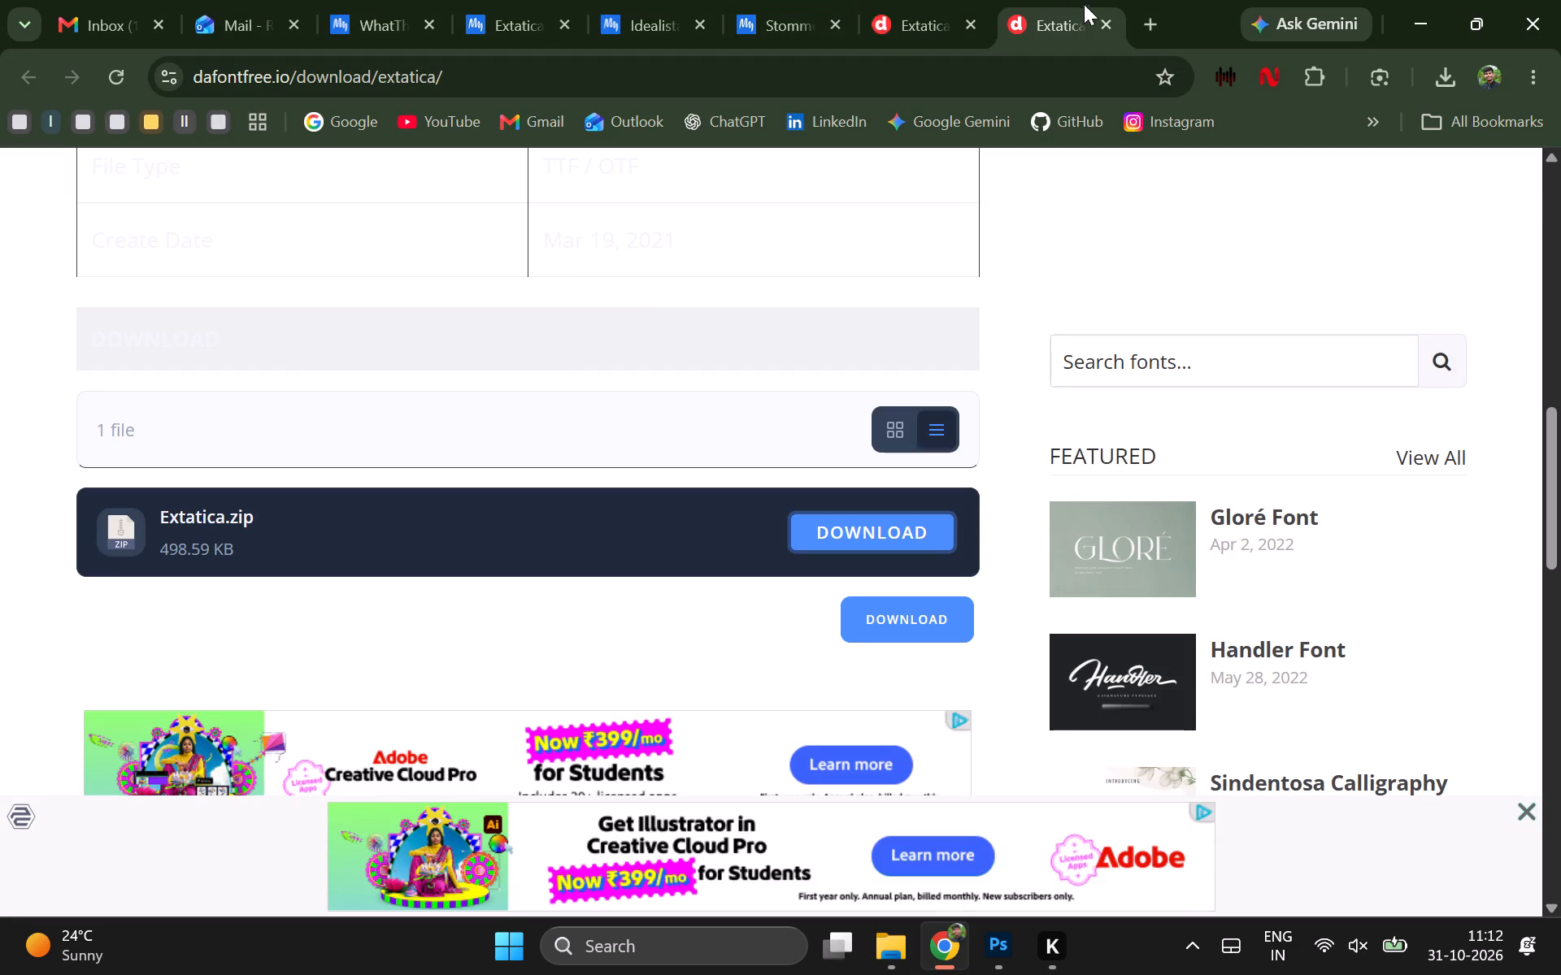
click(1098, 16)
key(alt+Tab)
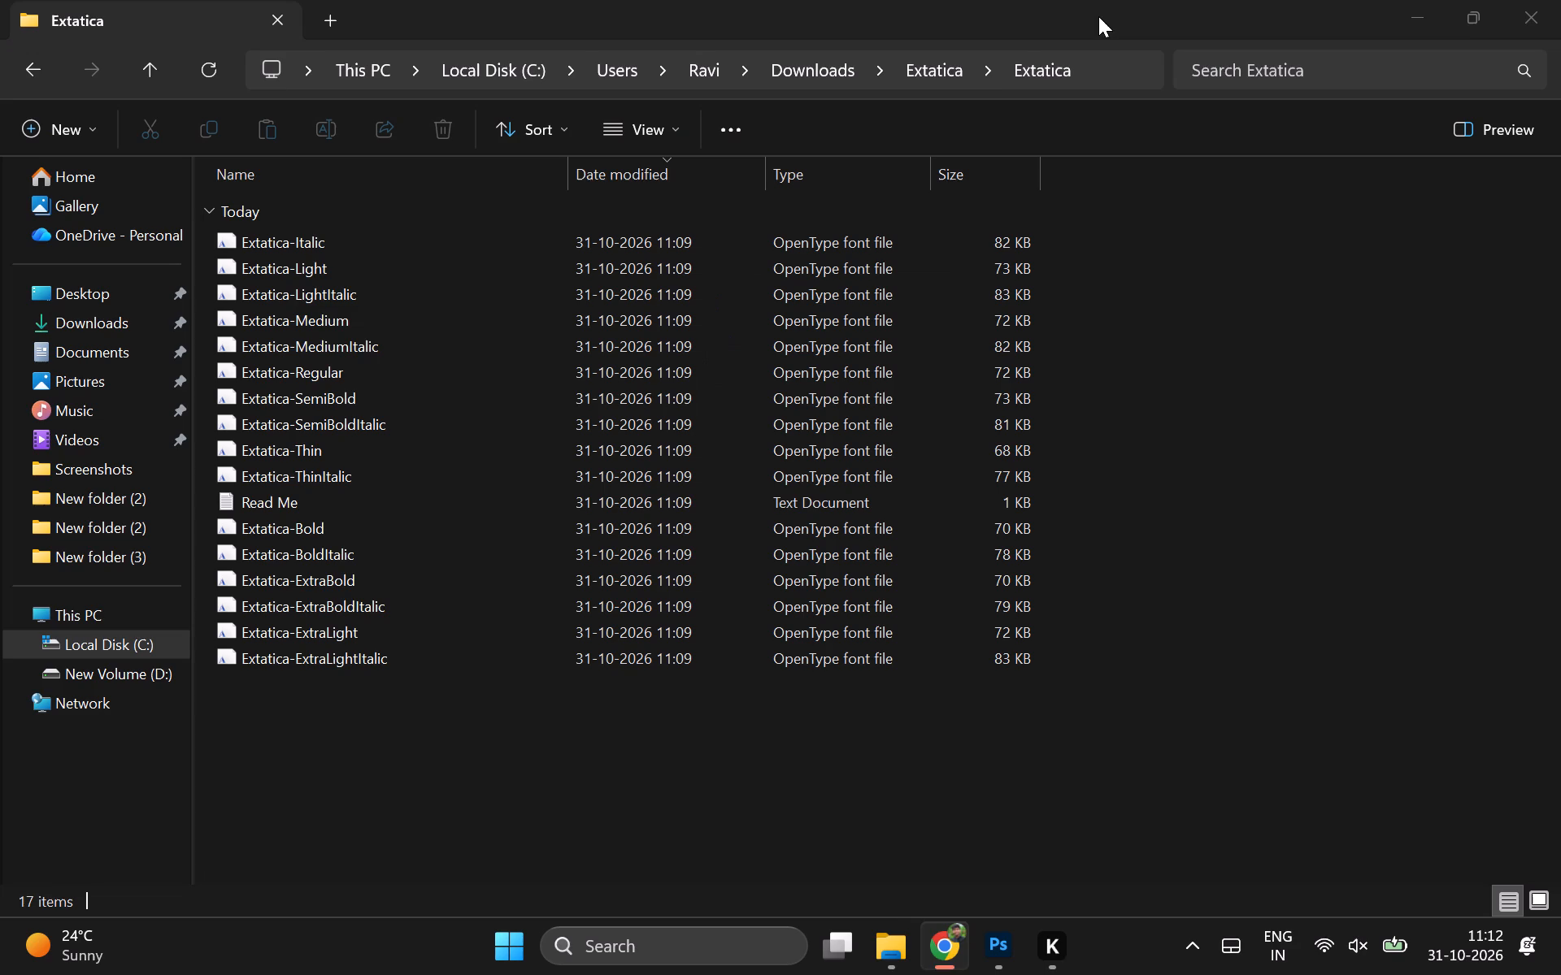
Install the Extatica-Bold OpenType font from the extracted folder and close its preview.
double_click(330, 539)
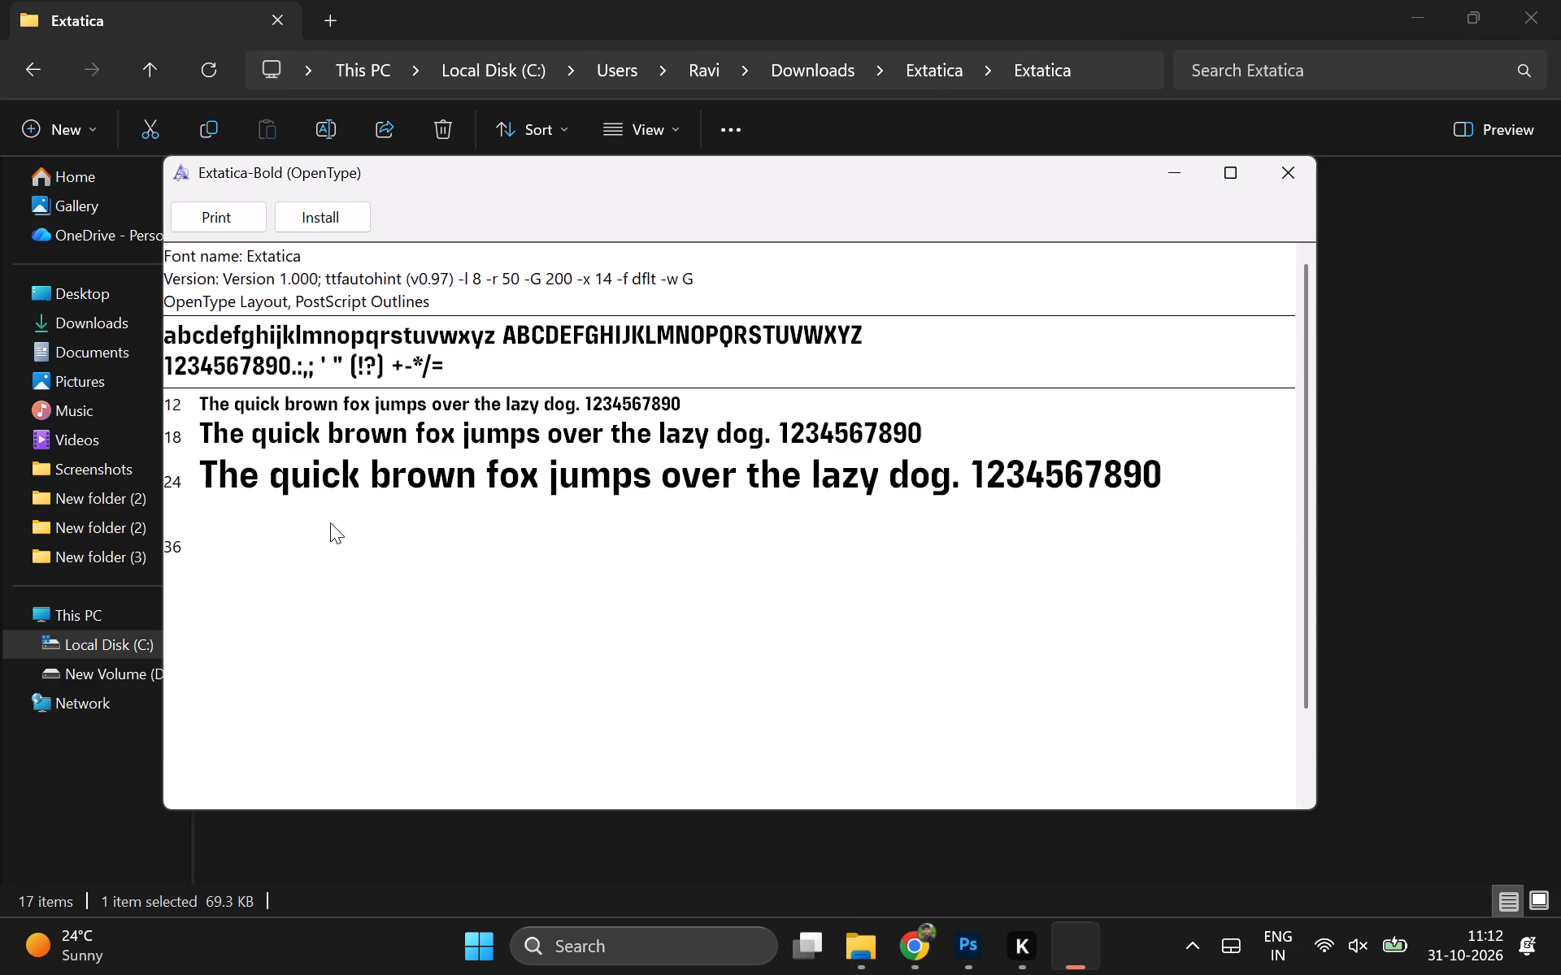
click(311, 205)
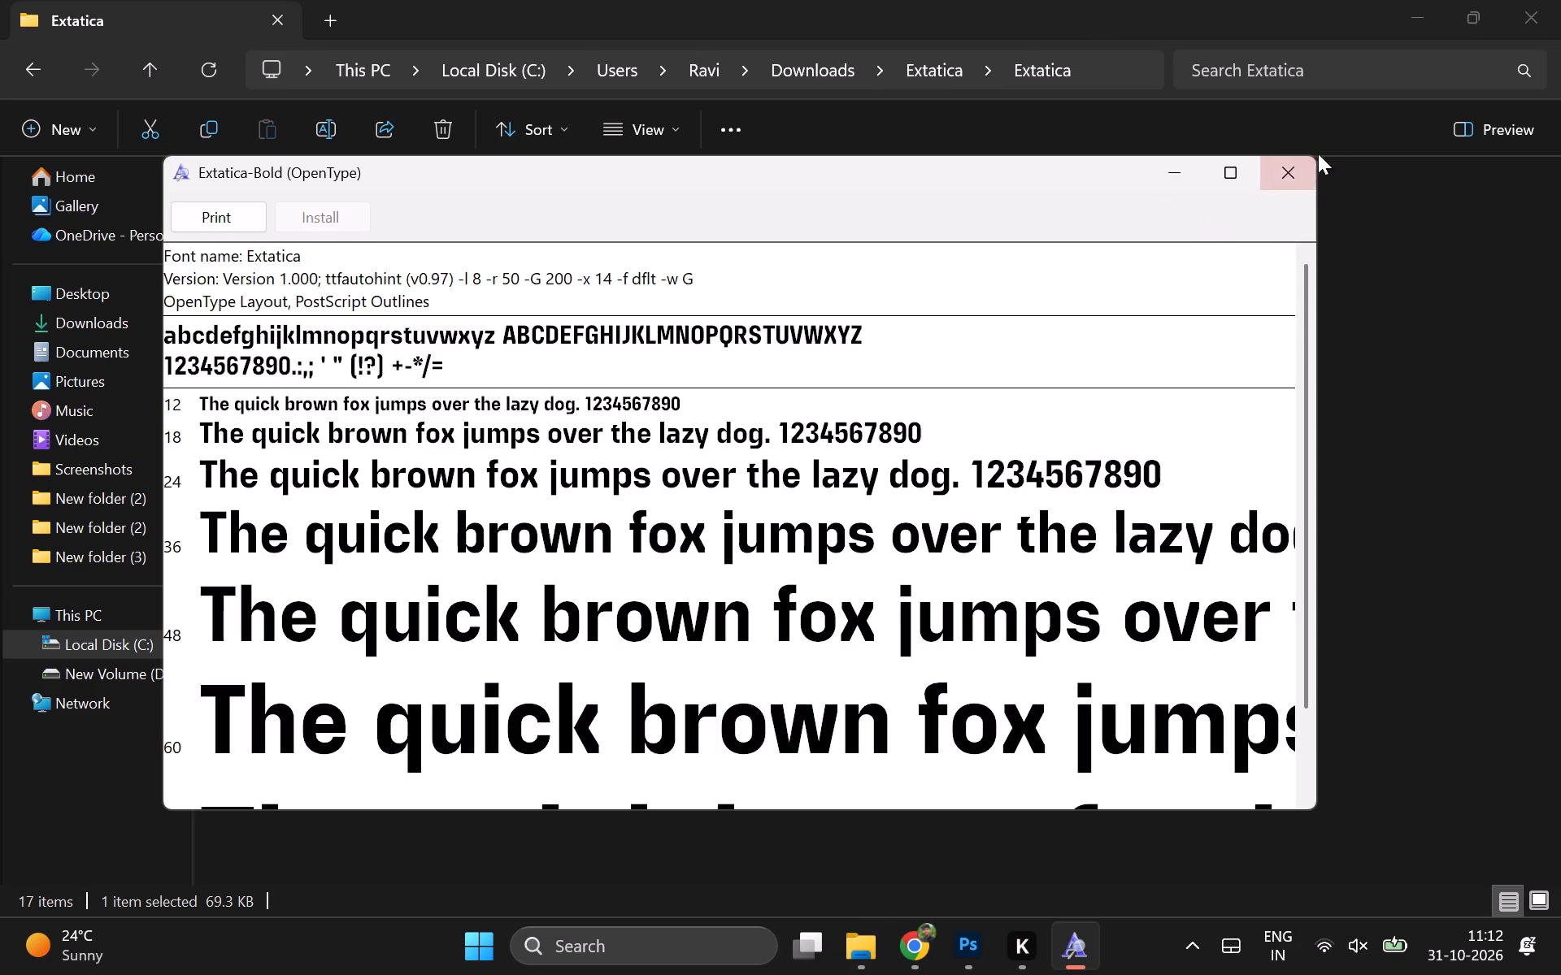
click(1293, 171)
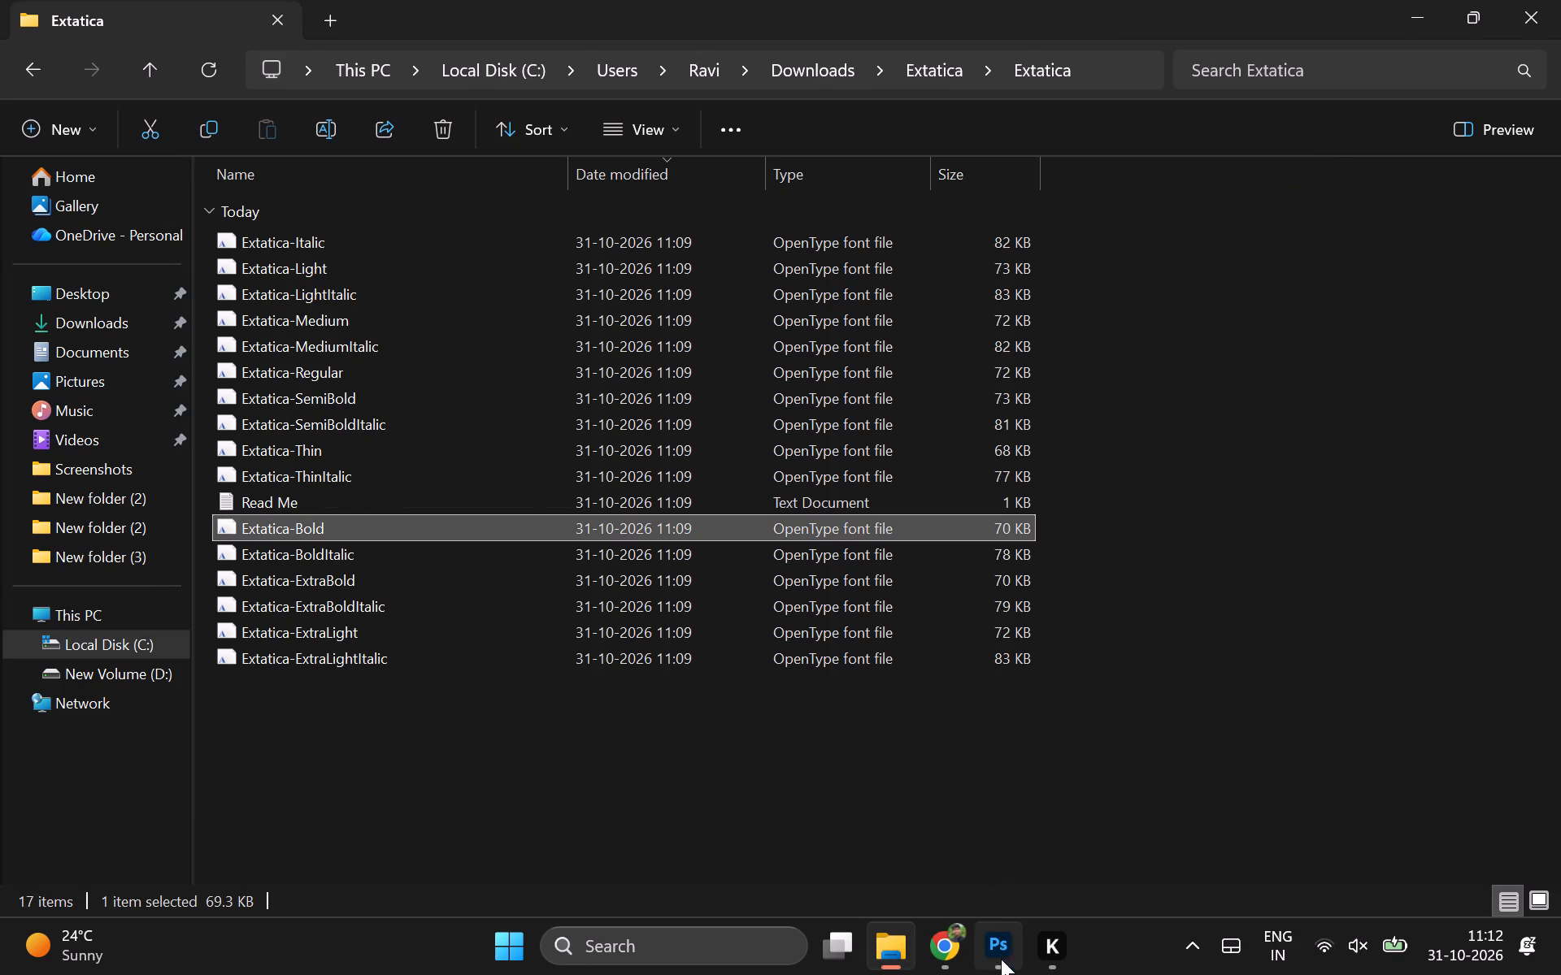
Switch to Photoshop and select all of the white phone number text beneath the template's number for a font change.
click(1000, 960)
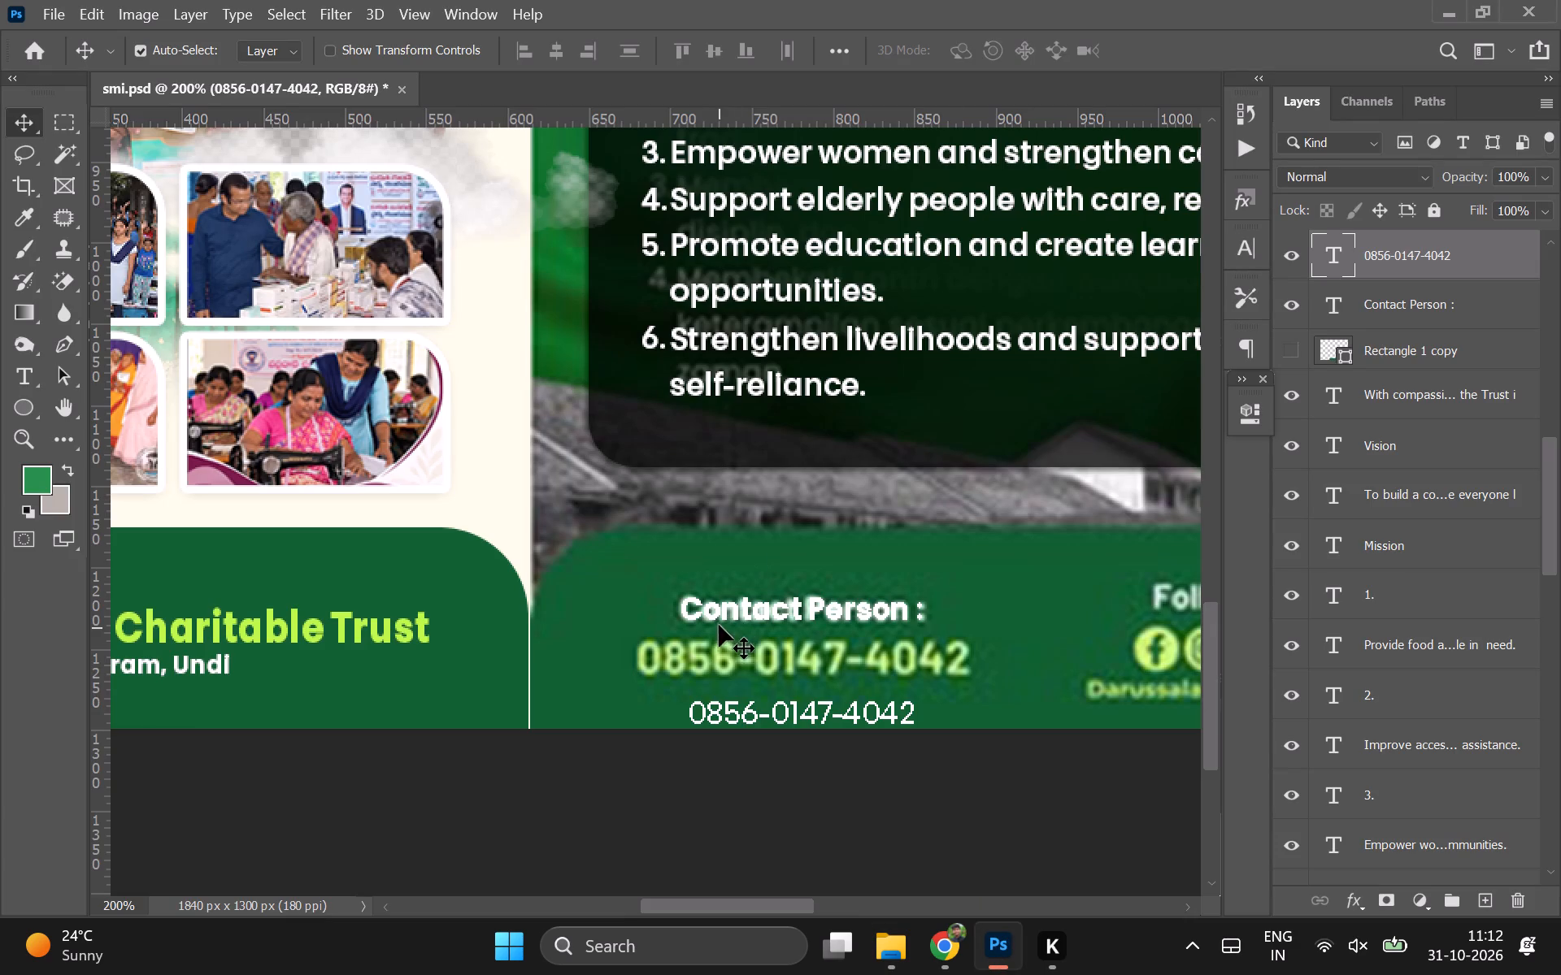
double_click(720, 716)
click(303, 49)
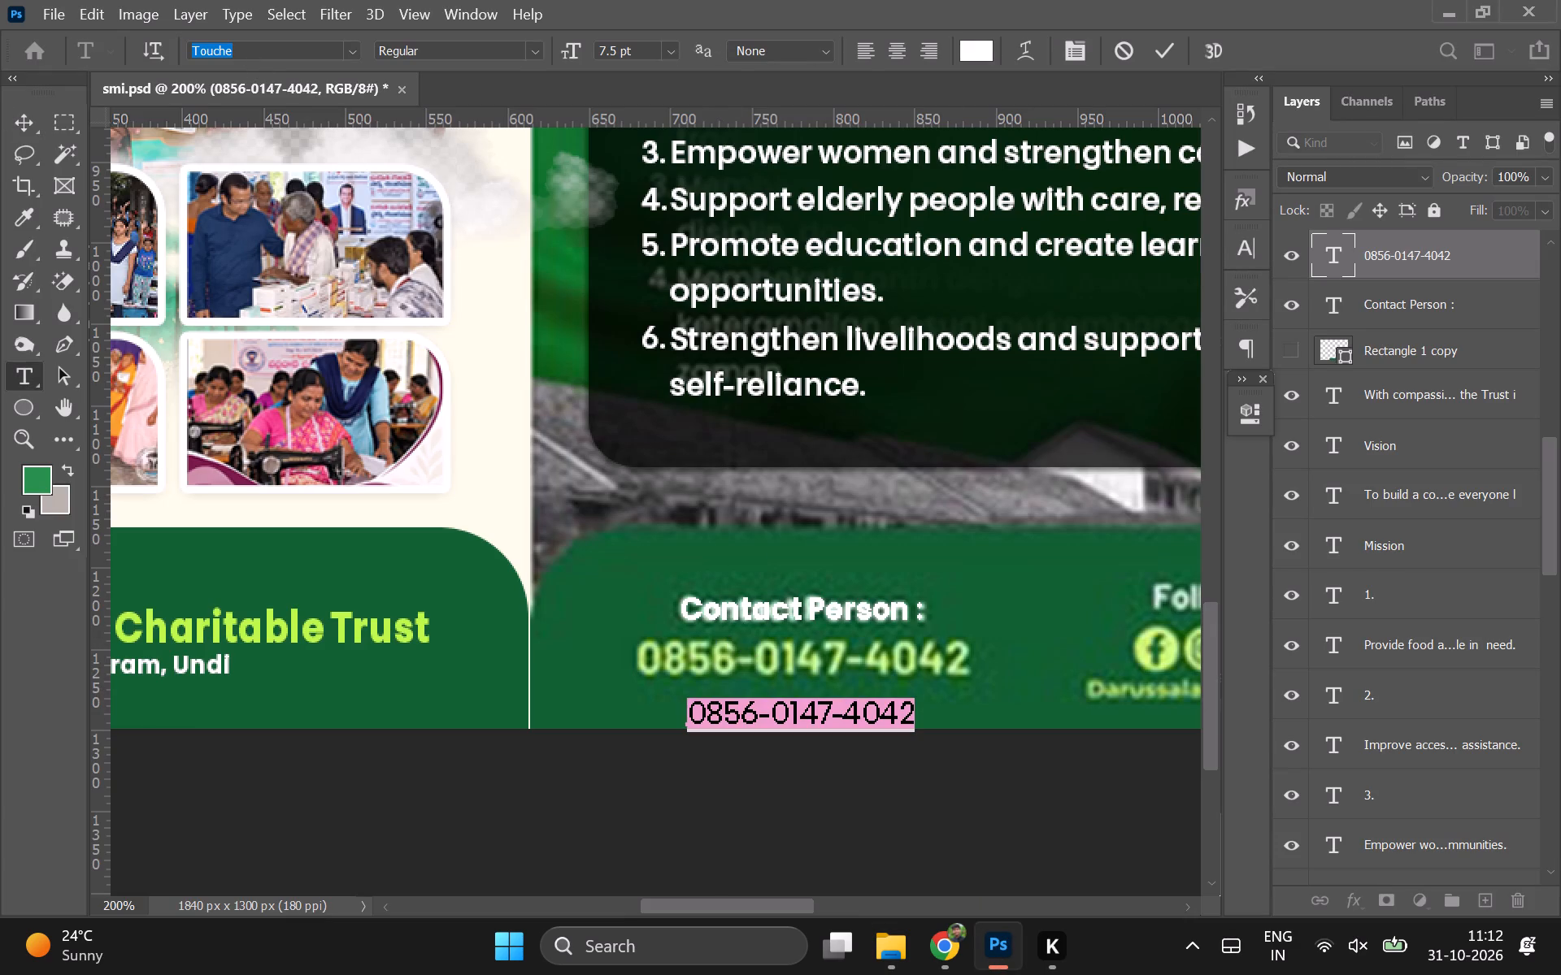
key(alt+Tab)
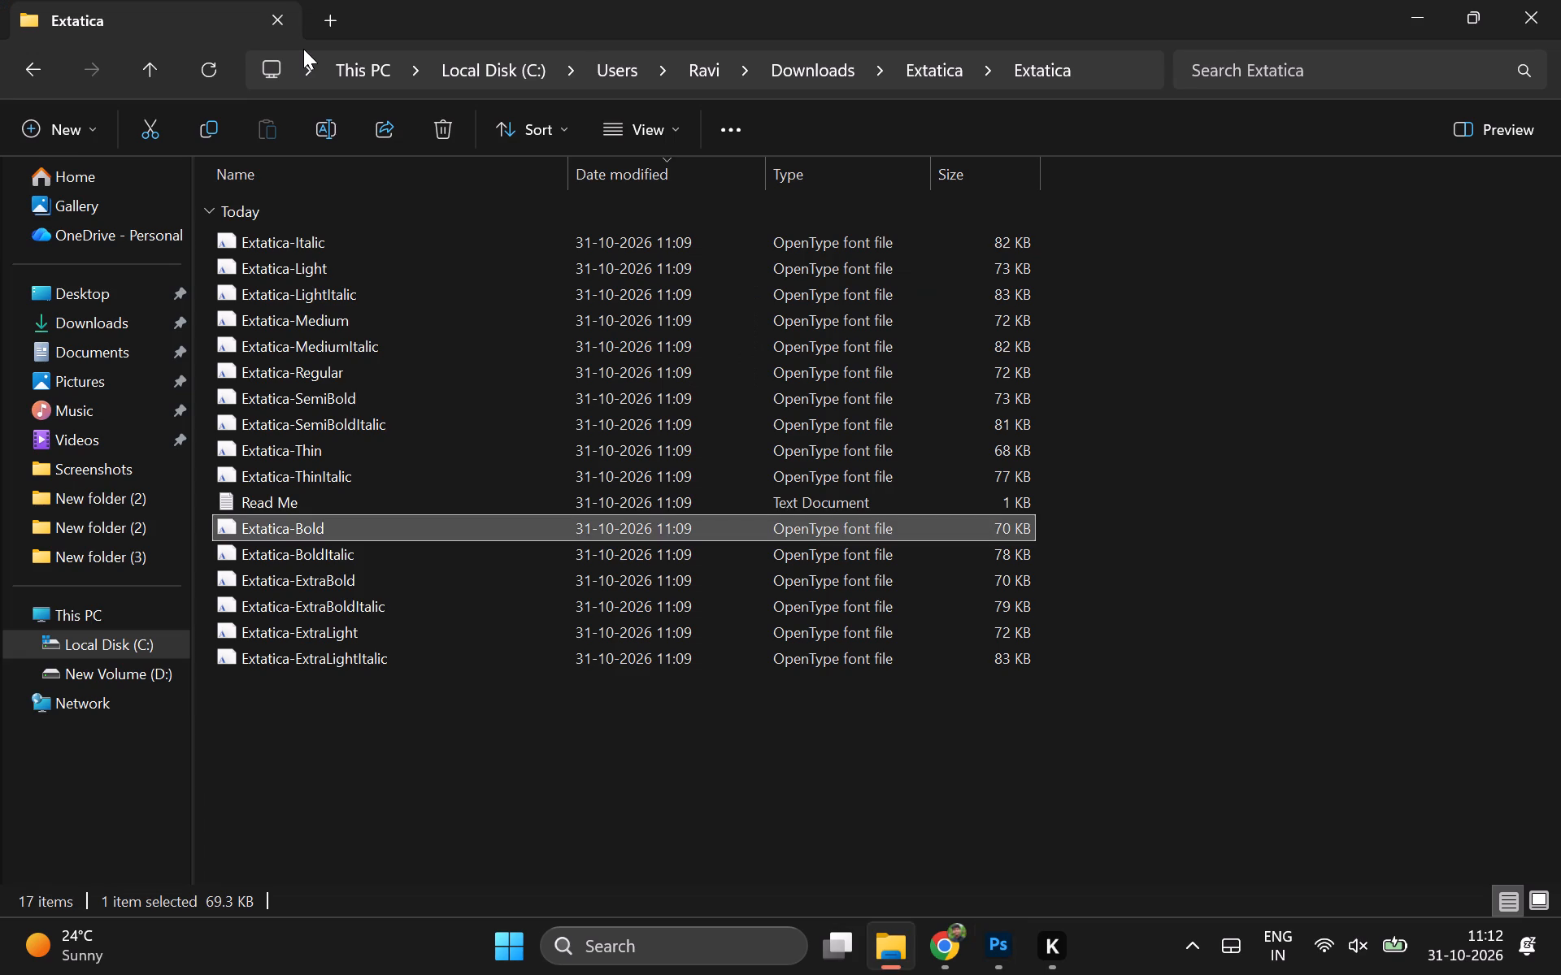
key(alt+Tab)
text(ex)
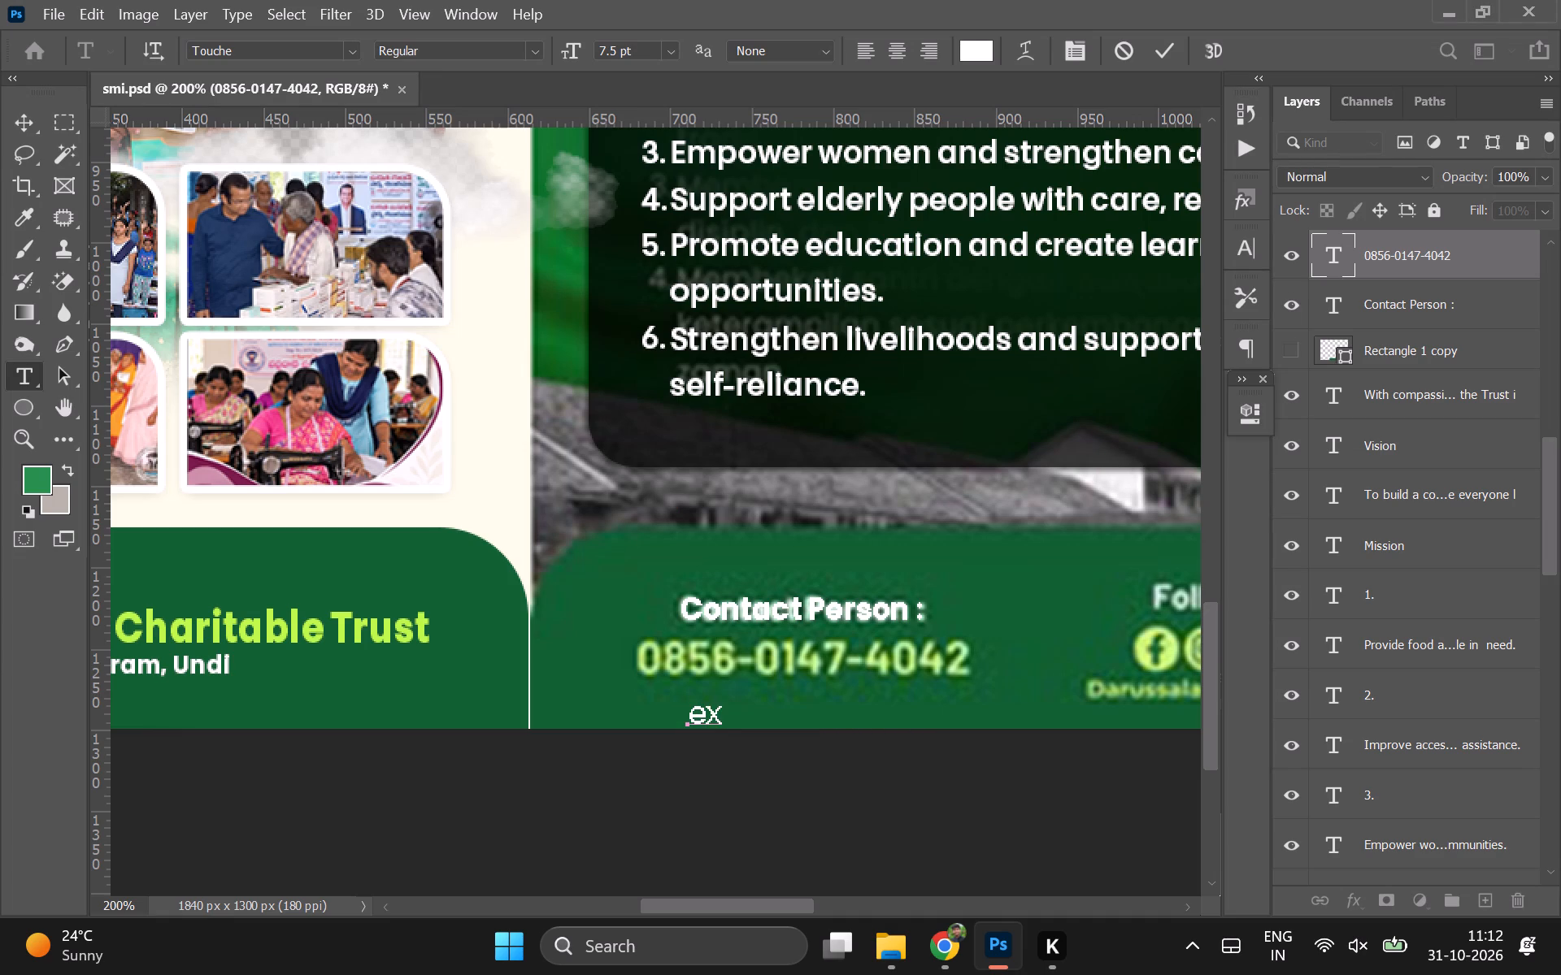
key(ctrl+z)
Set the selected phone number text's font to Extatica Bold and finish the text edit.
click(268, 41)
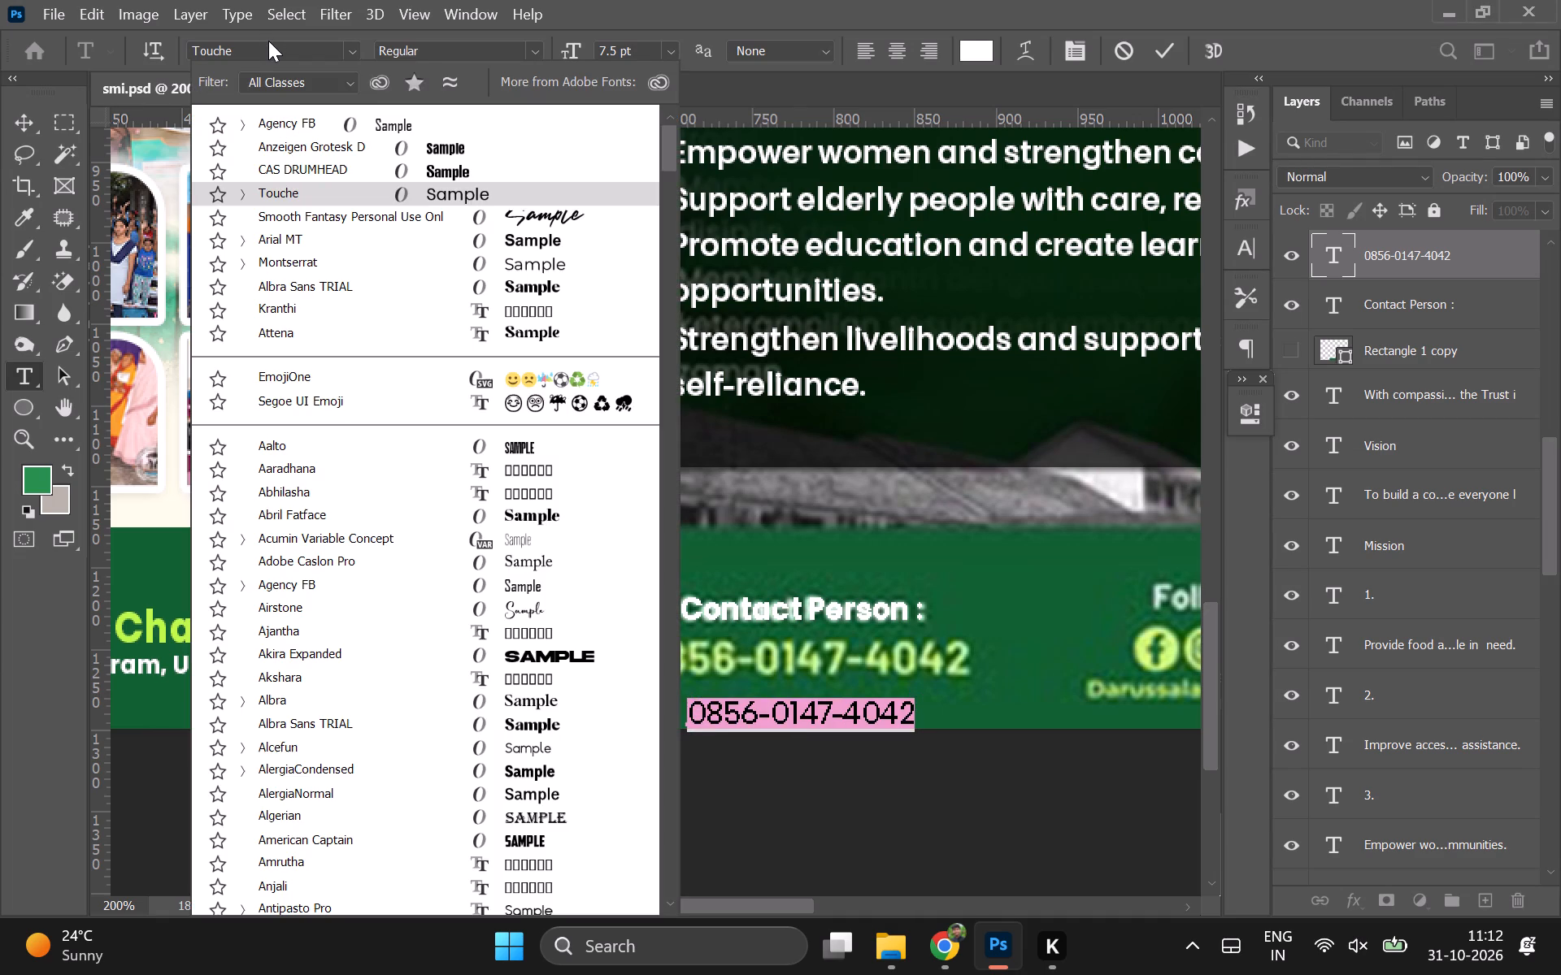
text(ext)
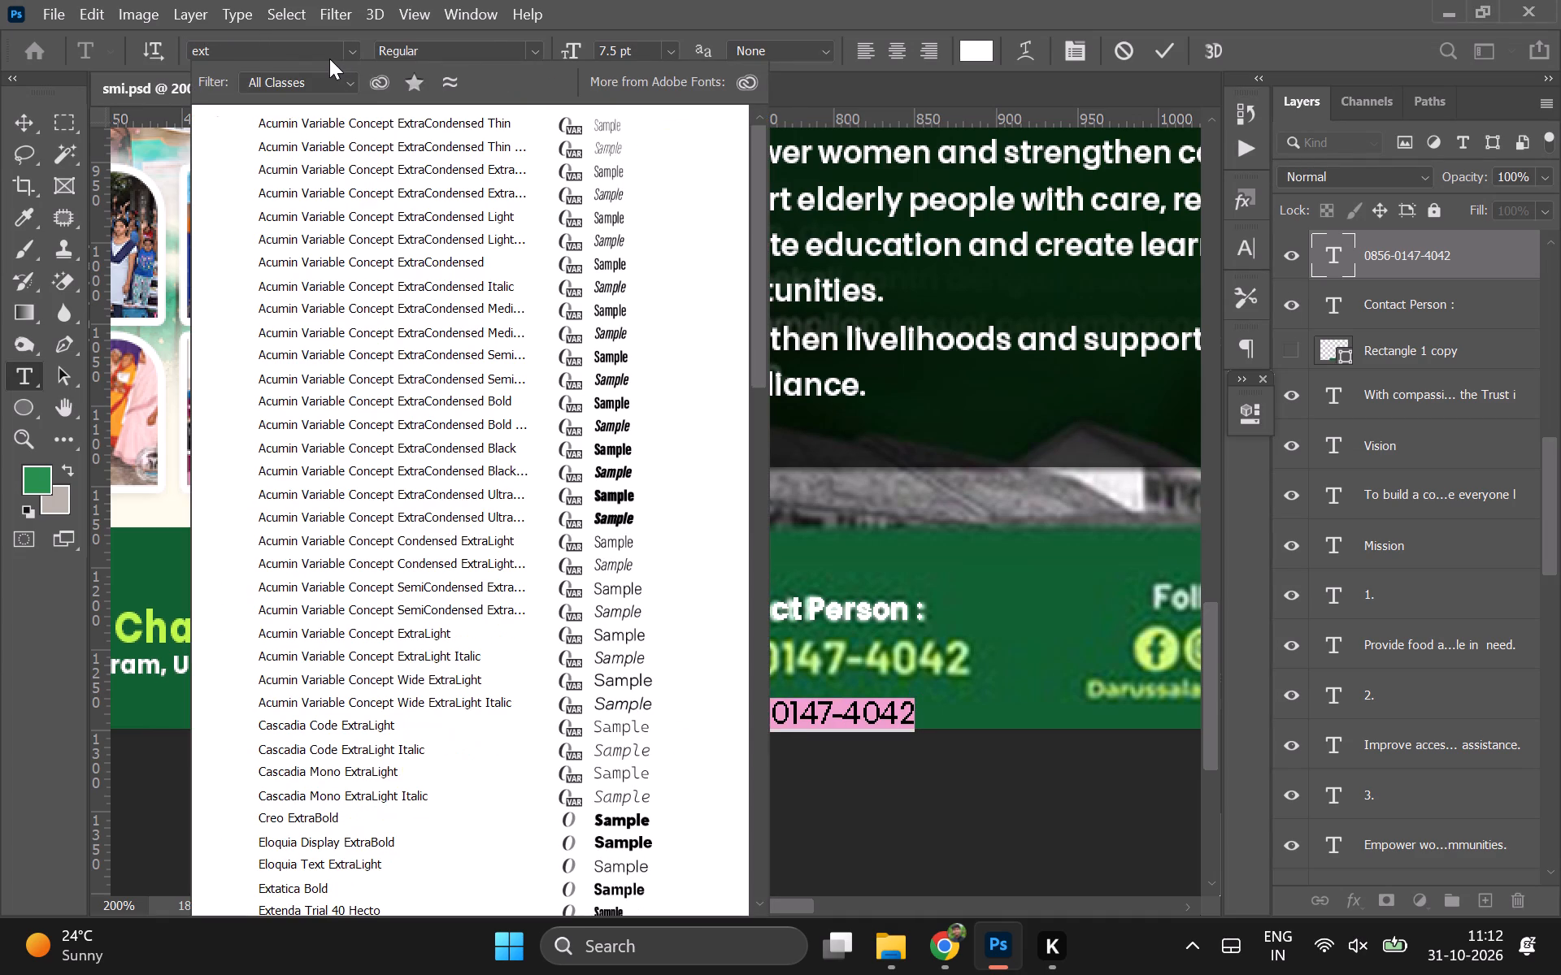
scroll(340, 687, down, 1)
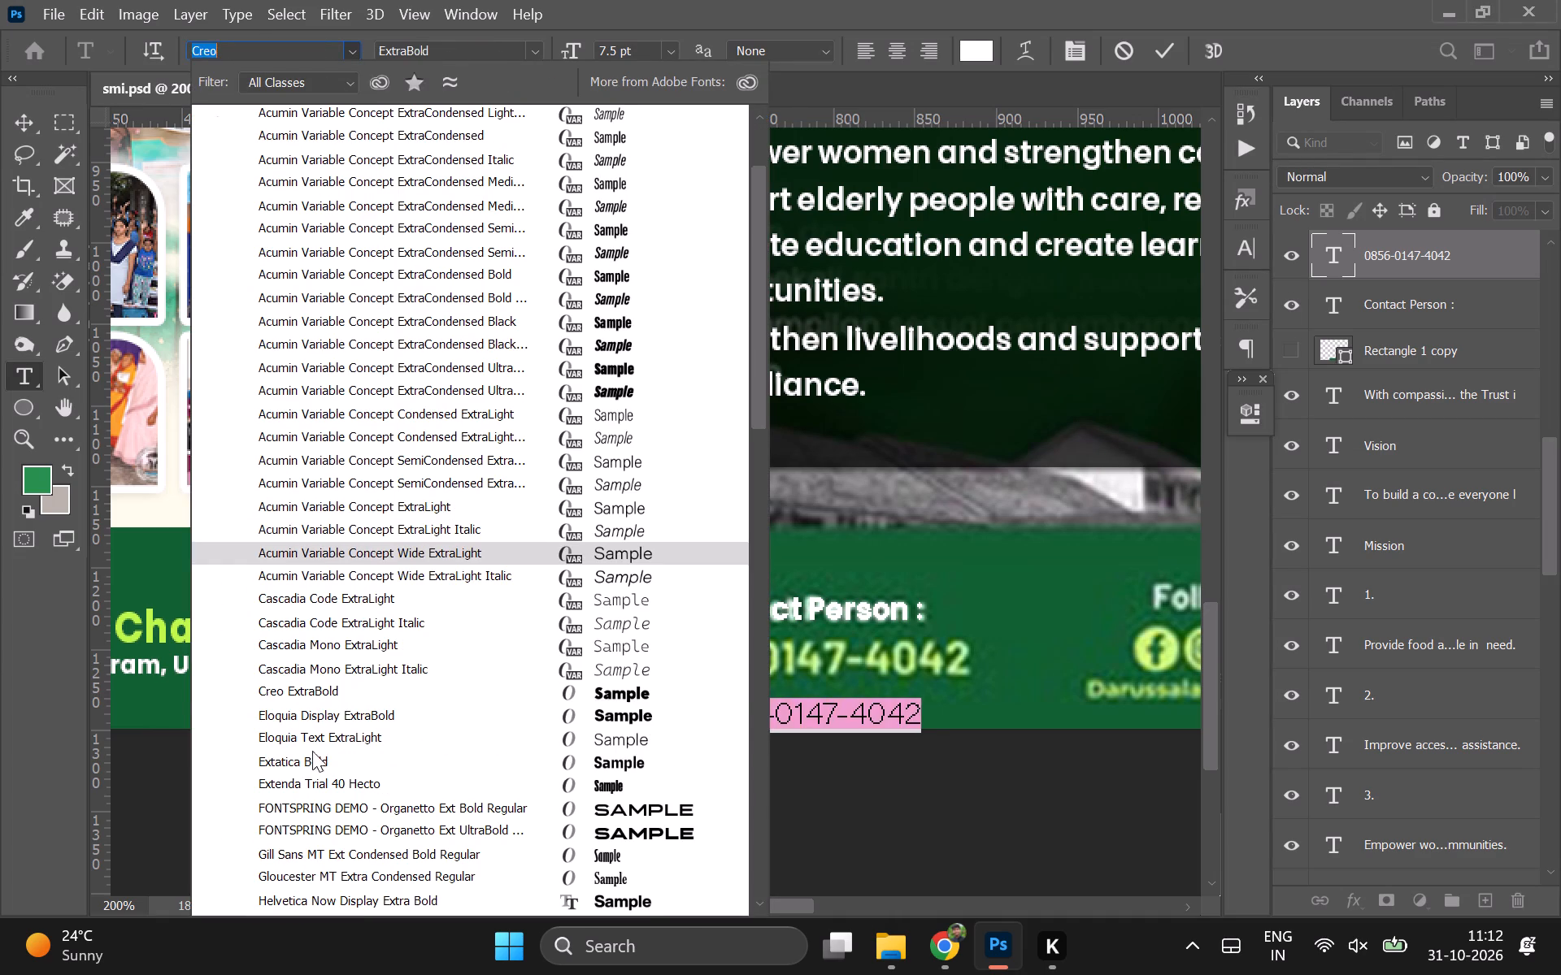
click(299, 759)
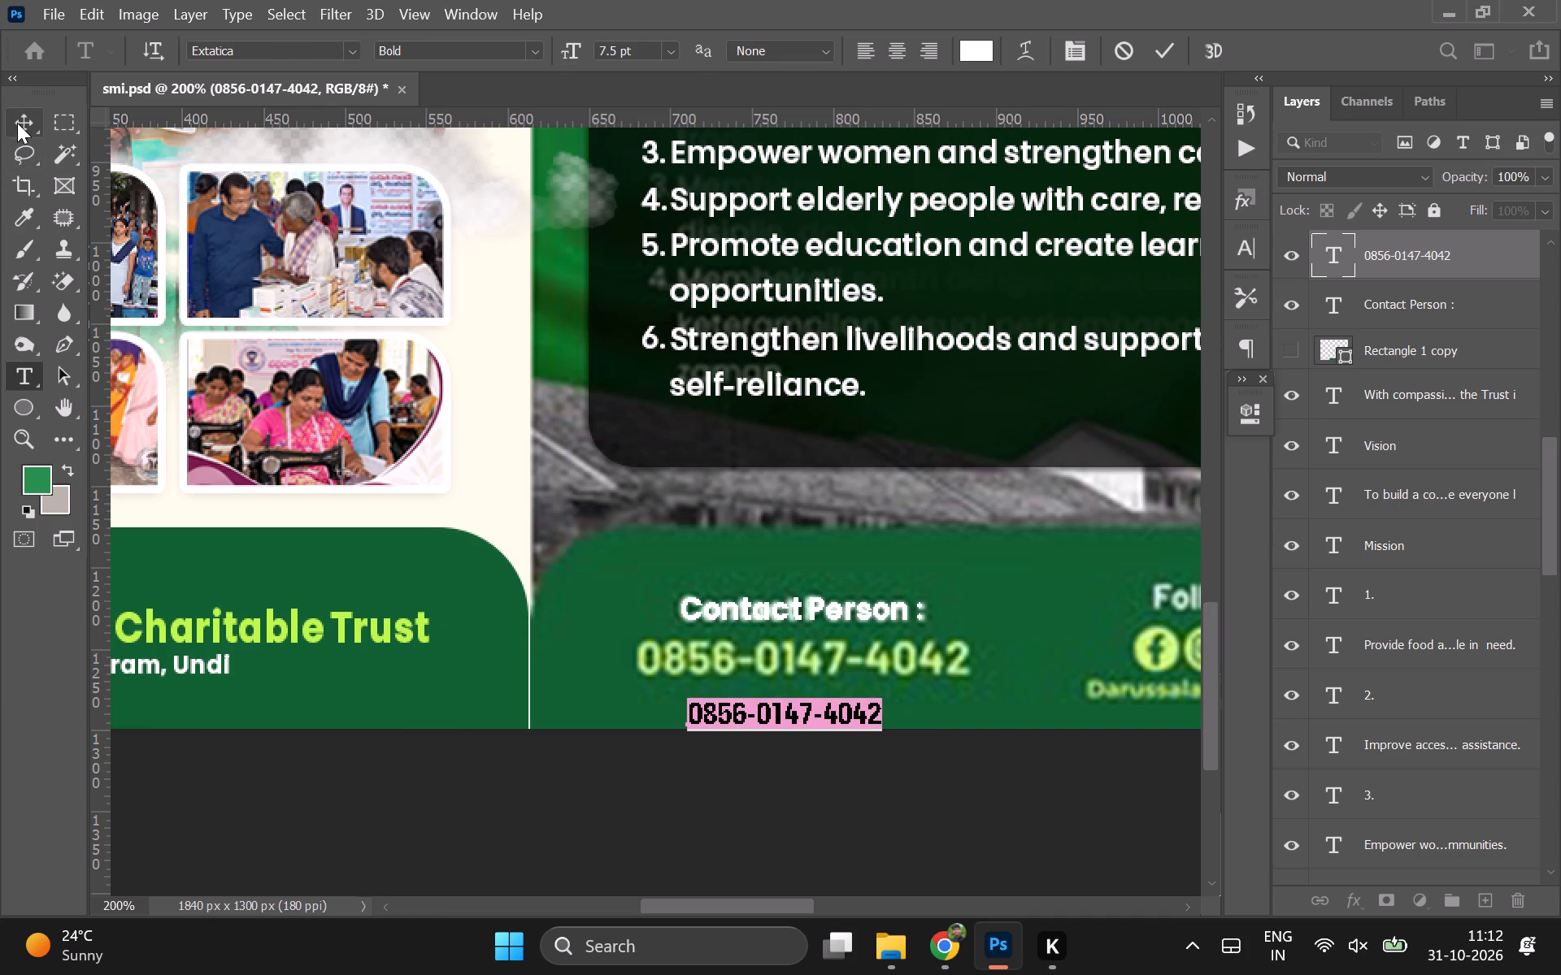
click(17, 123)
Move the white phone number onto the template's green number, aligning their starting digits.
key(ctrl+equal)
scroll(669, 595, down, 1)
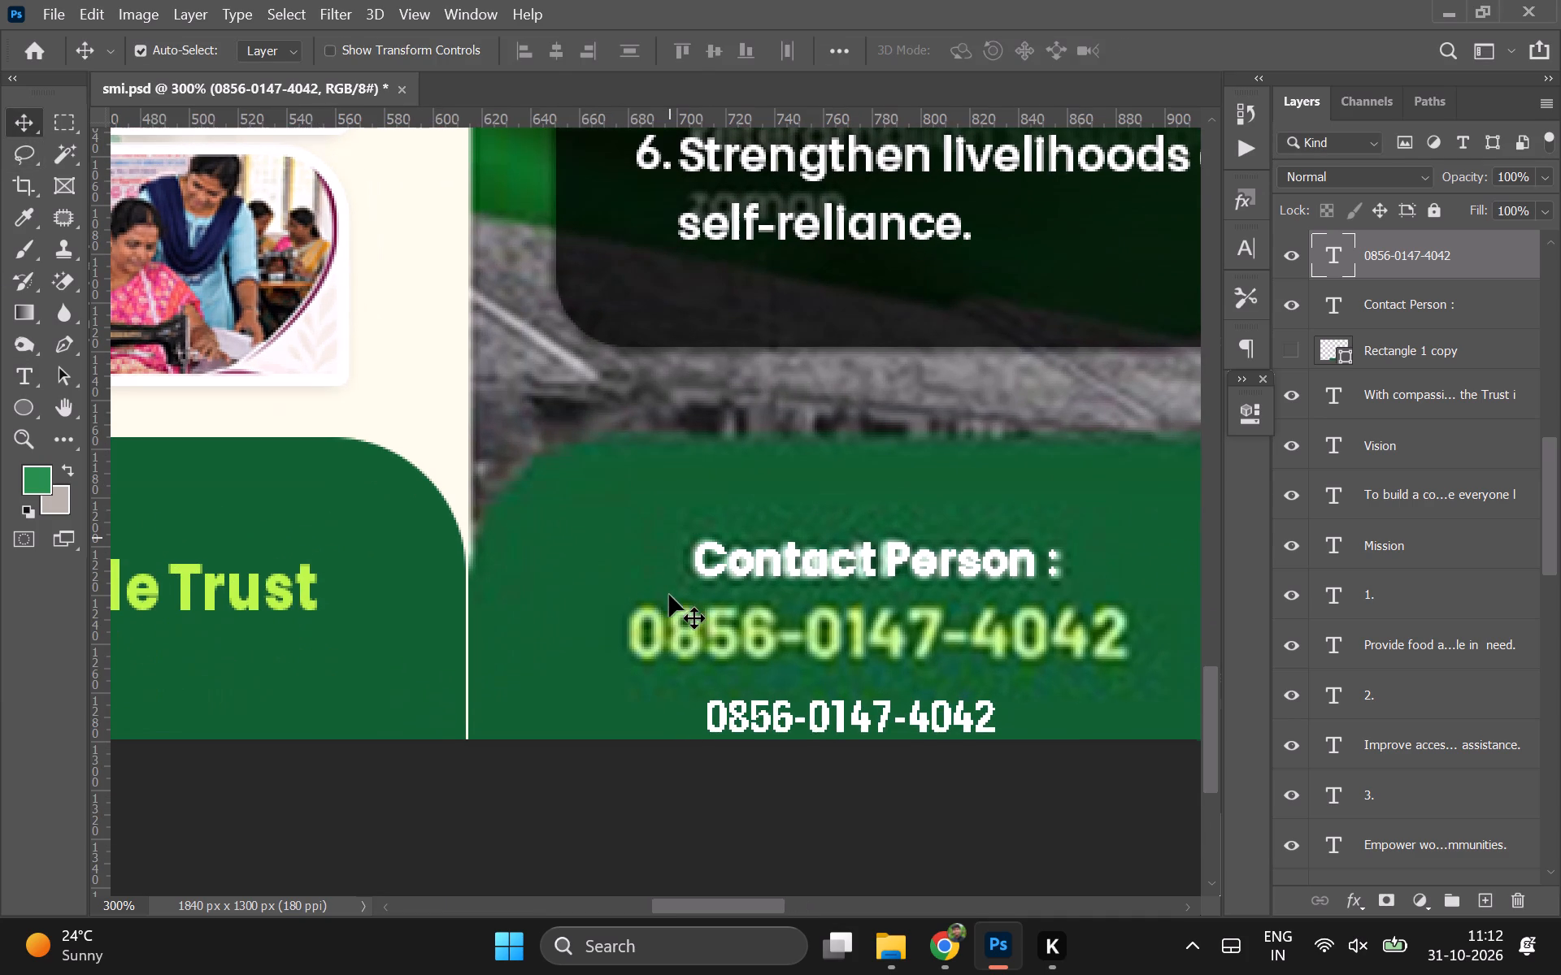
scroll(669, 595, down, 1)
drag(794, 718, 759, 669)
key(ctrl+z)
drag(828, 708, 761, 633)
key(Up)
key(Up)
key(Left)
key(Left)
key(Left)
key(Left)
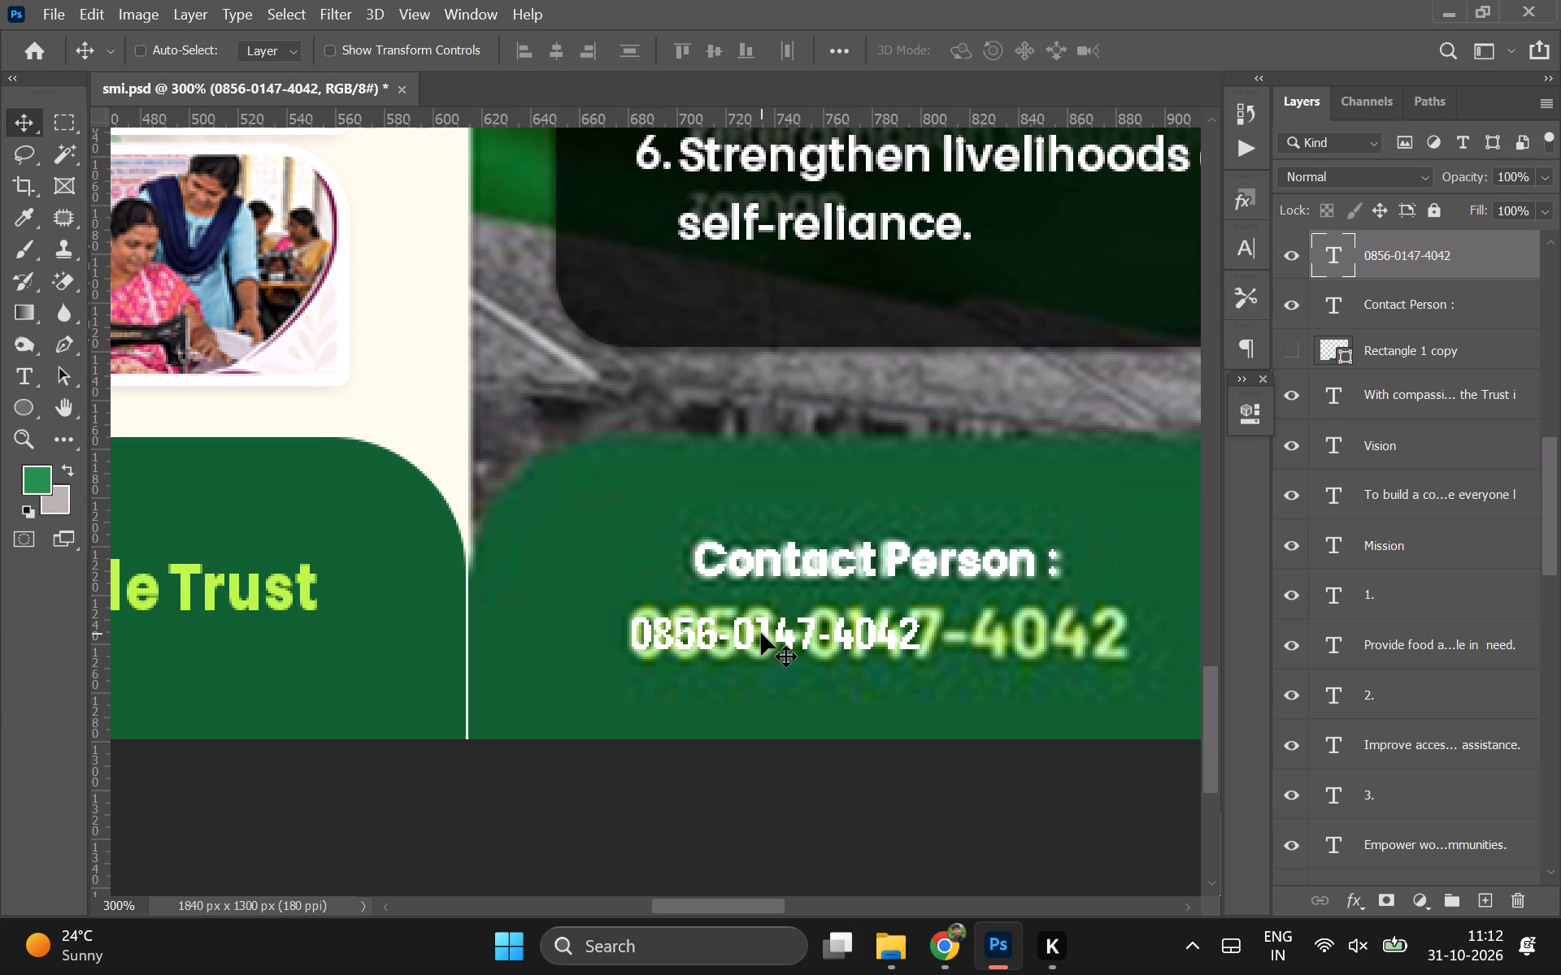
Scale the white phone number up proportionally until it spans the full width of the template's number.
key(ctrl+t)
ctrl+click(761, 633)
click(916, 639)
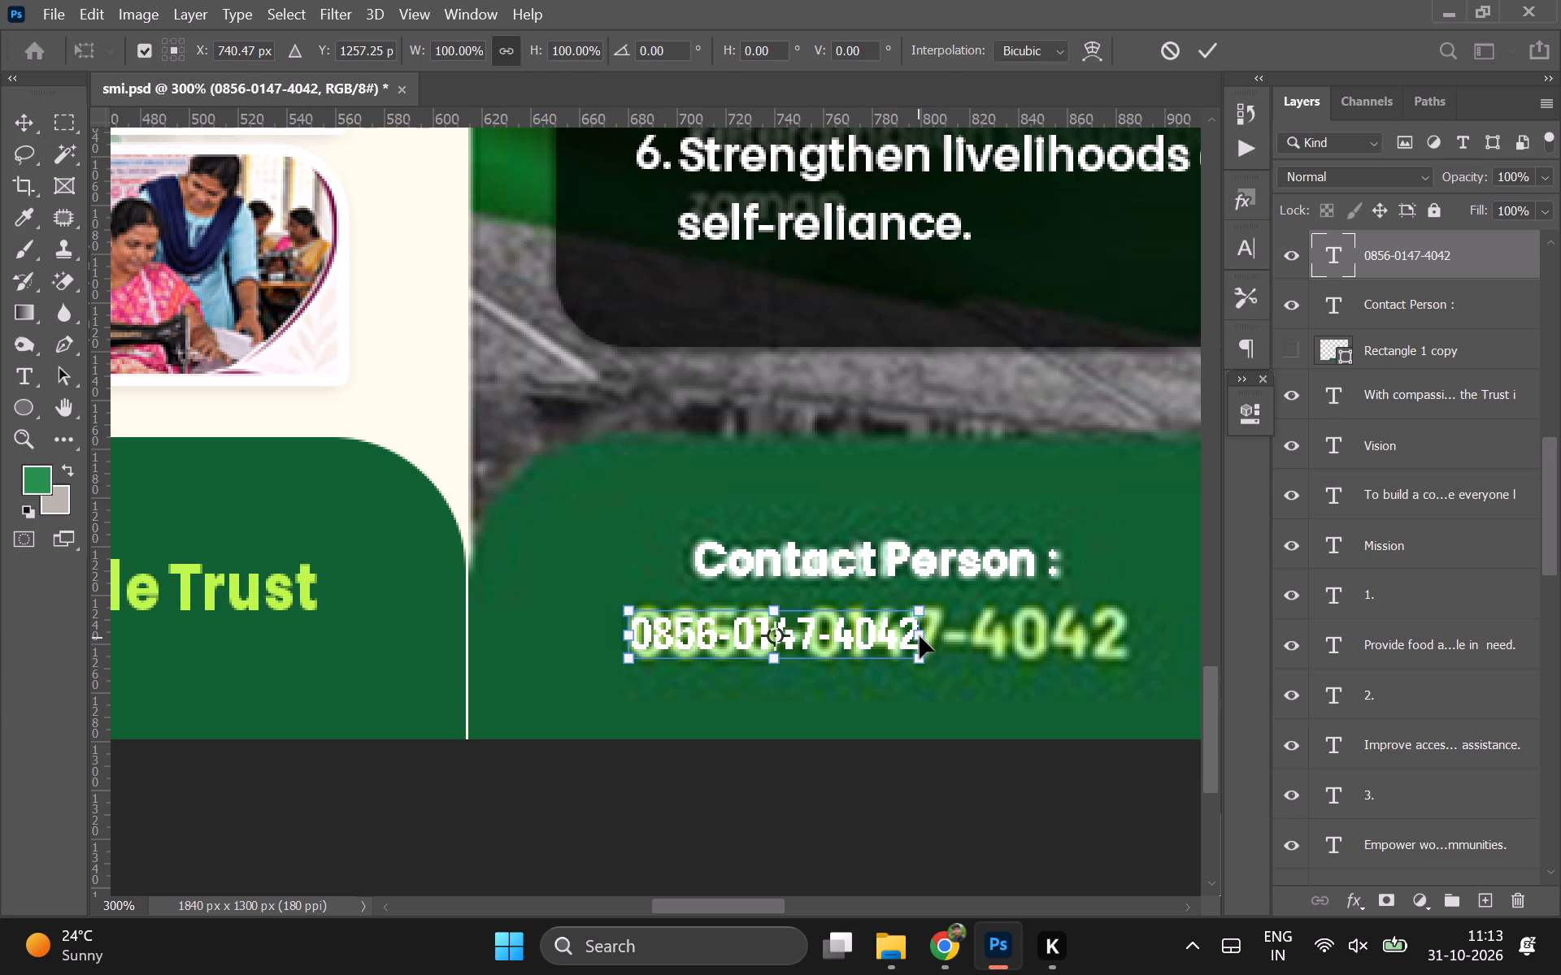
click(920, 636)
drag(928, 637, 1107, 628)
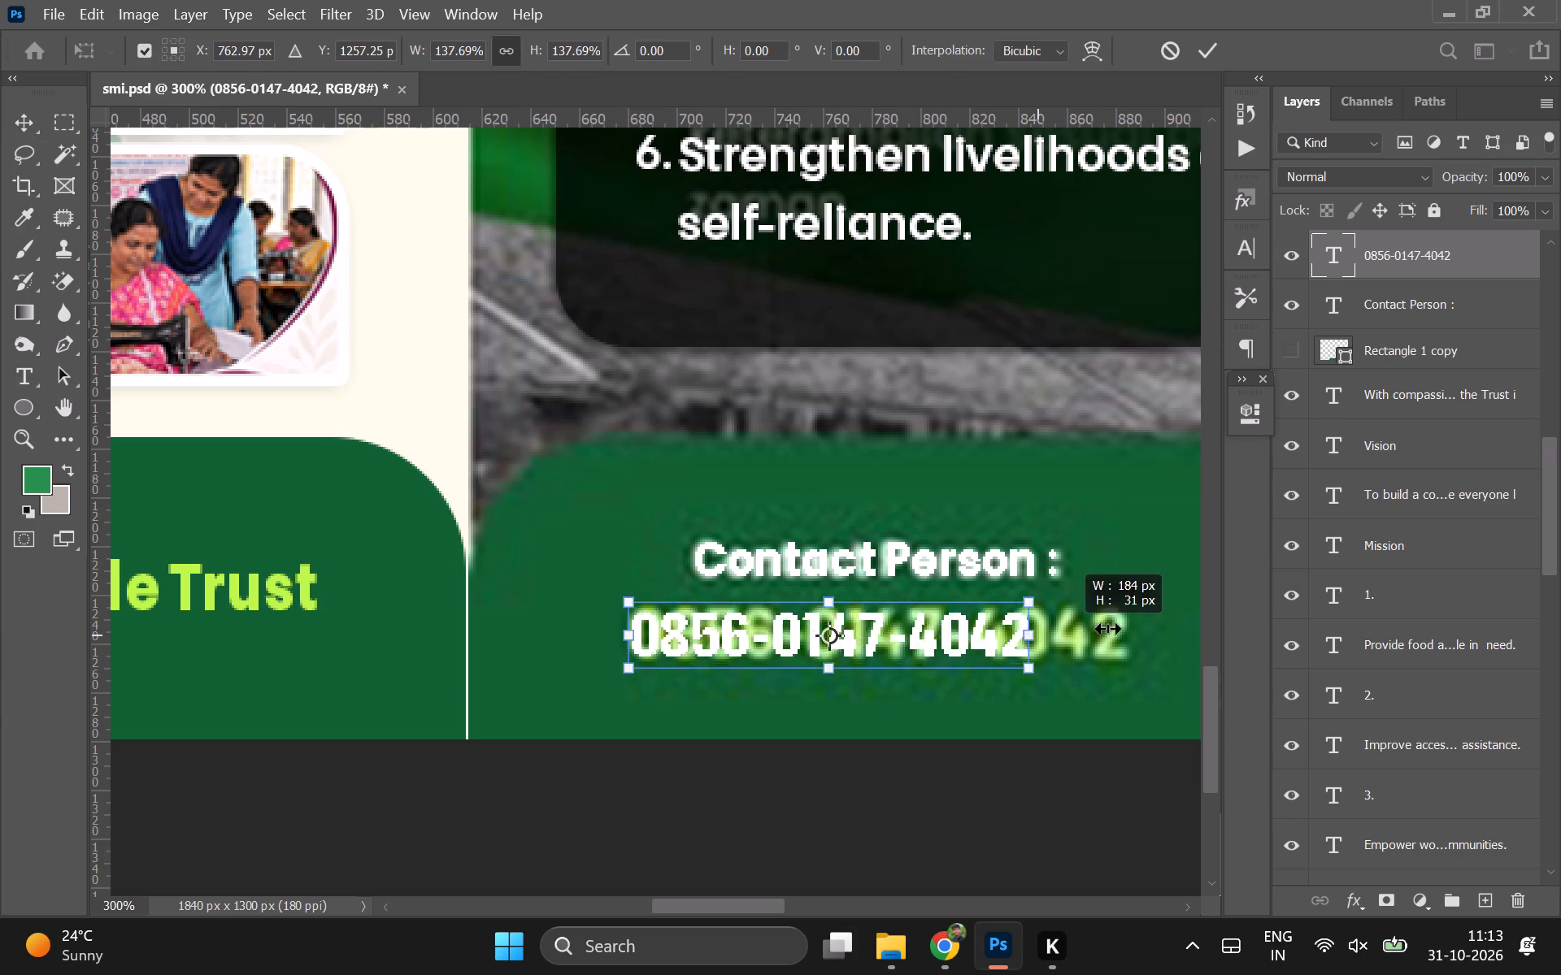
drag(1107, 628, 1128, 630)
double_click(1024, 643)
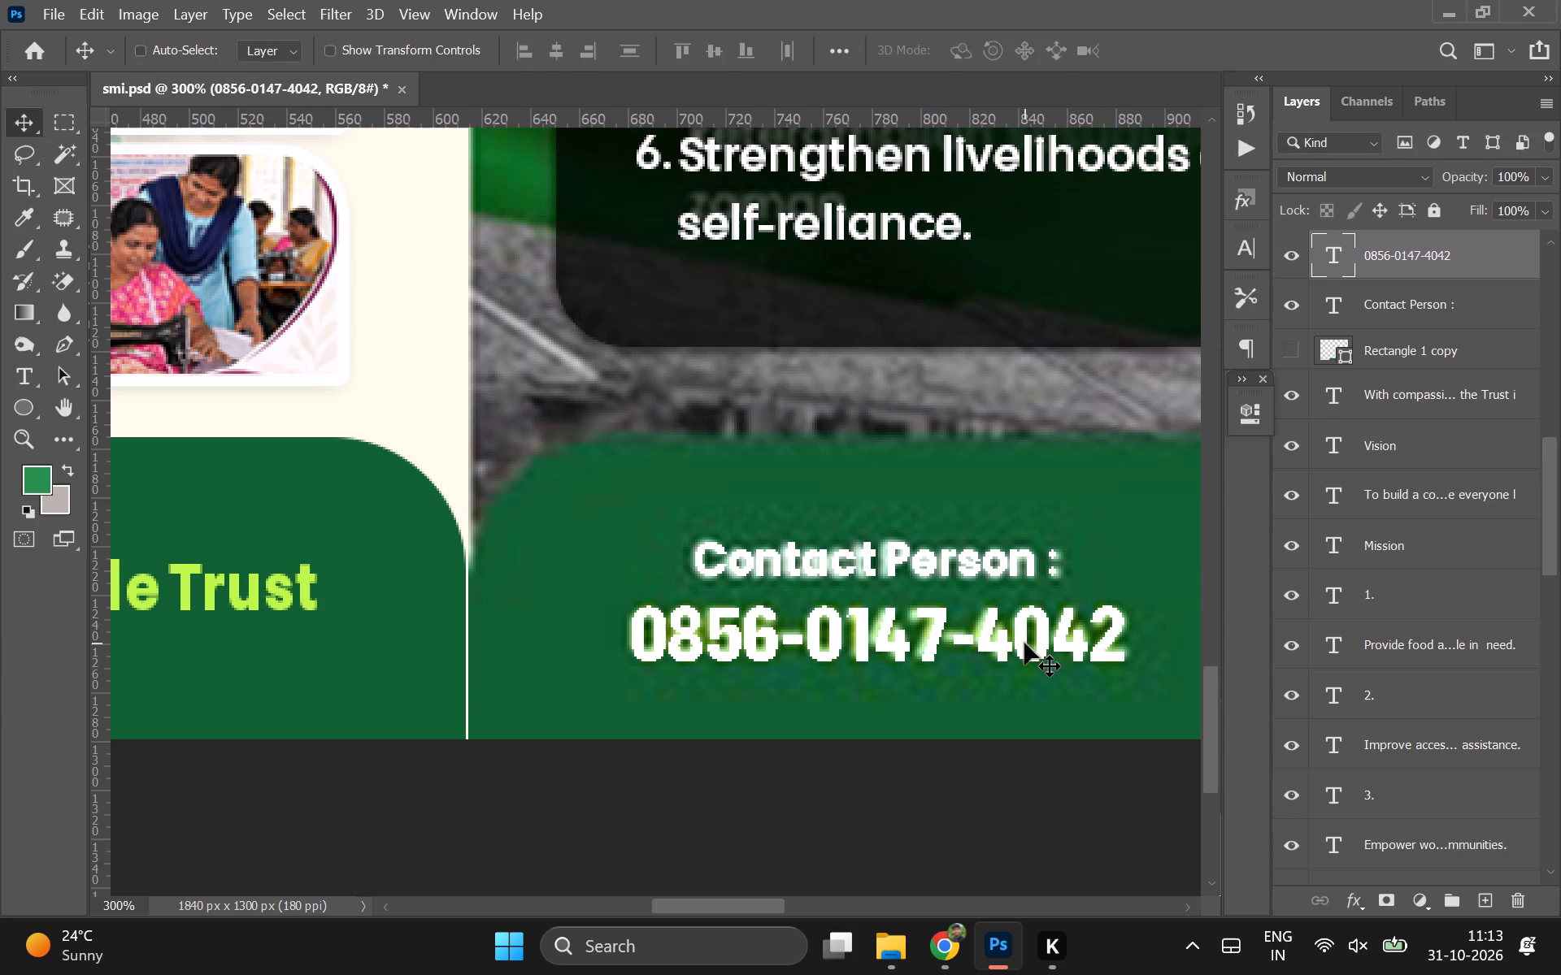
Duplicate the Contact Person heading and move the copy across the footer to the level of the template's Follow Us heading.
key(ctrl+minus)
key(ctrl+minus)
scroll(1024, 643, left, 2)
scroll(1024, 643, right, 2)
key(ctrl+equal)
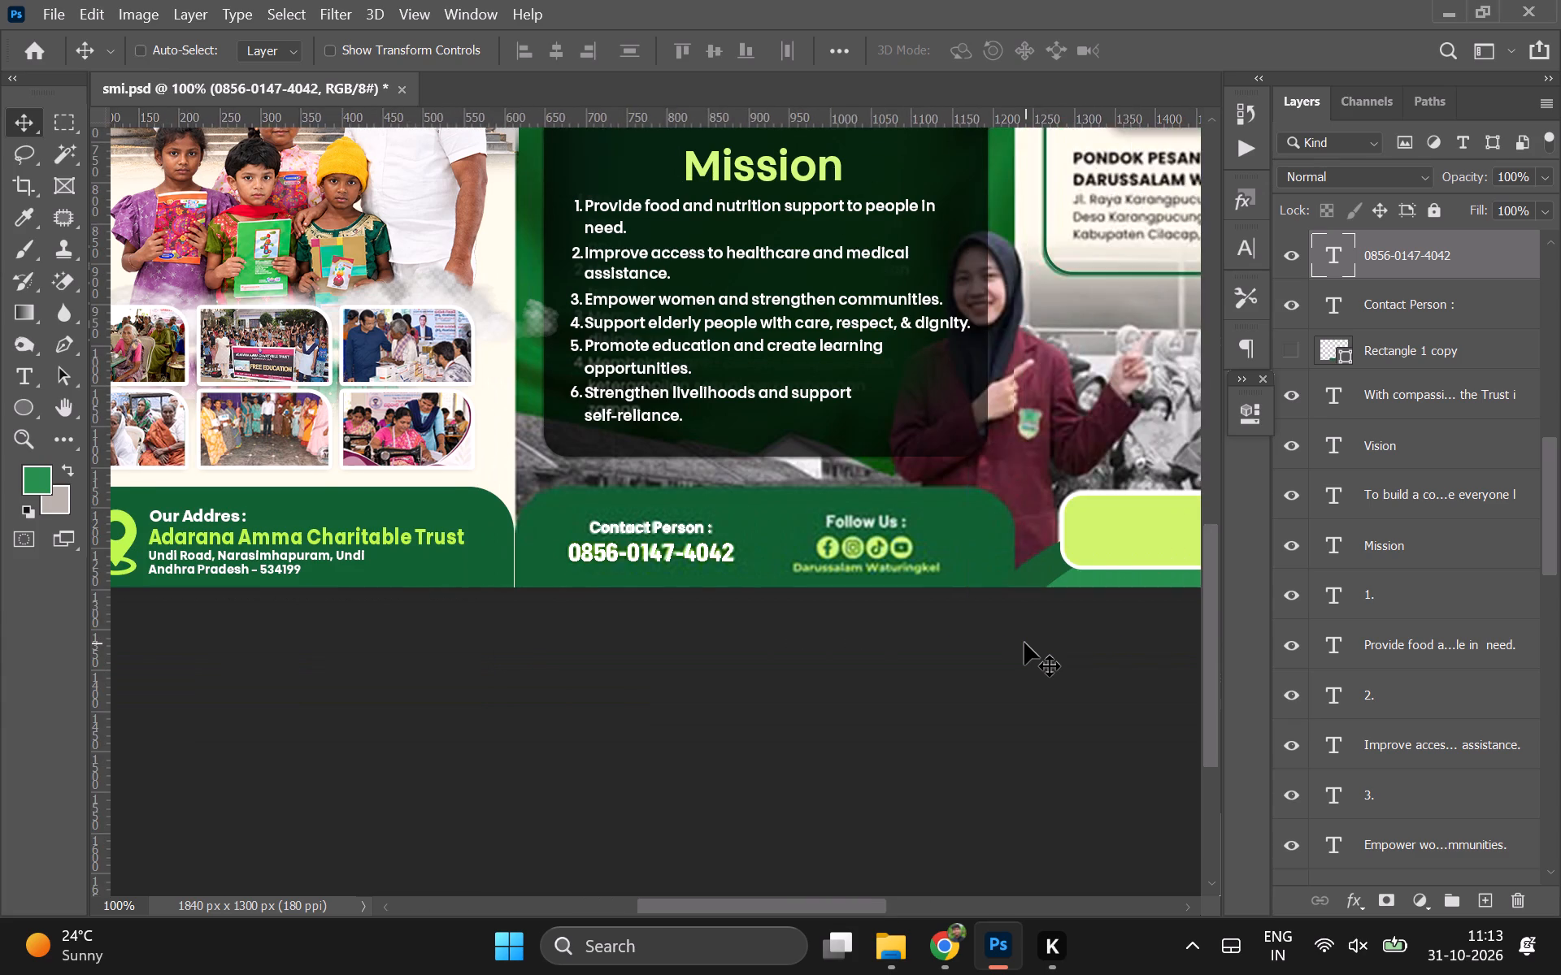
key(ctrl+equal)
scroll(1024, 643, right, 1)
click(567, 552)
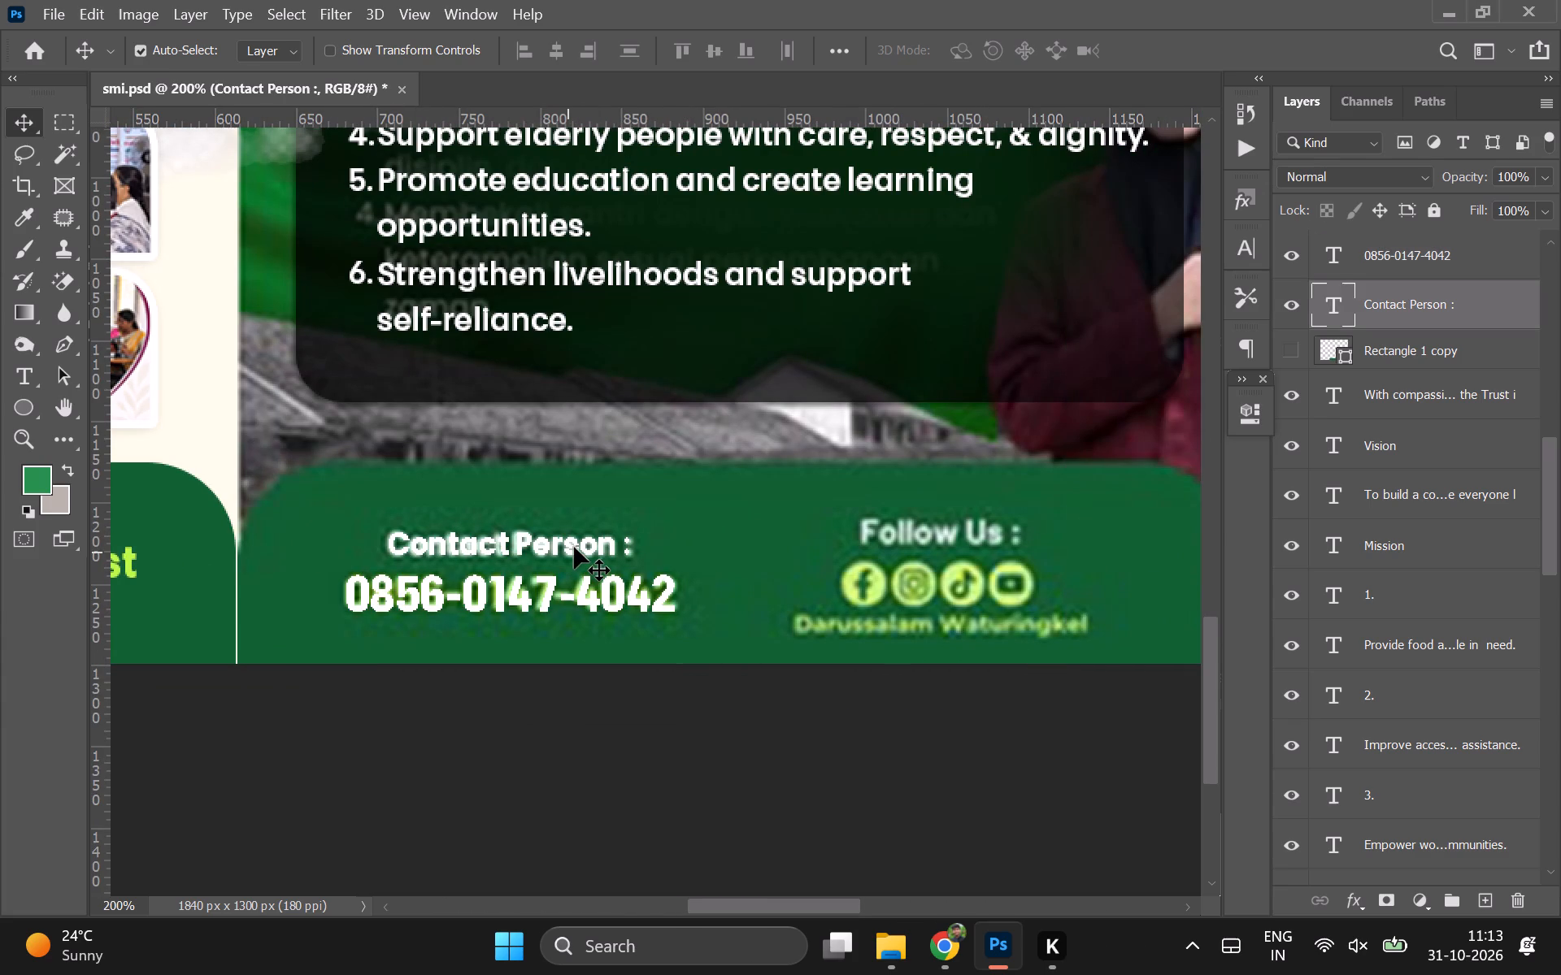
click(576, 546)
key(ctrl+j)
key(shift+Right)
key(shift+Right)
key(shift+Right)
key(shift+Right)
key(shift+Right)
key(shift+Right)
key(shift+Right)
key(shift+Right)
key(shift+Right)
key(shift+Right)
key(shift+Right)
key(shift+Right)
key(shift+Right)
key(shift+Right)
key(shift+Right)
key(shift+Right)
key(shift+Right)
key(shift+Right)
key(shift+Right)
key(shift+Right)
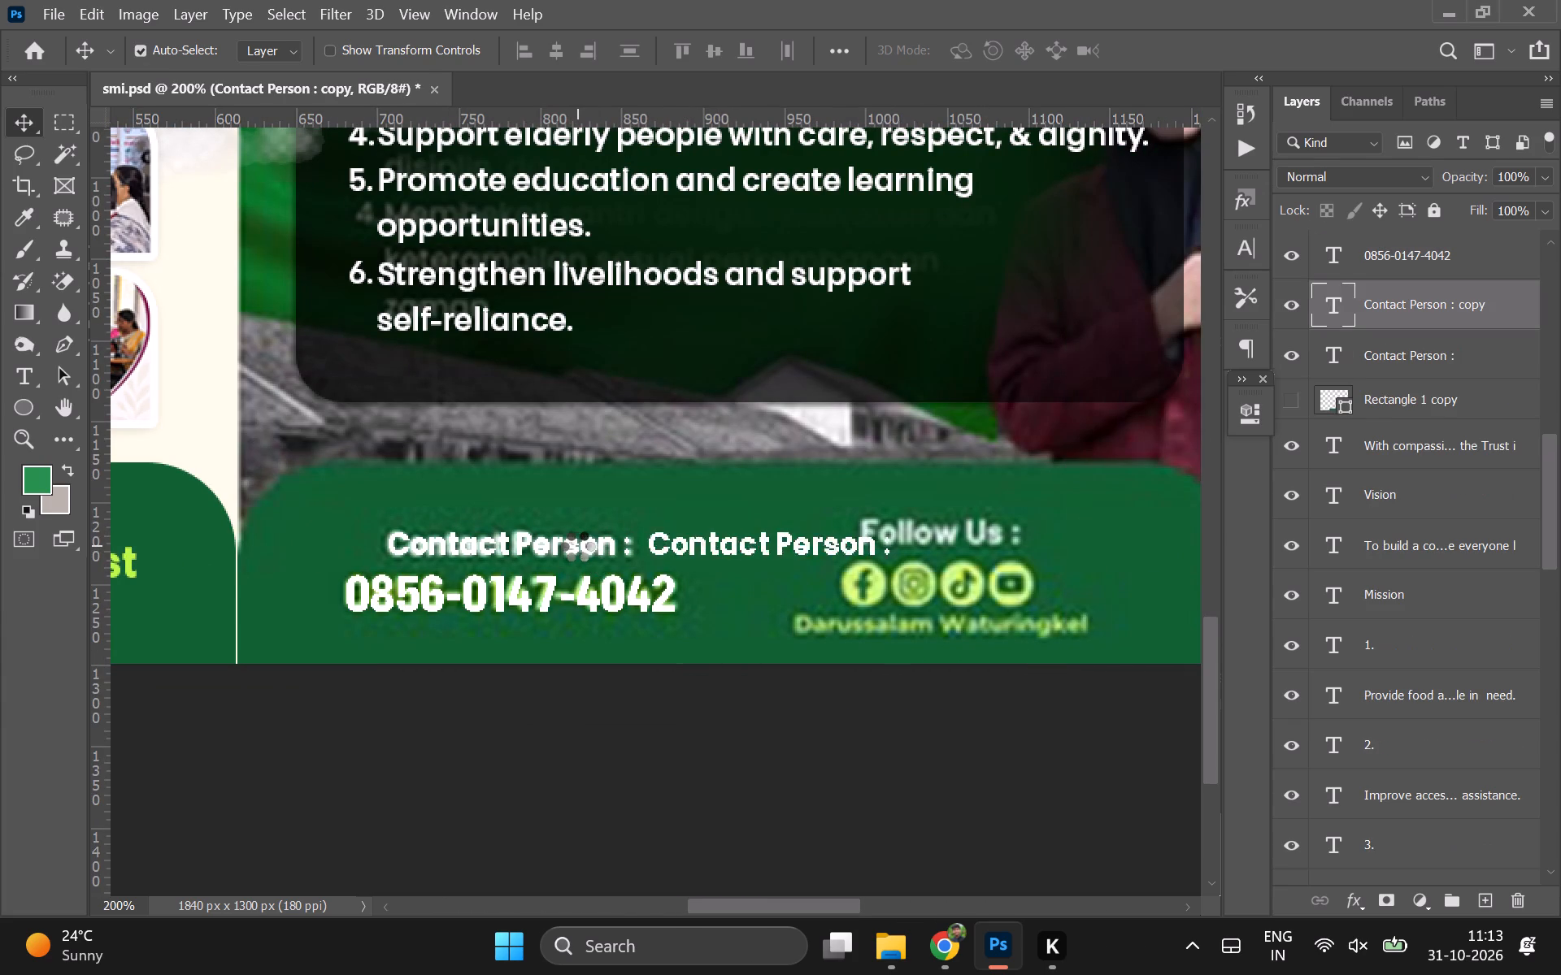
key(shift+Up)
key(Down)
key(Down)
key(Down)
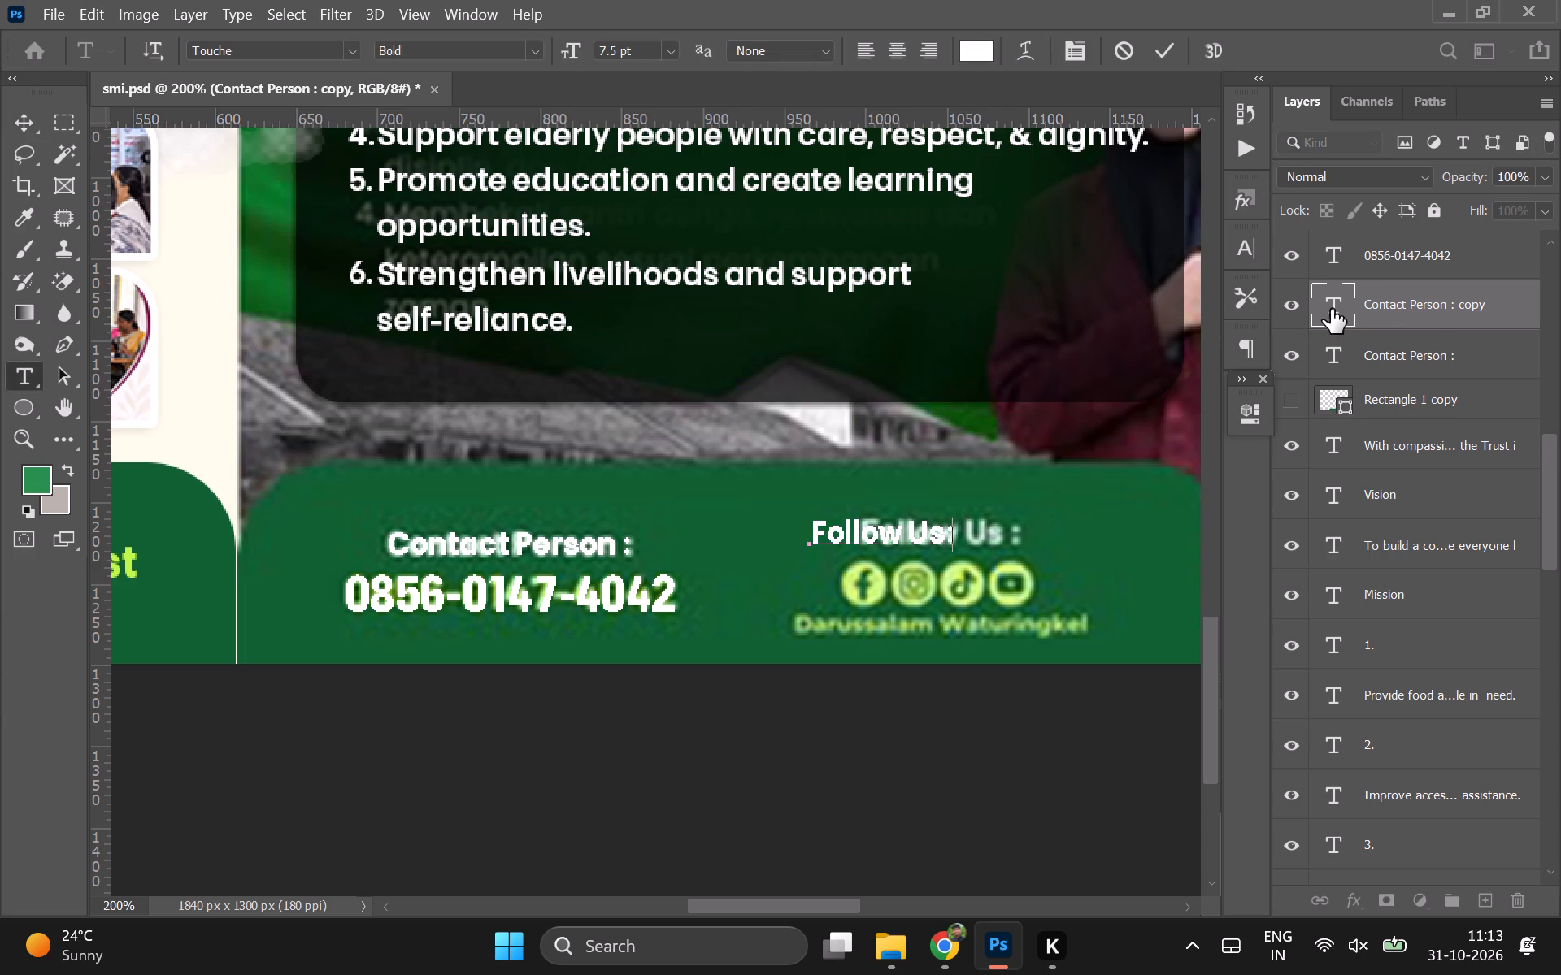
Finish the copied heading's text as "Follow Us:" and line up its start with the template's Follow Us heading.
click(28, 126)
key(shift+Right)
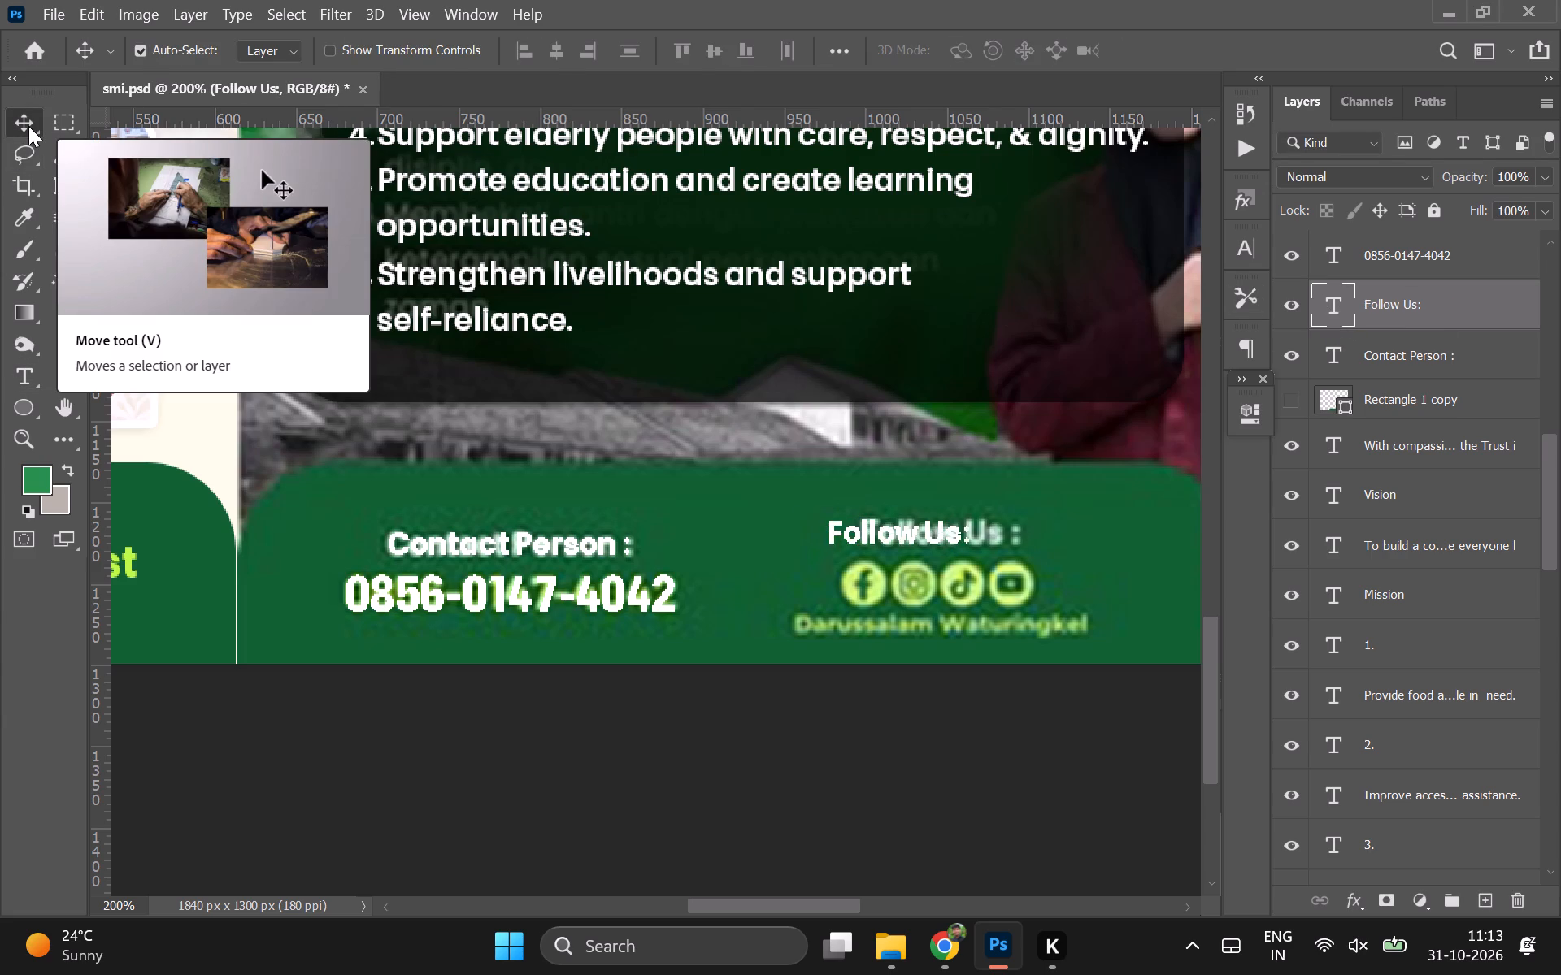
key(shift+Right)
key(shift+Right)
key(shift+Right)
key(shift+Left)
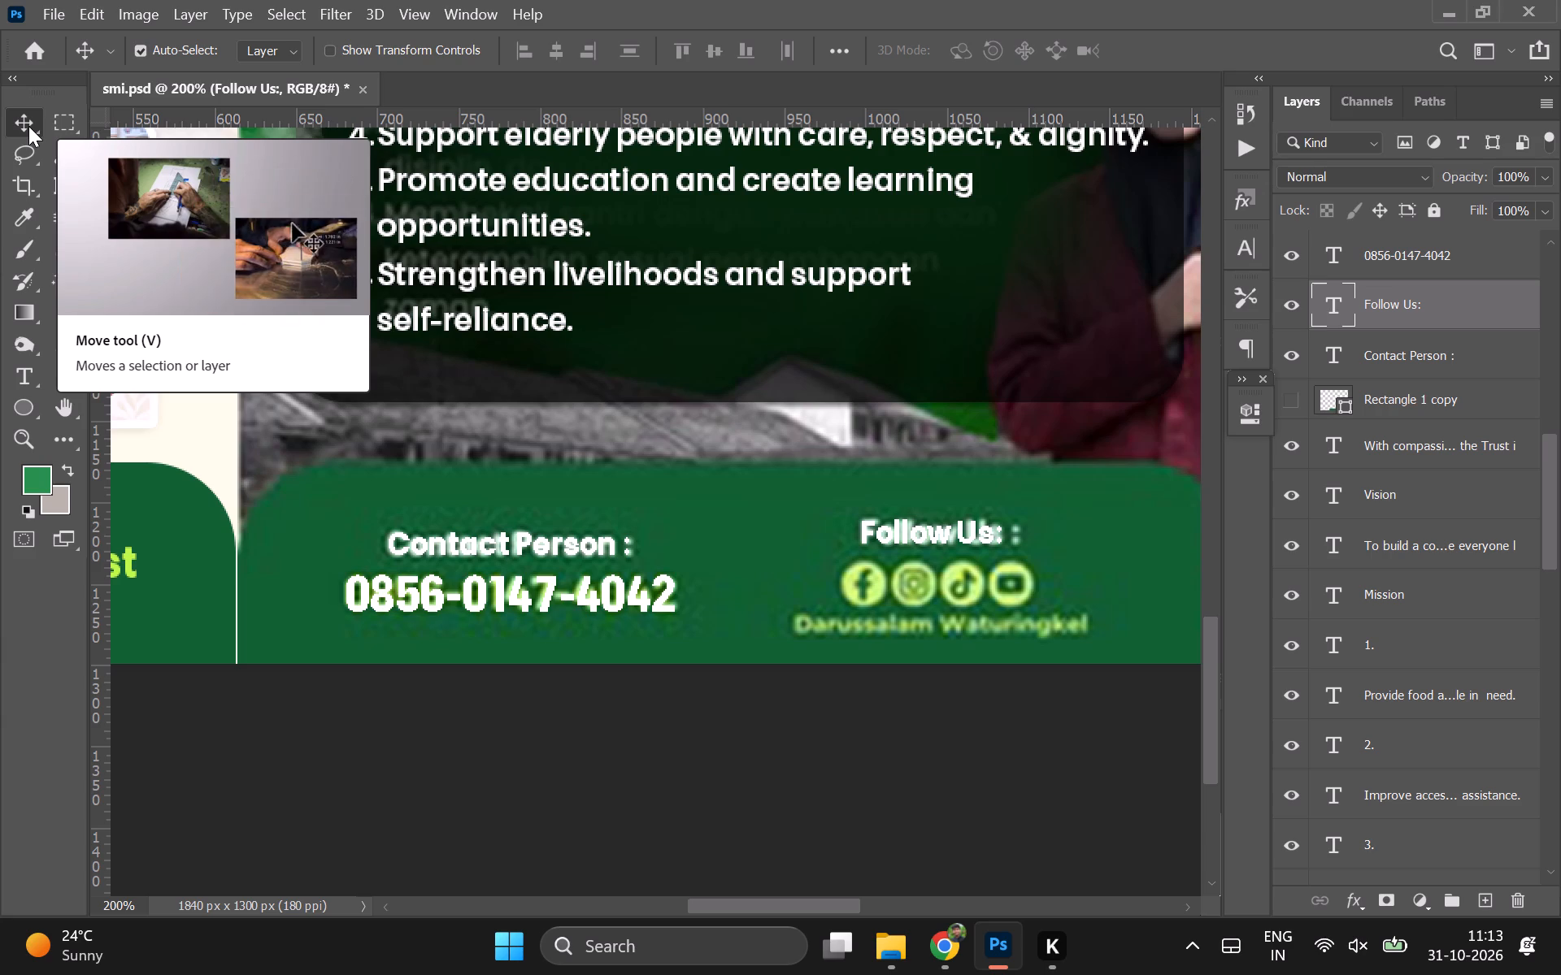
key(ctrl+t)
key(Return)
key(Right)
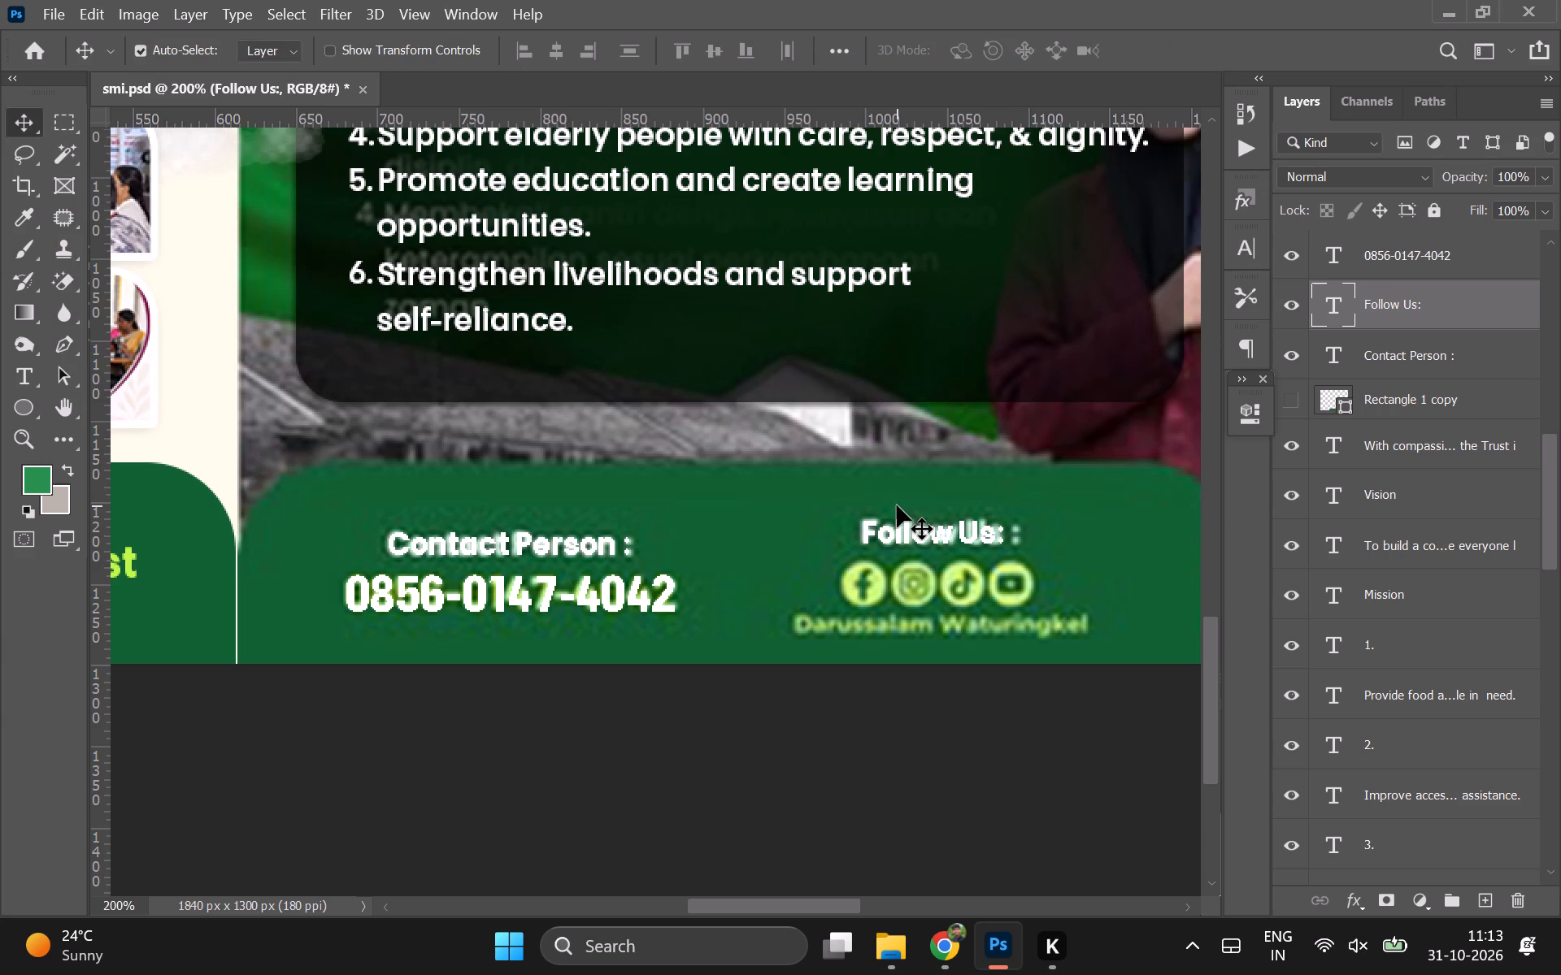
Insert a space before the colon so the white heading reads "Follow Us :", and nudge it into line with the template's heading.
key(Left)
double_click(1336, 294)
key(Right)
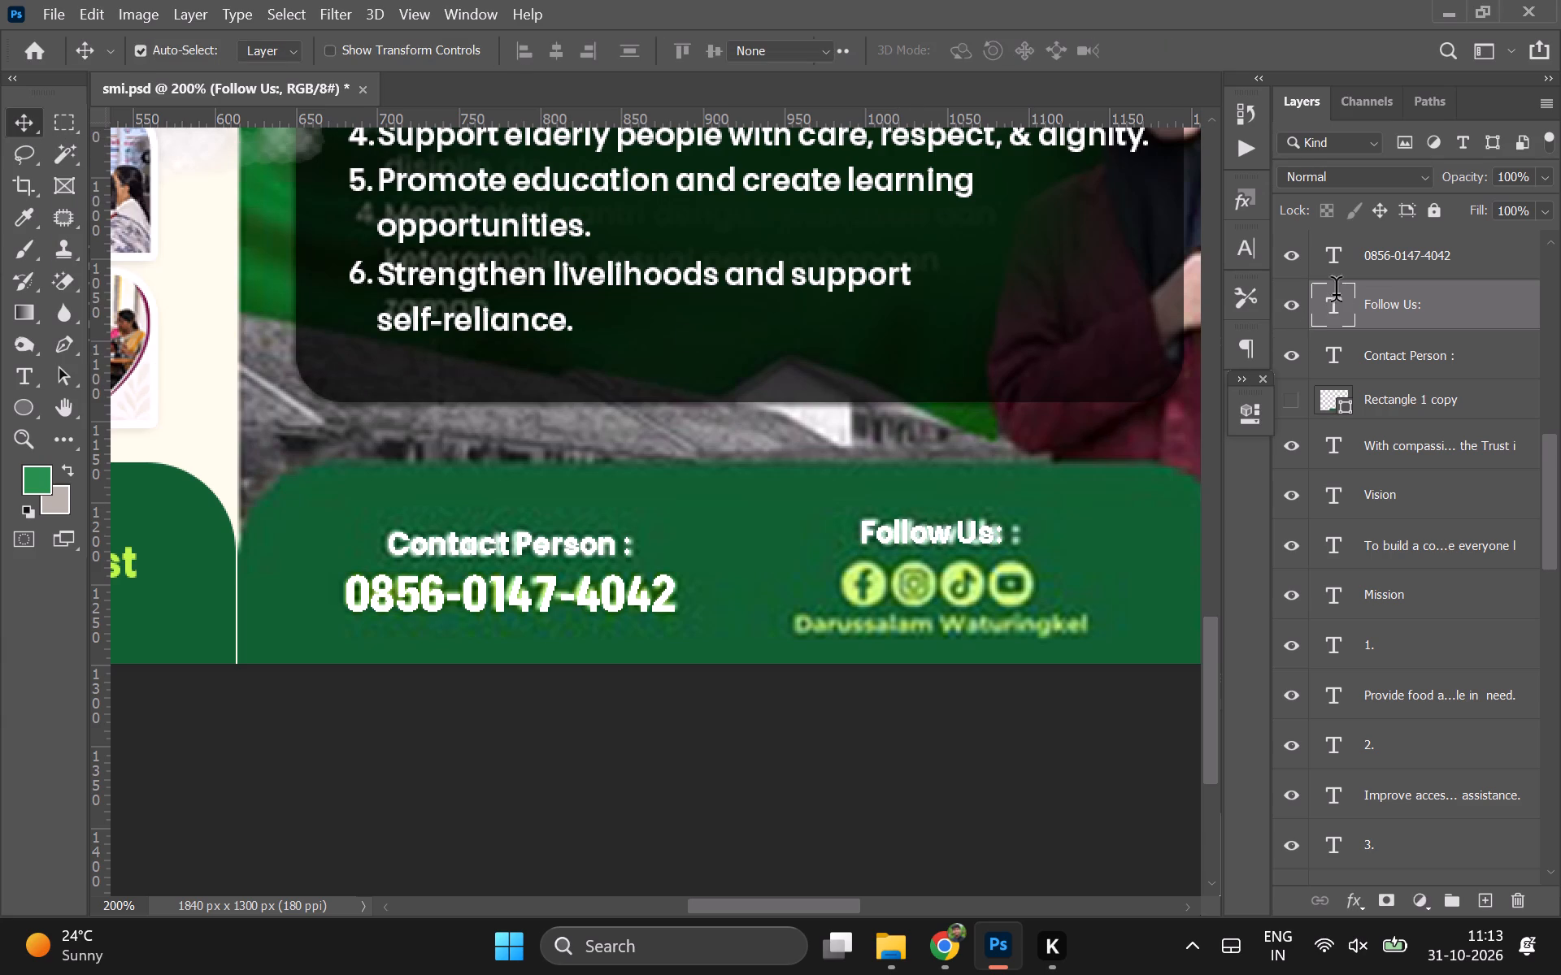
key(Left)
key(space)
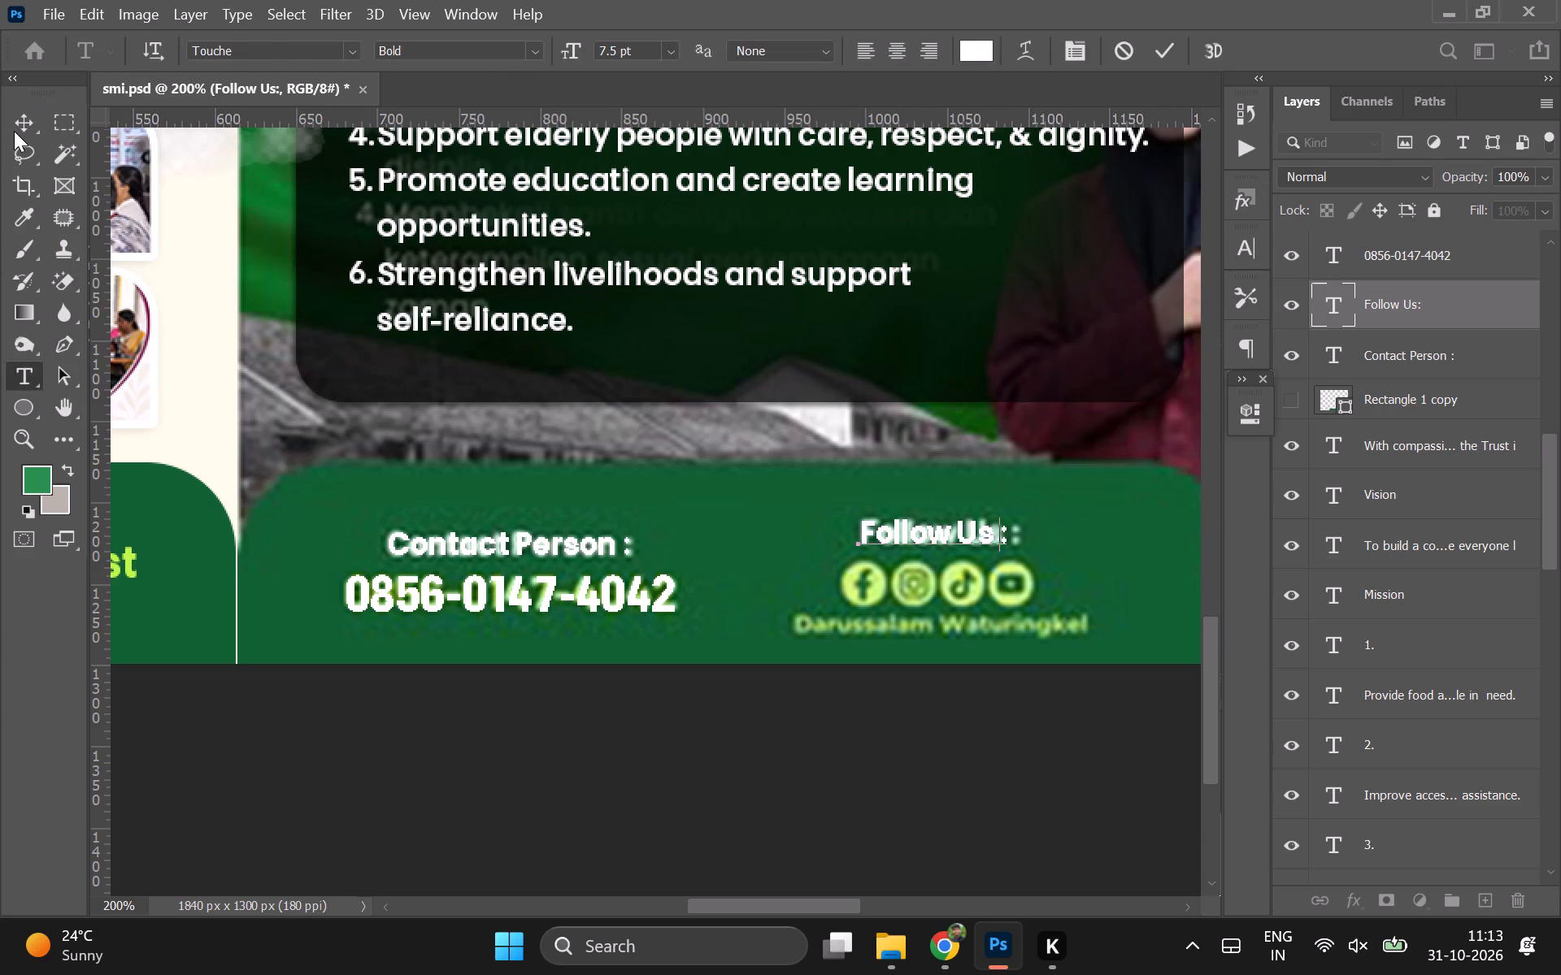
click(14, 131)
key(Right)
key(Right)
ctrl+click(14, 131)
Scale the "Follow Us :" heading proportionally to about 109% and nudge it left and up onto the template's heading.
key(ctrl+t)
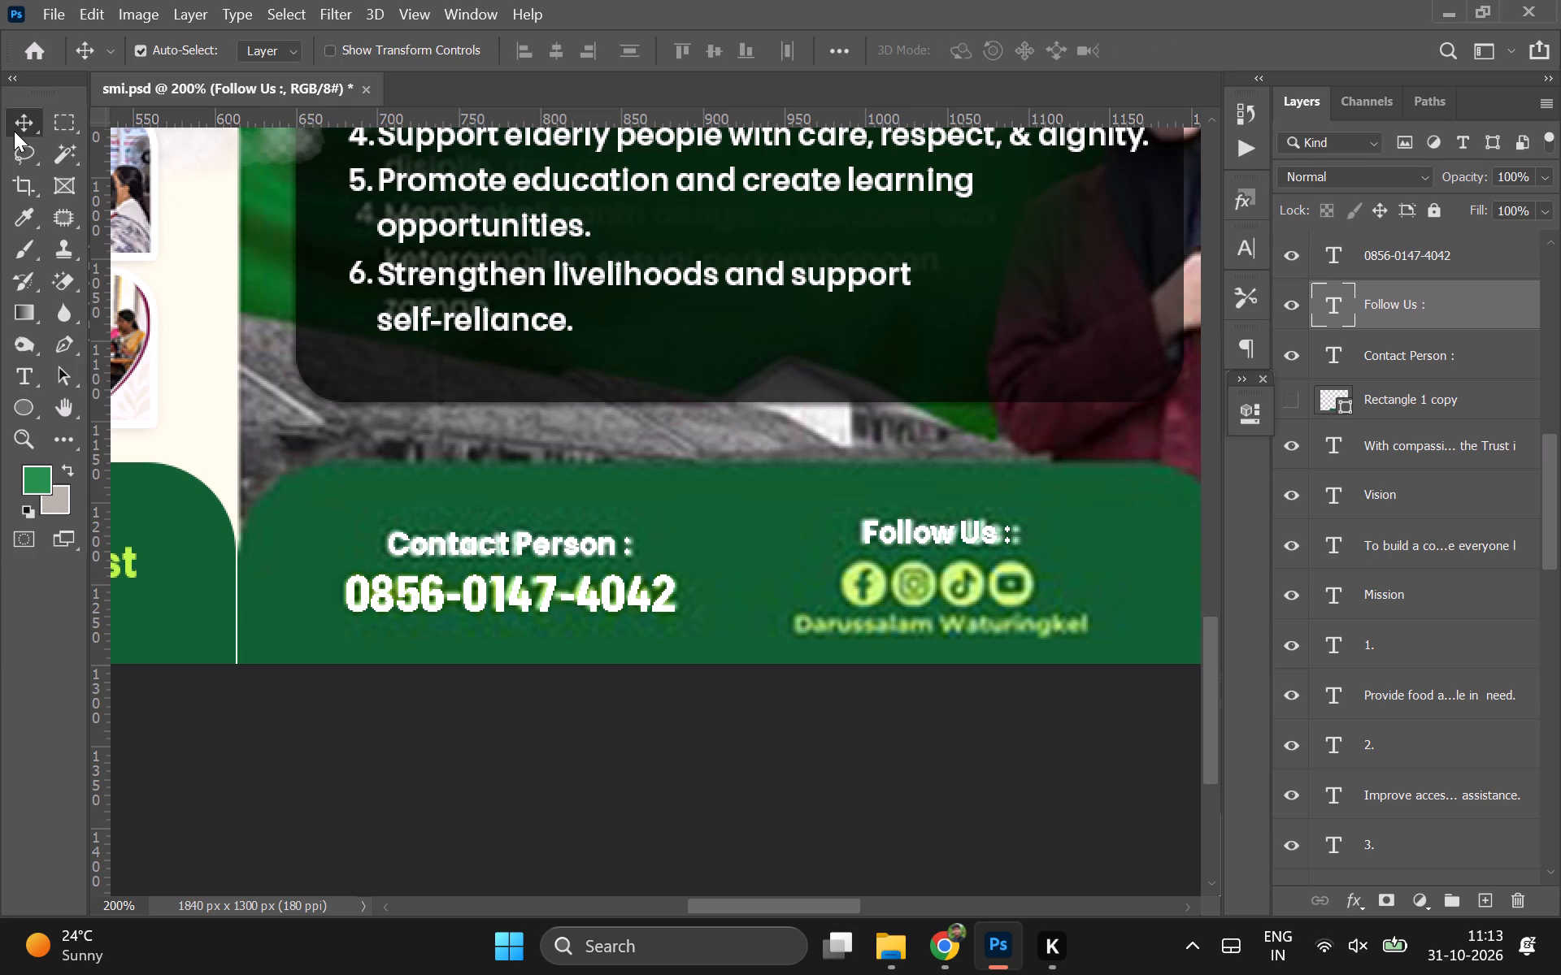
key(ctrl+equal)
key(ctrl+equal)
scroll(463, 404, left, 4)
key(ctrl+t)
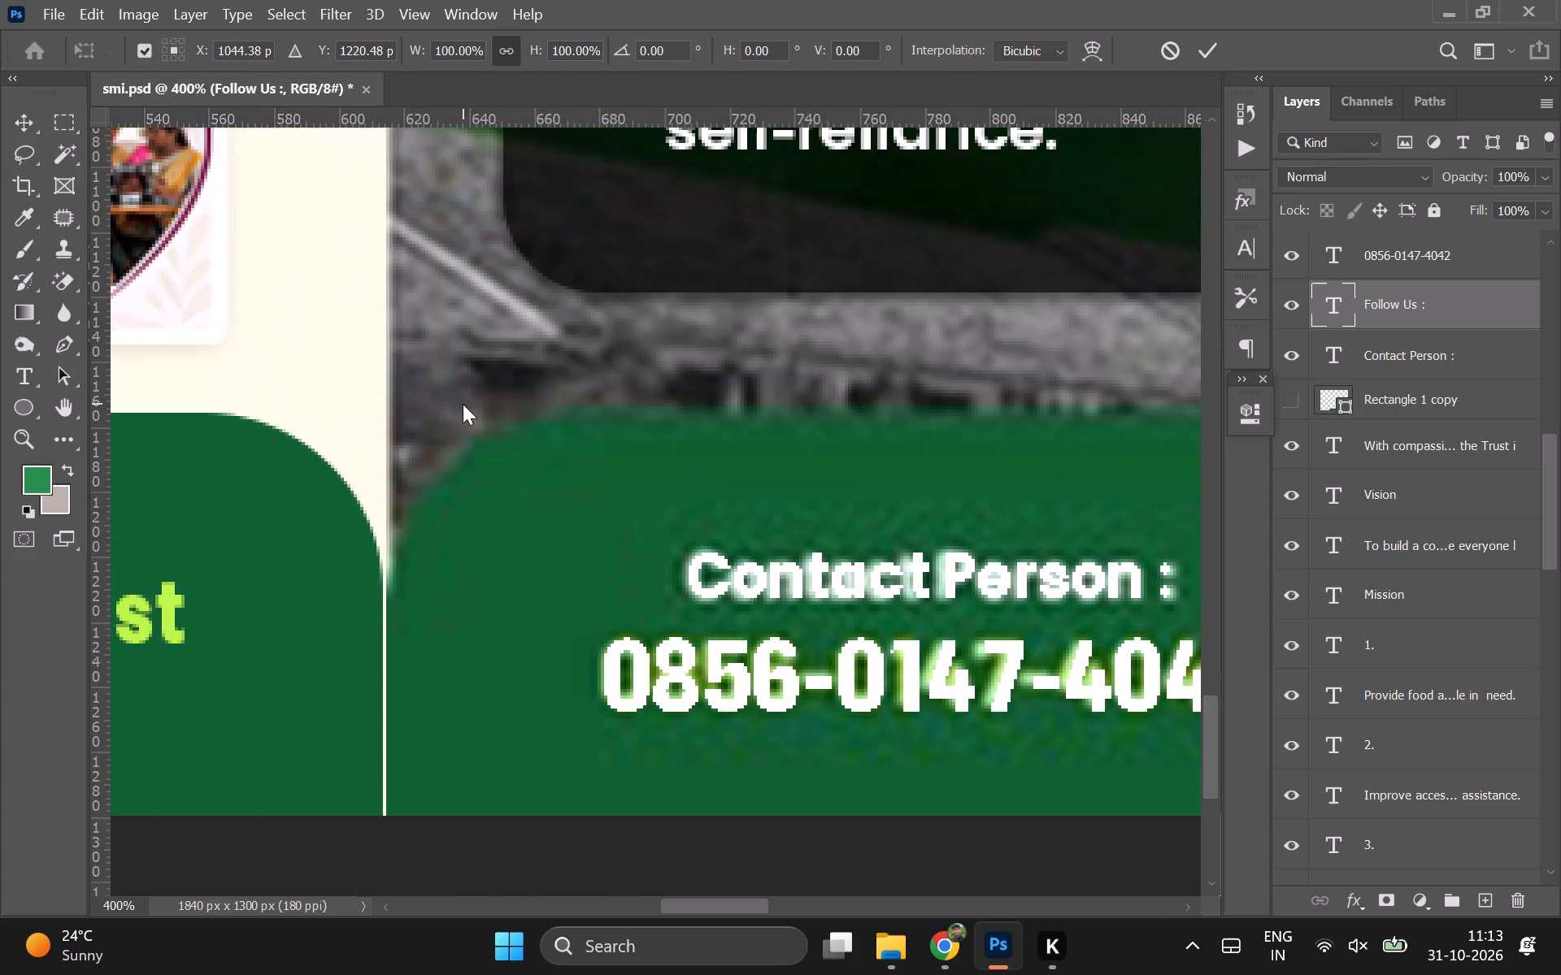
scroll(463, 404, right, 8)
drag(606, 557, 624, 556)
double_click(556, 553)
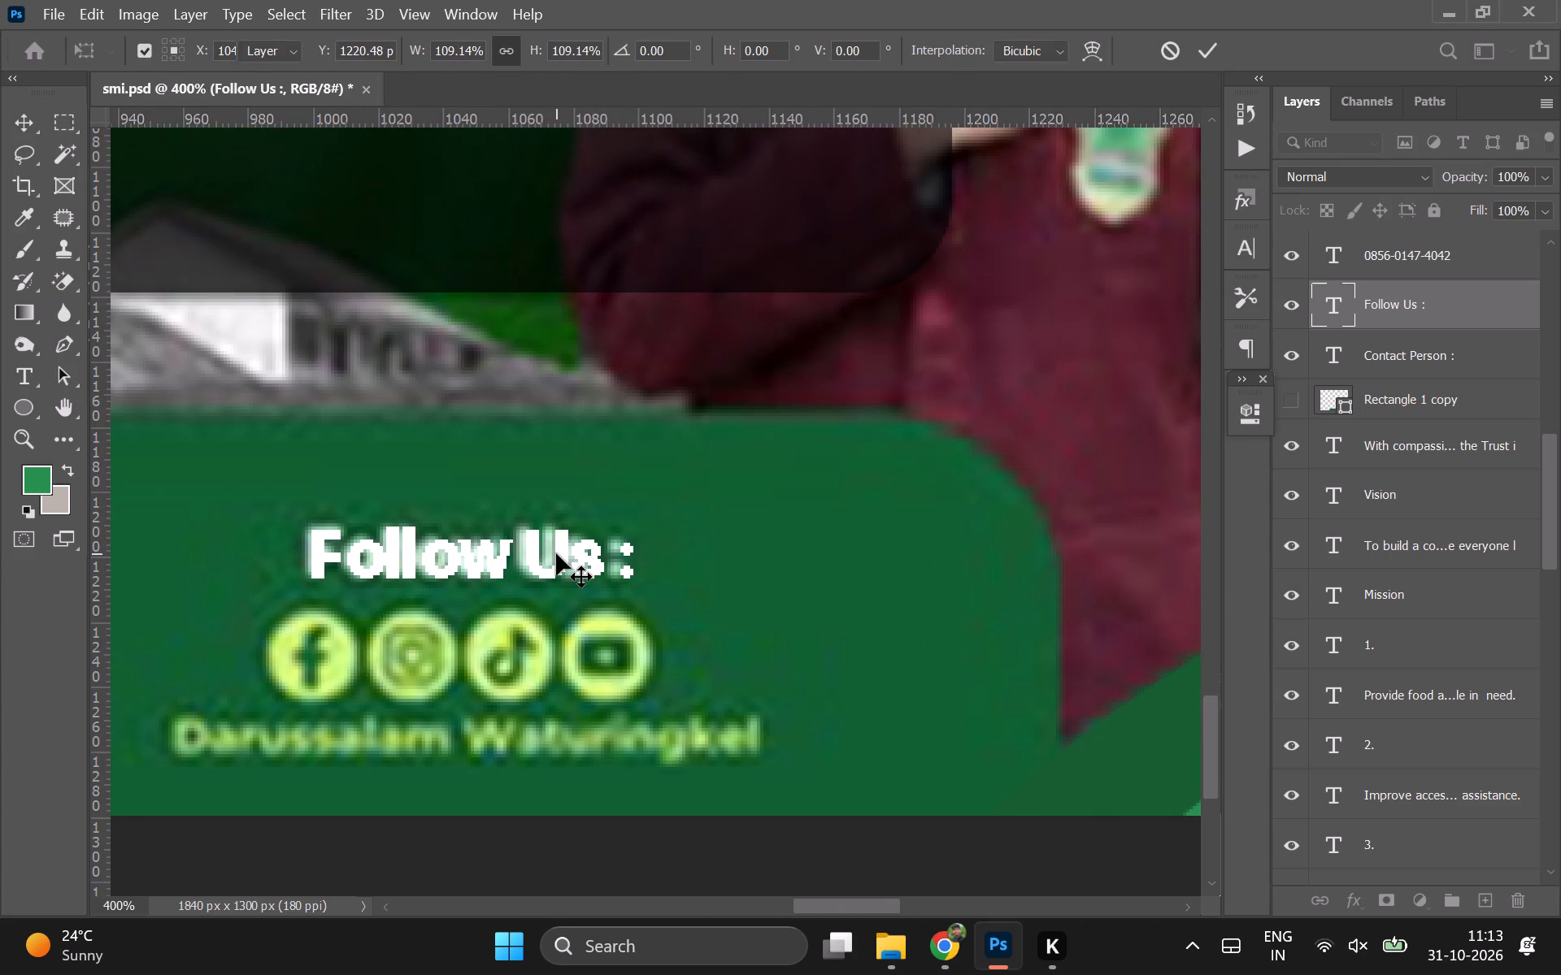
key(Left)
key(Left)
key(Up)
Save the flyer document.
key(ctrl+minus)
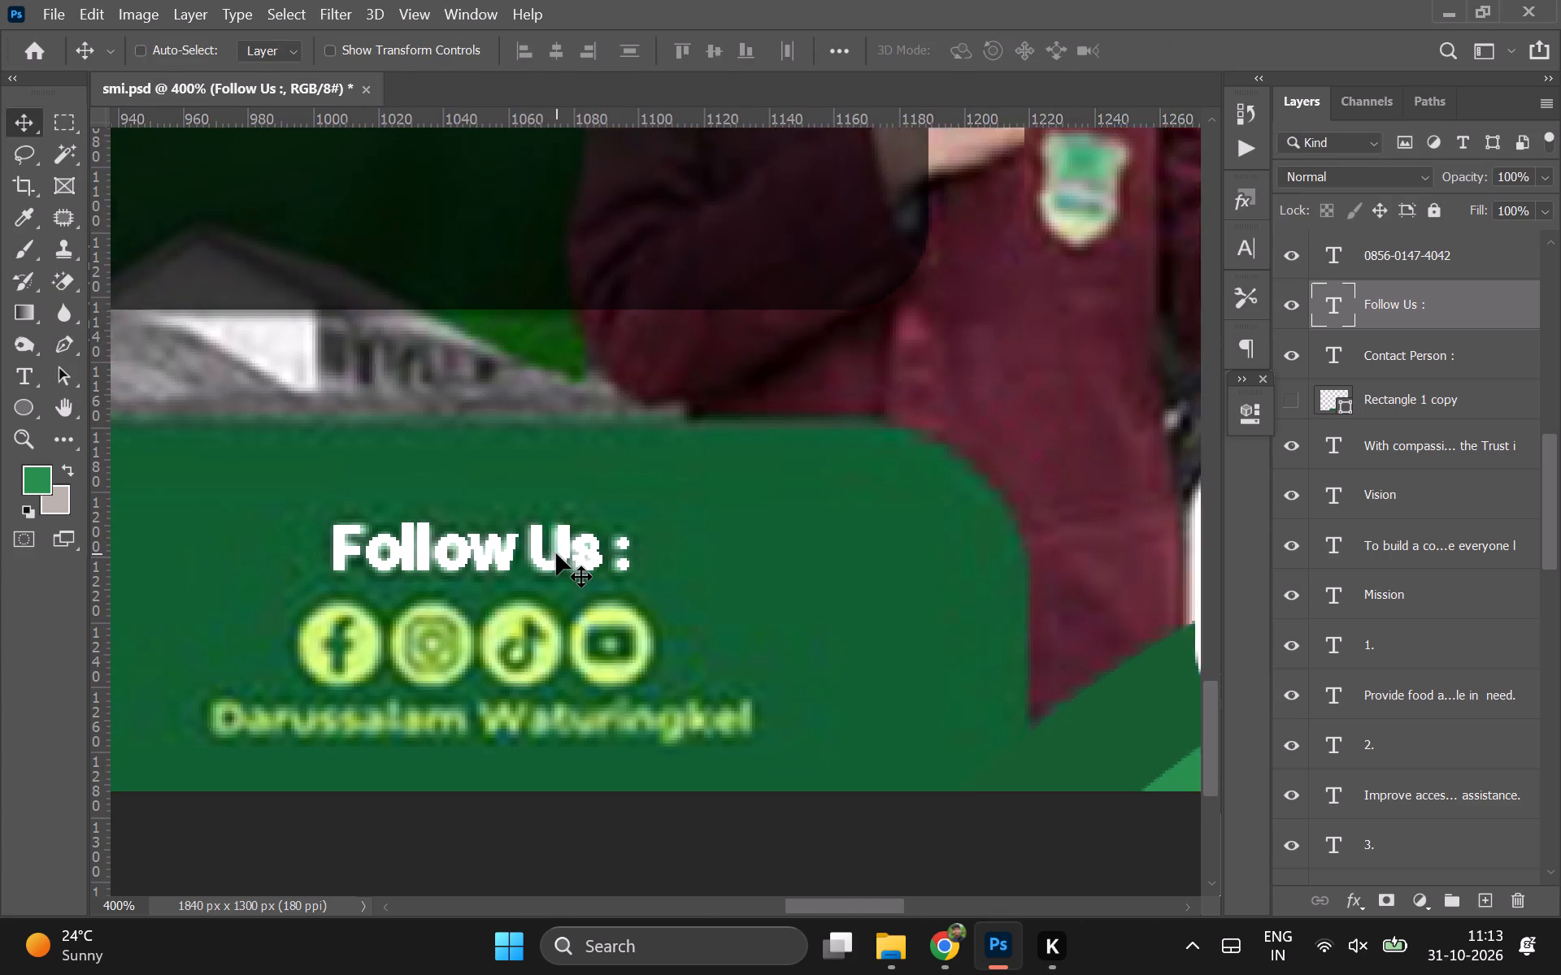
scroll(556, 553, right, 1)
scroll(556, 553, left, 2)
key(ctrl+minus)
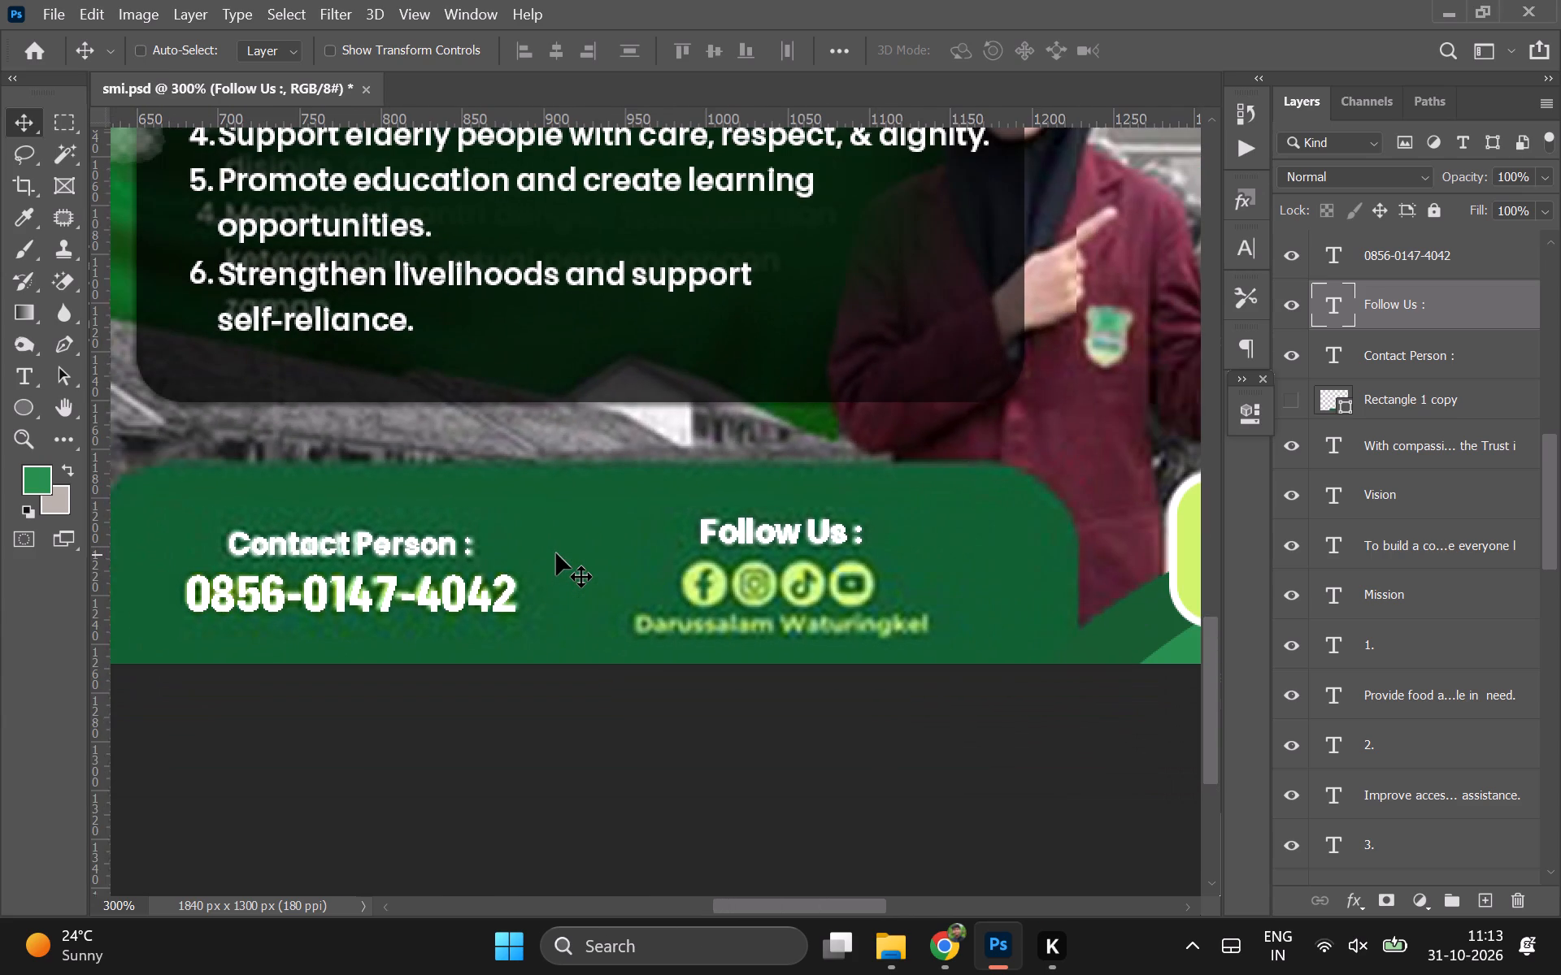
key(ctrl+s)
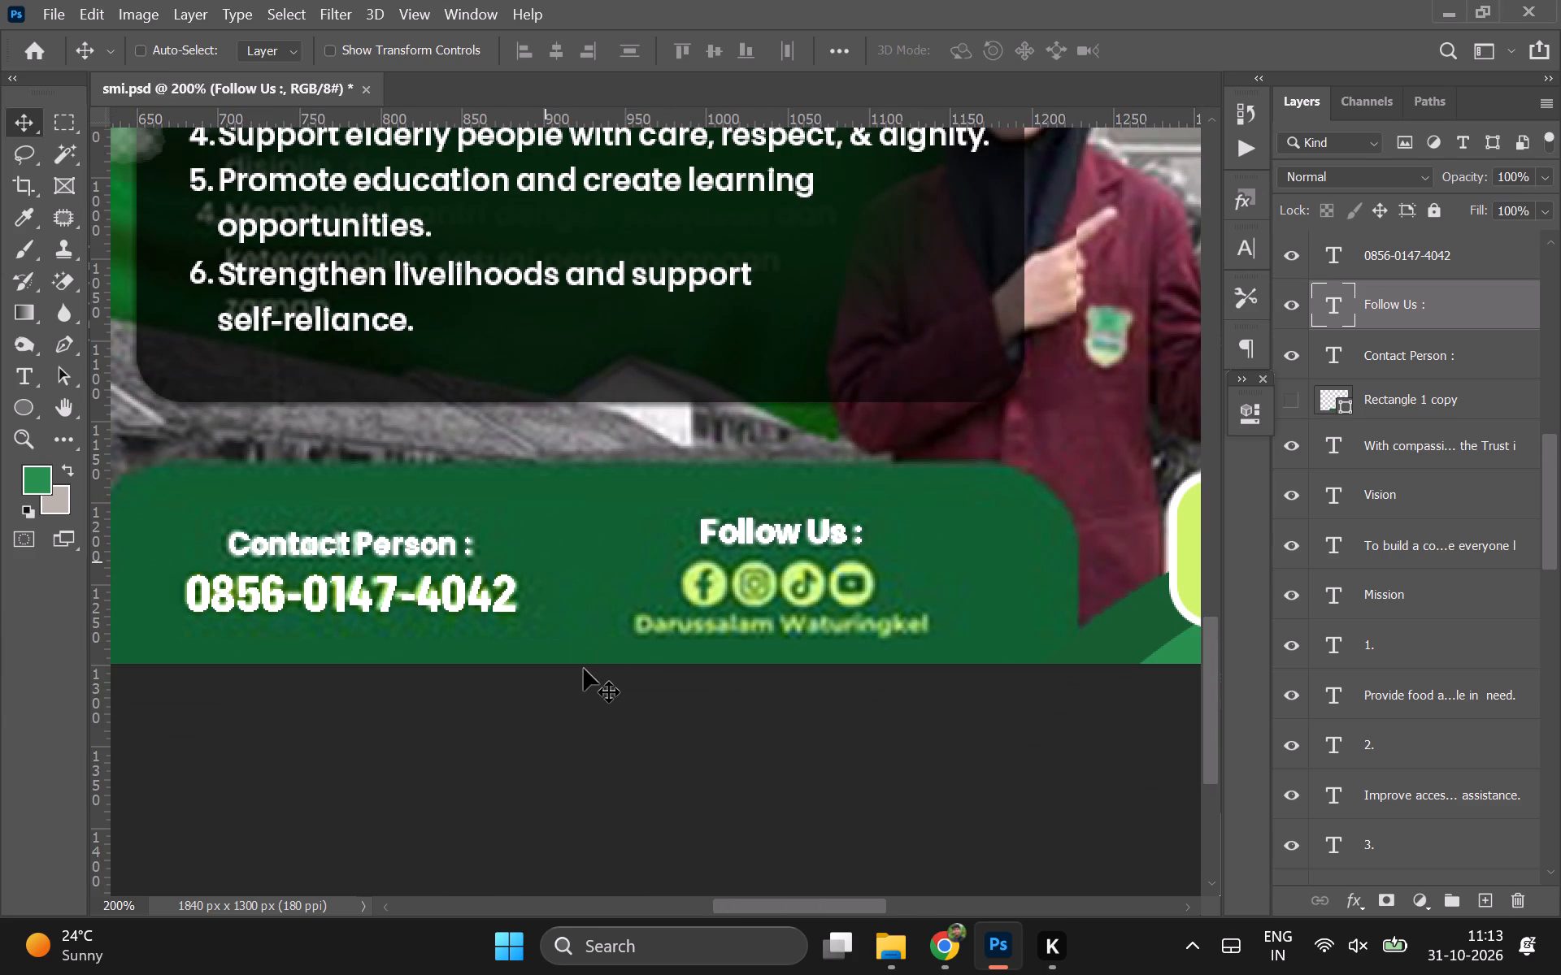
scroll(584, 669, down, 1)
Switch to Chrome, search the web for "face book logo", and open Flaticon's Facebook circular logo result.
click(949, 961)
click(1001, 91)
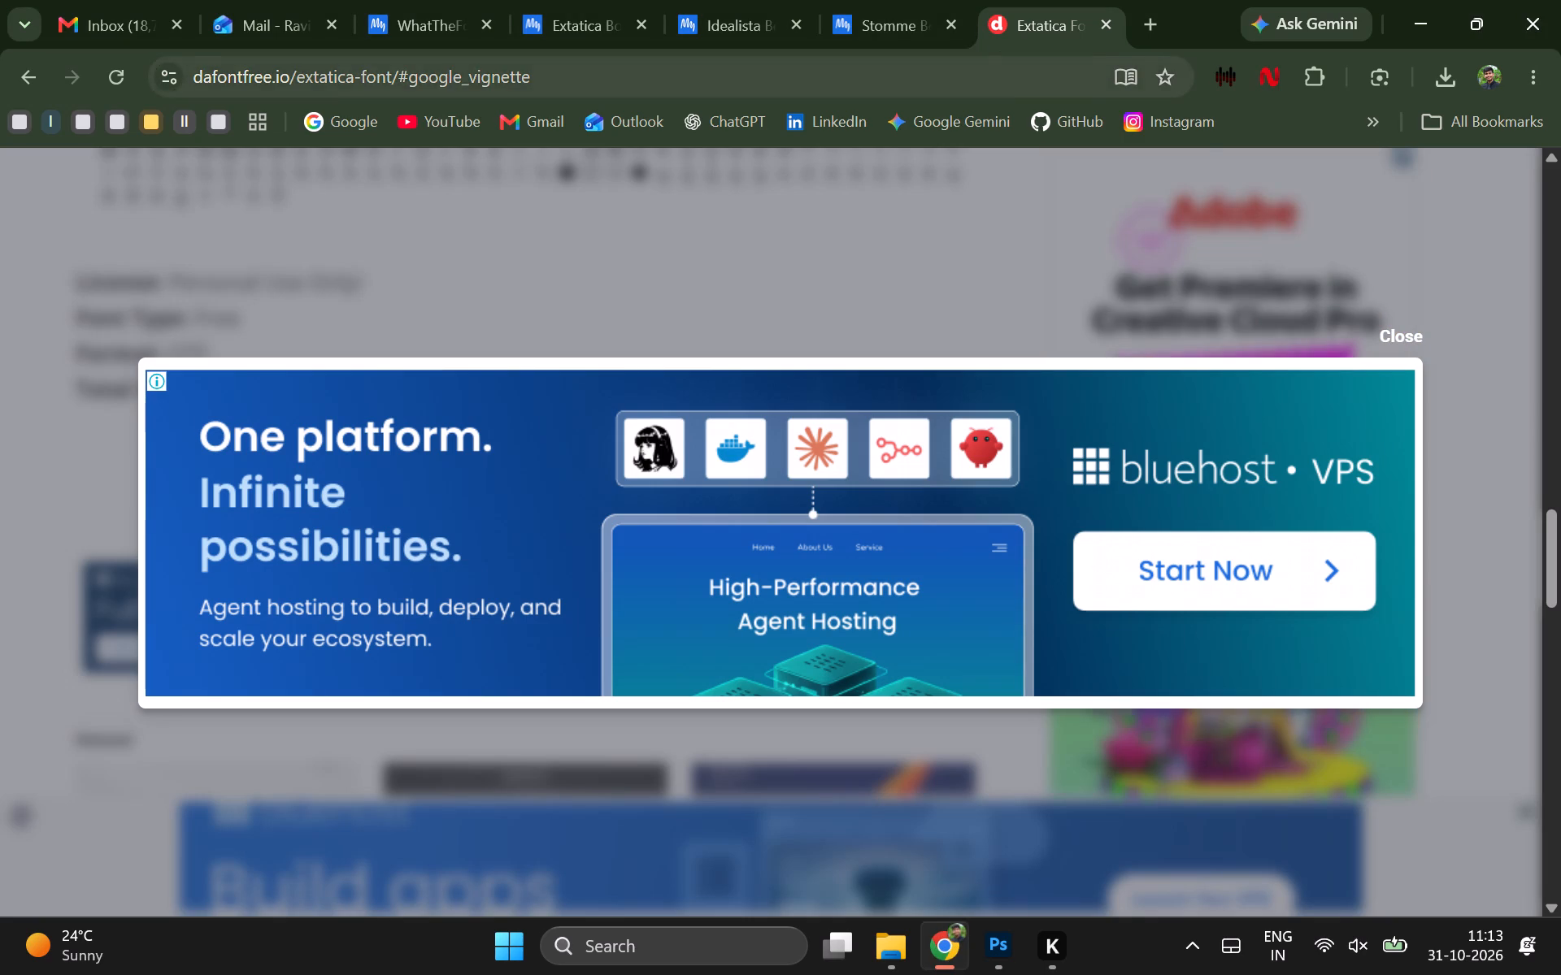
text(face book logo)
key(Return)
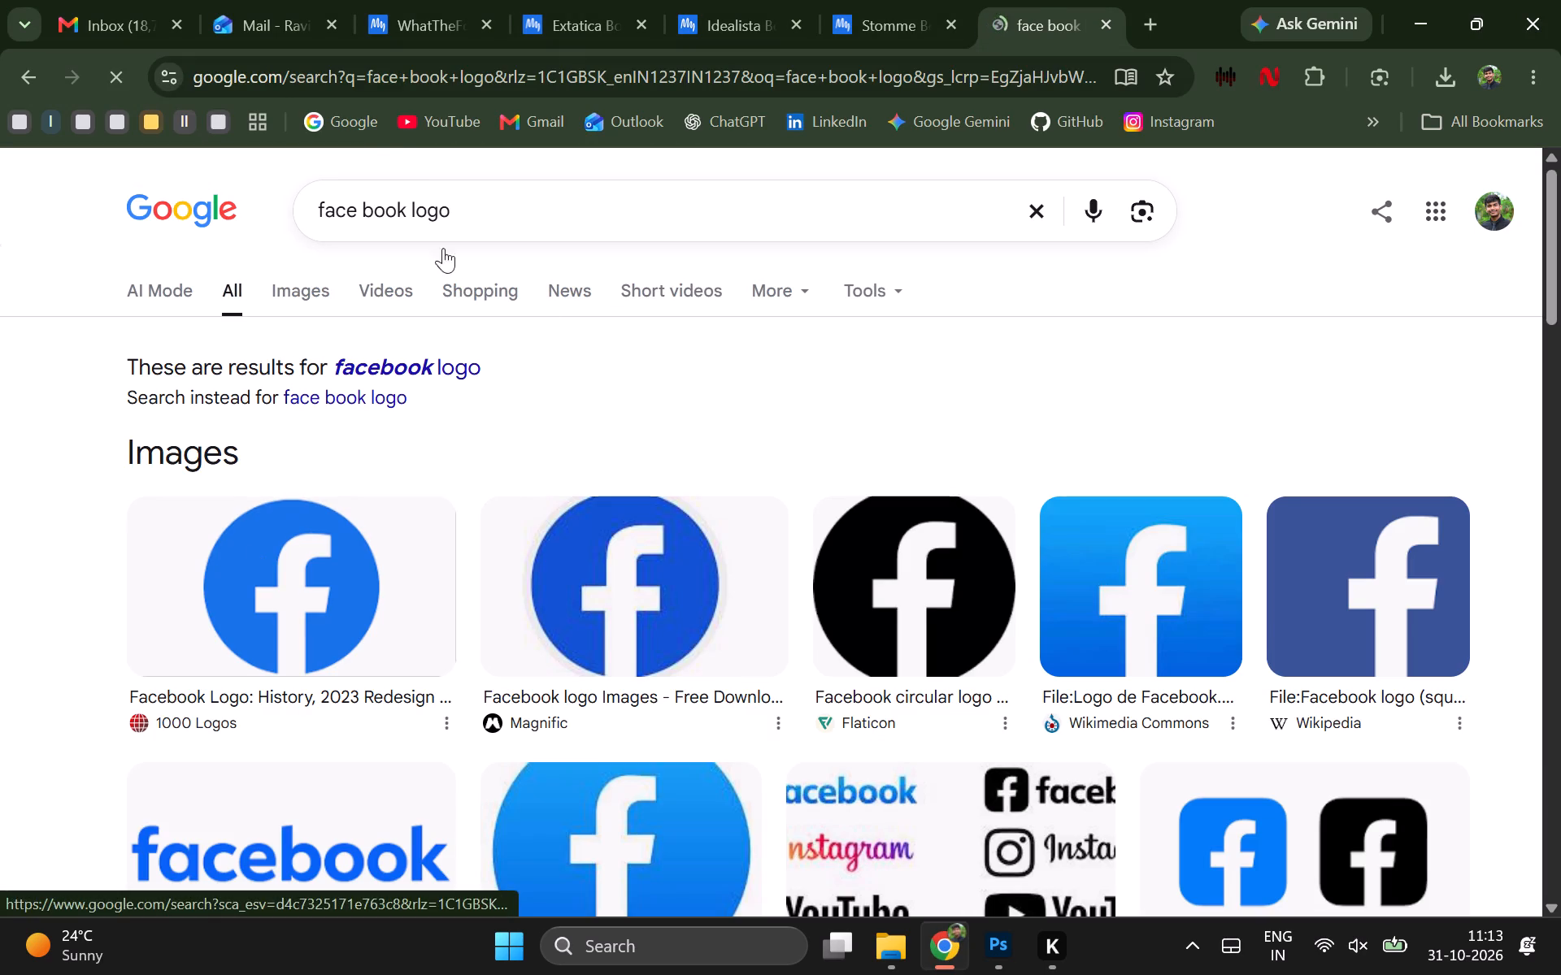
ctrl+click(883, 693)
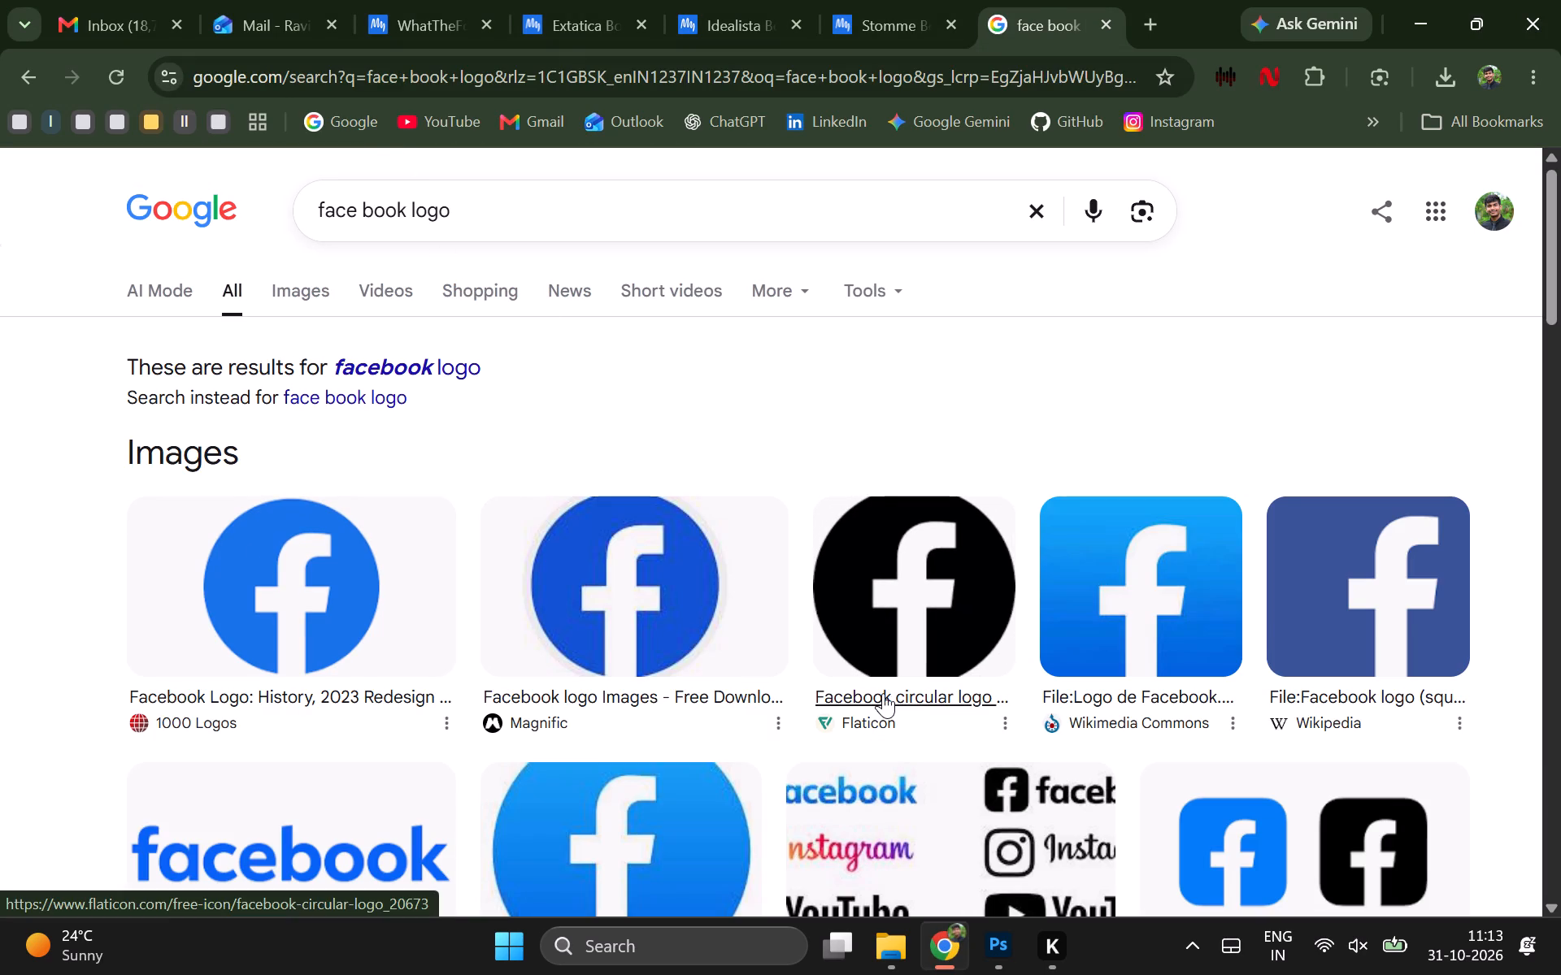
click(1087, 0)
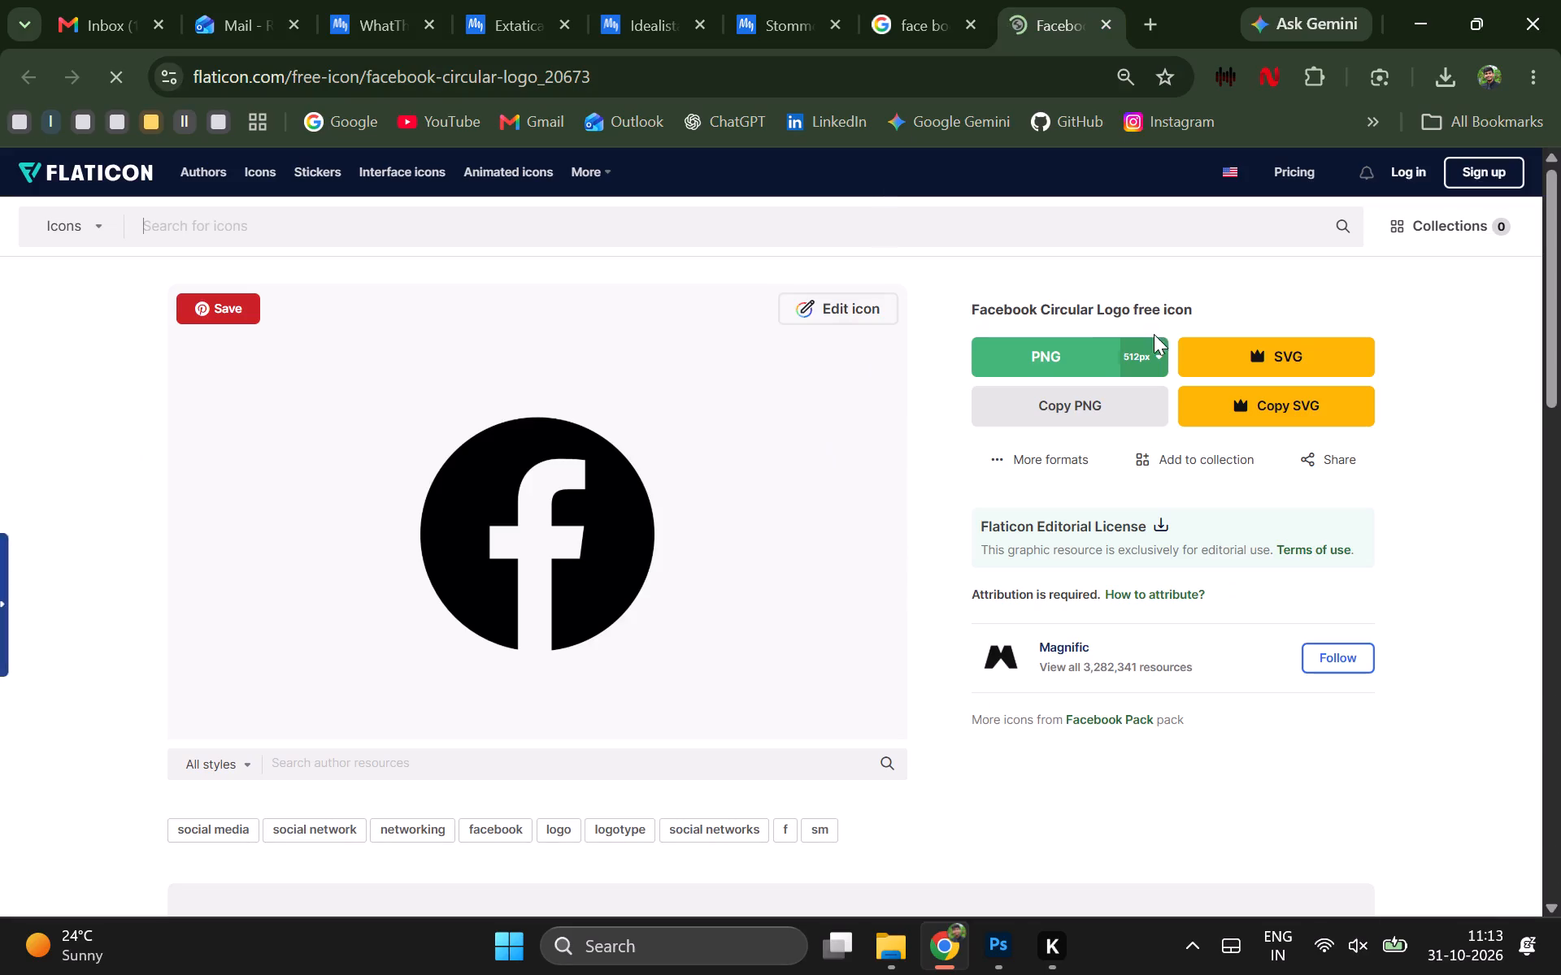
Download the Facebook circular logo as a free PNG, dismissing the Google sign-in prompt.
click(1076, 350)
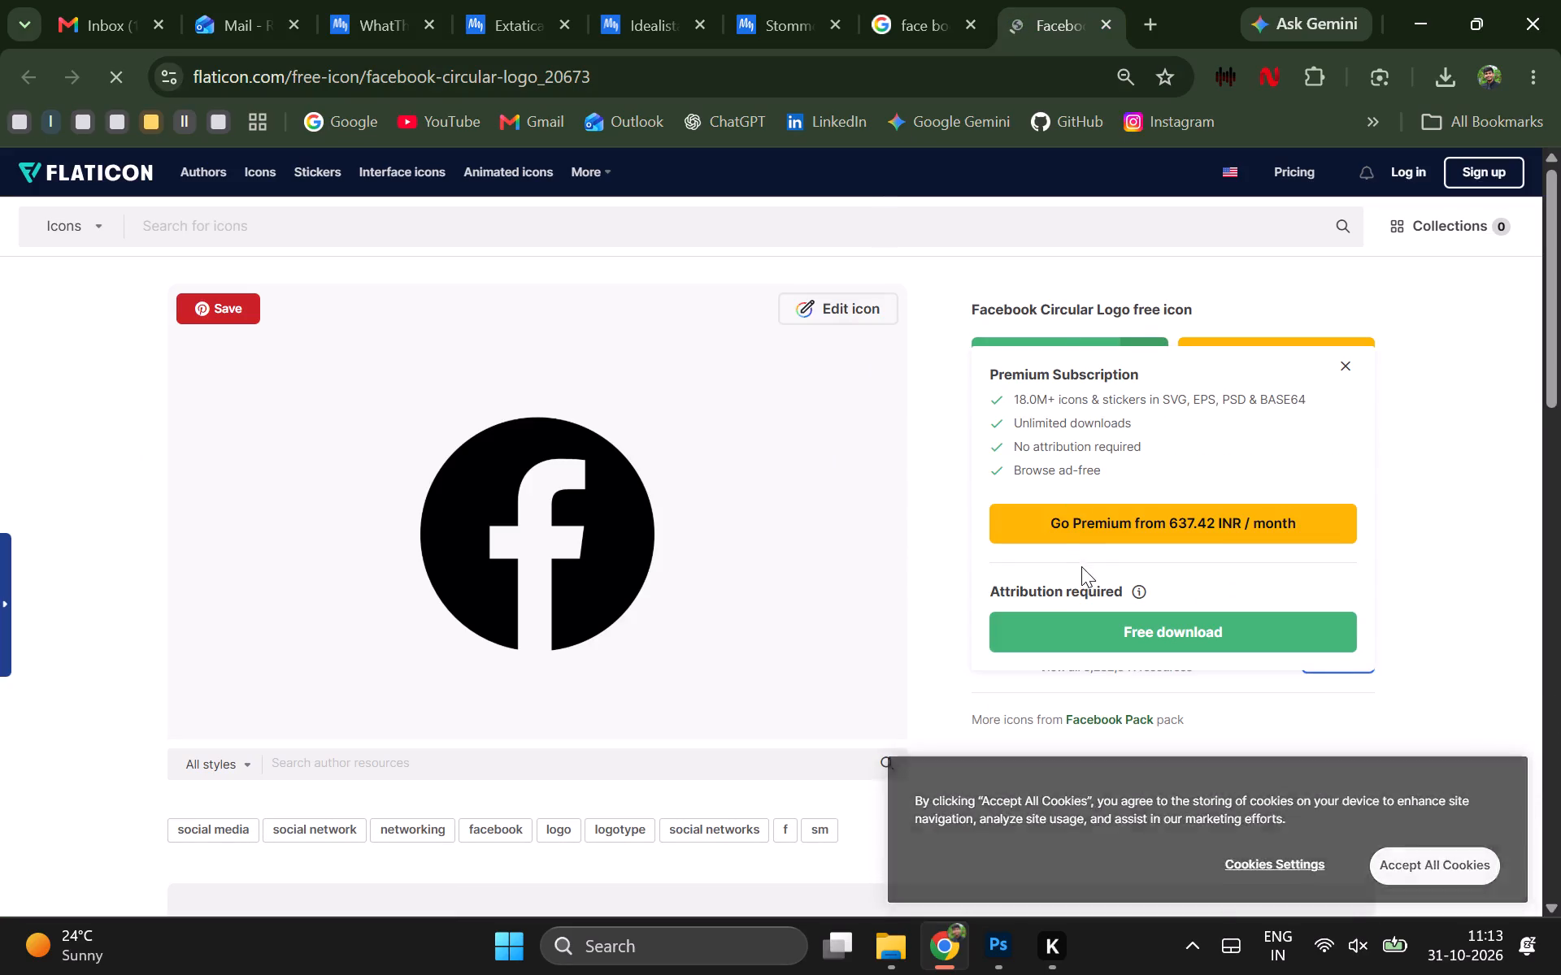
click(1005, 952)
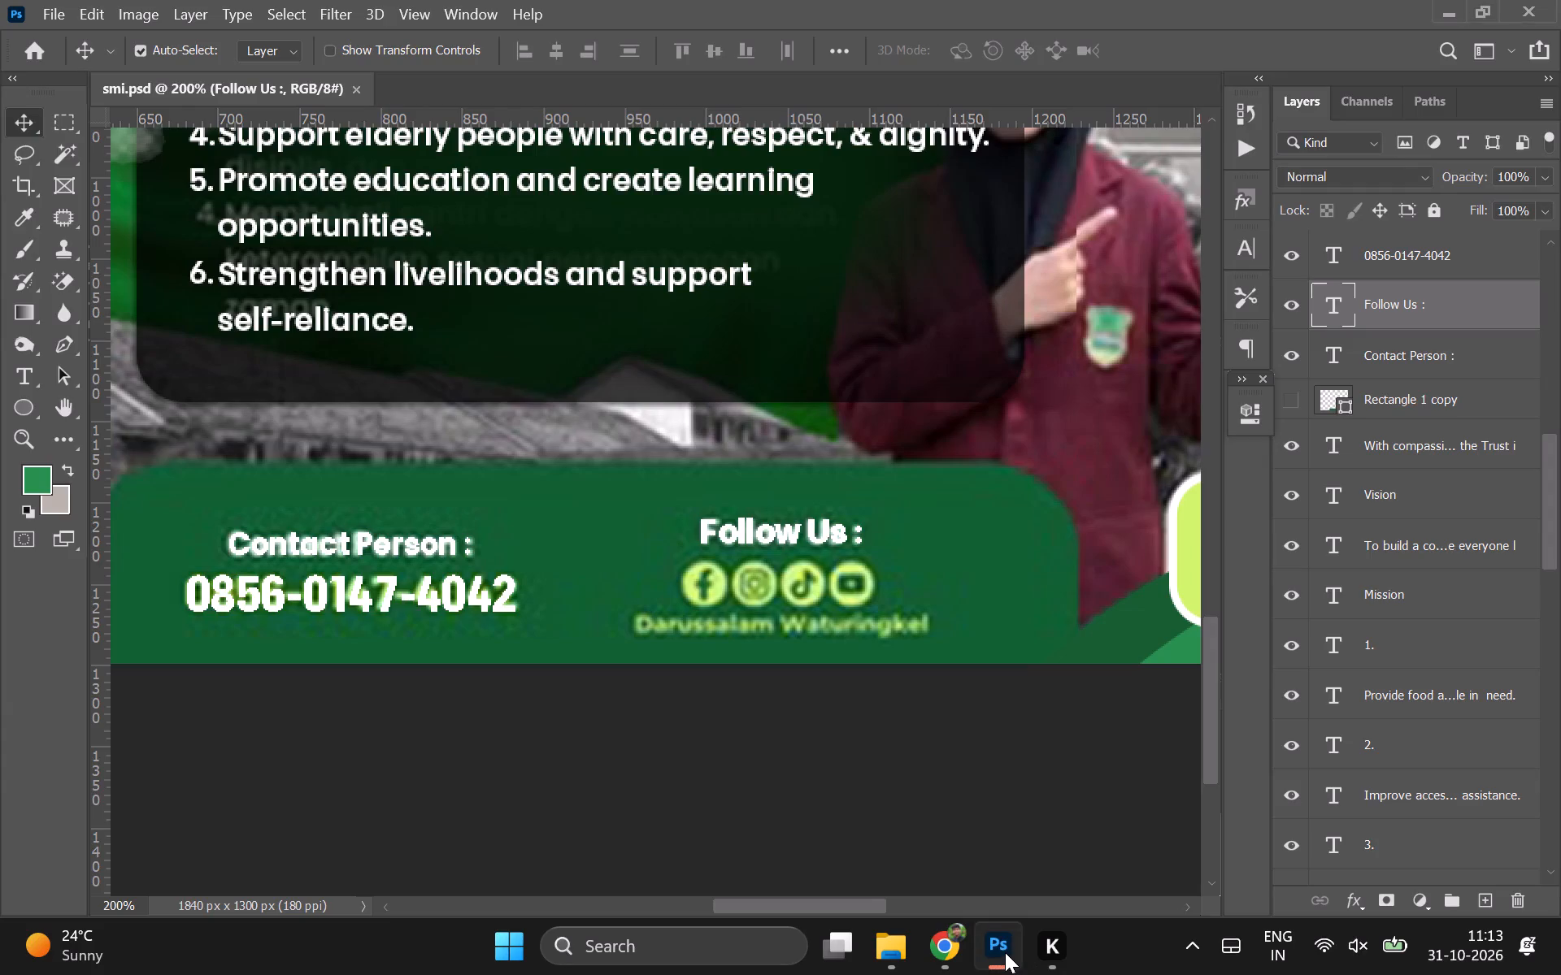
click(1005, 952)
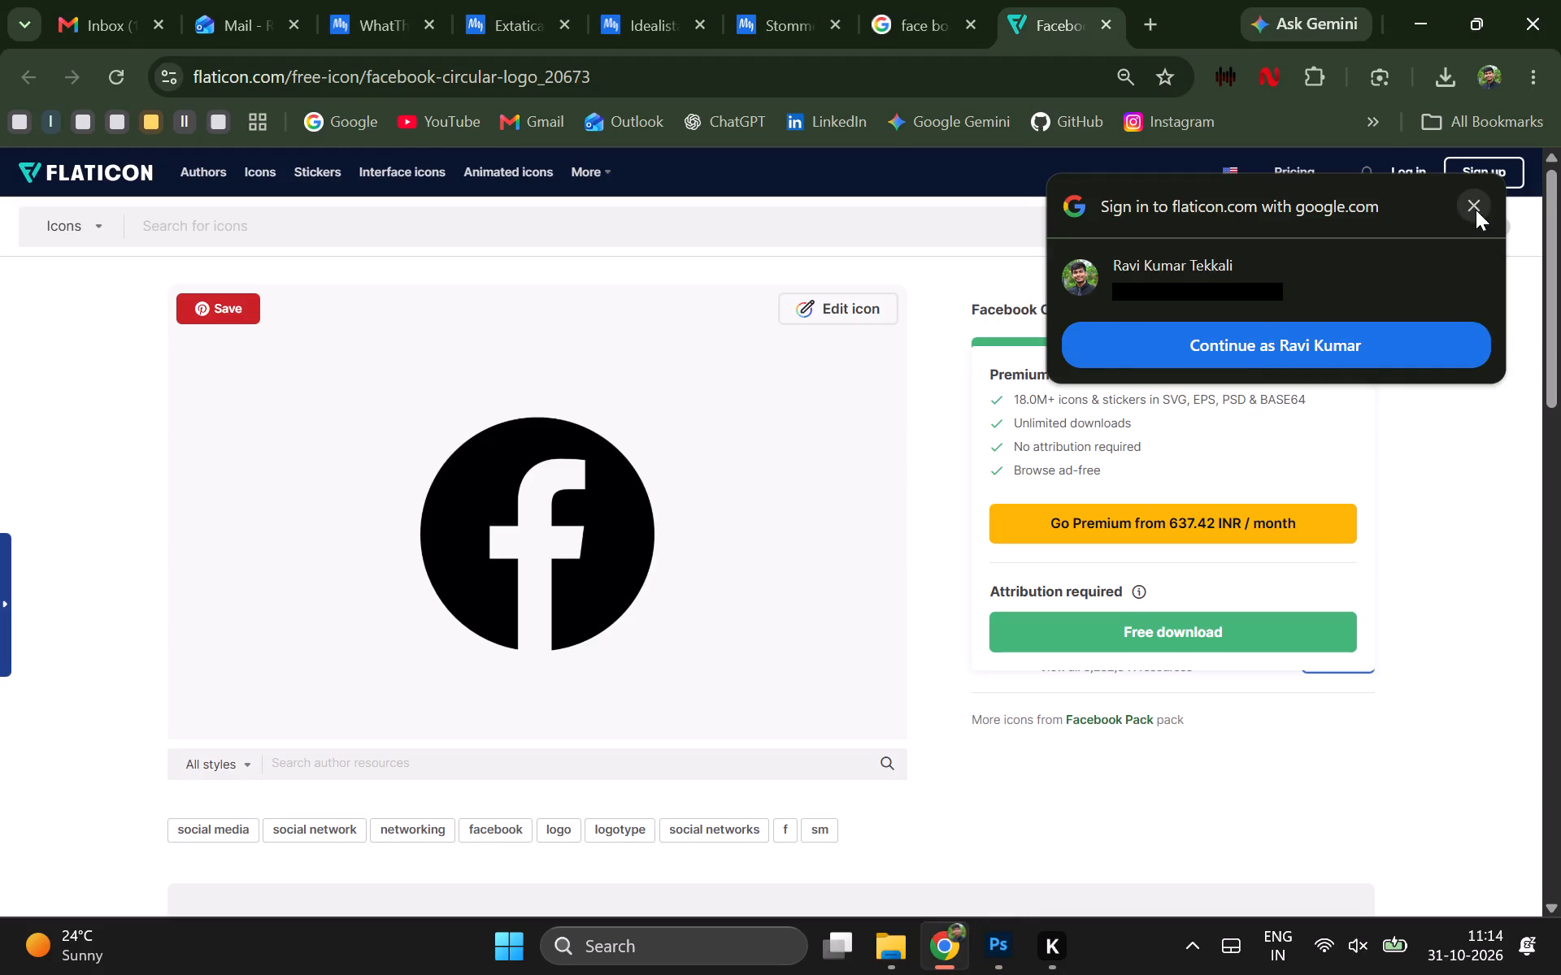
click(1476, 210)
click(1071, 643)
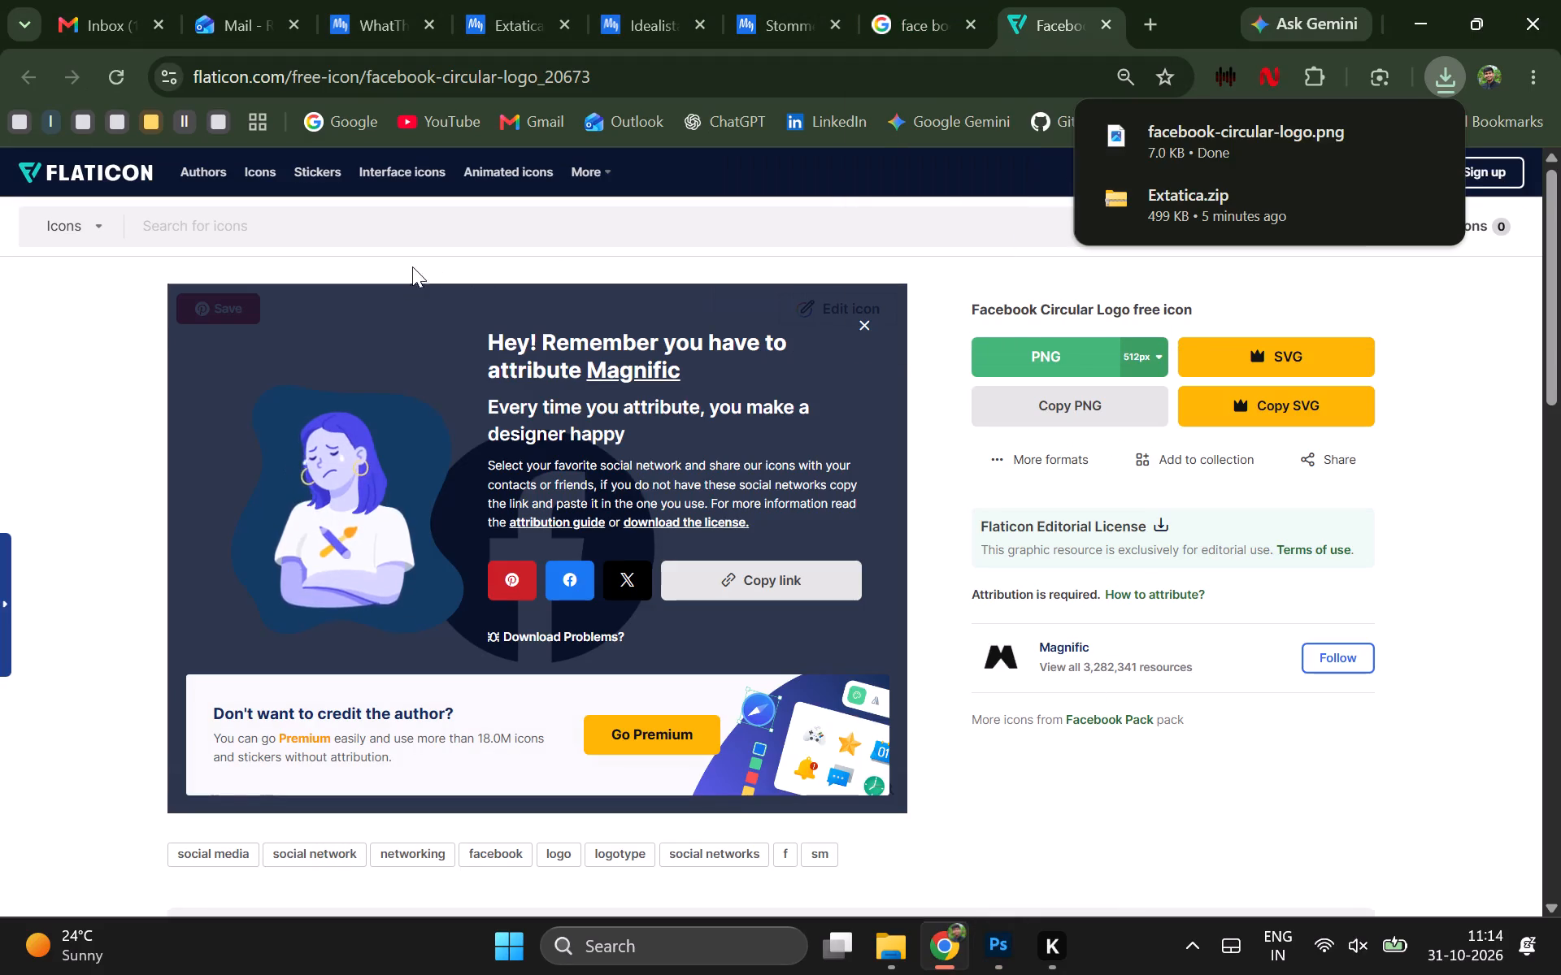
Start another icon search on Flaticon.
click(460, 223)
click(460, 223)
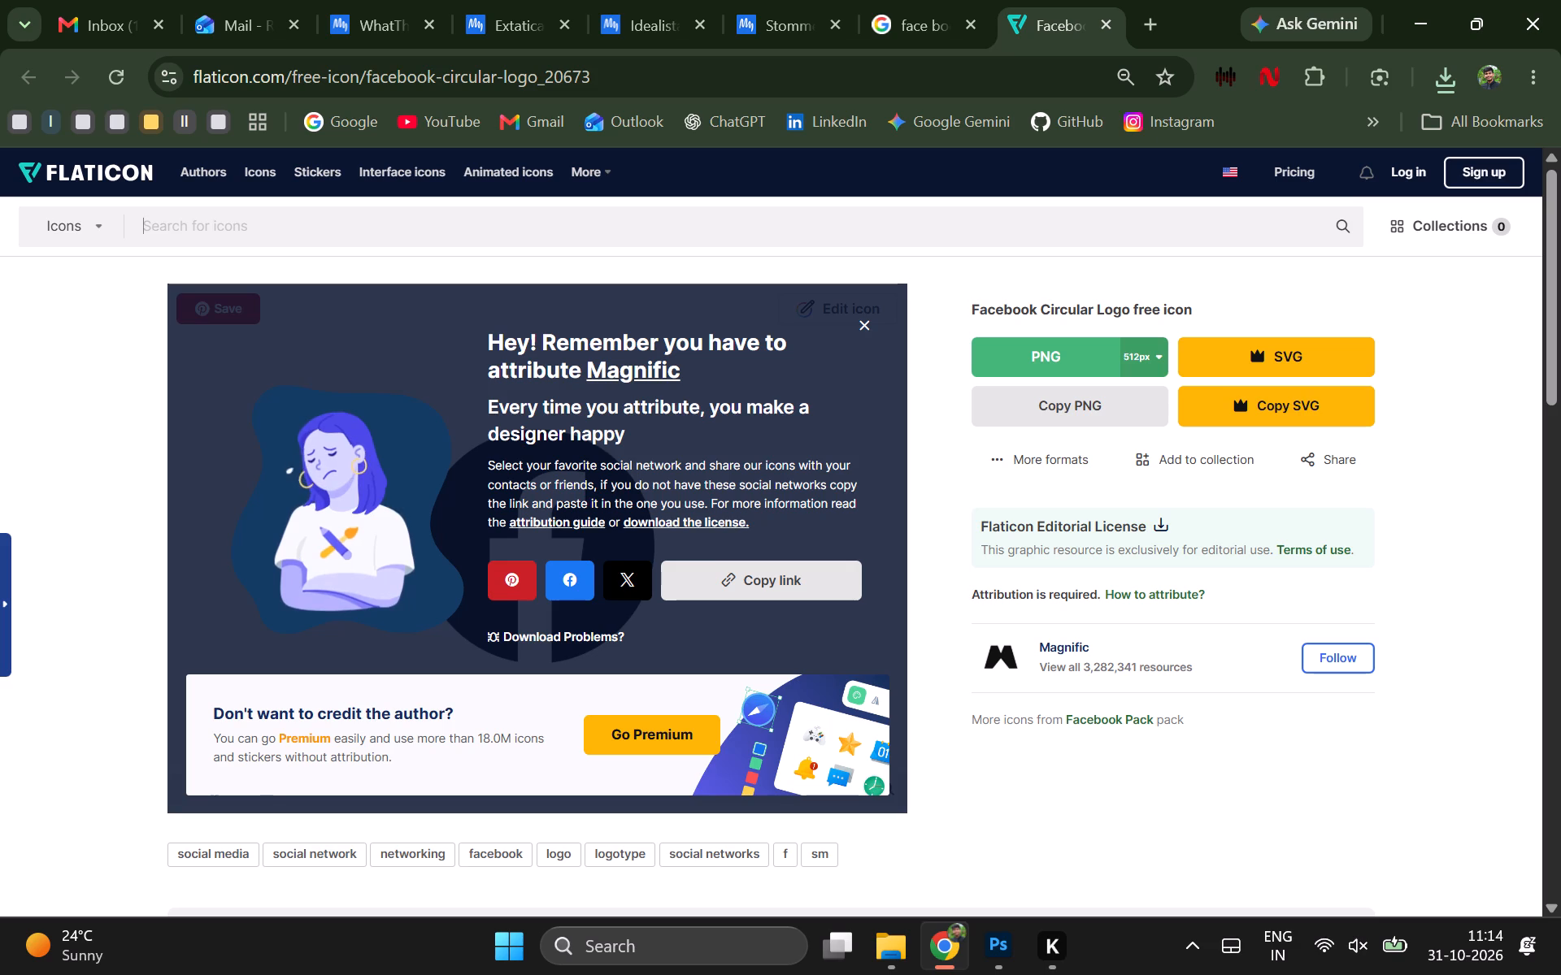
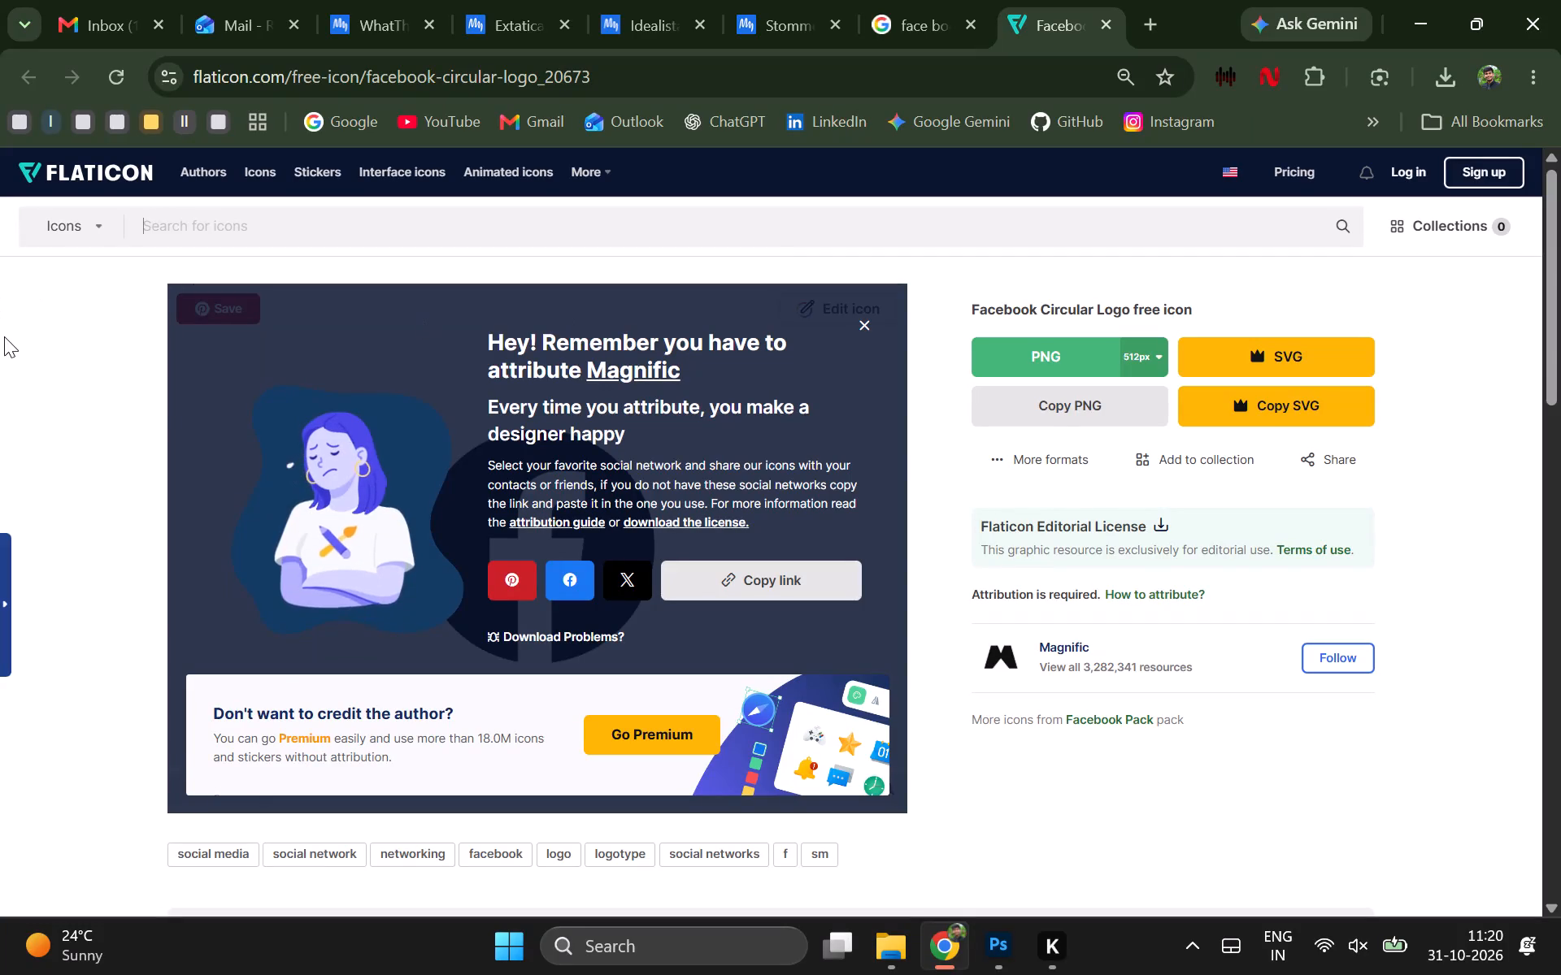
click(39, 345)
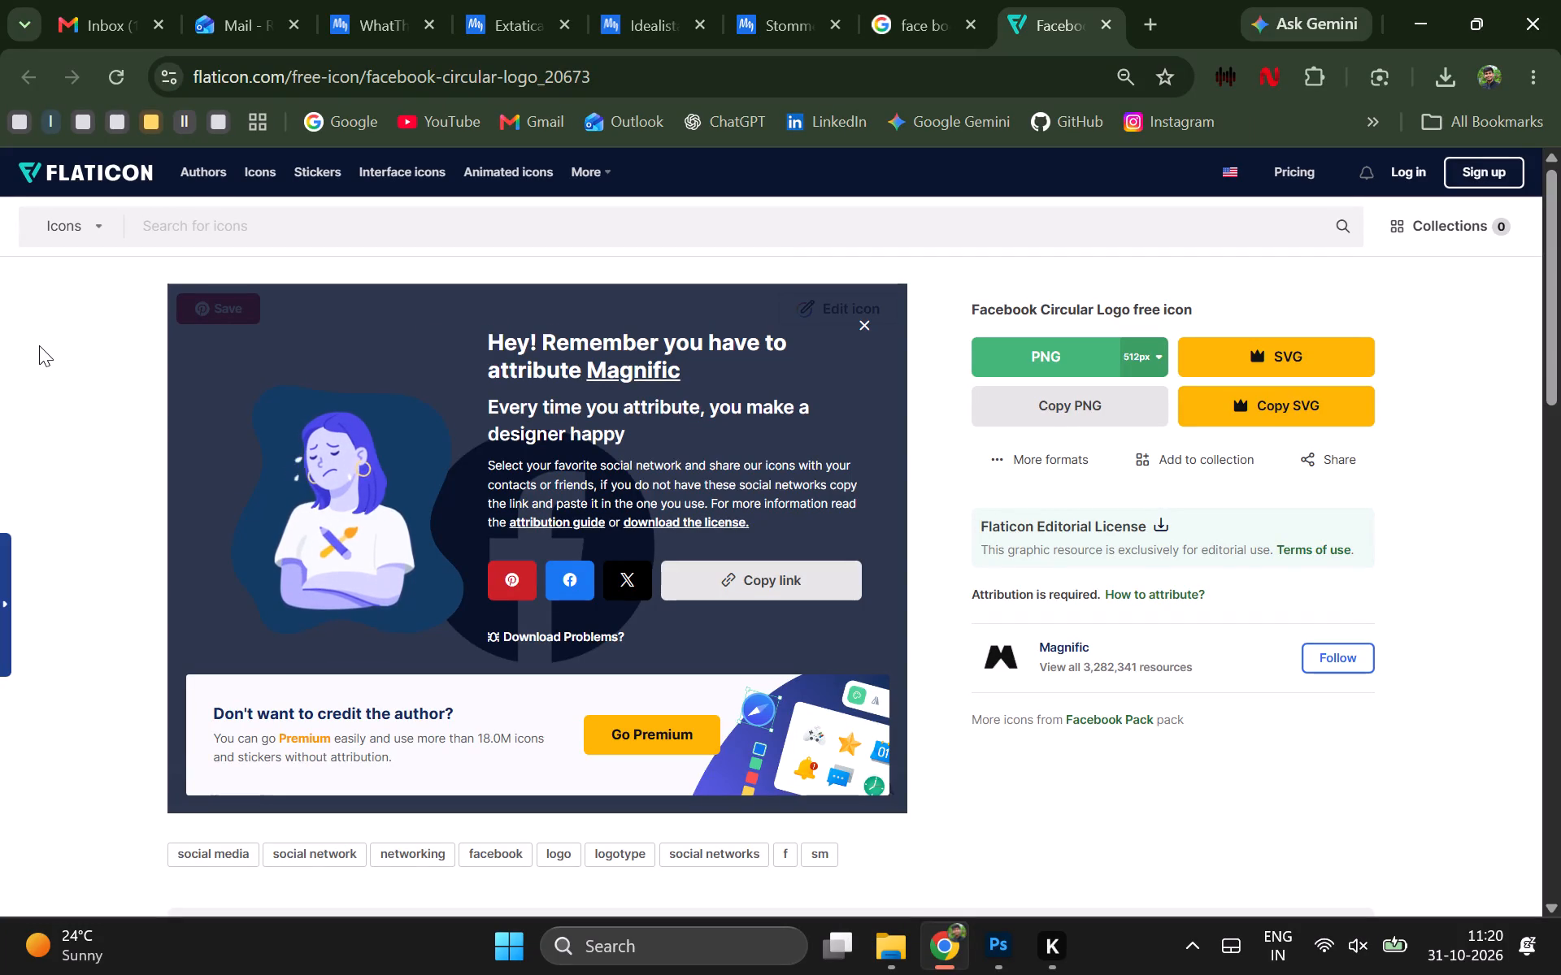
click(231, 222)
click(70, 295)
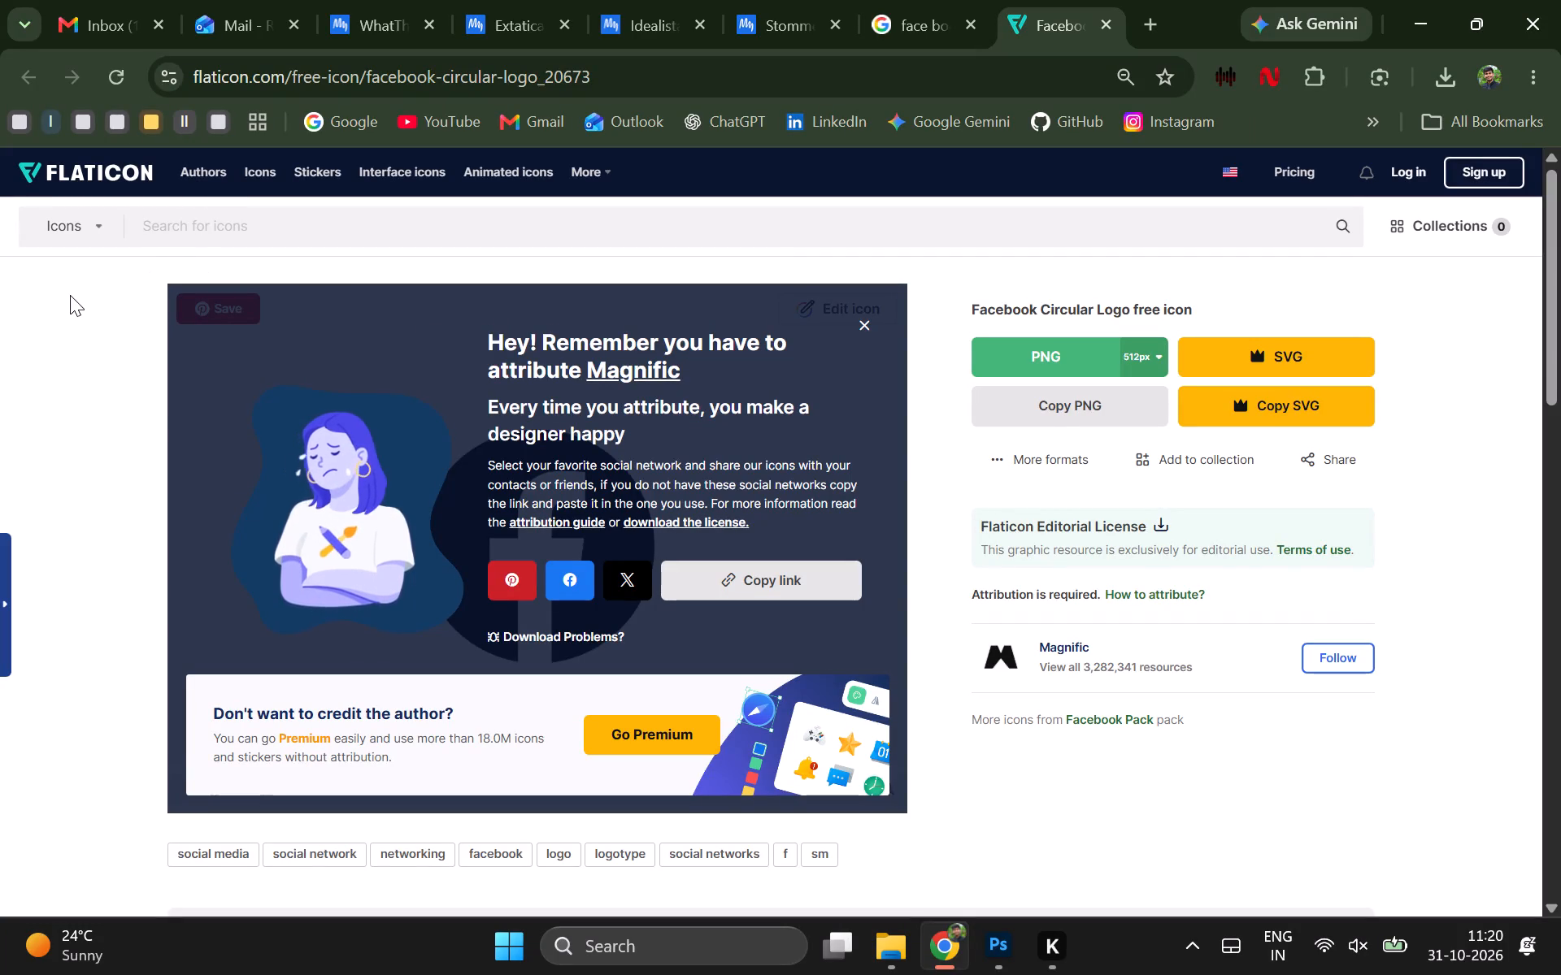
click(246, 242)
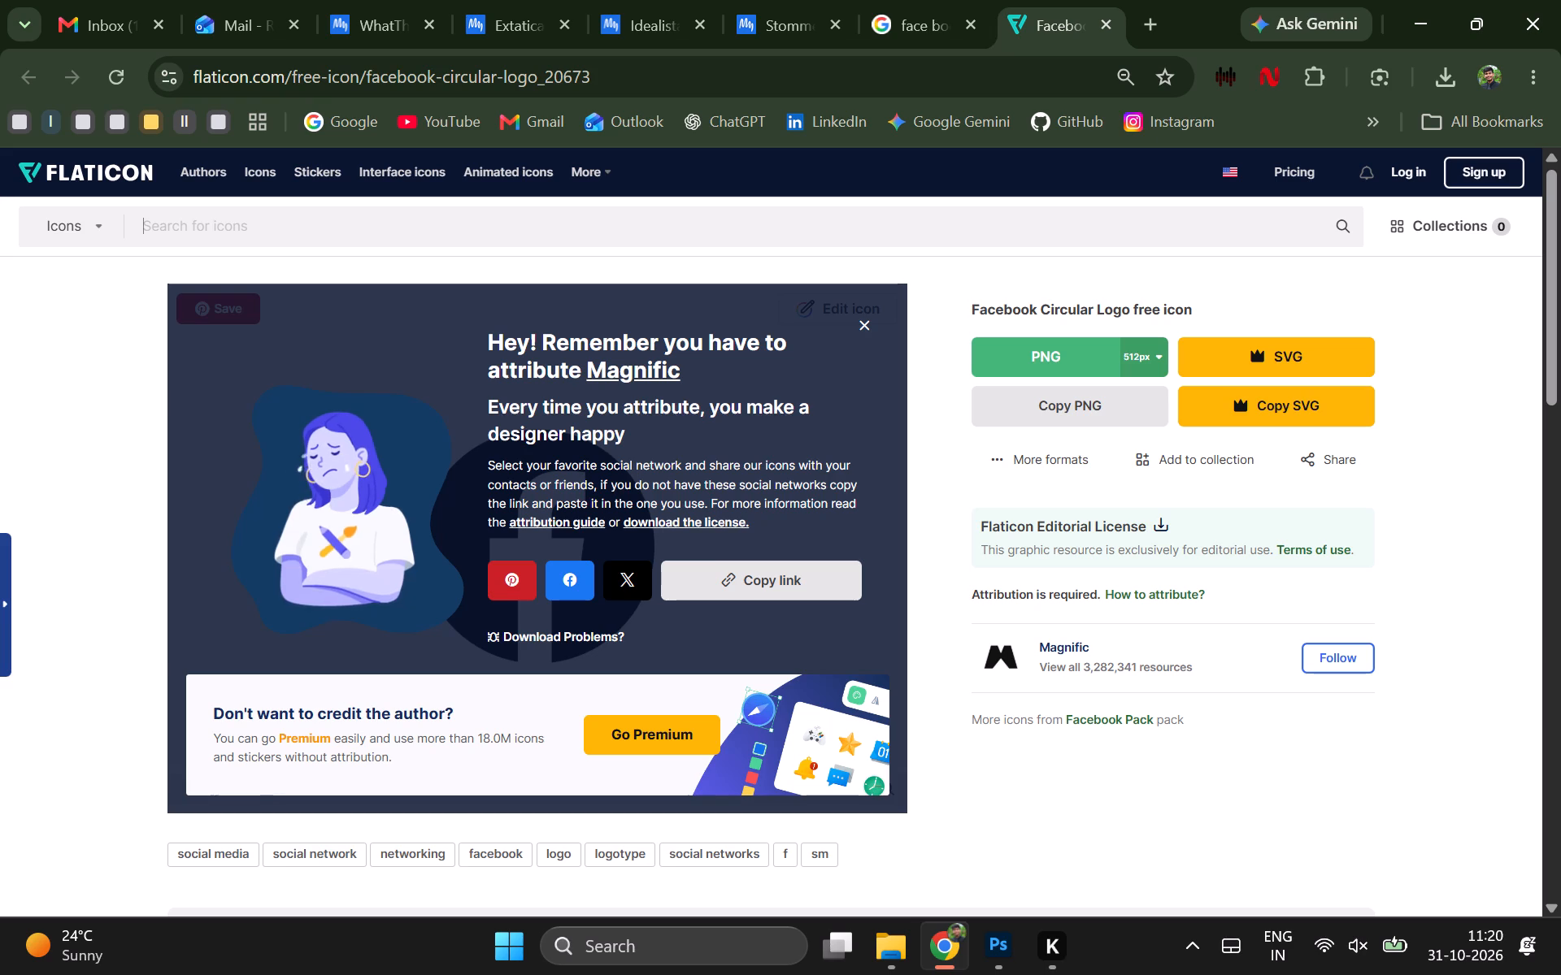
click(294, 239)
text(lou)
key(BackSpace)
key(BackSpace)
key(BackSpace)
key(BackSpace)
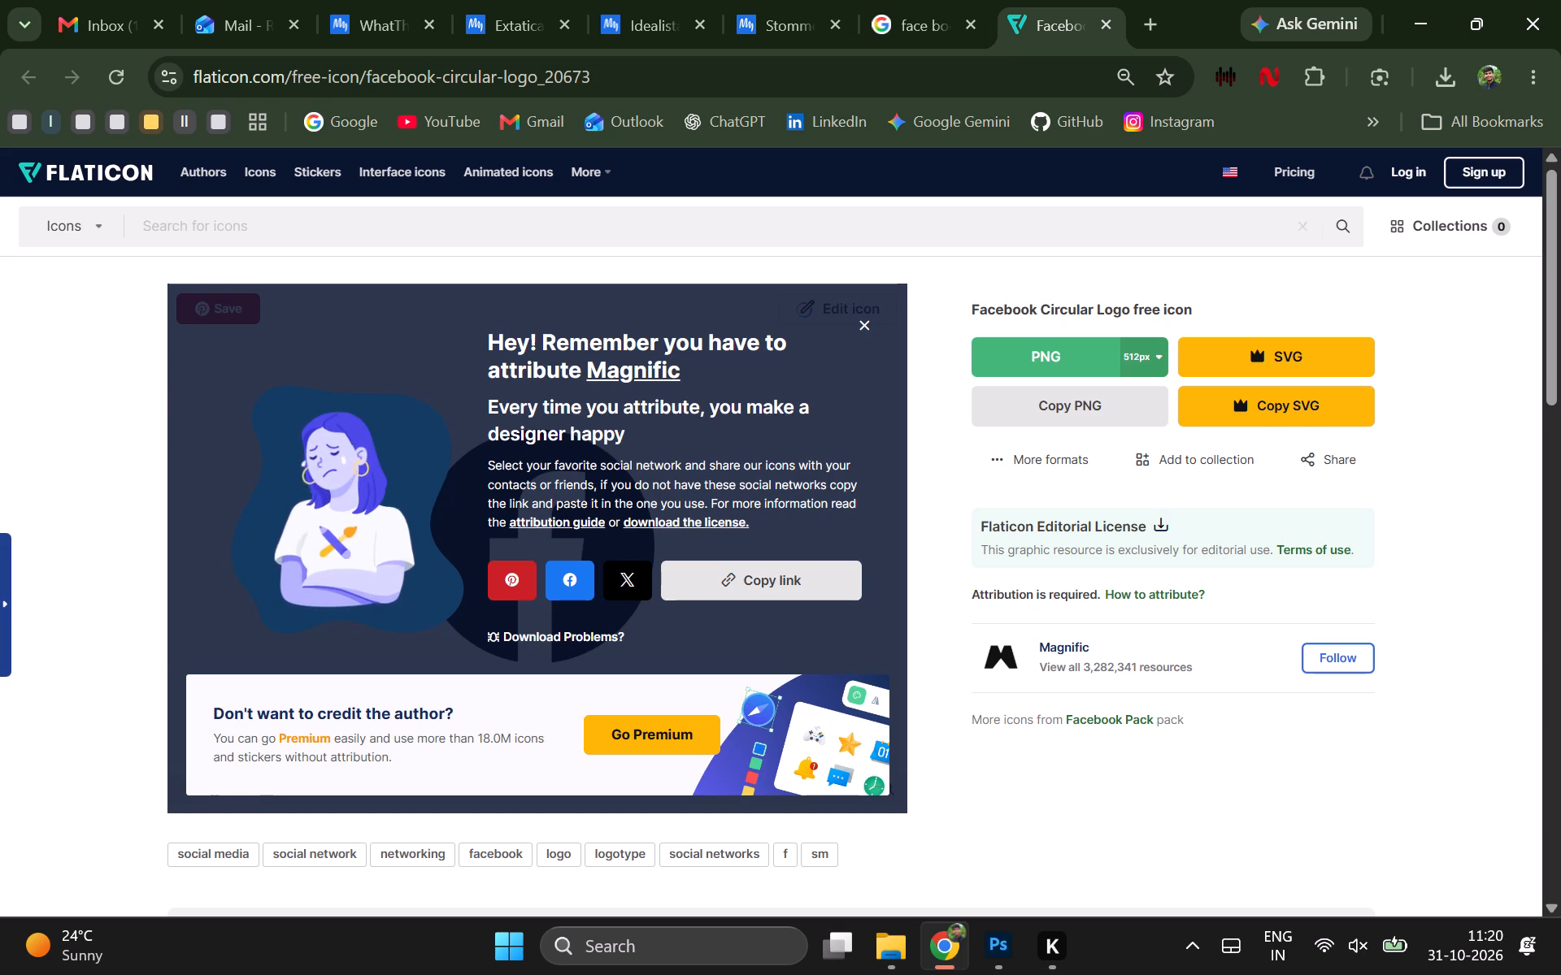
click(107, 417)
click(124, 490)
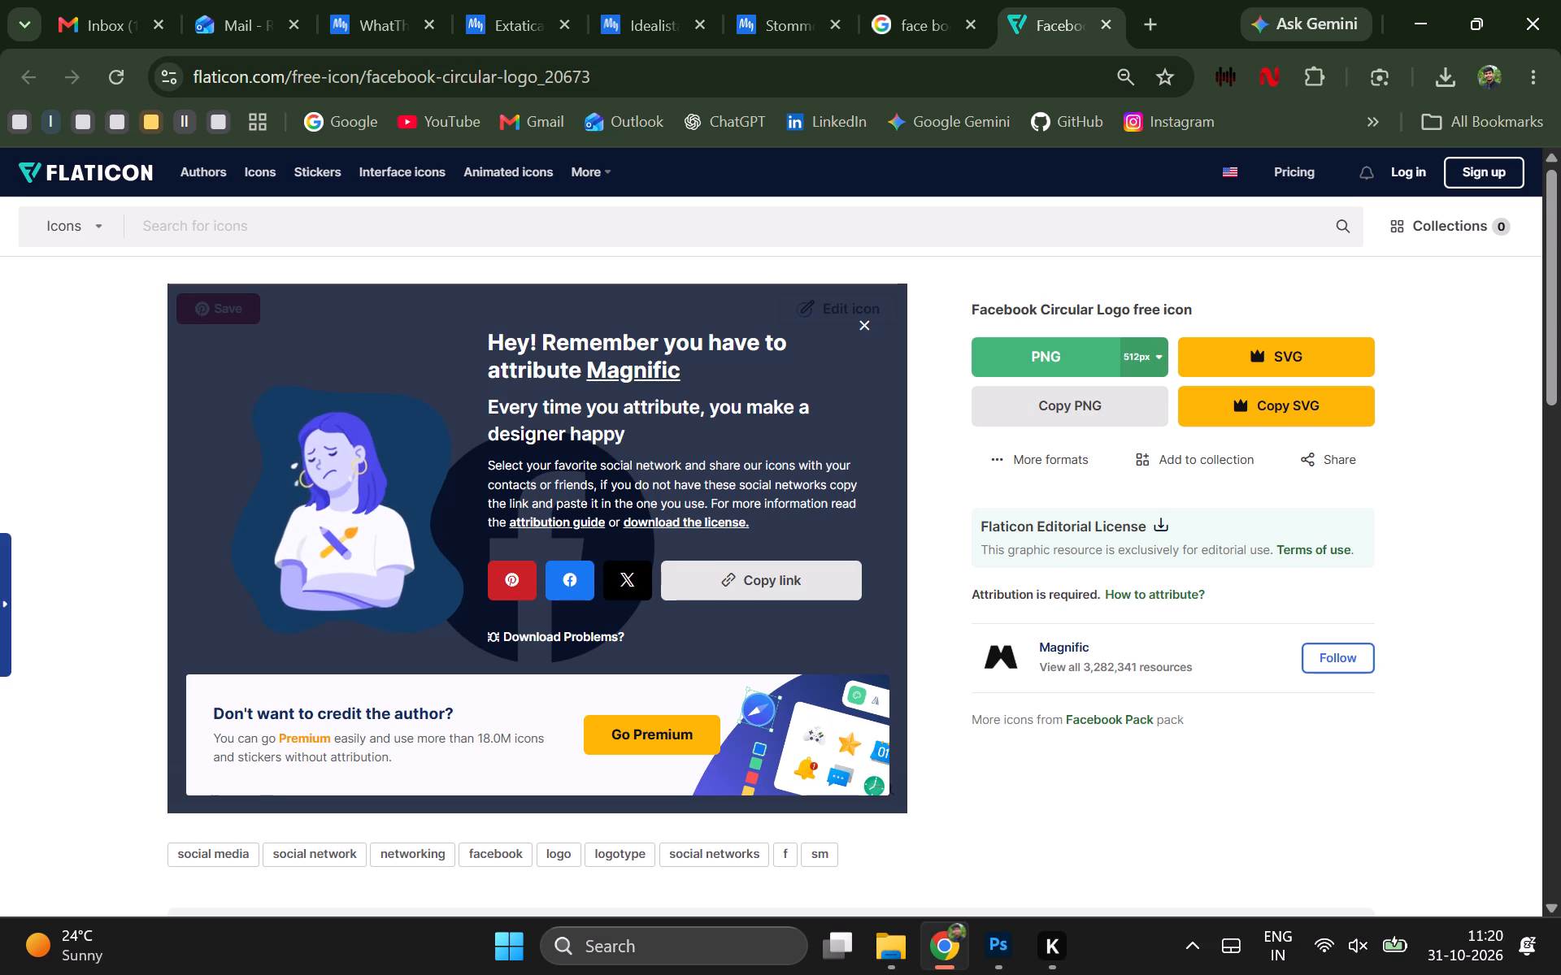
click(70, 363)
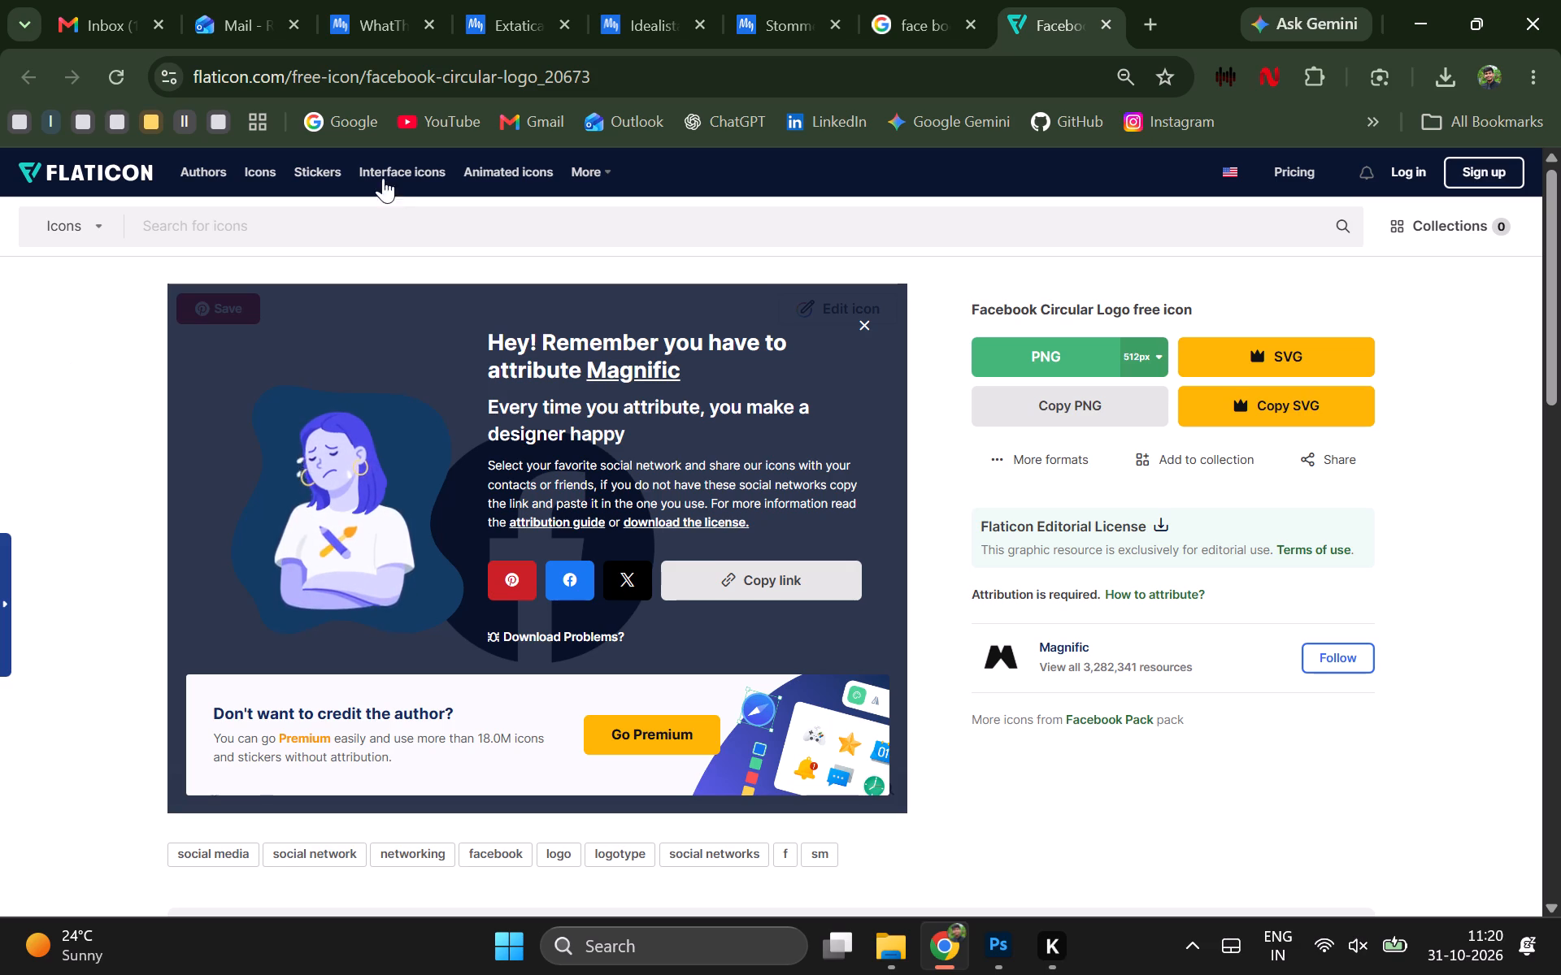
Search Flaticon for "instagram" and download the black circular Instagram logo as a 512 px PNG.
click(356, 224)
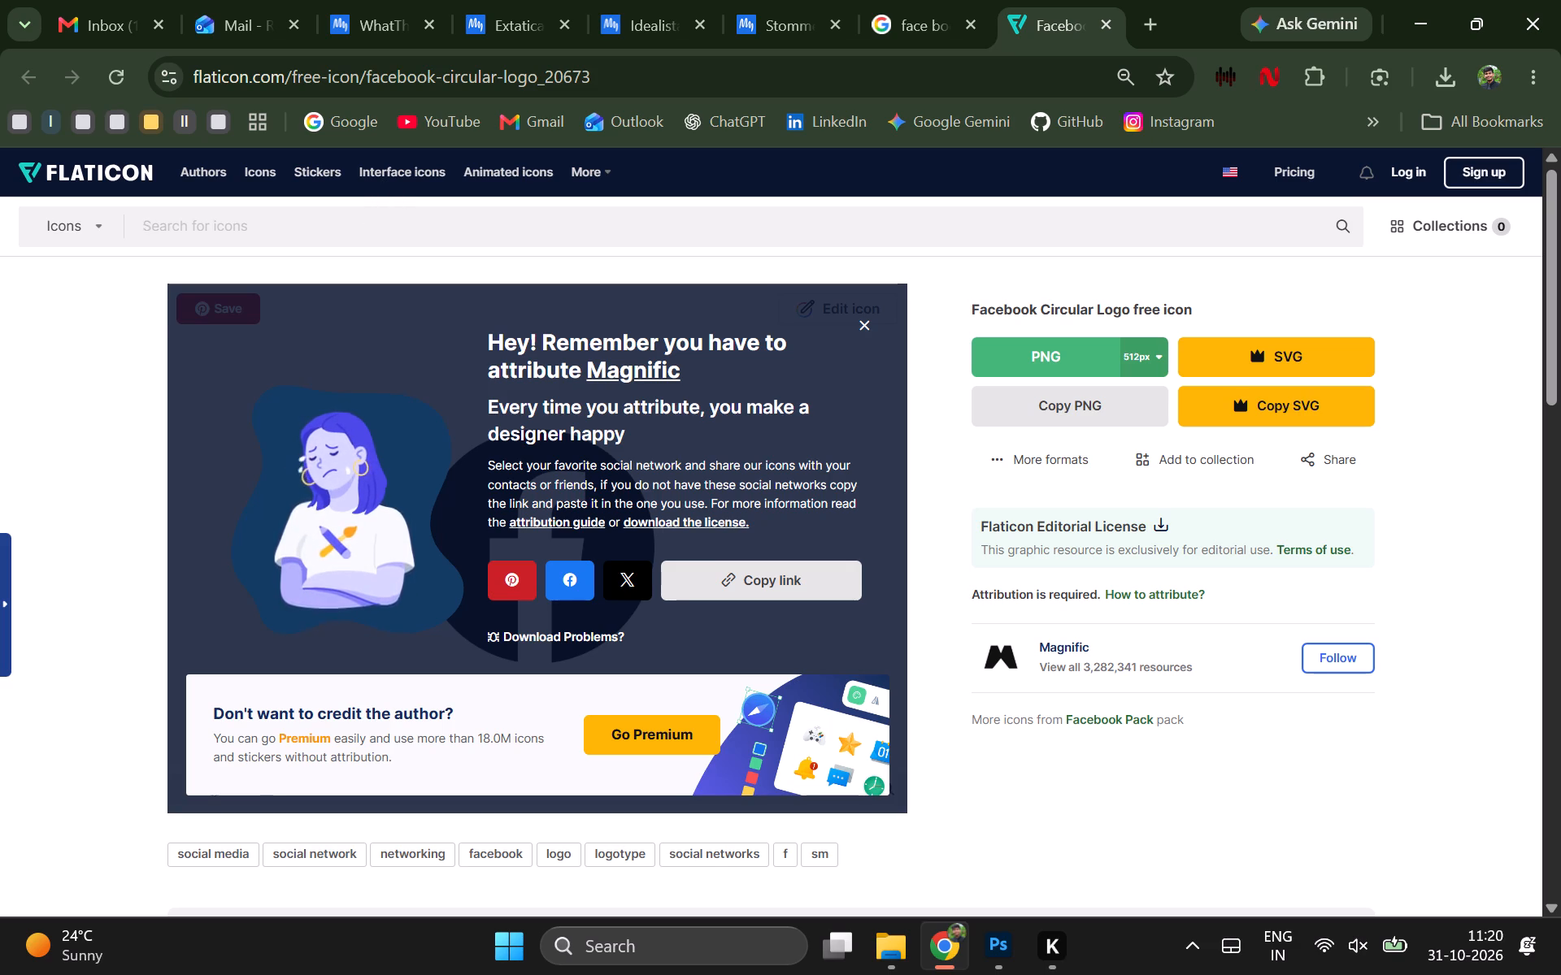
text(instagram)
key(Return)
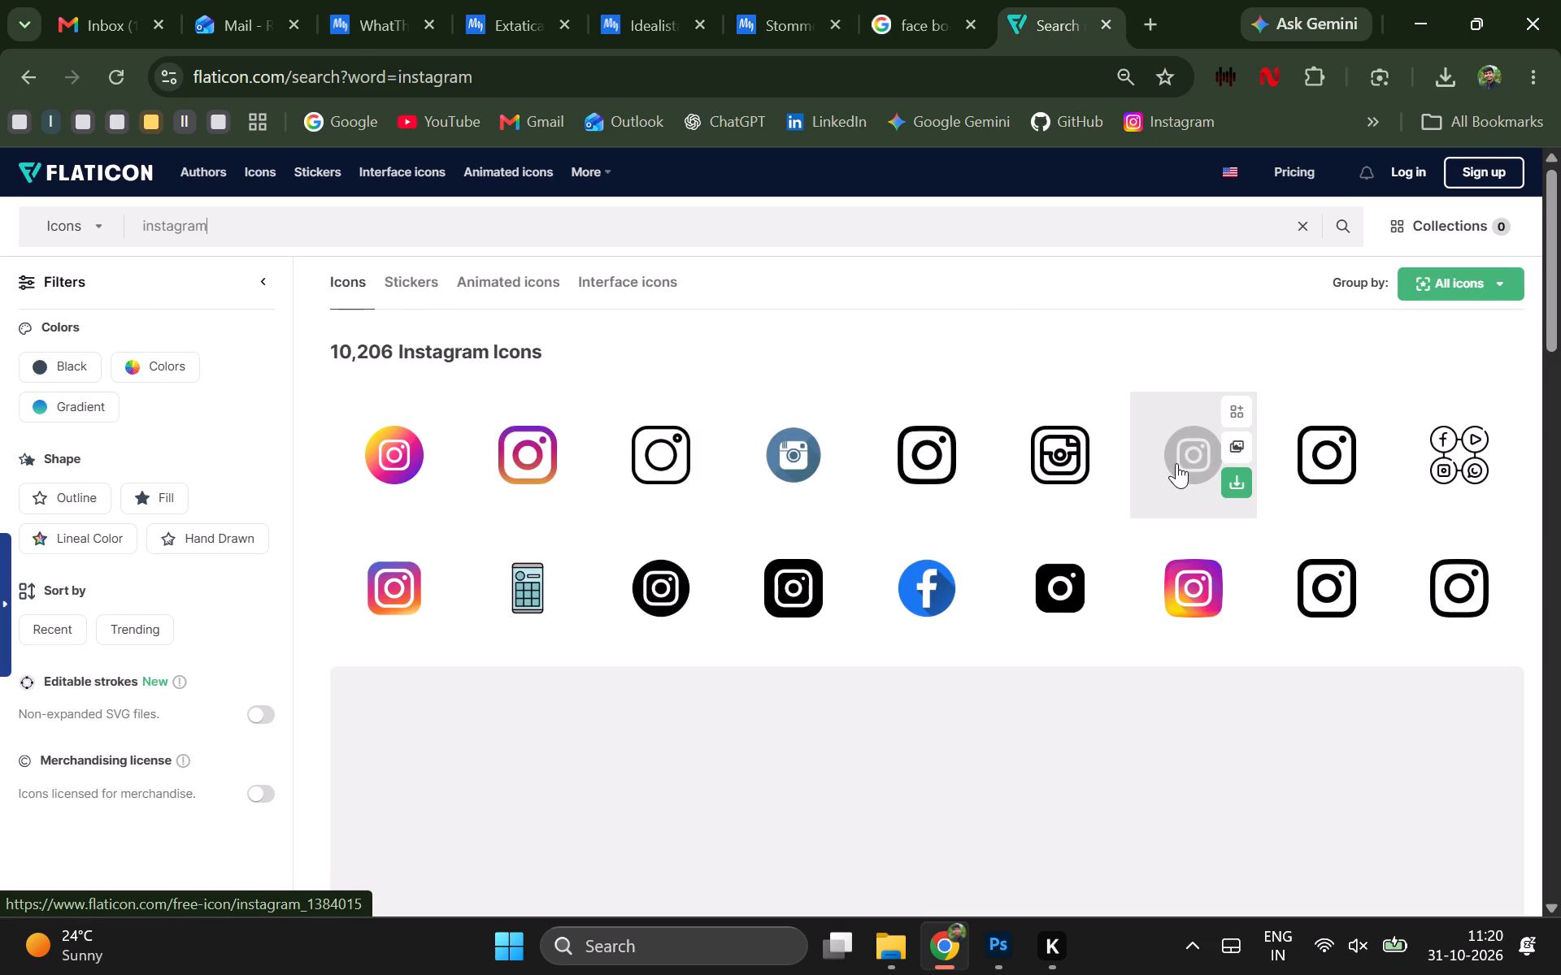
click(1212, 478)
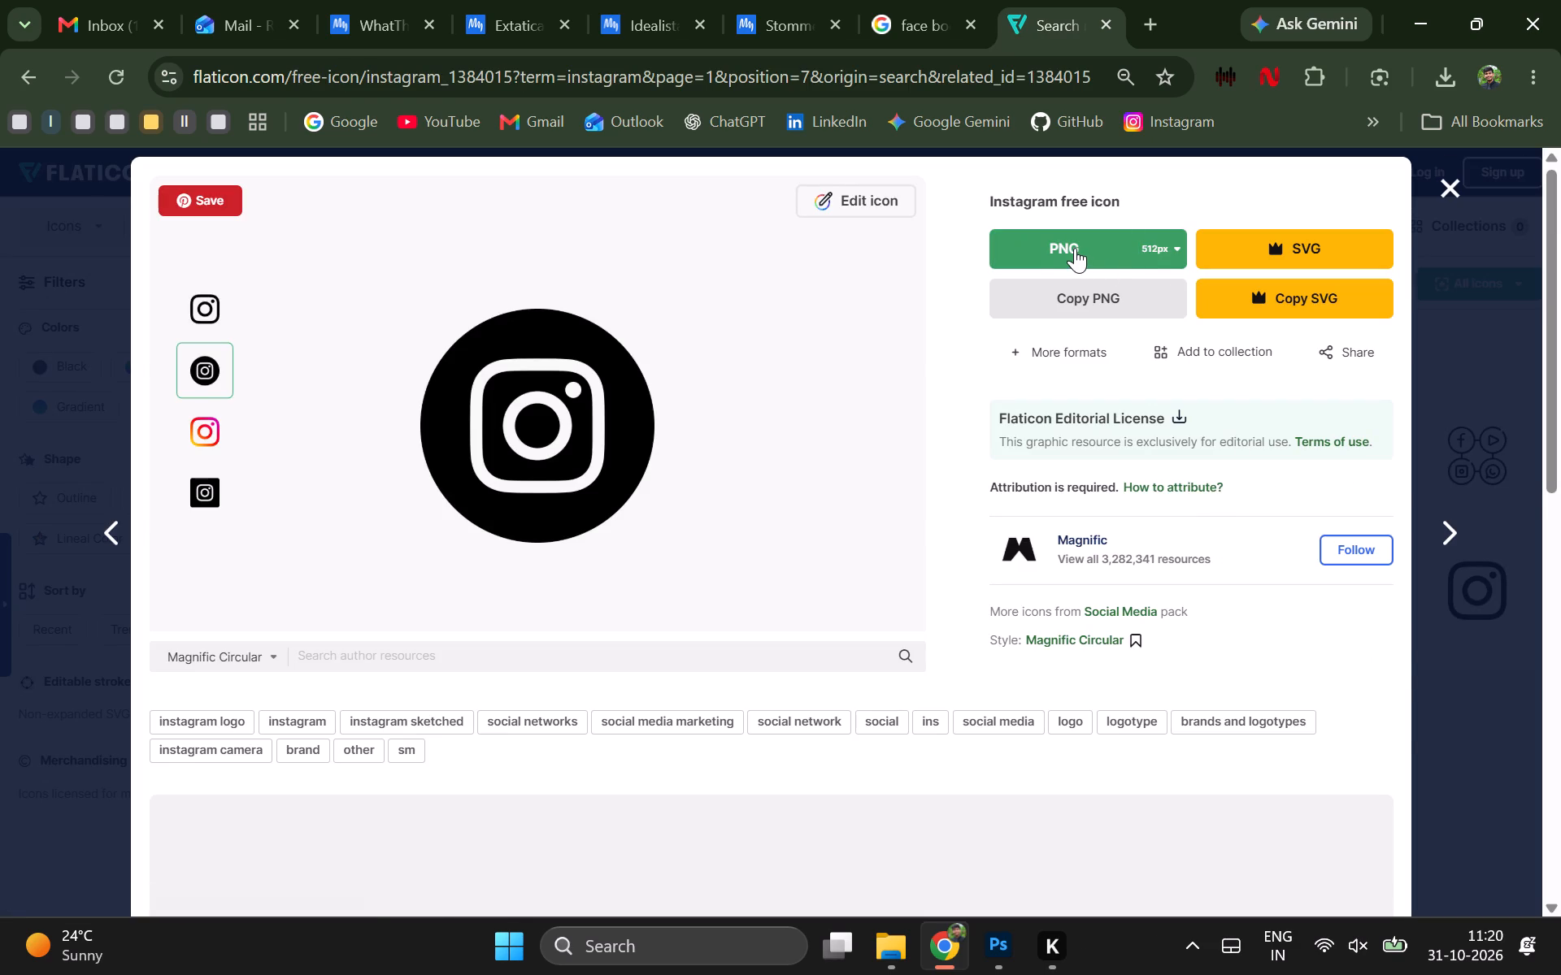
click(1075, 248)
click(1124, 500)
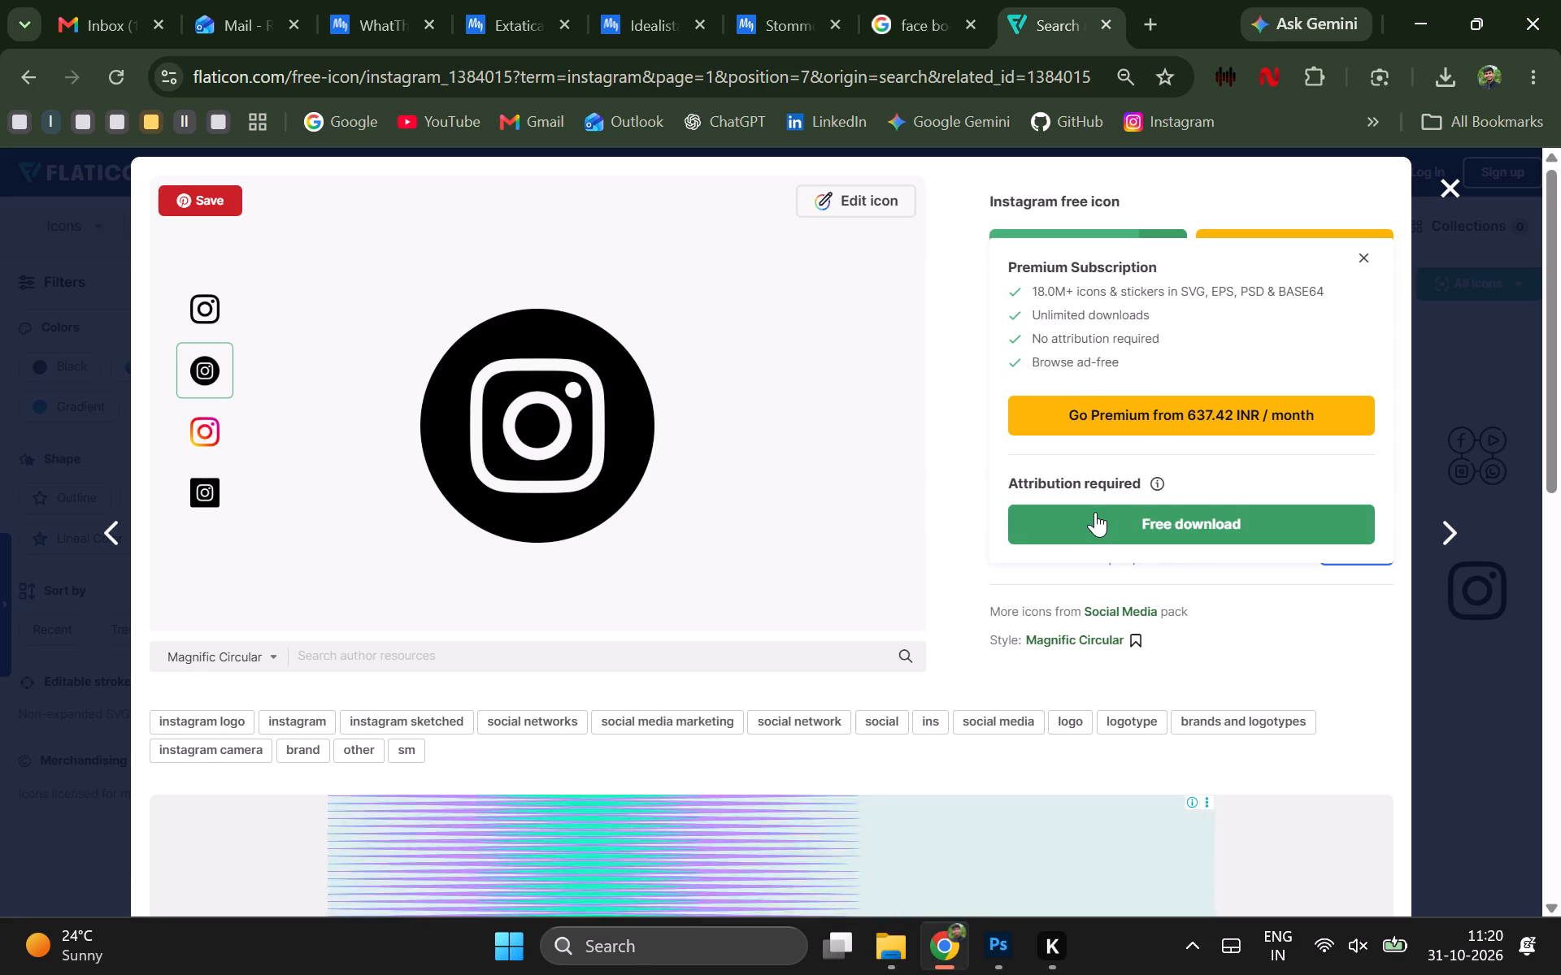
click(1095, 512)
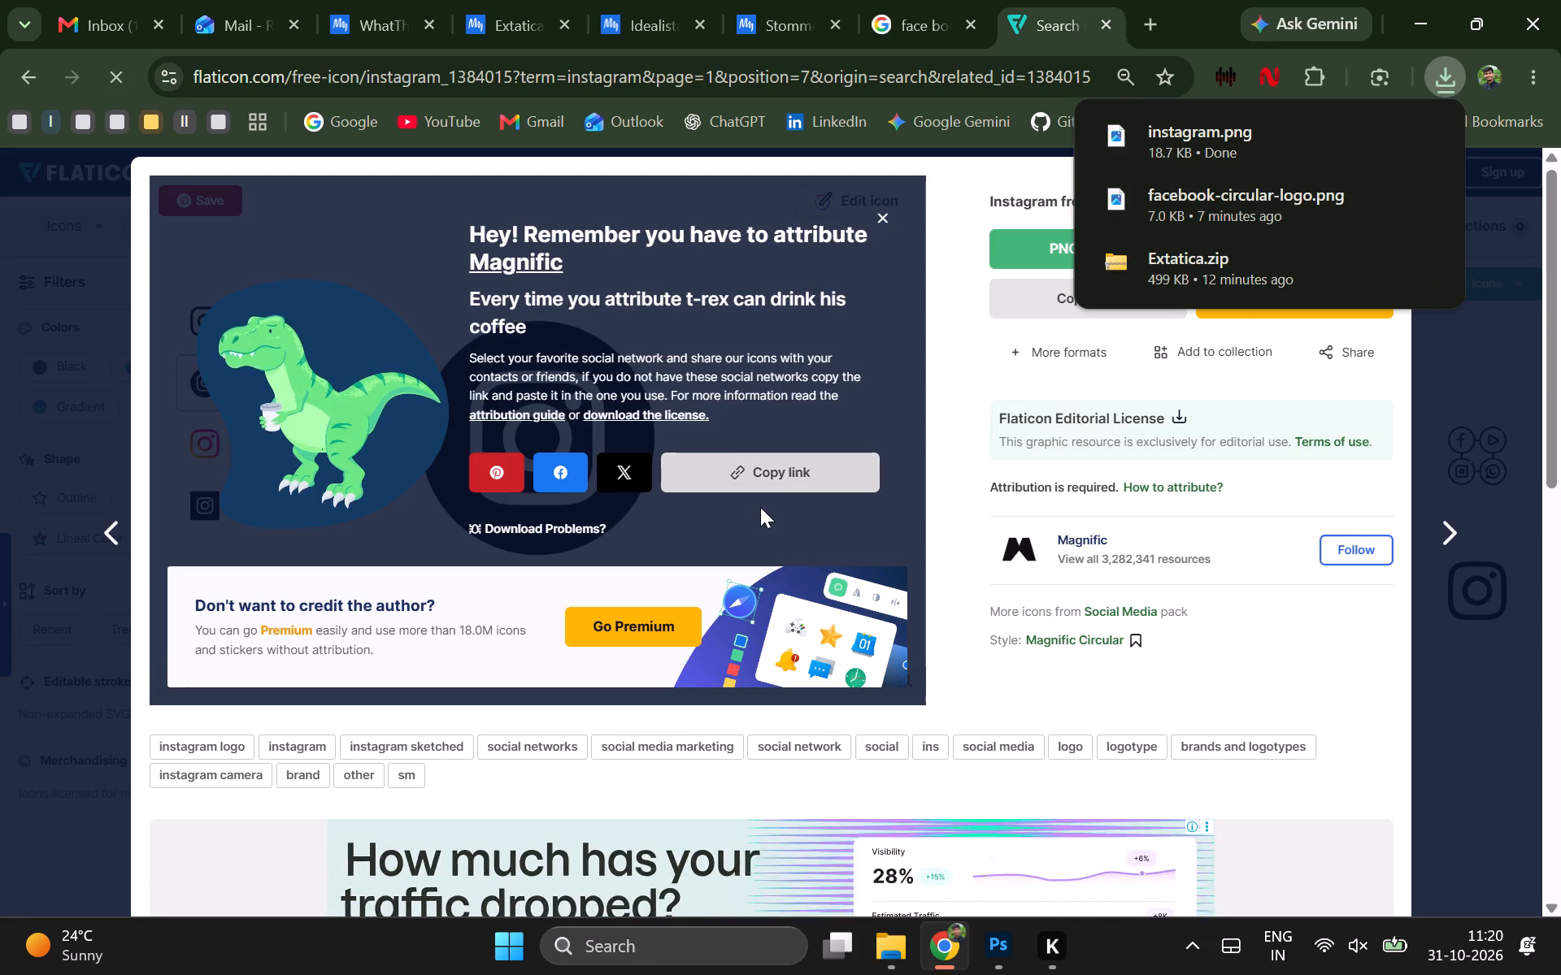
click(767, 478)
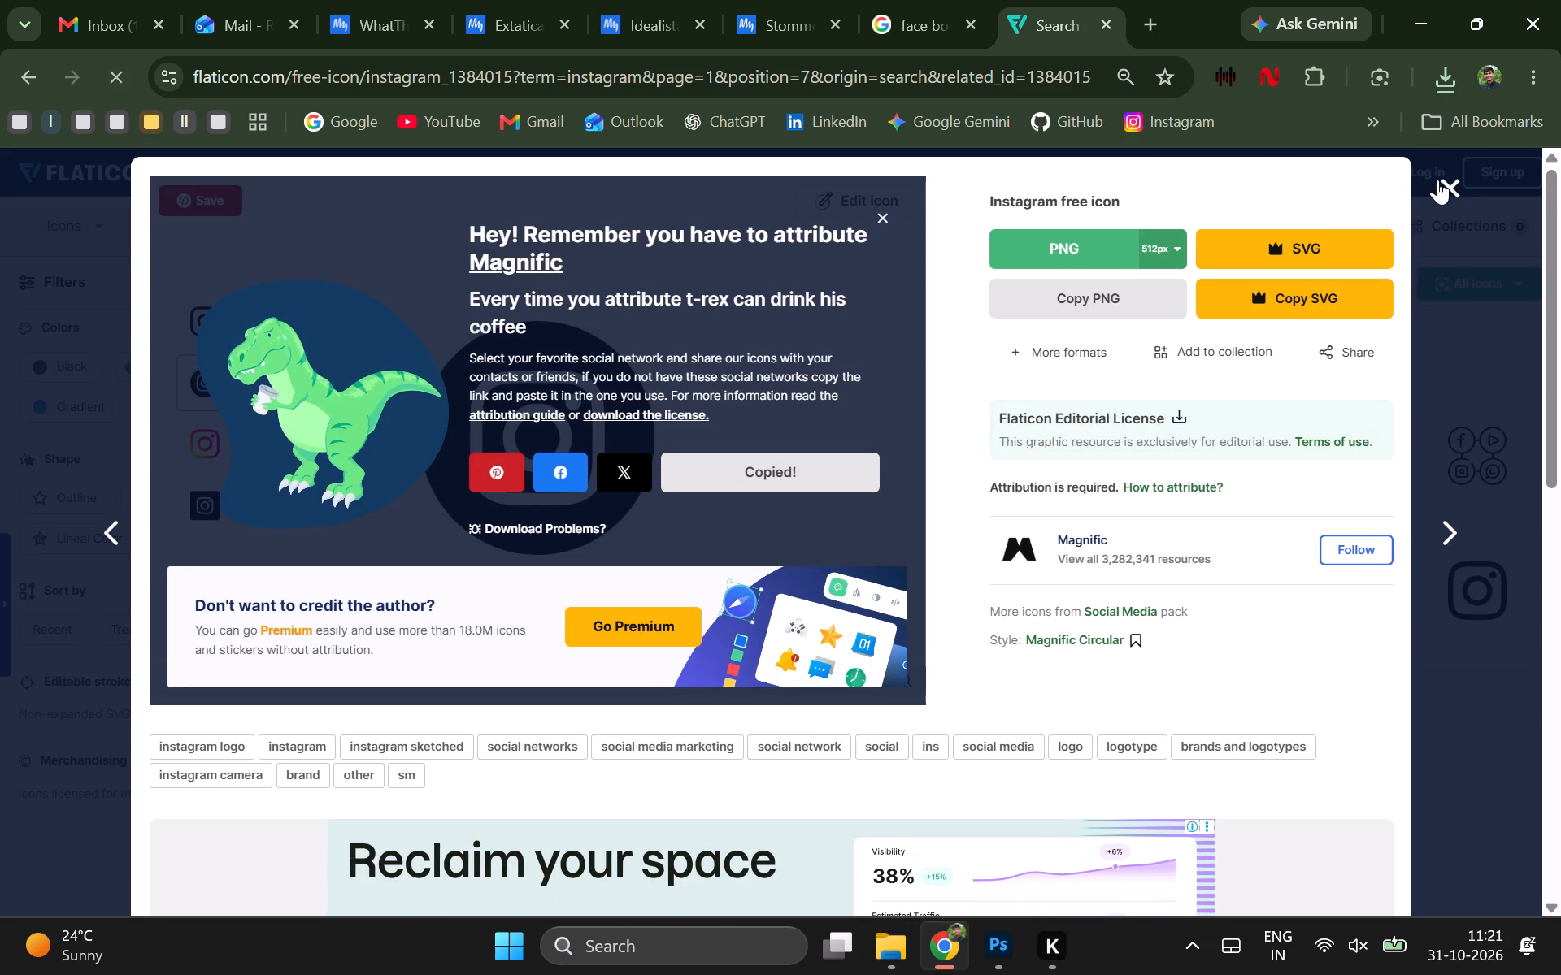
click(1437, 180)
Search Flaticon for "website" and download the black circular globe icon as a 512 px PNG.
click(450, 229)
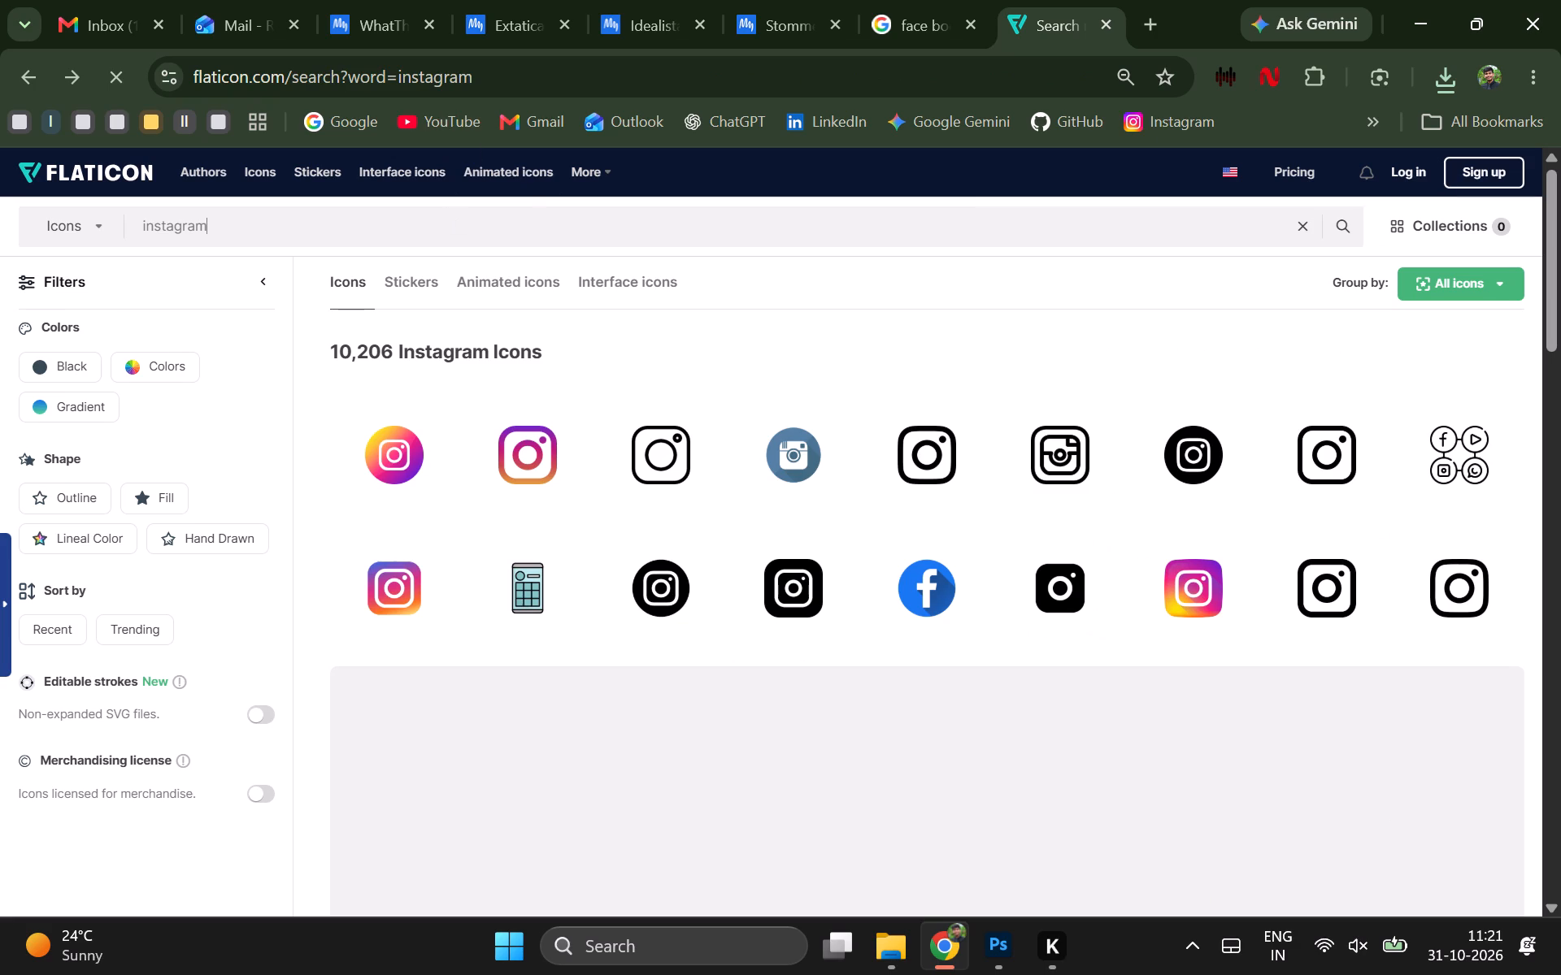
key(ctrl+a)
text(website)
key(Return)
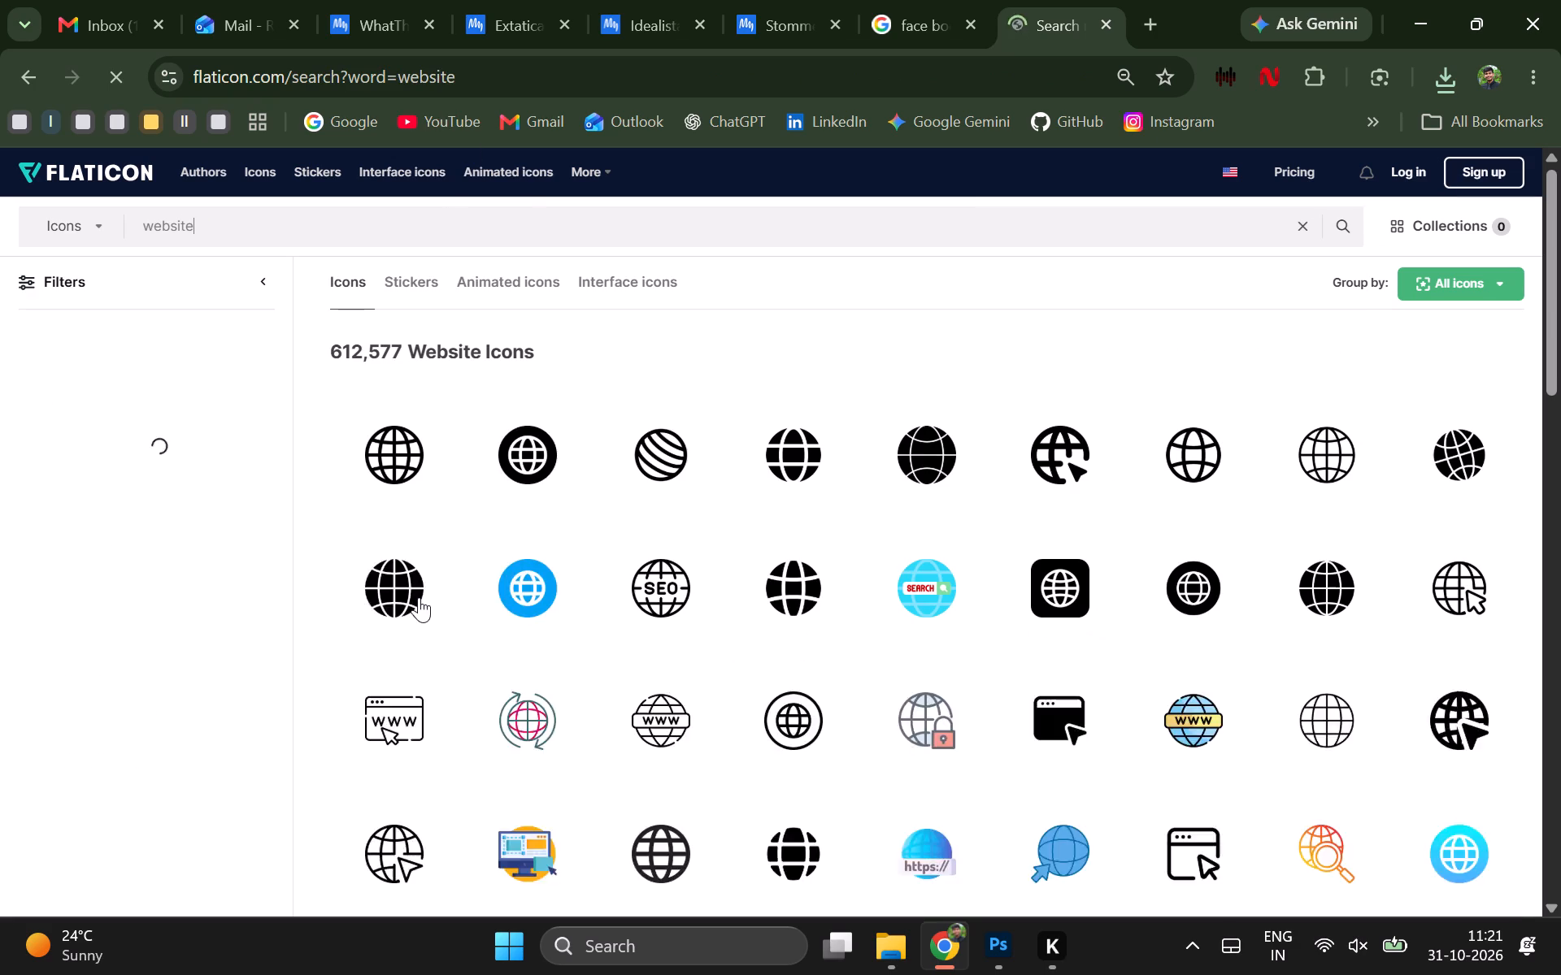
click(510, 446)
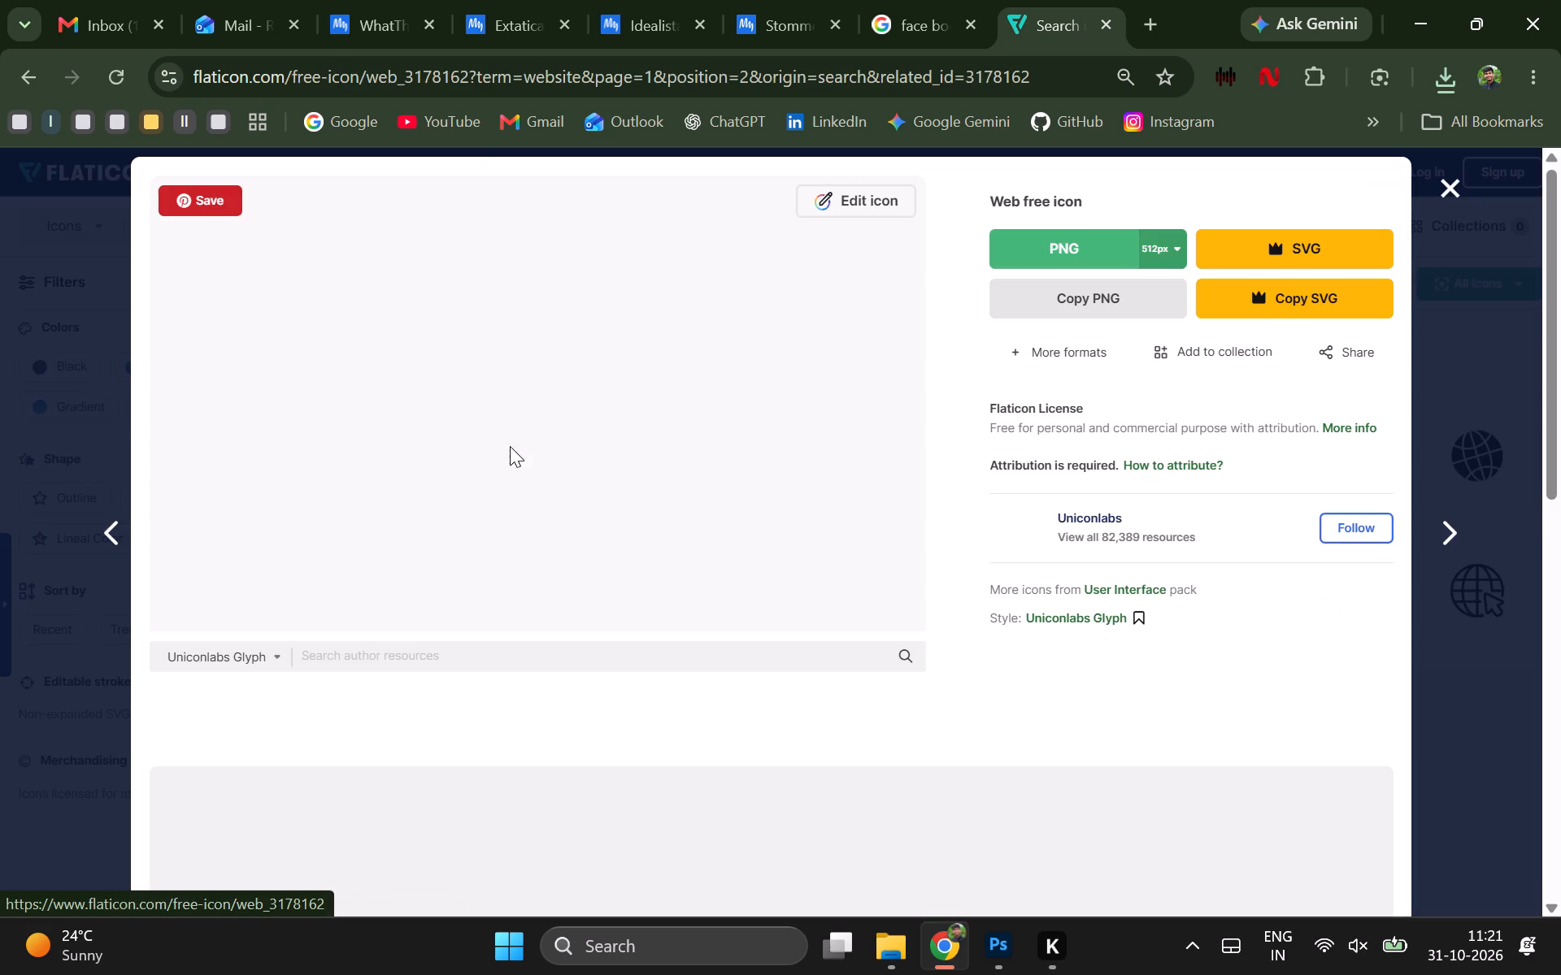
click(1019, 246)
click(1099, 527)
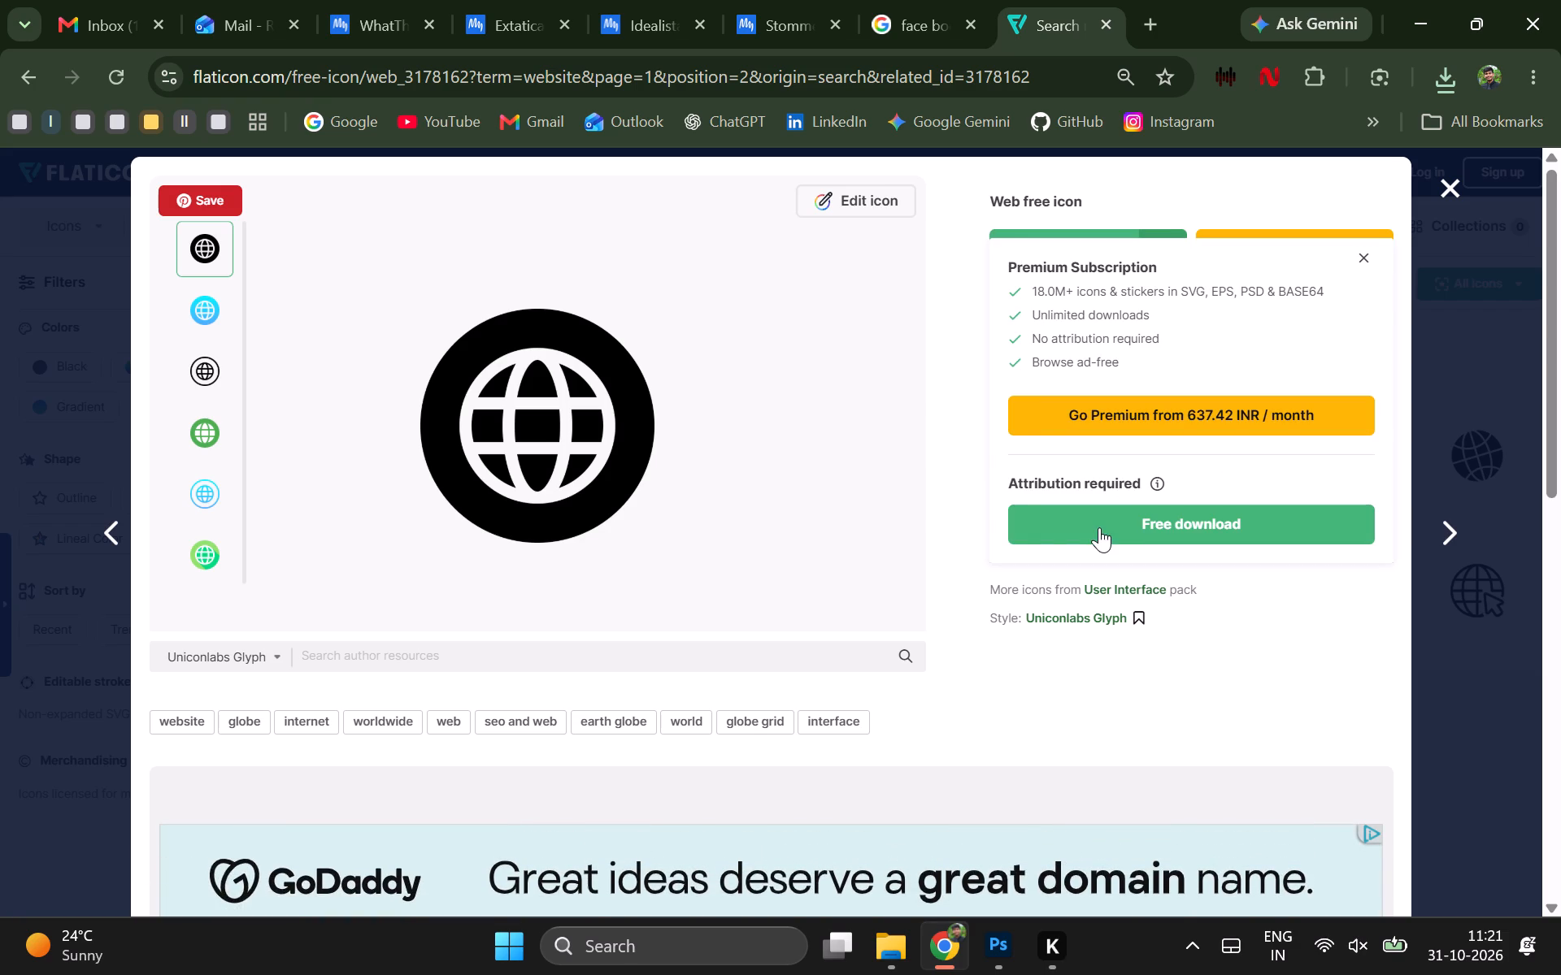
click(1089, 246)
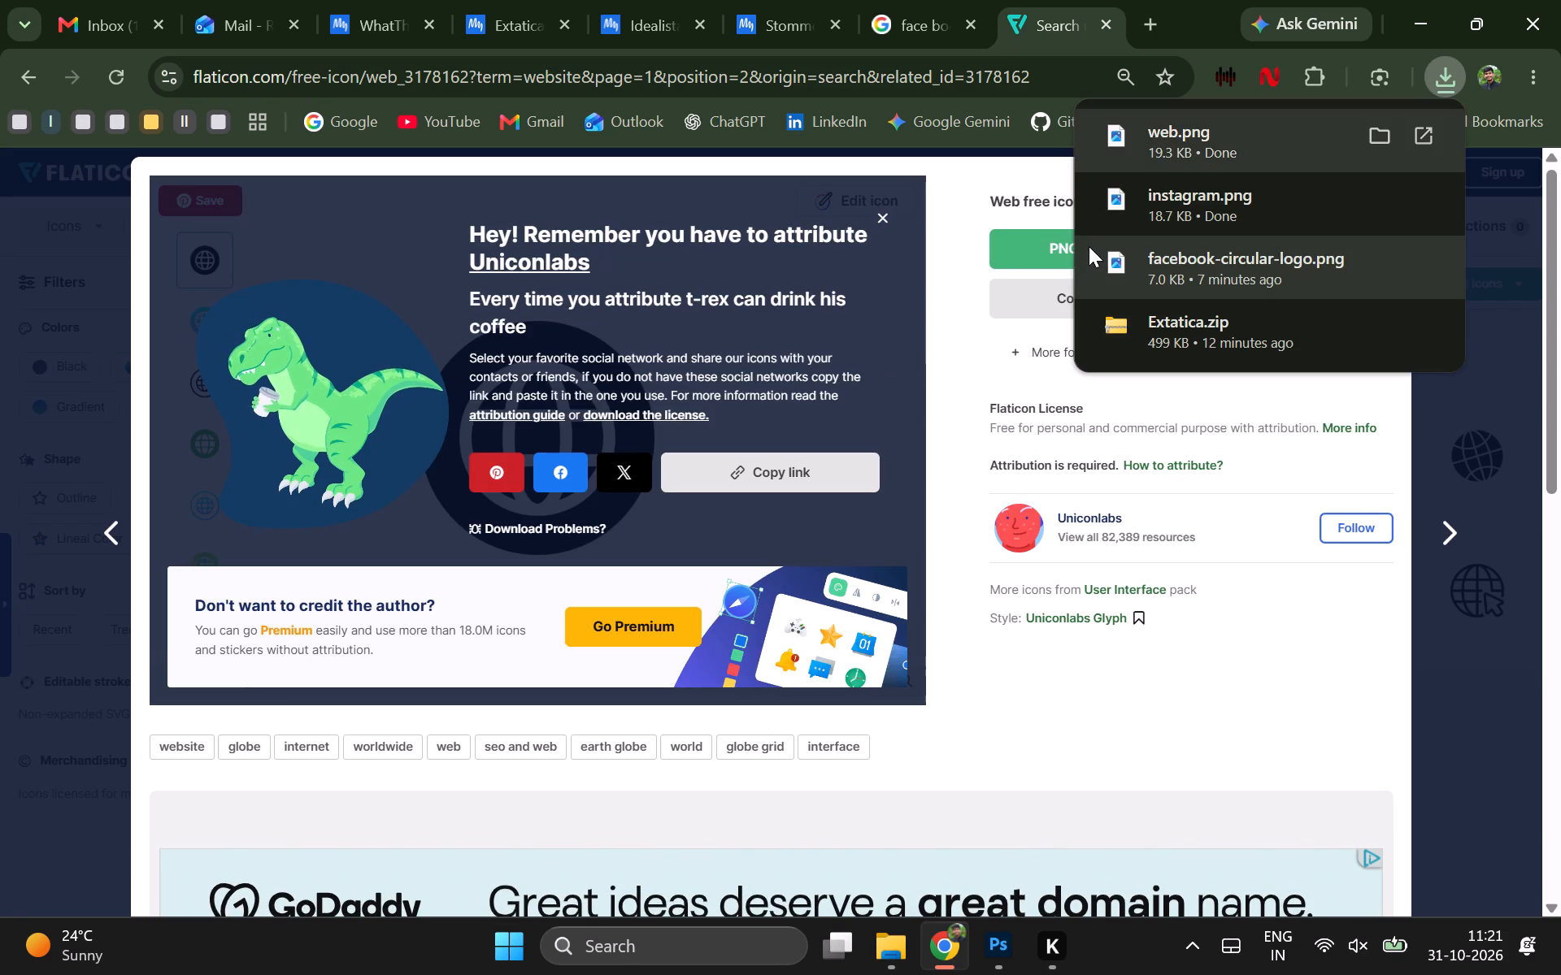
click(976, 222)
click(1447, 191)
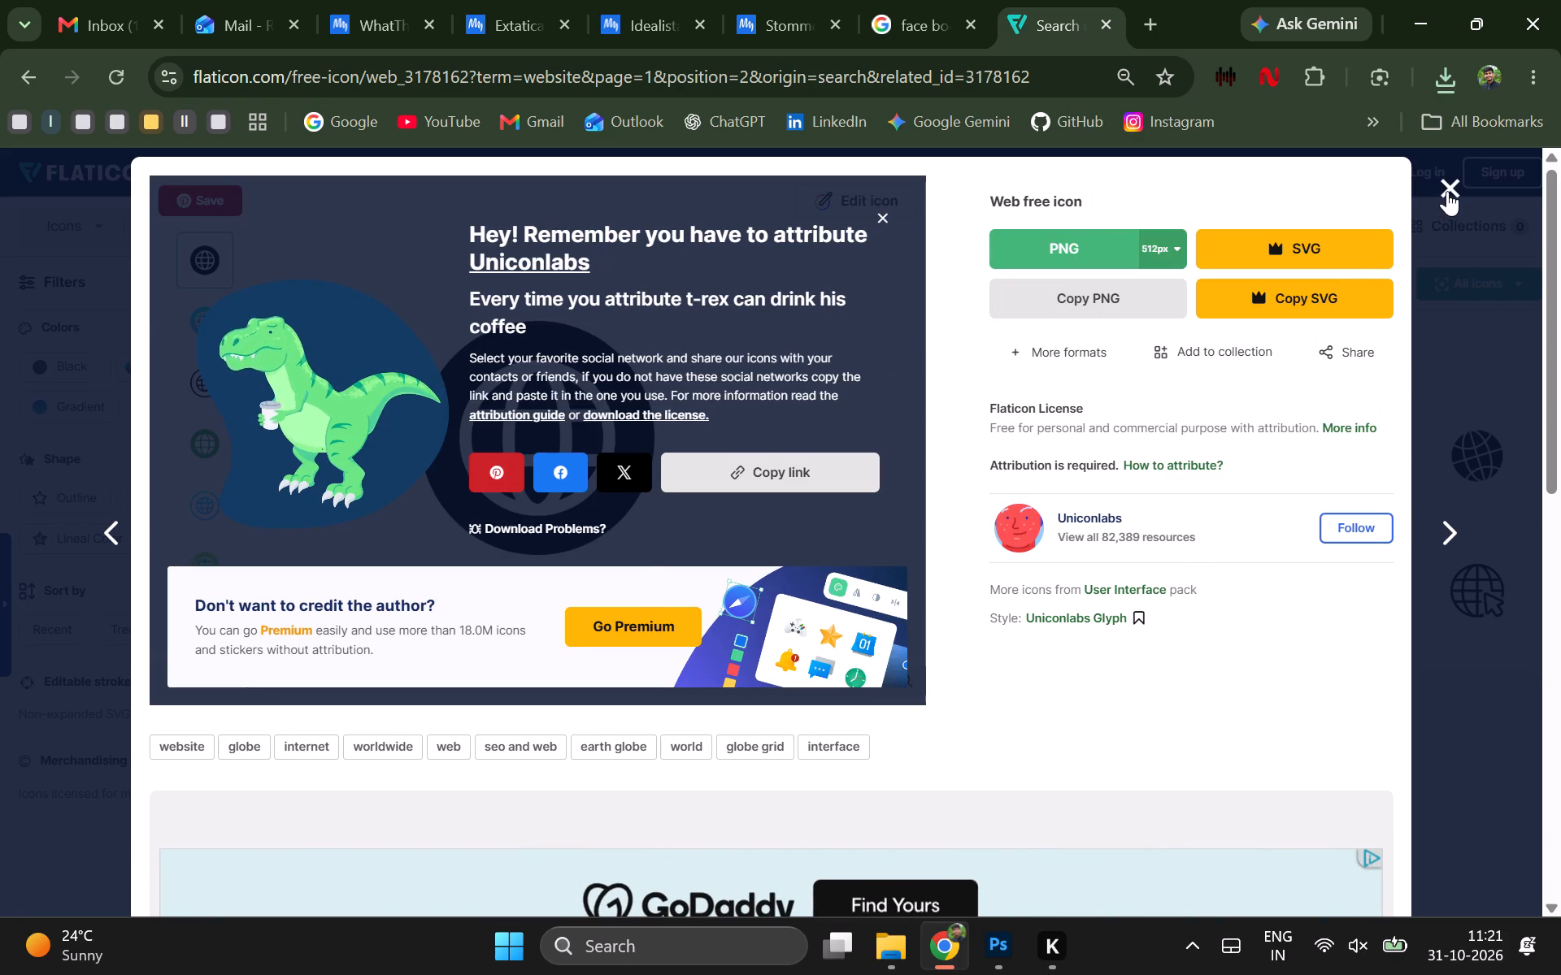
Switch to Photoshop to check the flyer, and return to the Flaticon icon search.
click(672, 210)
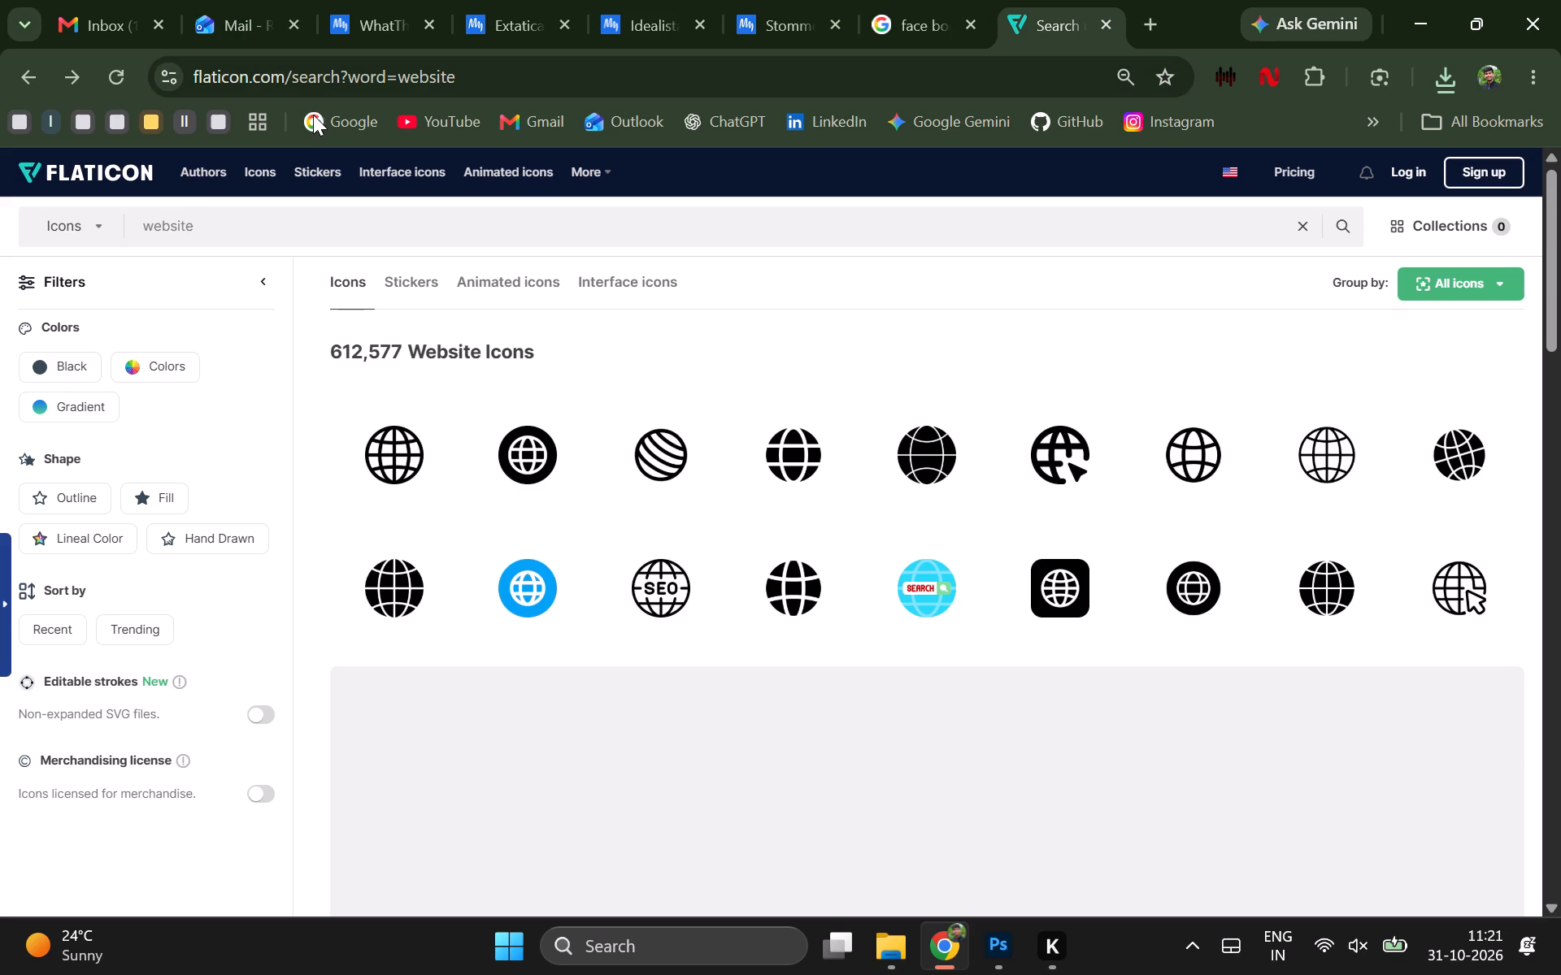
key(alt+Tab)
key(alt+Tab)
Search the Flaticon icon library for youtube.
click(392, 236)
key(ctrl+a)
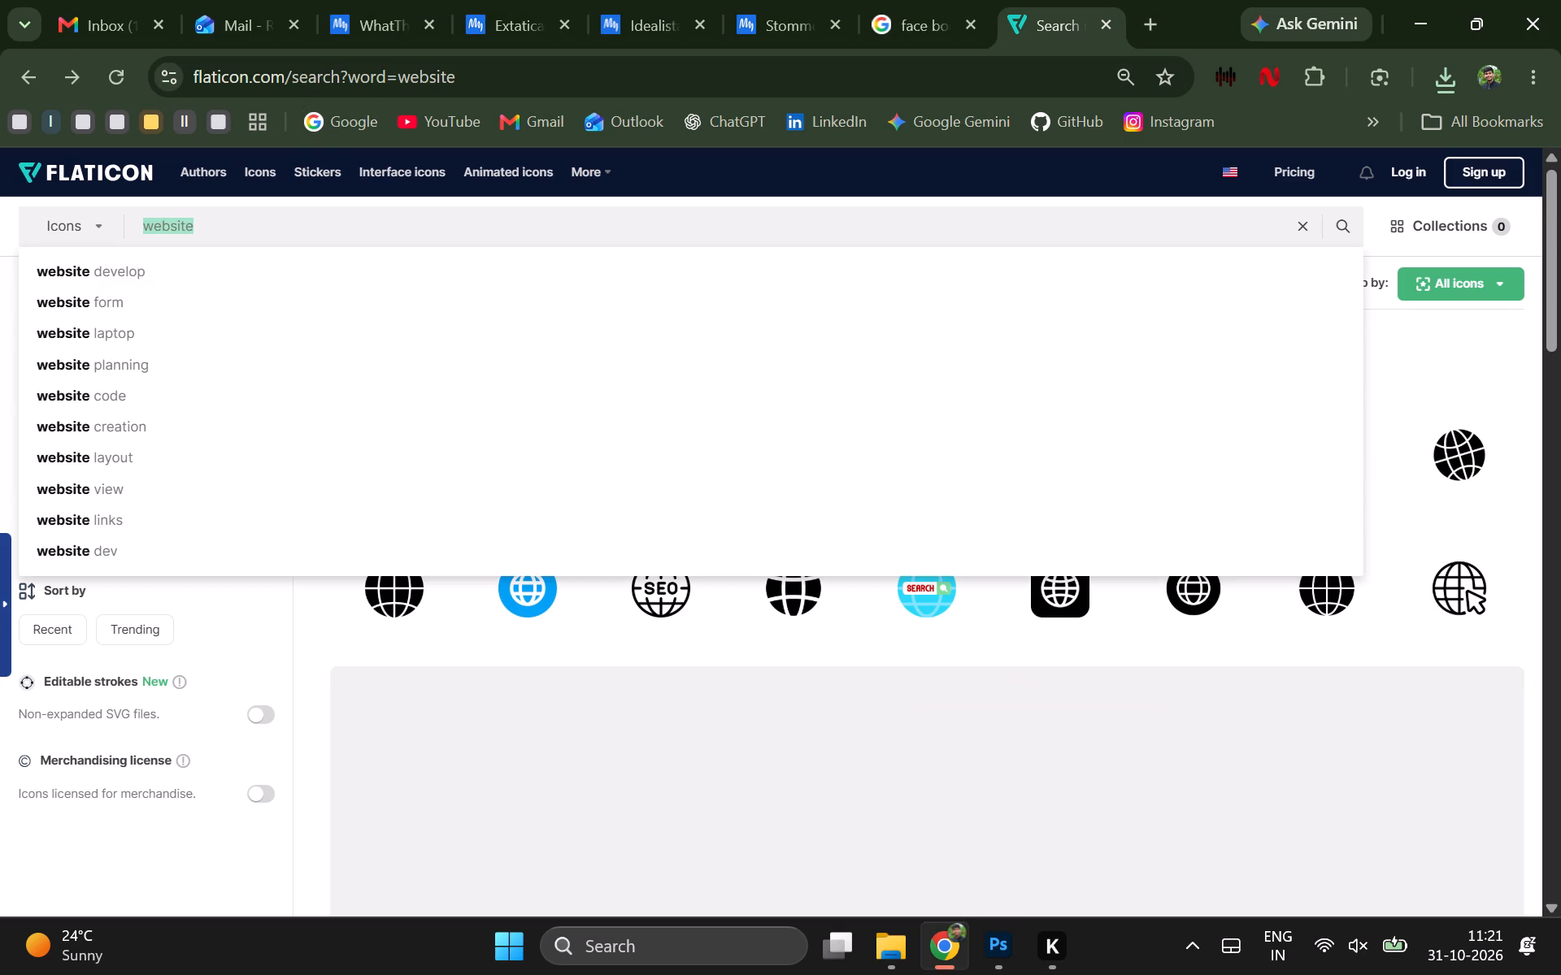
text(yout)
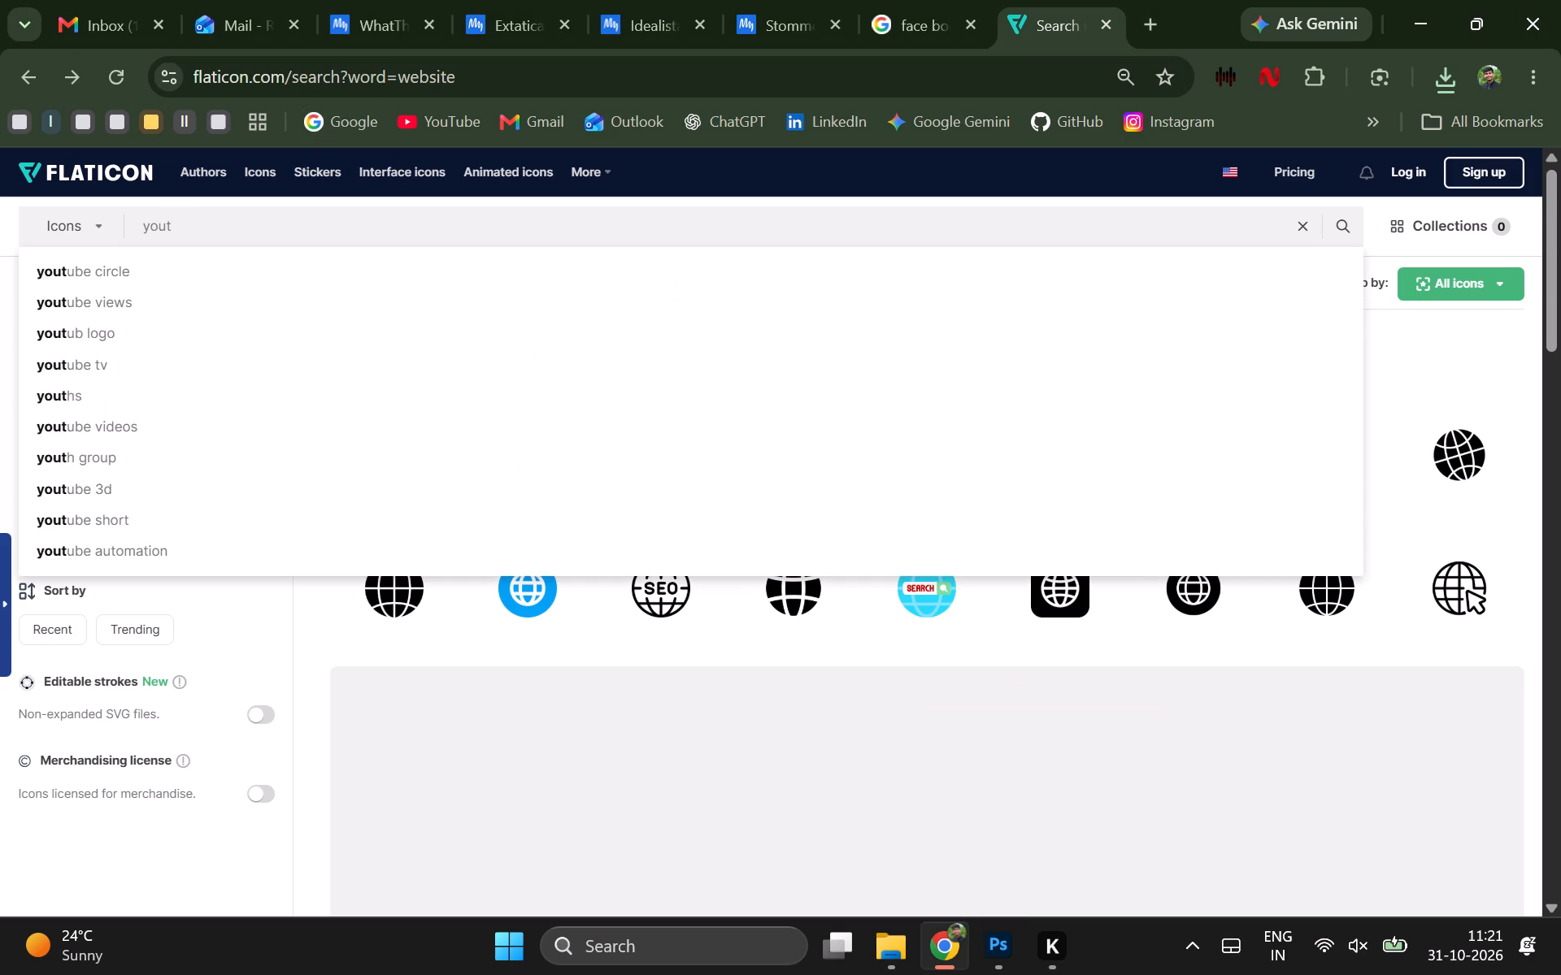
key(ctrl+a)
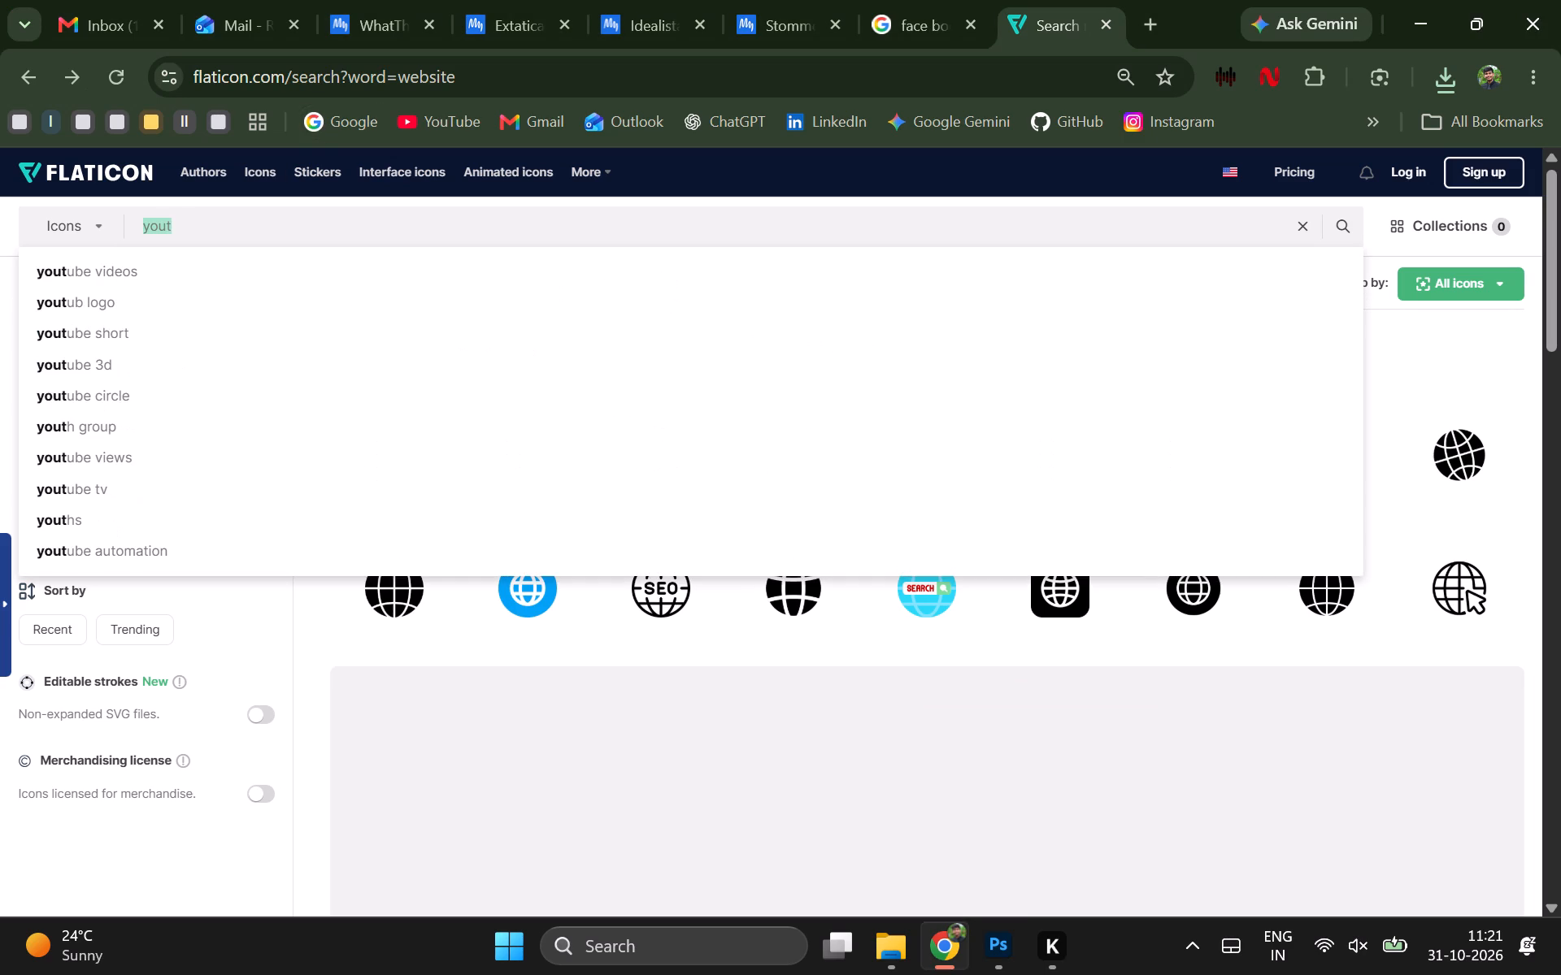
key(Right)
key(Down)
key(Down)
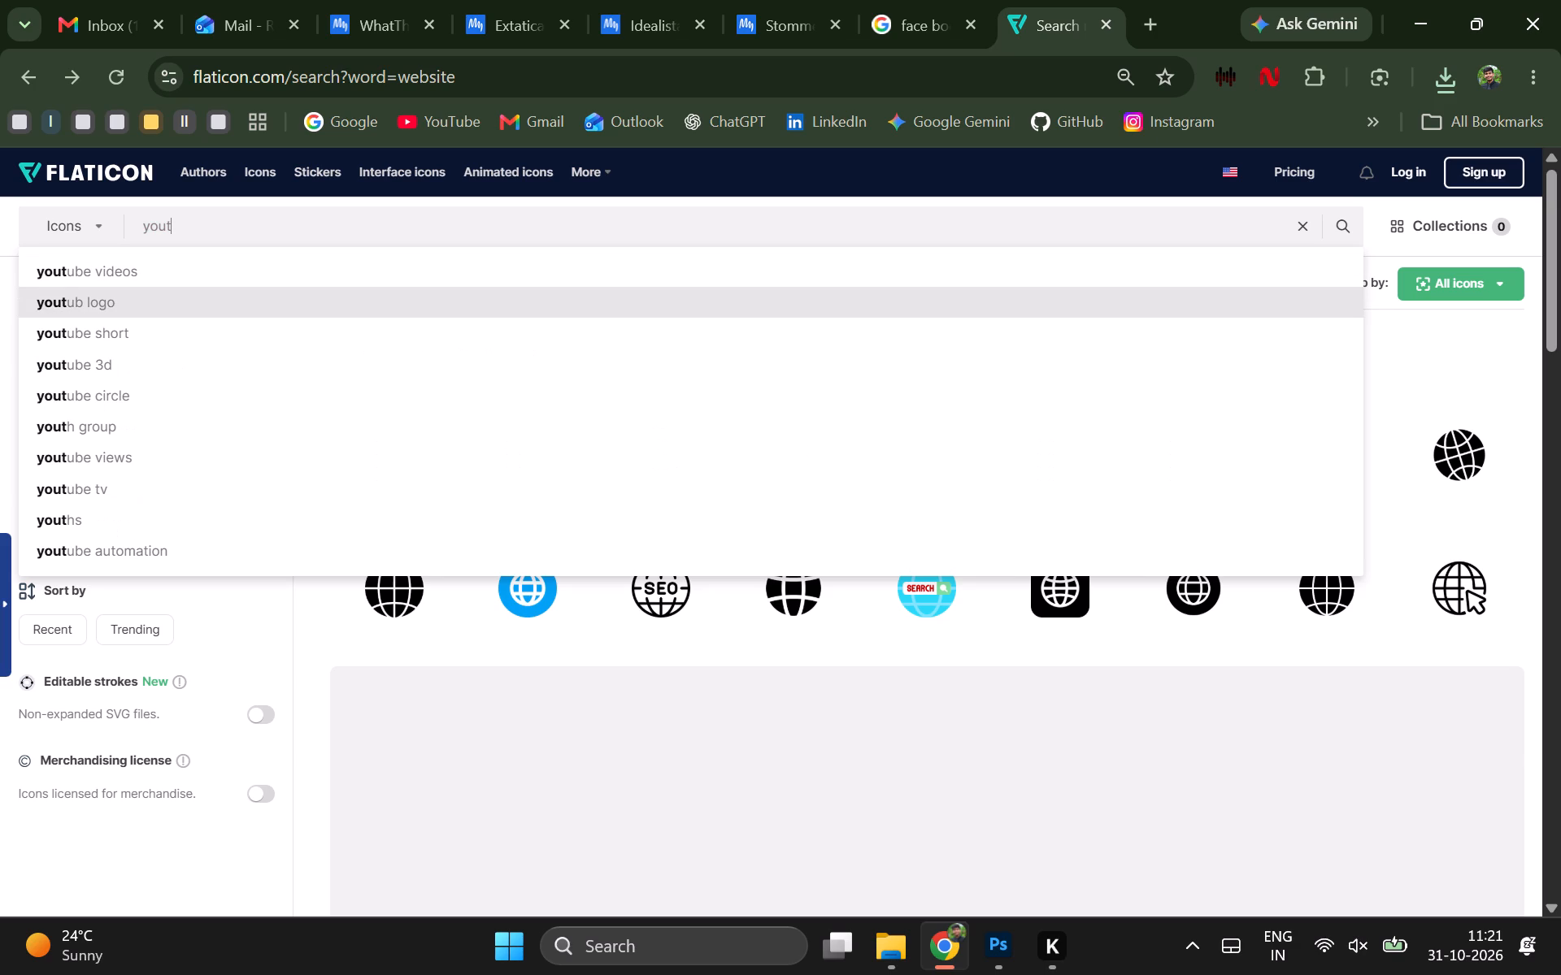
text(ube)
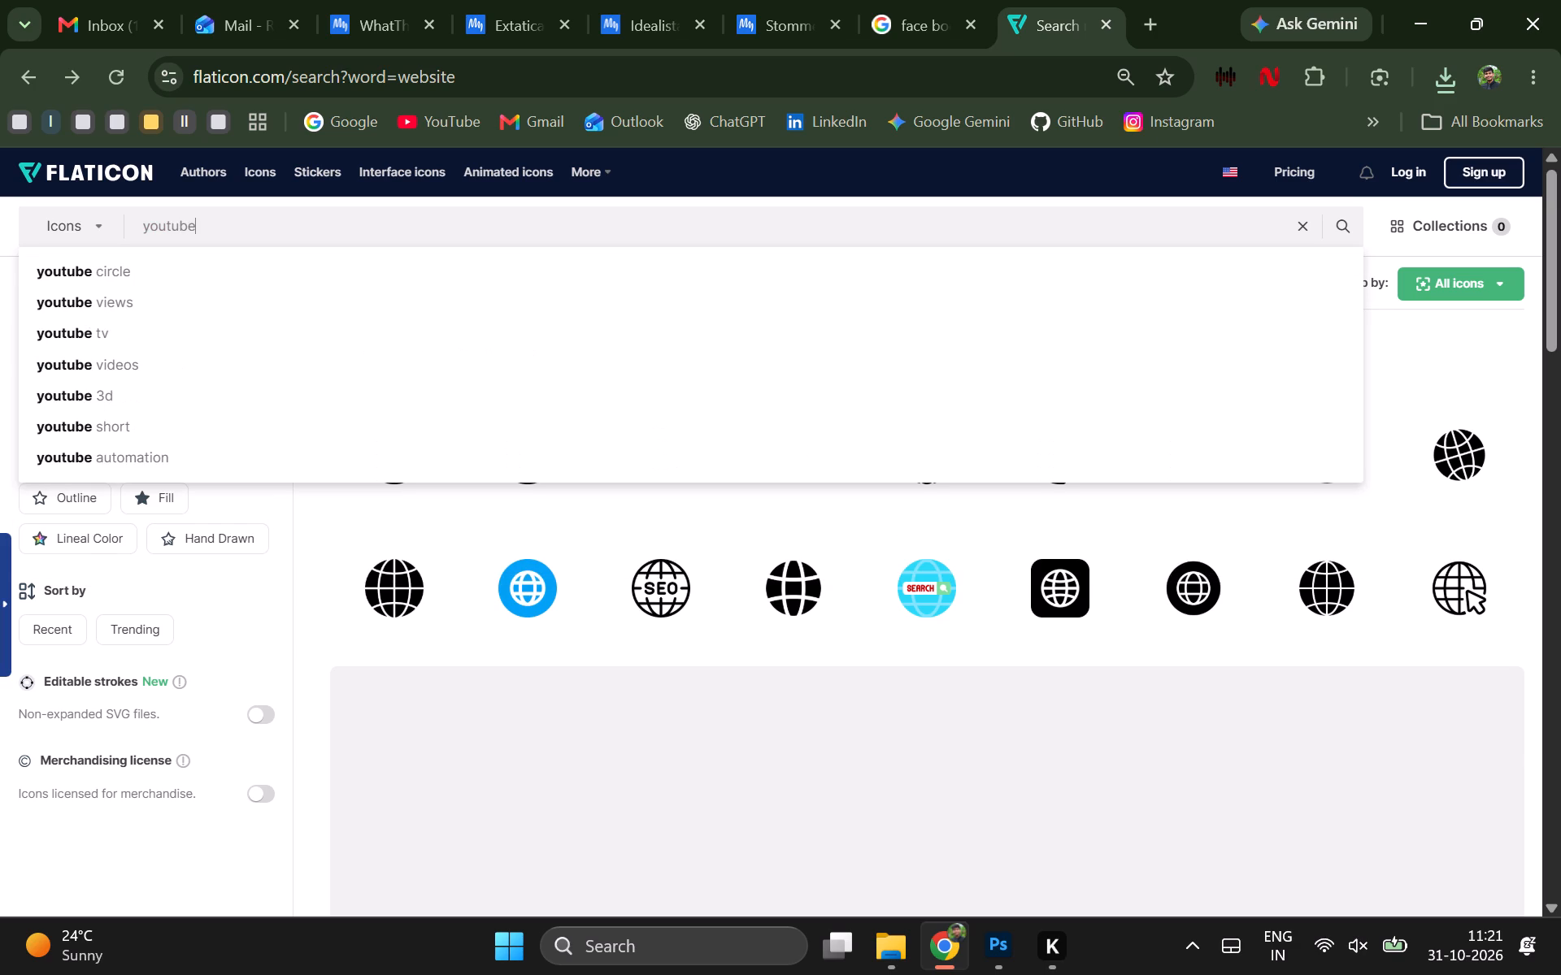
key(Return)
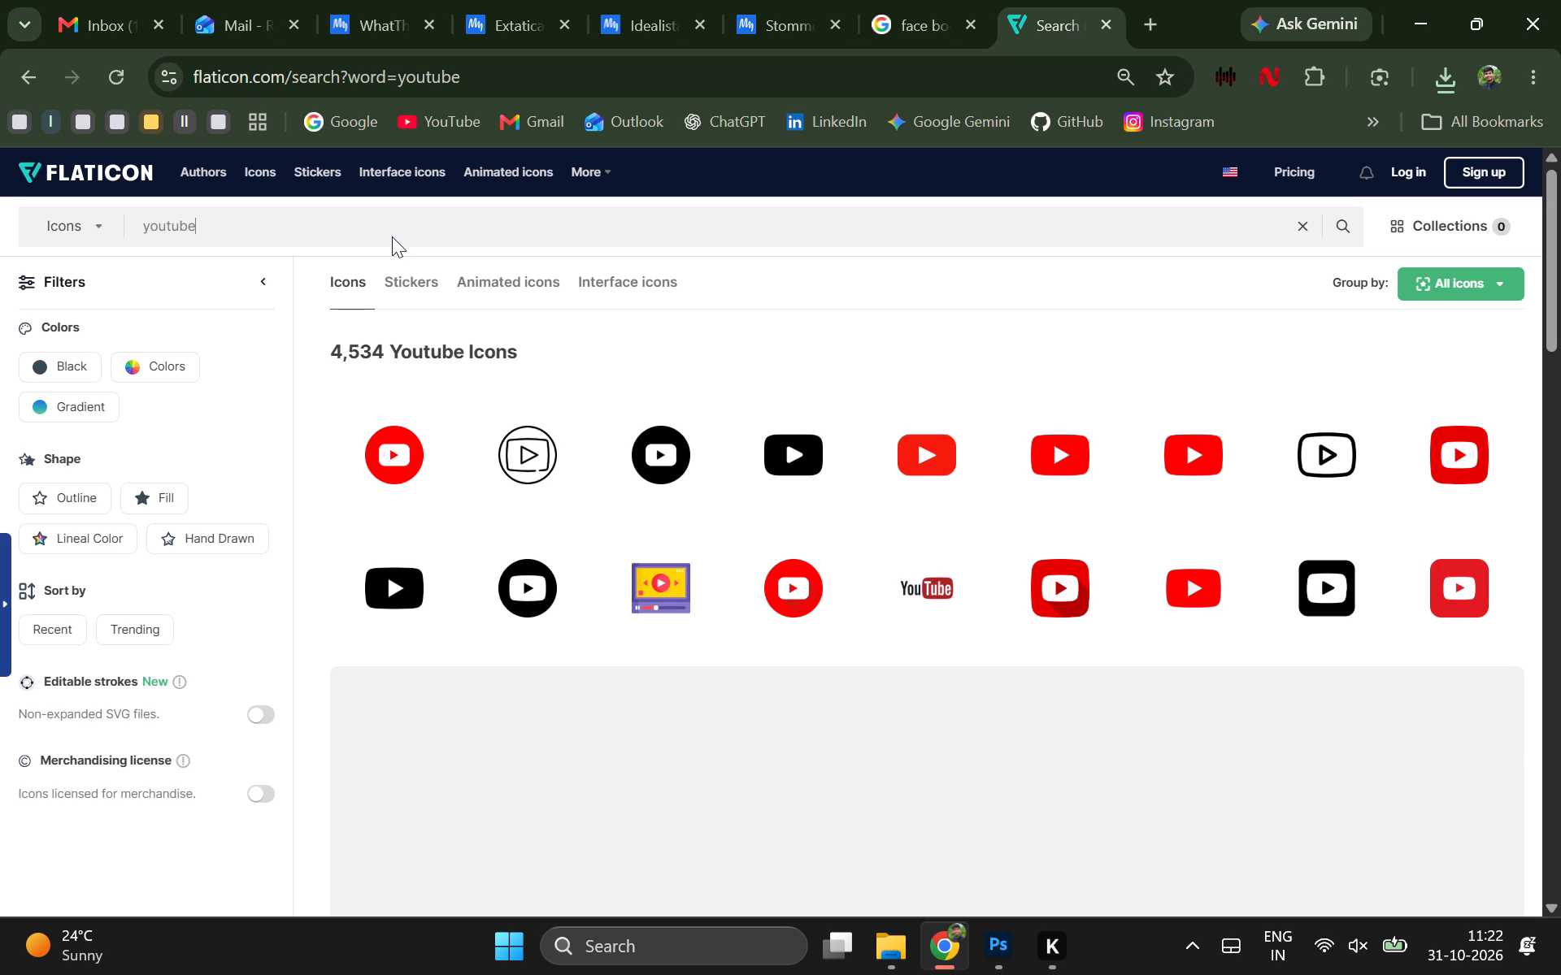
Download the black circular YouTube icon as a PNG from Flaticon and close its browser tab.
click(637, 475)
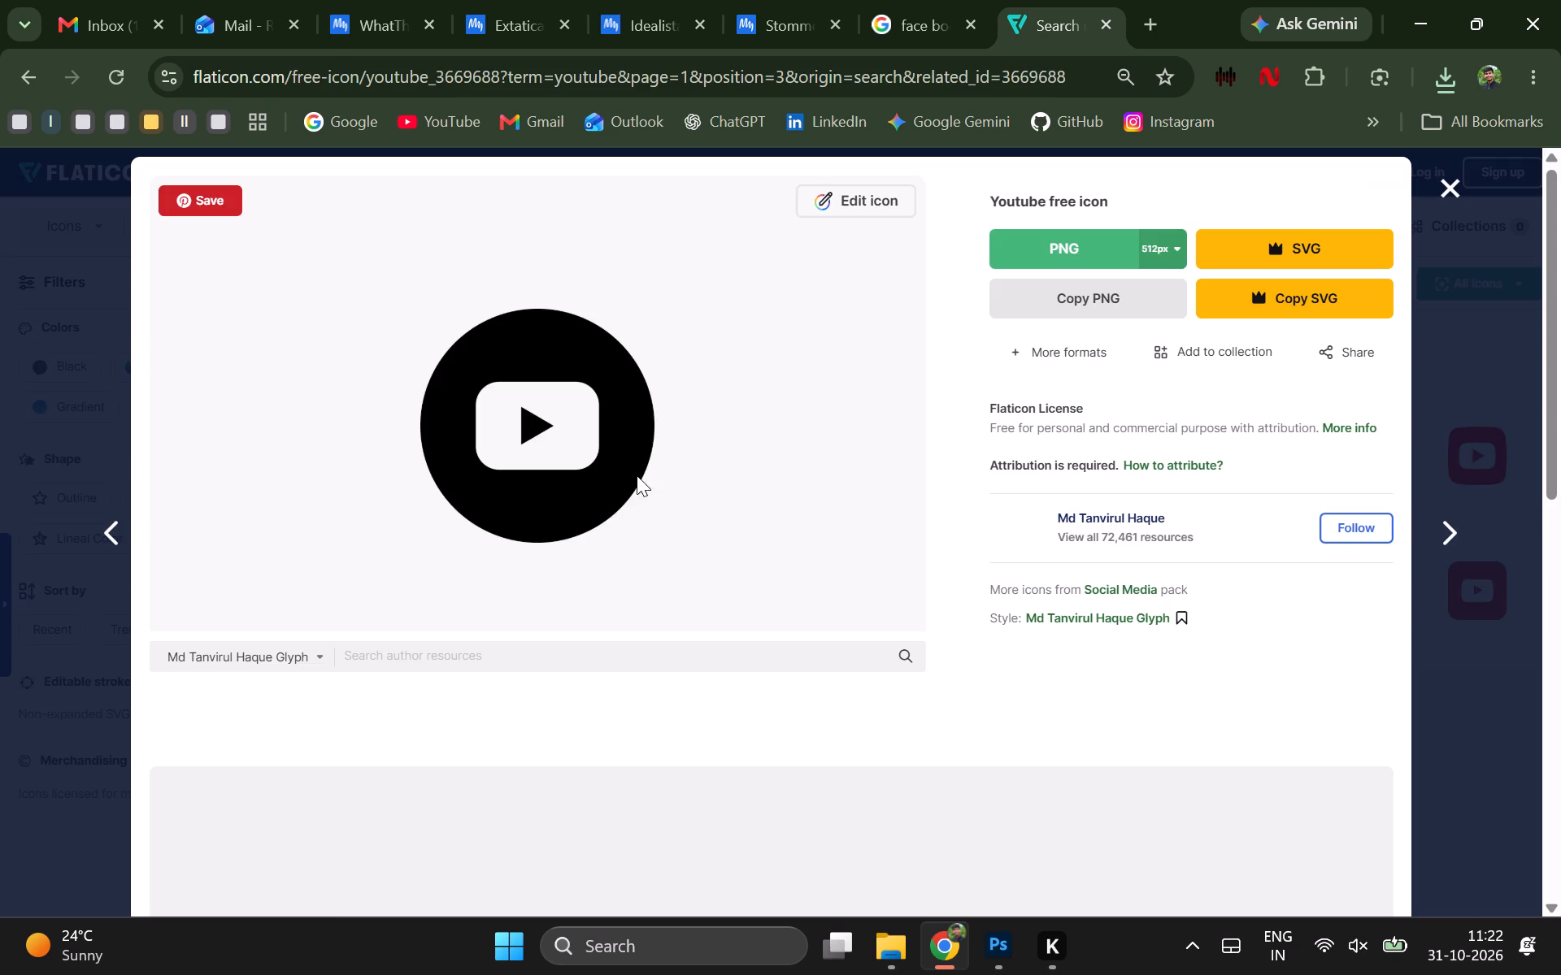
click(1041, 237)
click(1094, 539)
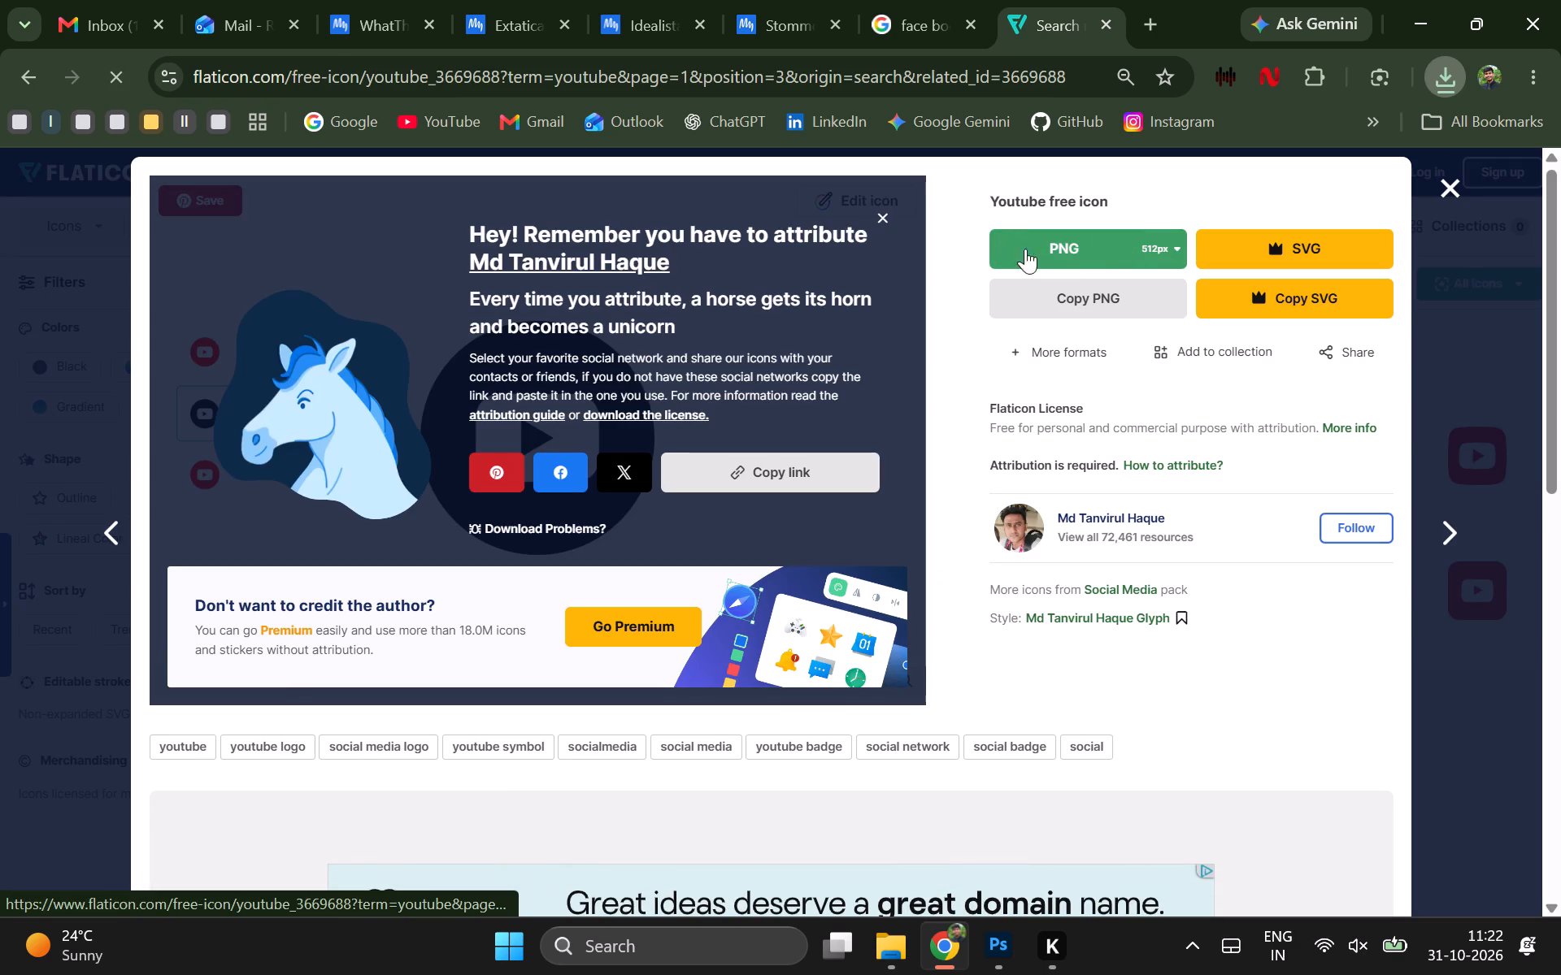
click(950, 223)
click(1105, 17)
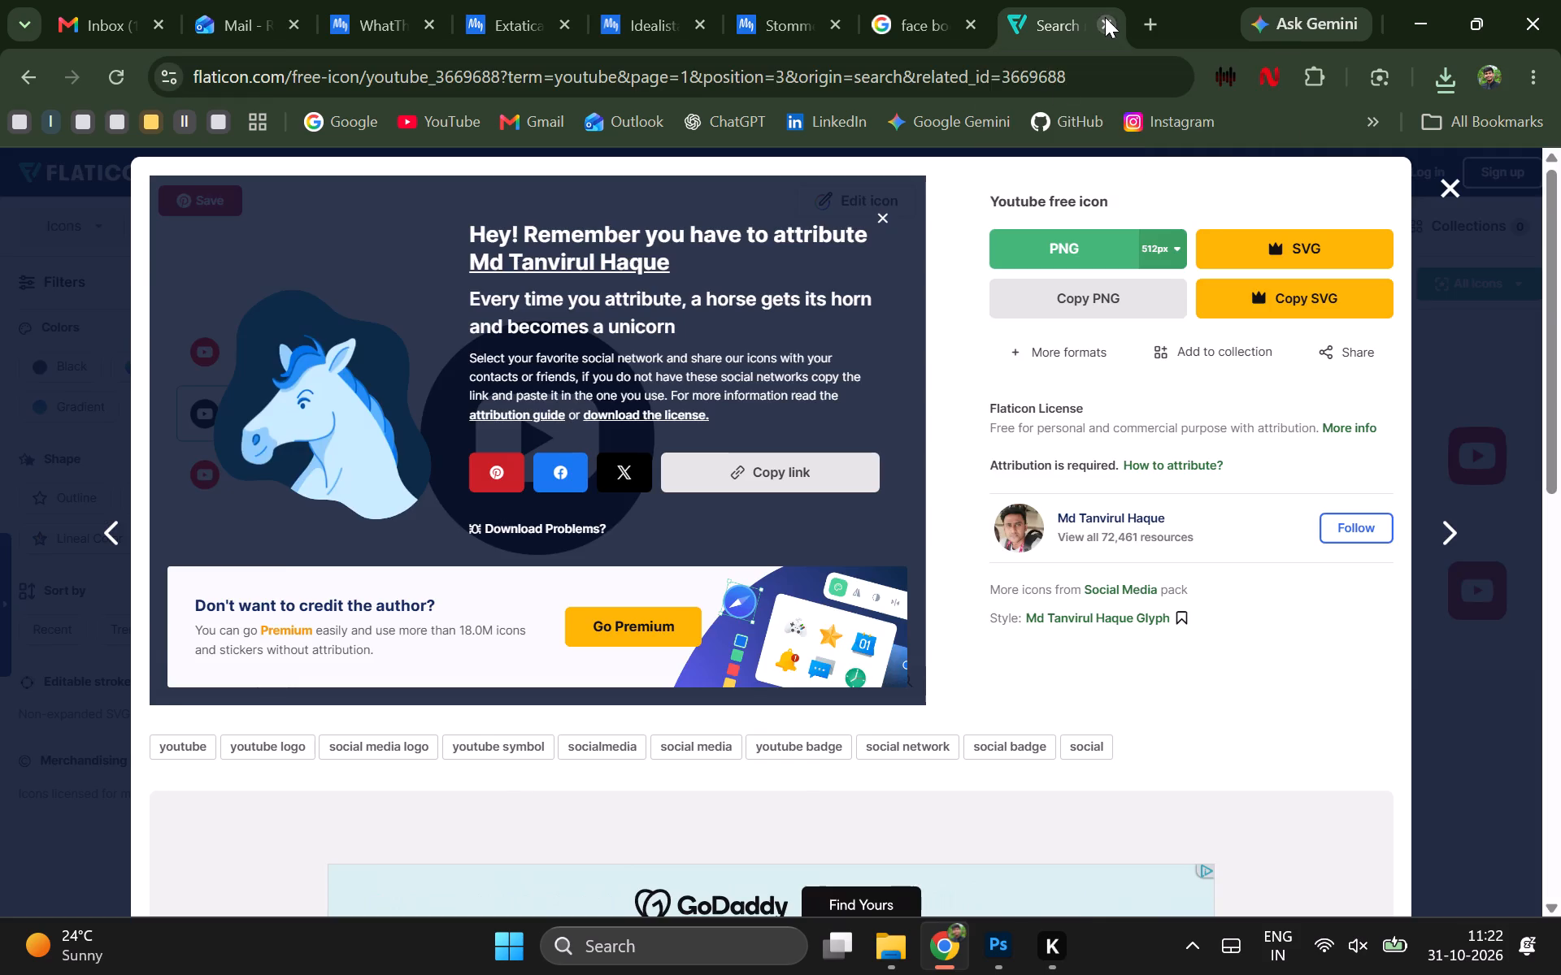
Switch to File Explorer and open the Downloads folder.
click(908, 952)
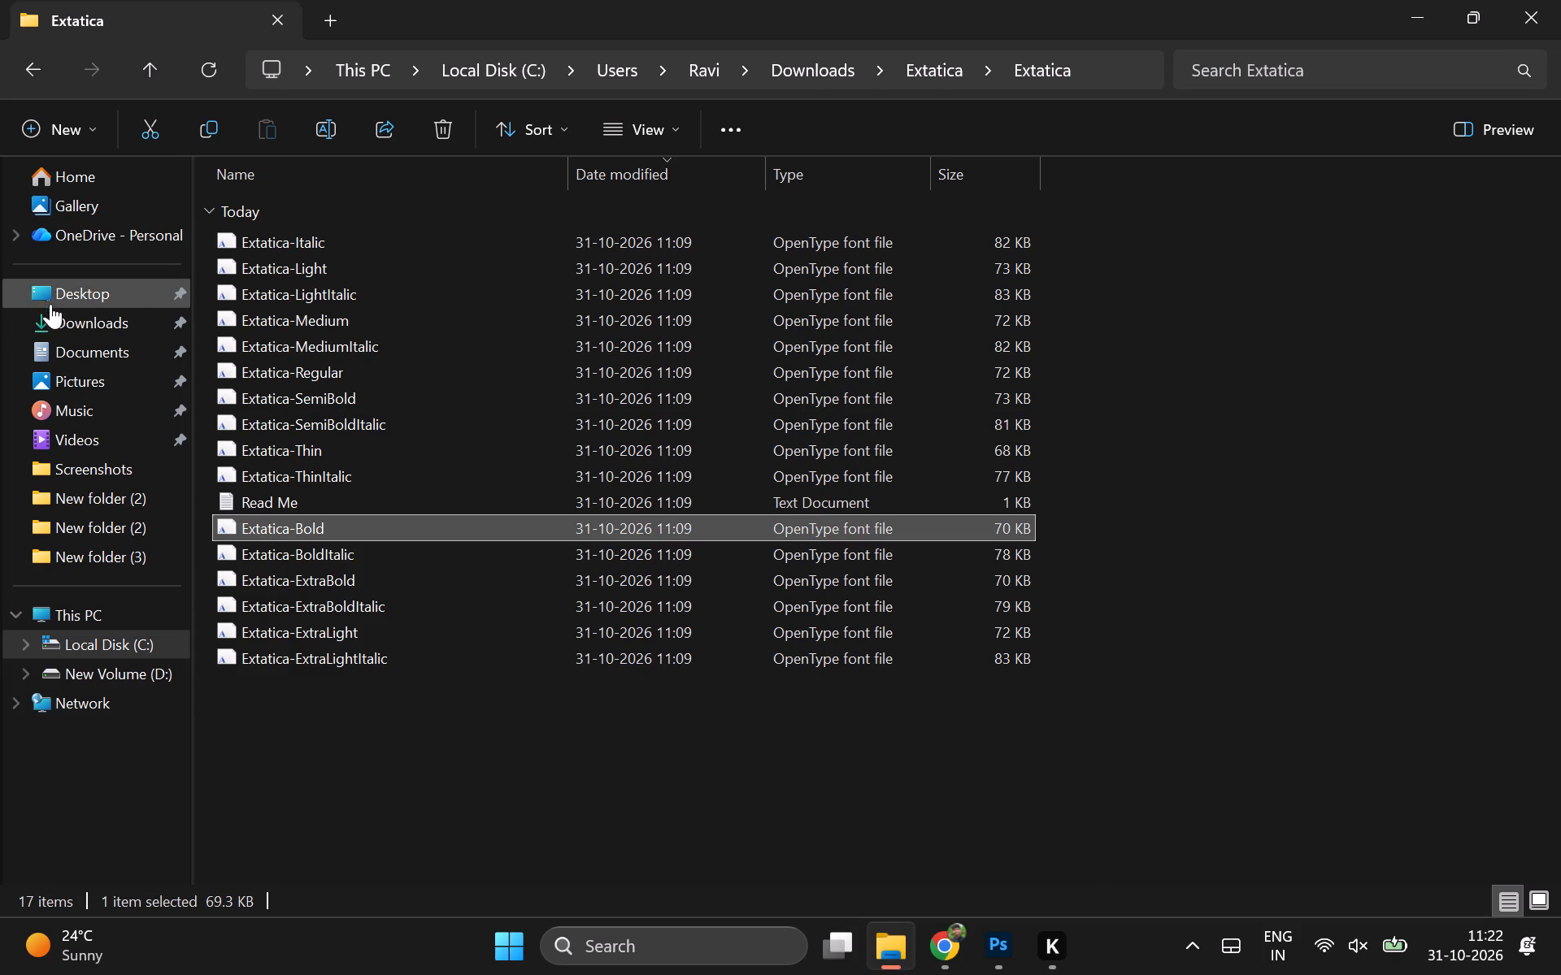
click(43, 317)
click(33, 82)
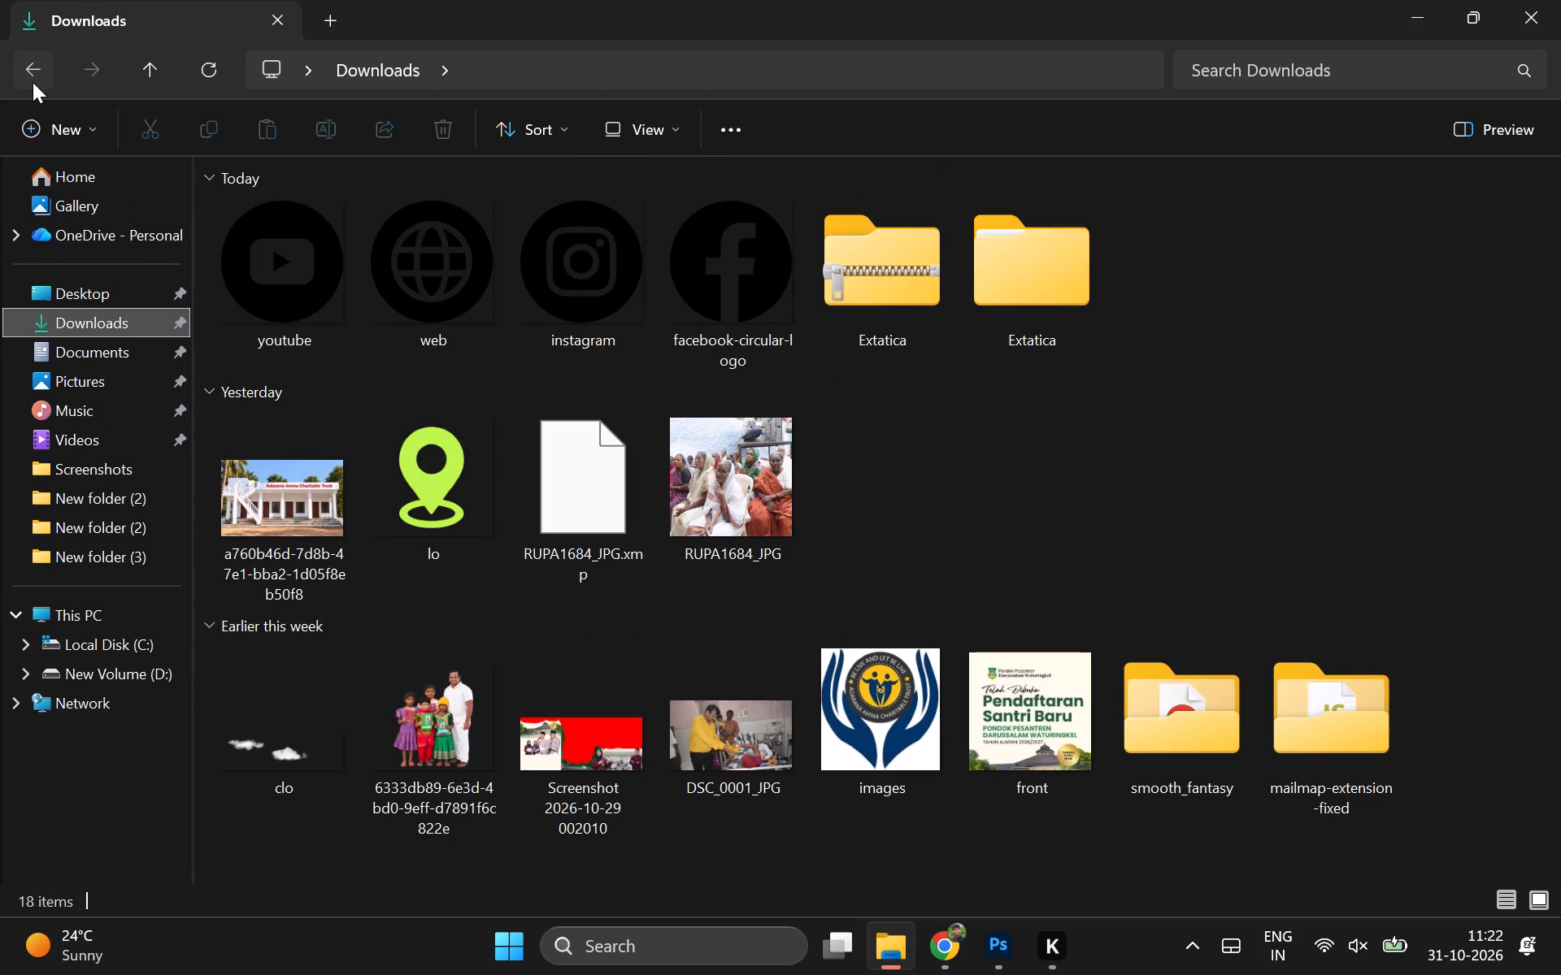
click(49, 309)
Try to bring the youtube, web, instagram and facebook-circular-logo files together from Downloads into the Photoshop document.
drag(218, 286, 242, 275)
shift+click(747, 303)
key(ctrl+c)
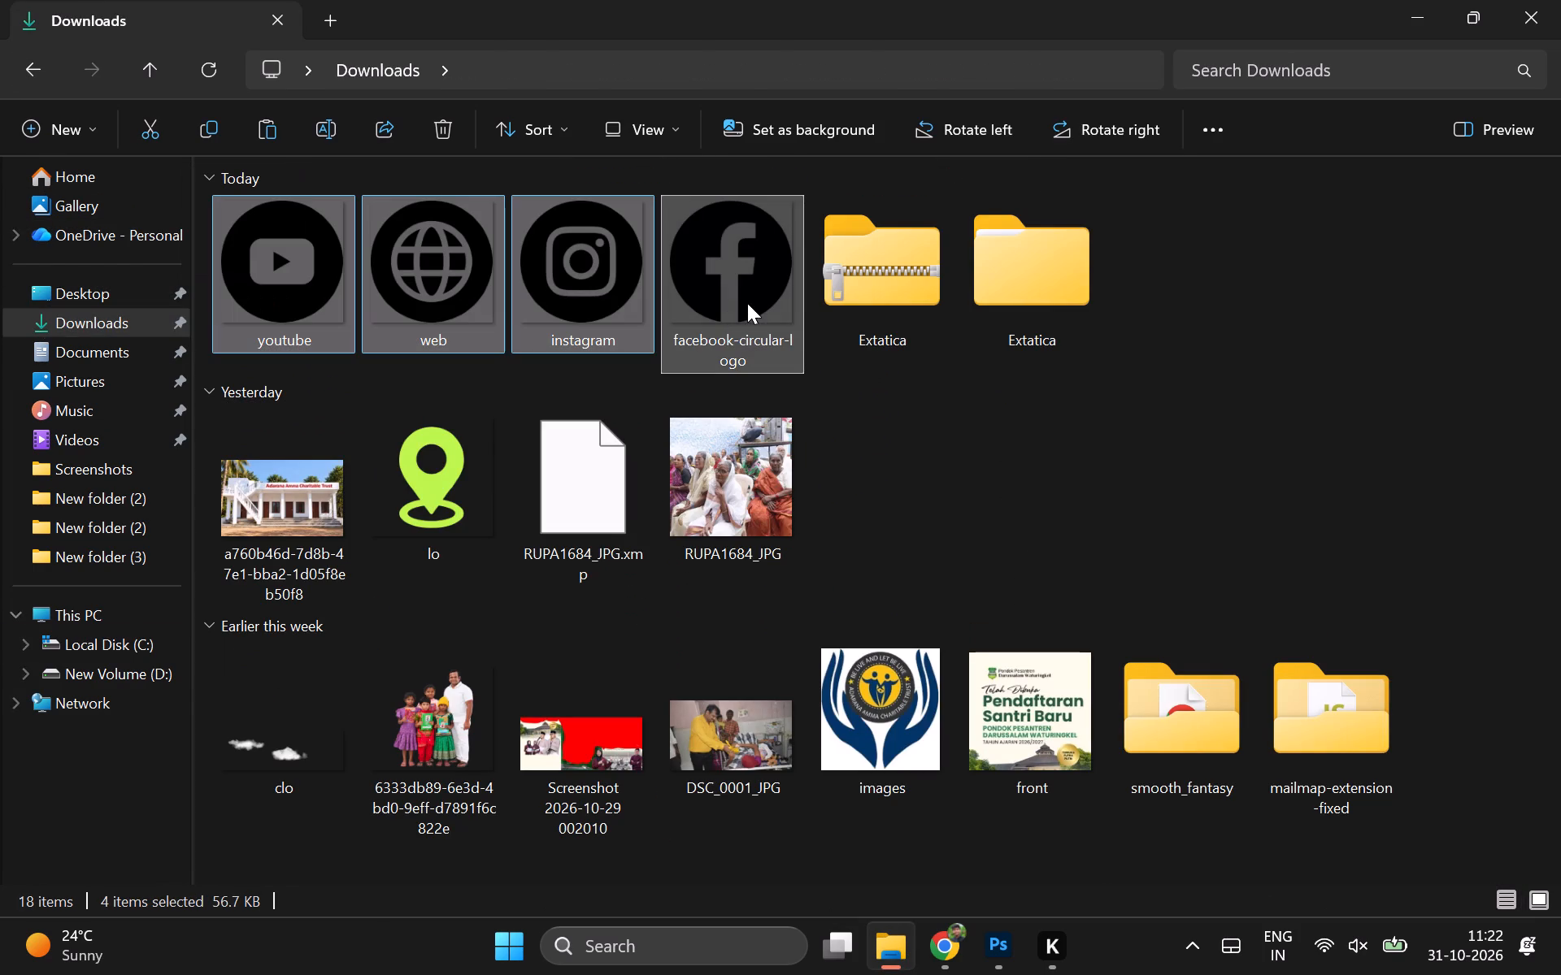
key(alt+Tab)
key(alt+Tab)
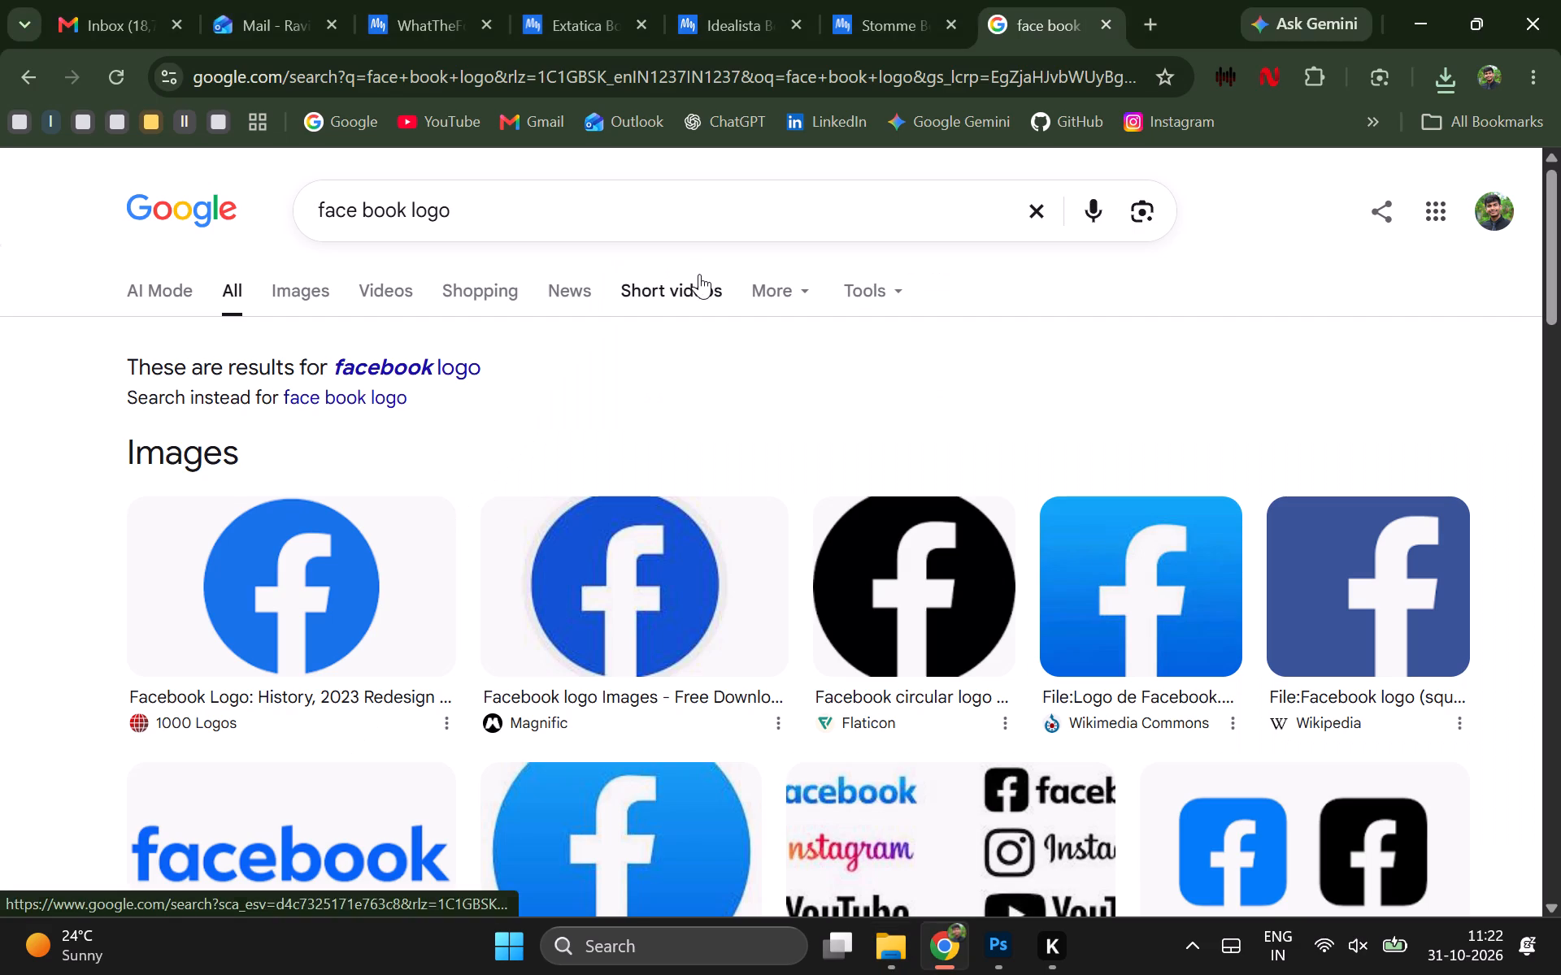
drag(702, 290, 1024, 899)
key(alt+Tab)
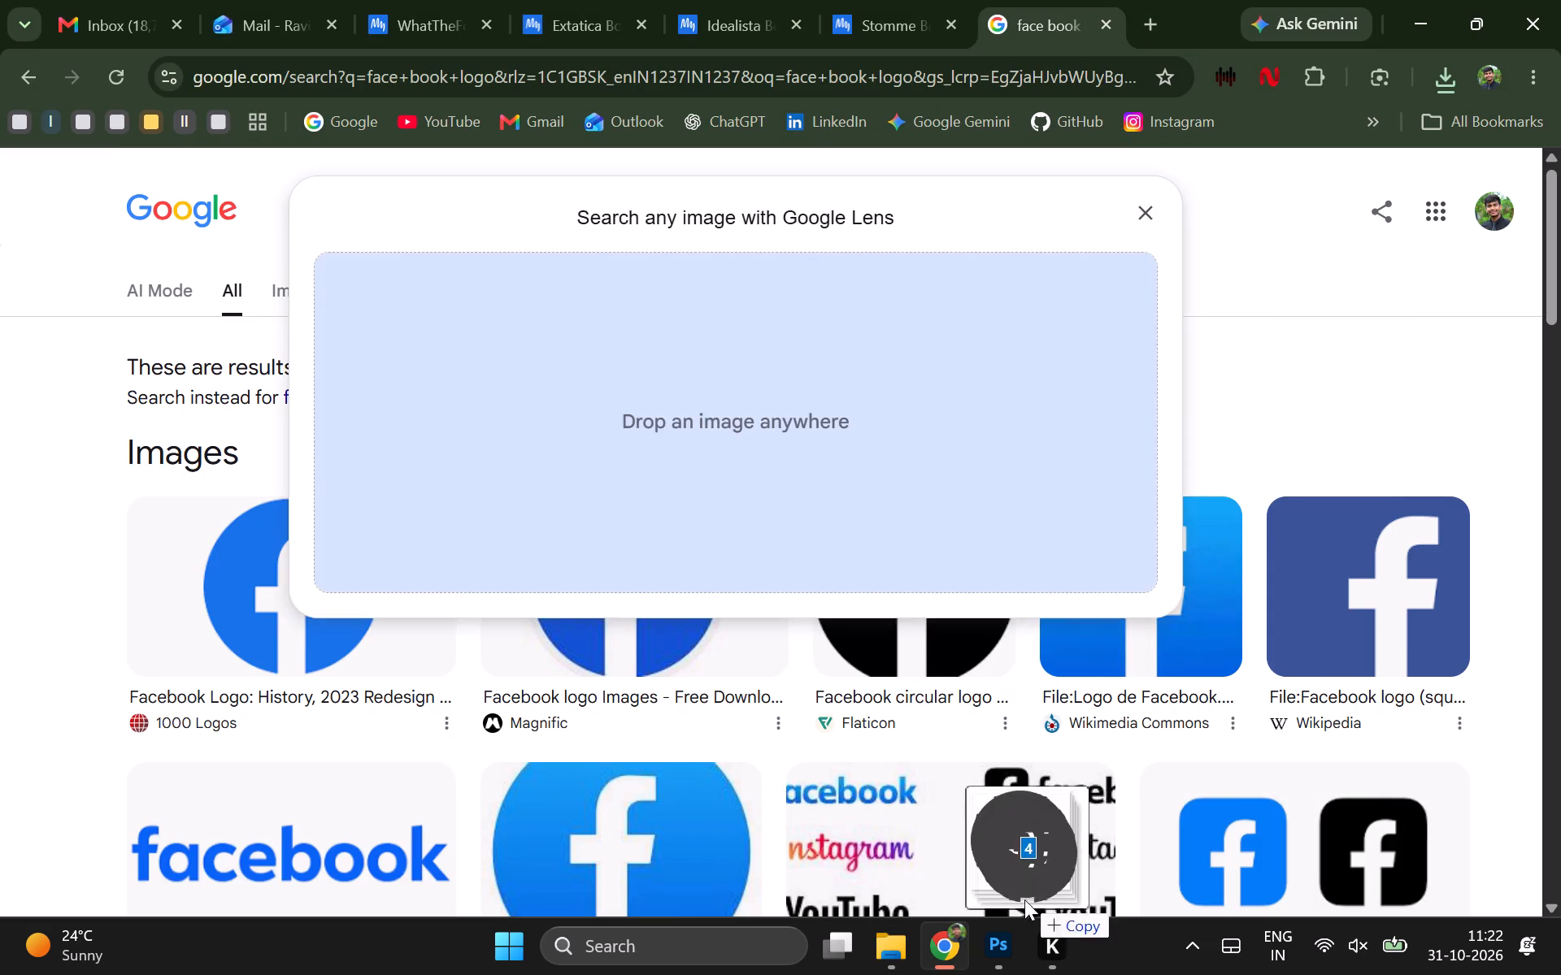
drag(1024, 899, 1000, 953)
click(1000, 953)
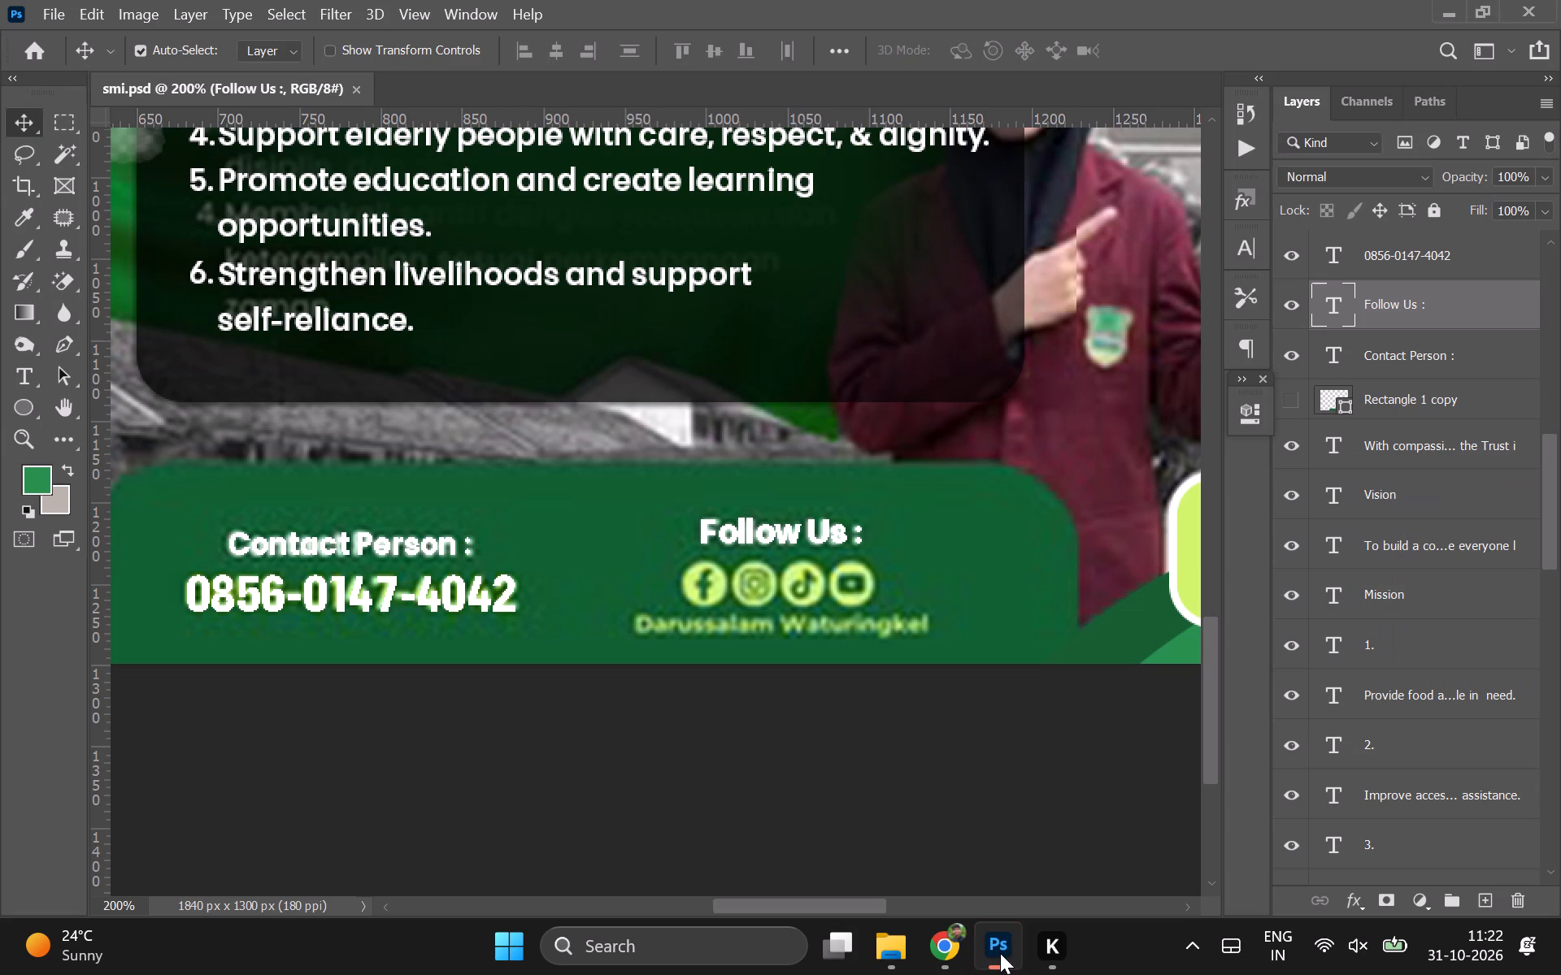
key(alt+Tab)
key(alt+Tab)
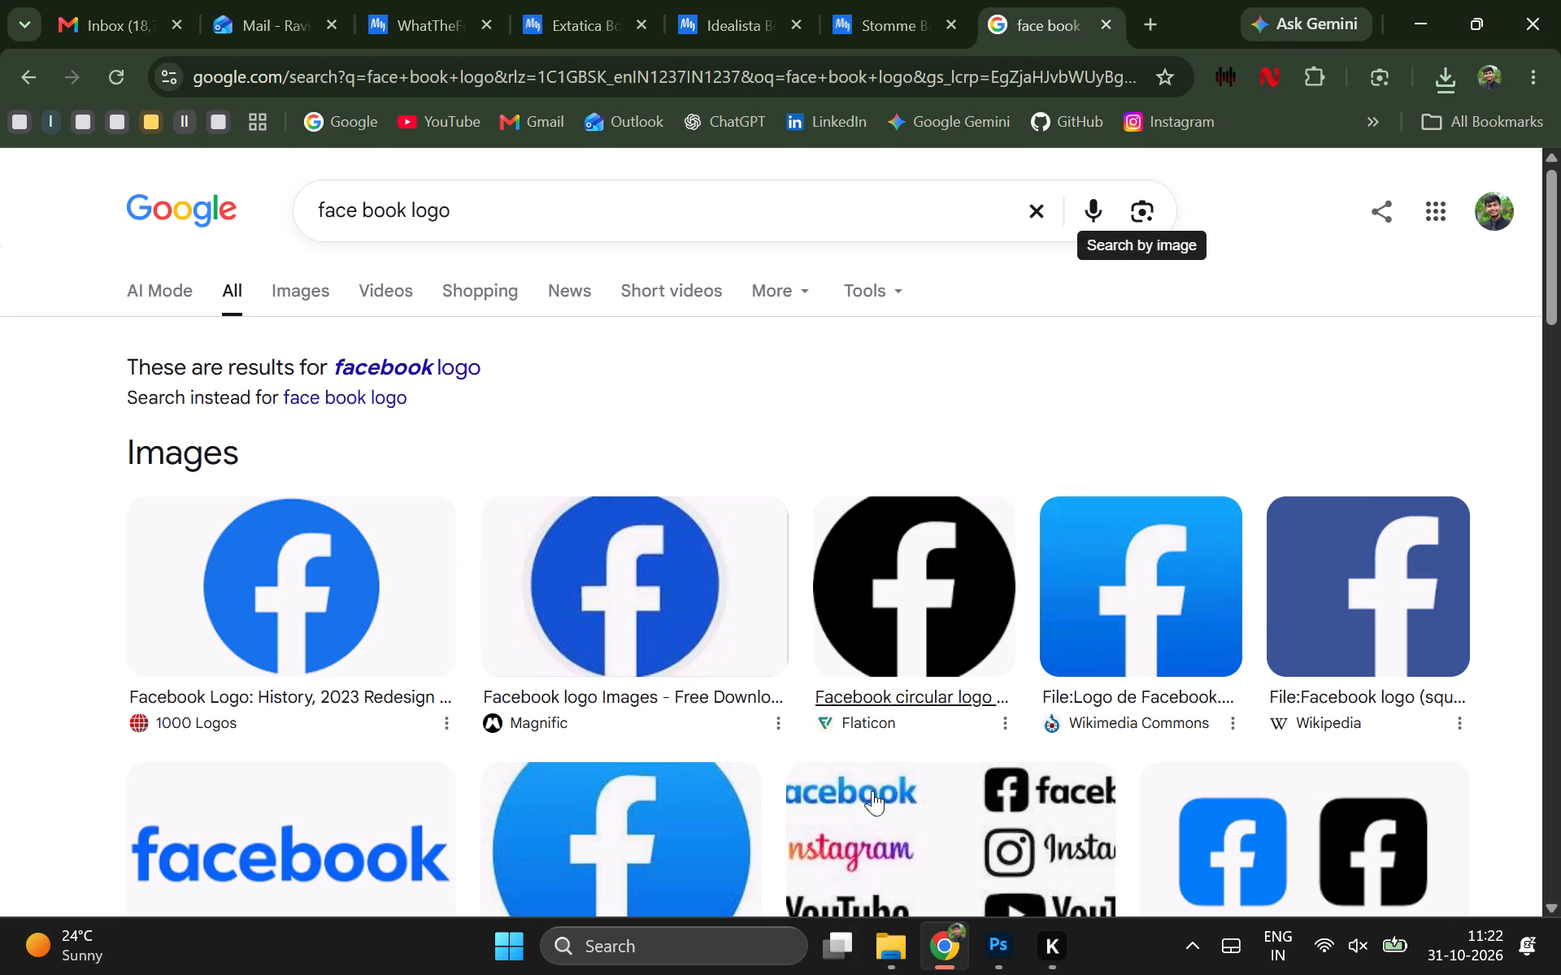
Place only the facebook-circular-logo file from Downloads into smi.psd and shrink it to about 43 px beside the template's Facebook icon.
click(913, 974)
click(319, 240)
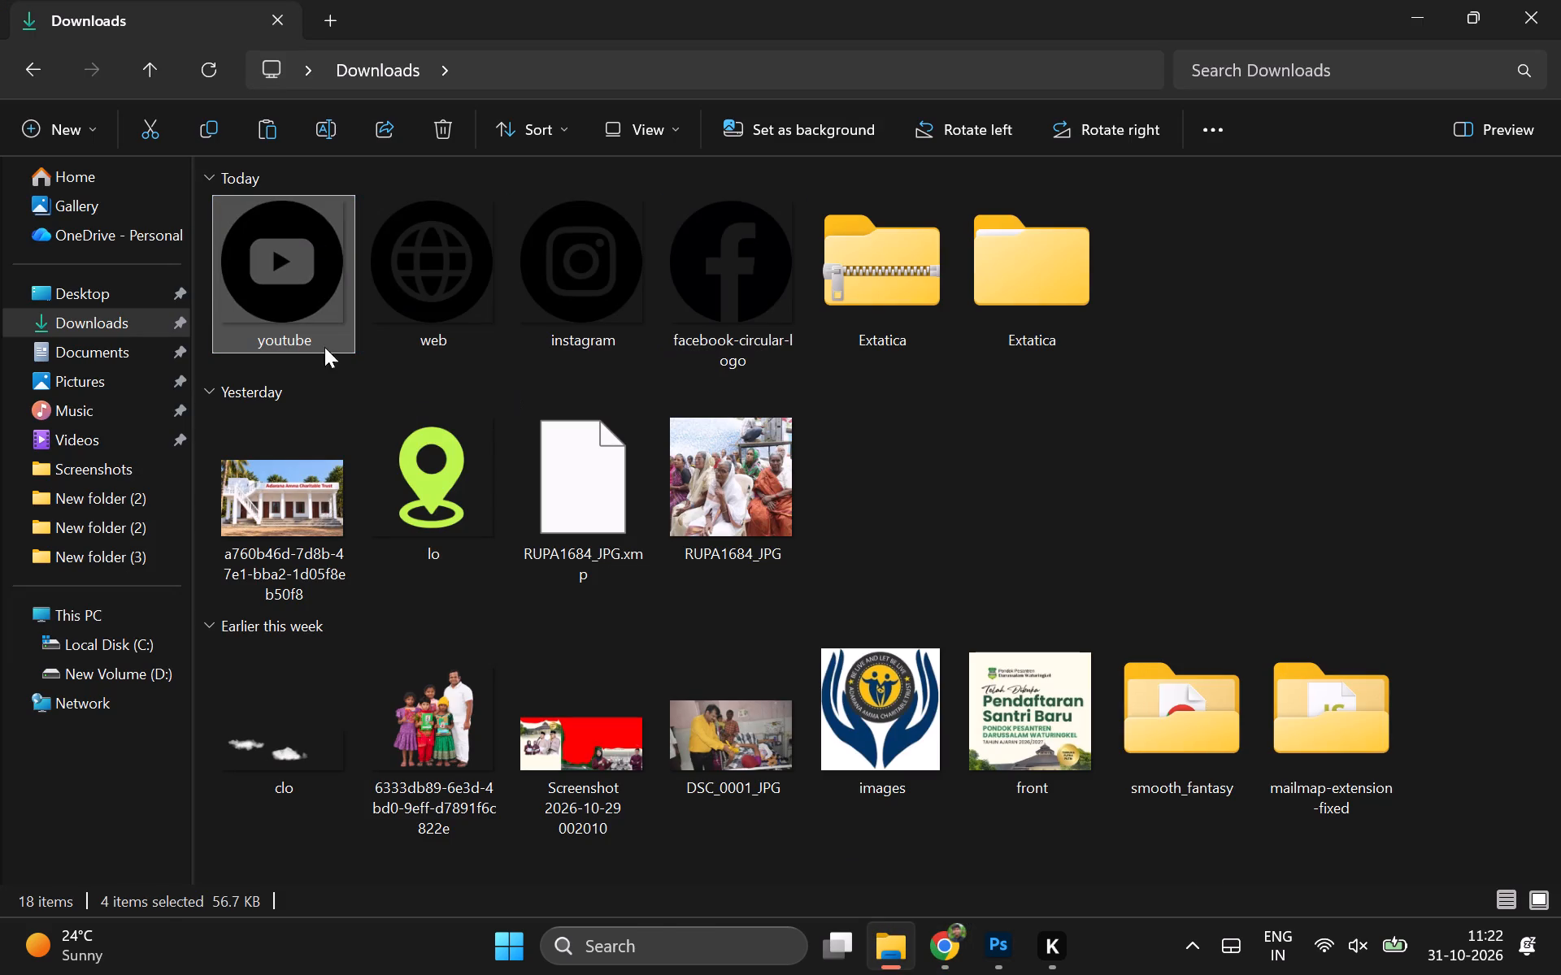
drag(760, 245, 760, 512)
key(alt+Tab)
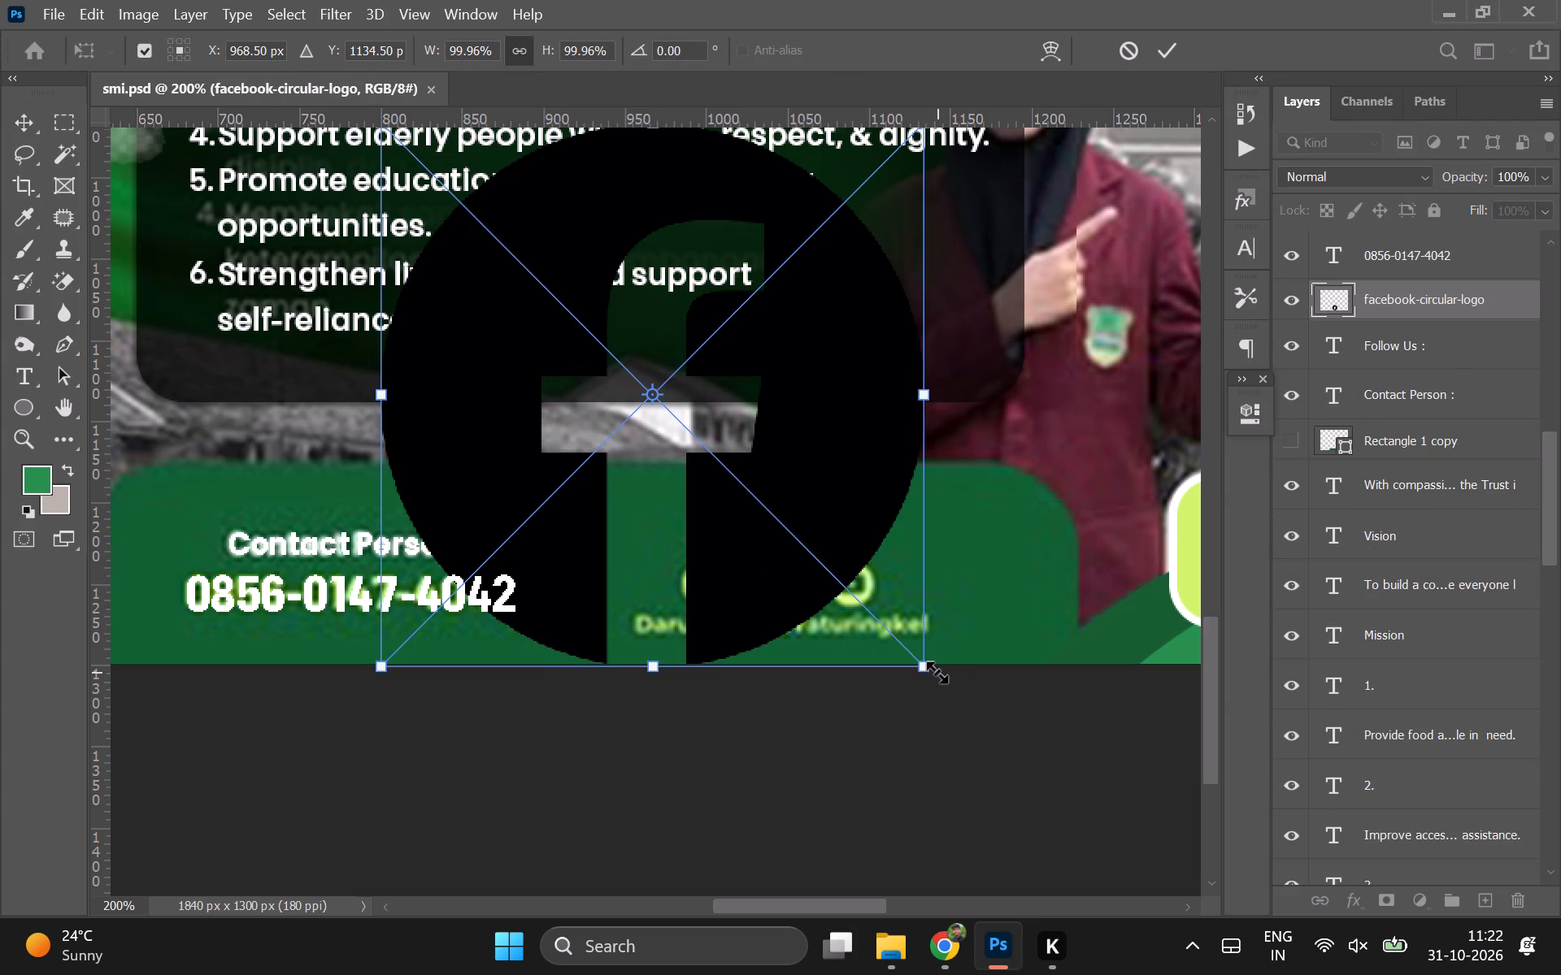
drag(937, 672, 495, 415)
drag(431, 289, 650, 600)
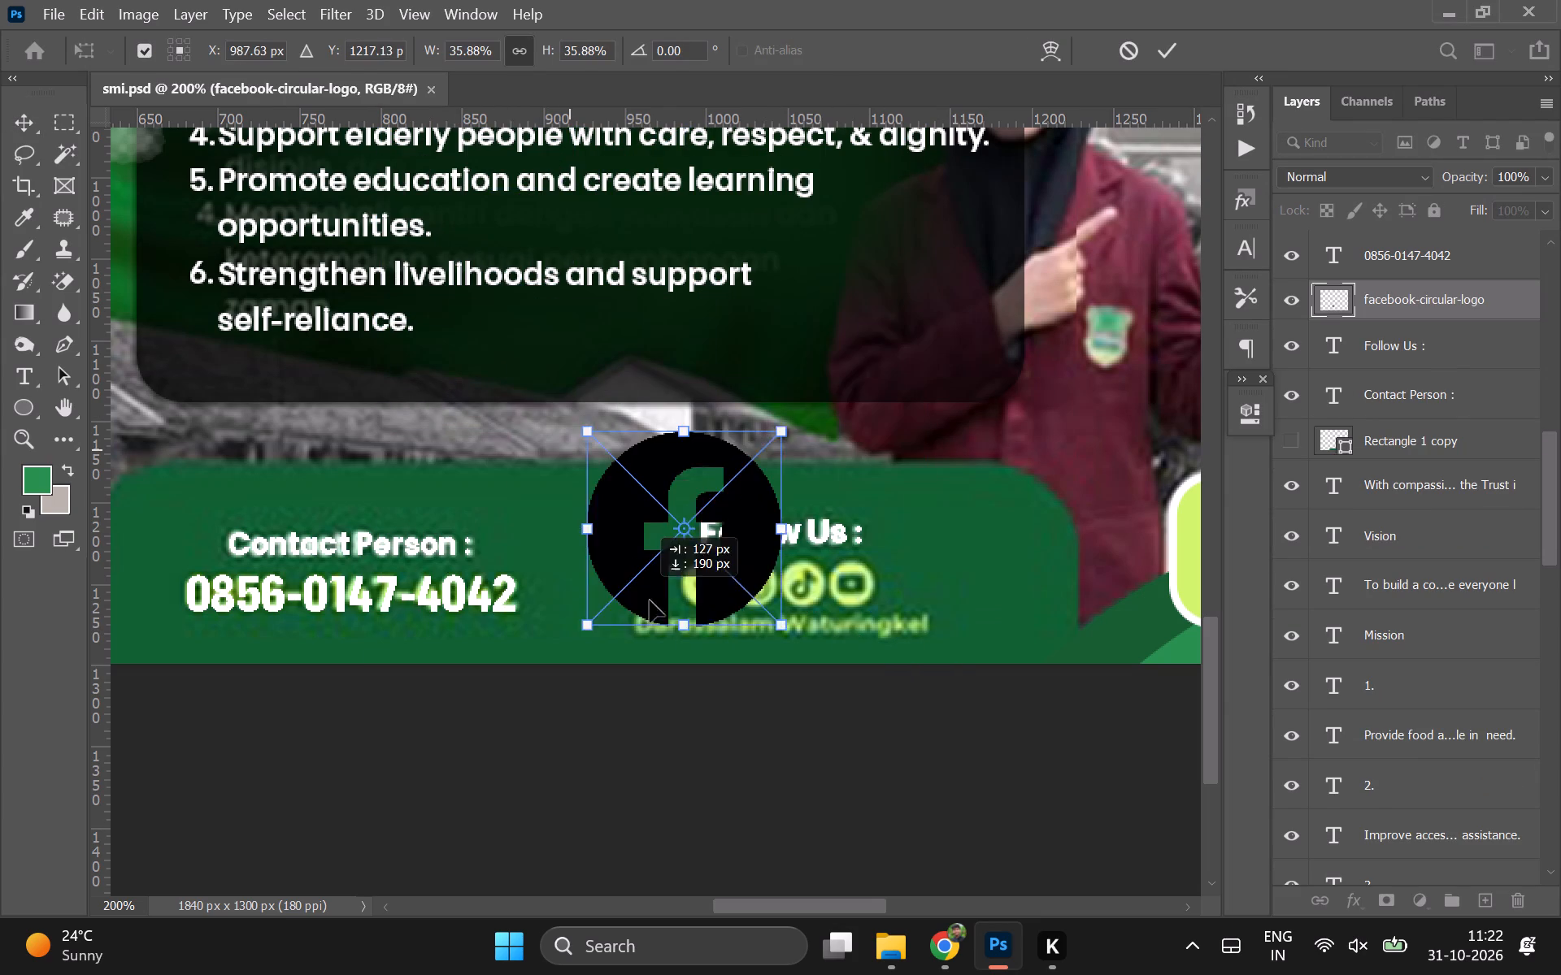
drag(650, 600, 659, 610)
drag(794, 450, 690, 607)
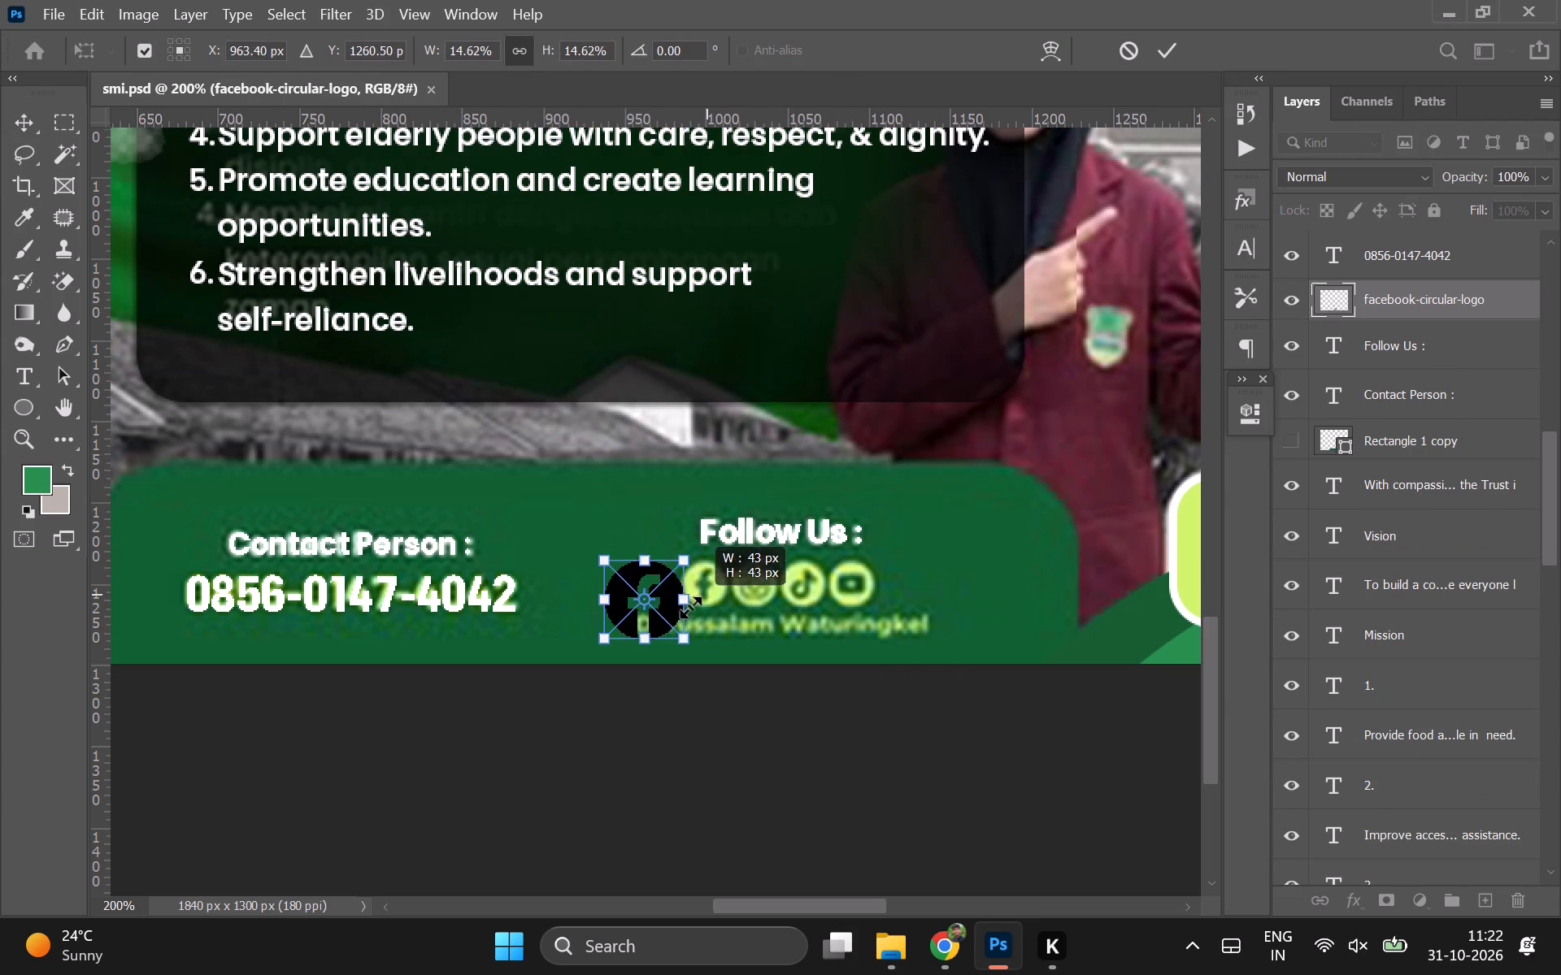
drag(690, 607, 689, 606)
Scale the Facebook logo down to about 8.3% and place it over the template's Facebook icon below Follow Us.
key(ctrl+equal)
key(ctrl+equal)
key(ctrl+equal)
drag(683, 638, 655, 671)
drag(632, 694, 774, 633)
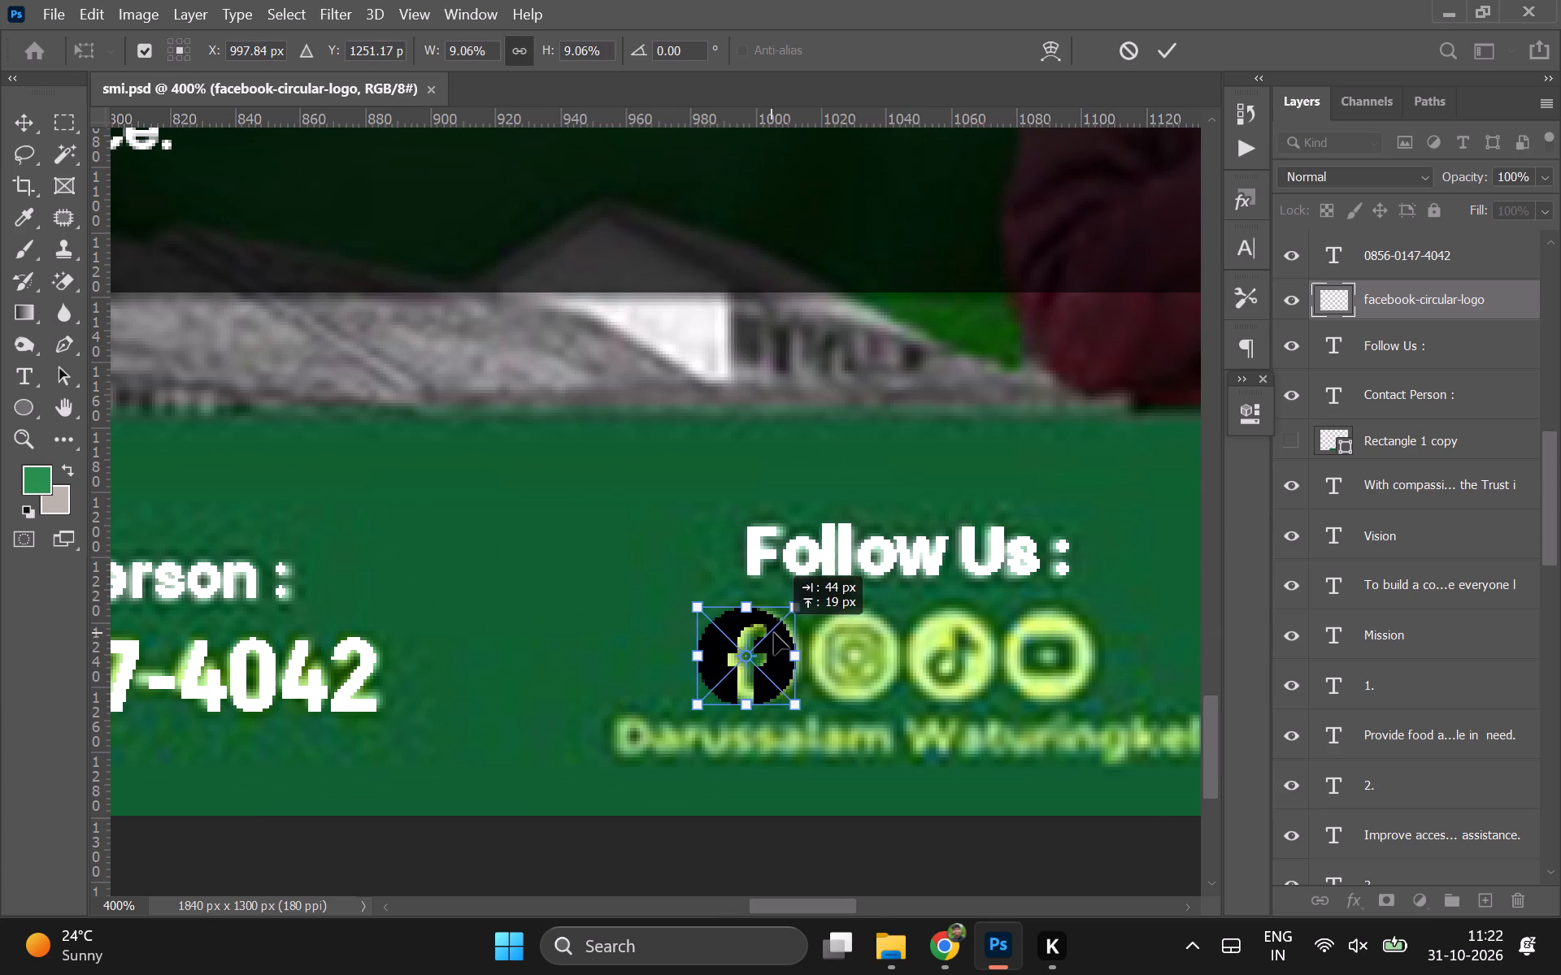
drag(774, 633, 777, 633)
drag(771, 644, 782, 640)
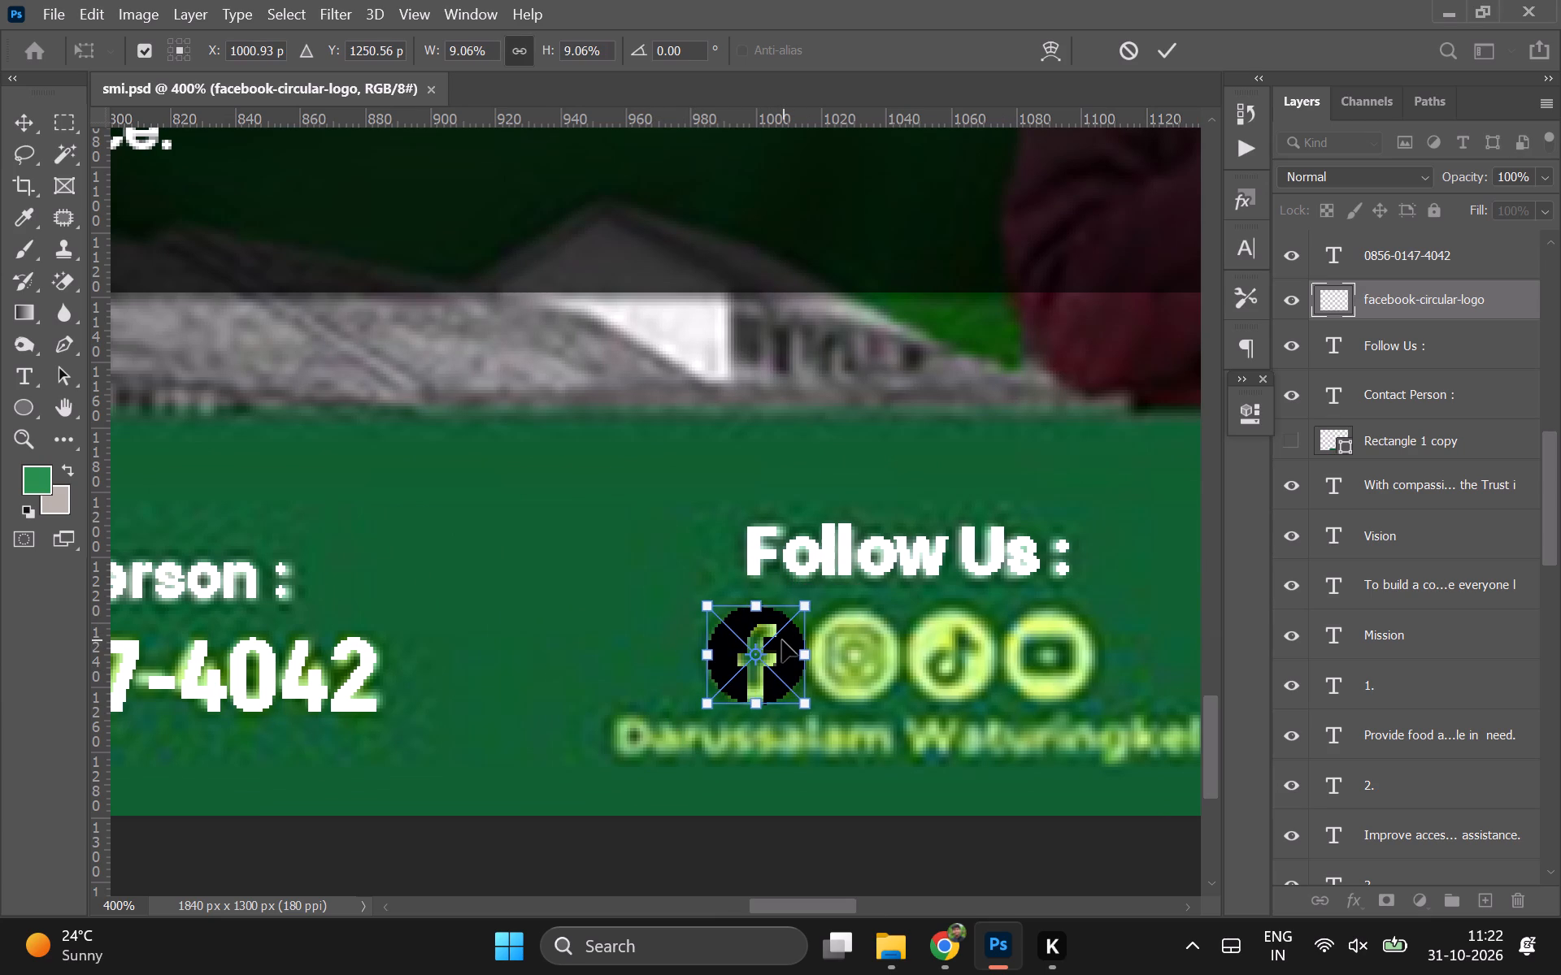
drag(810, 602, 802, 612)
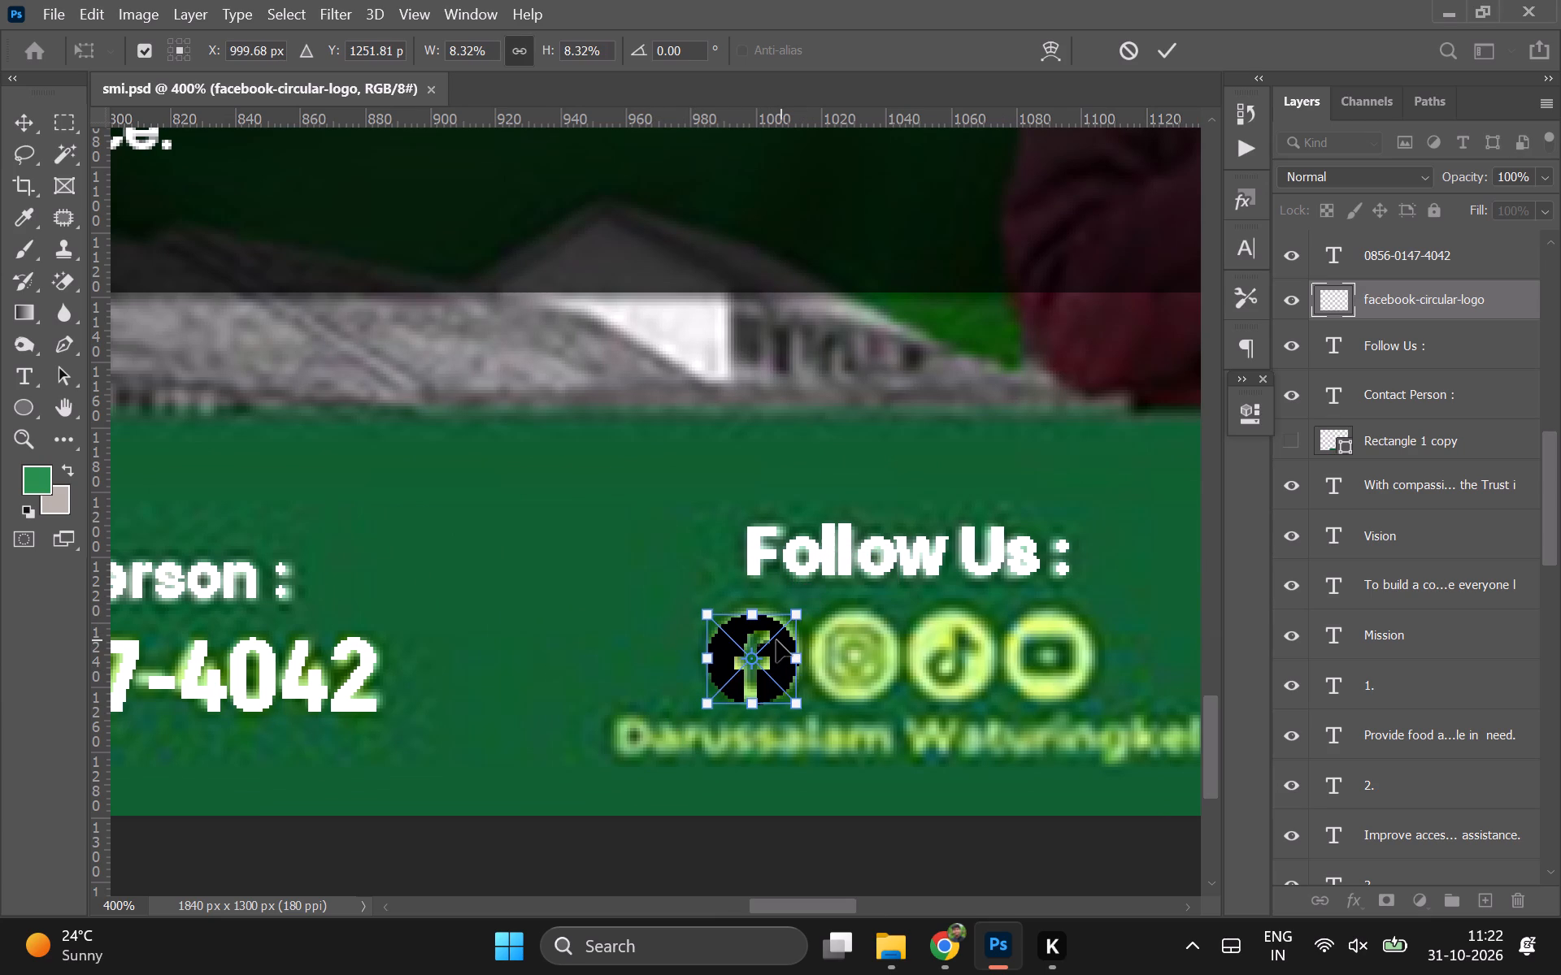
double_click(776, 640)
key(Up)
key(Right)
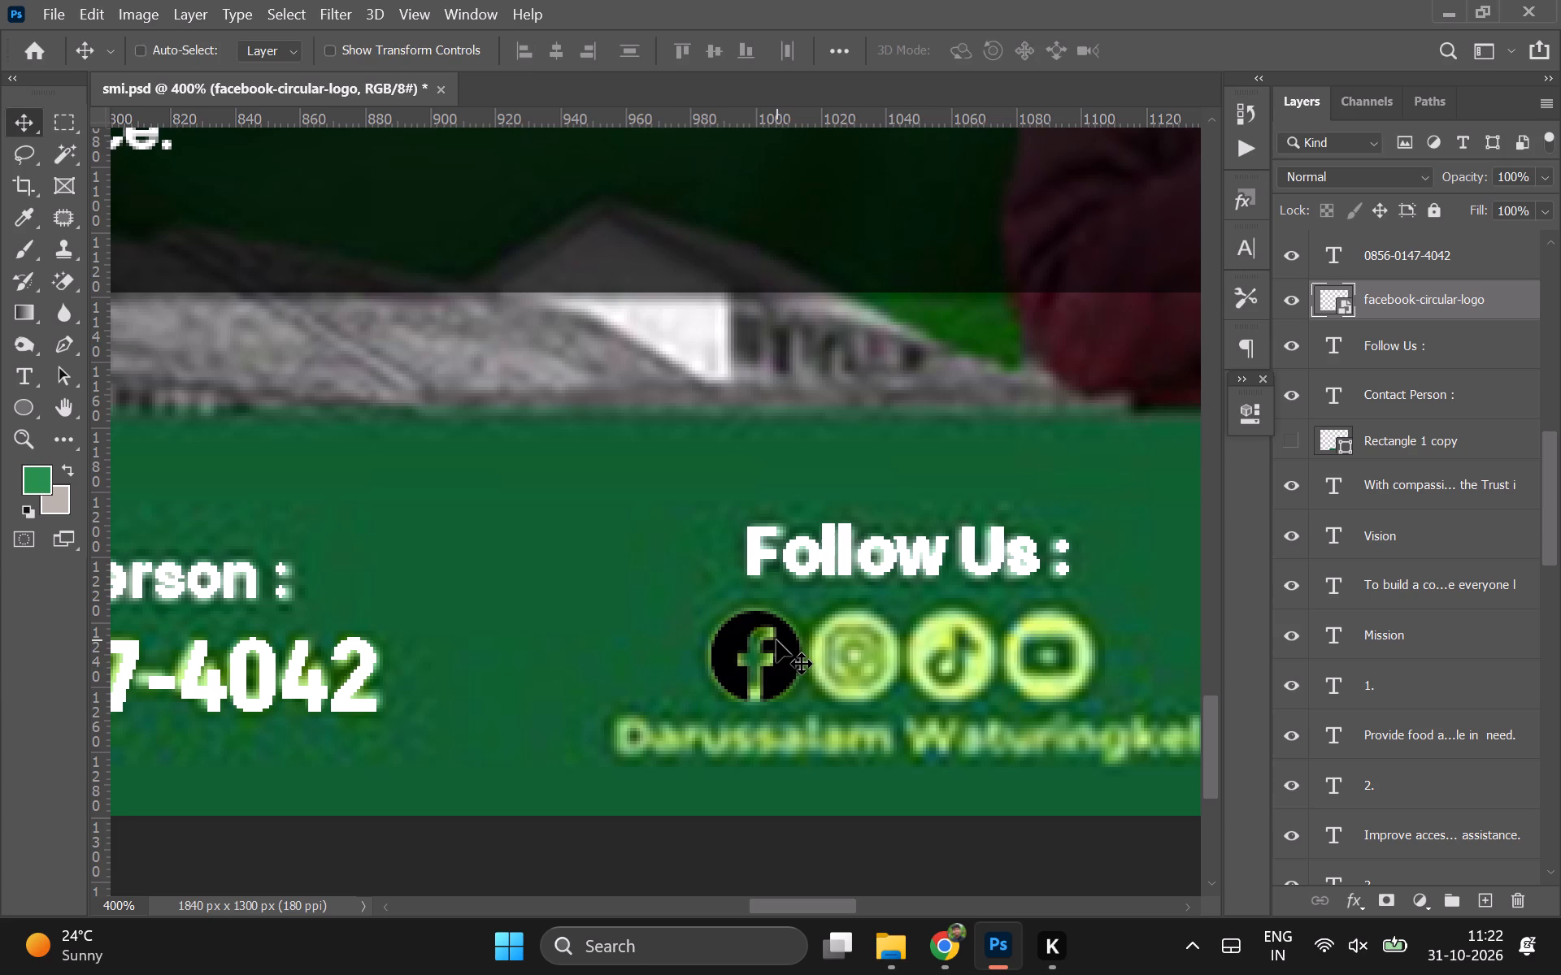
Fine-tune the Facebook logo to about 29 px so it covers the template's icon, and apply the transform.
key(ctrl+t)
key(ctrl+equal)
key(ctrl+equal)
key(ctrl+equal)
scroll(776, 640, down, 1)
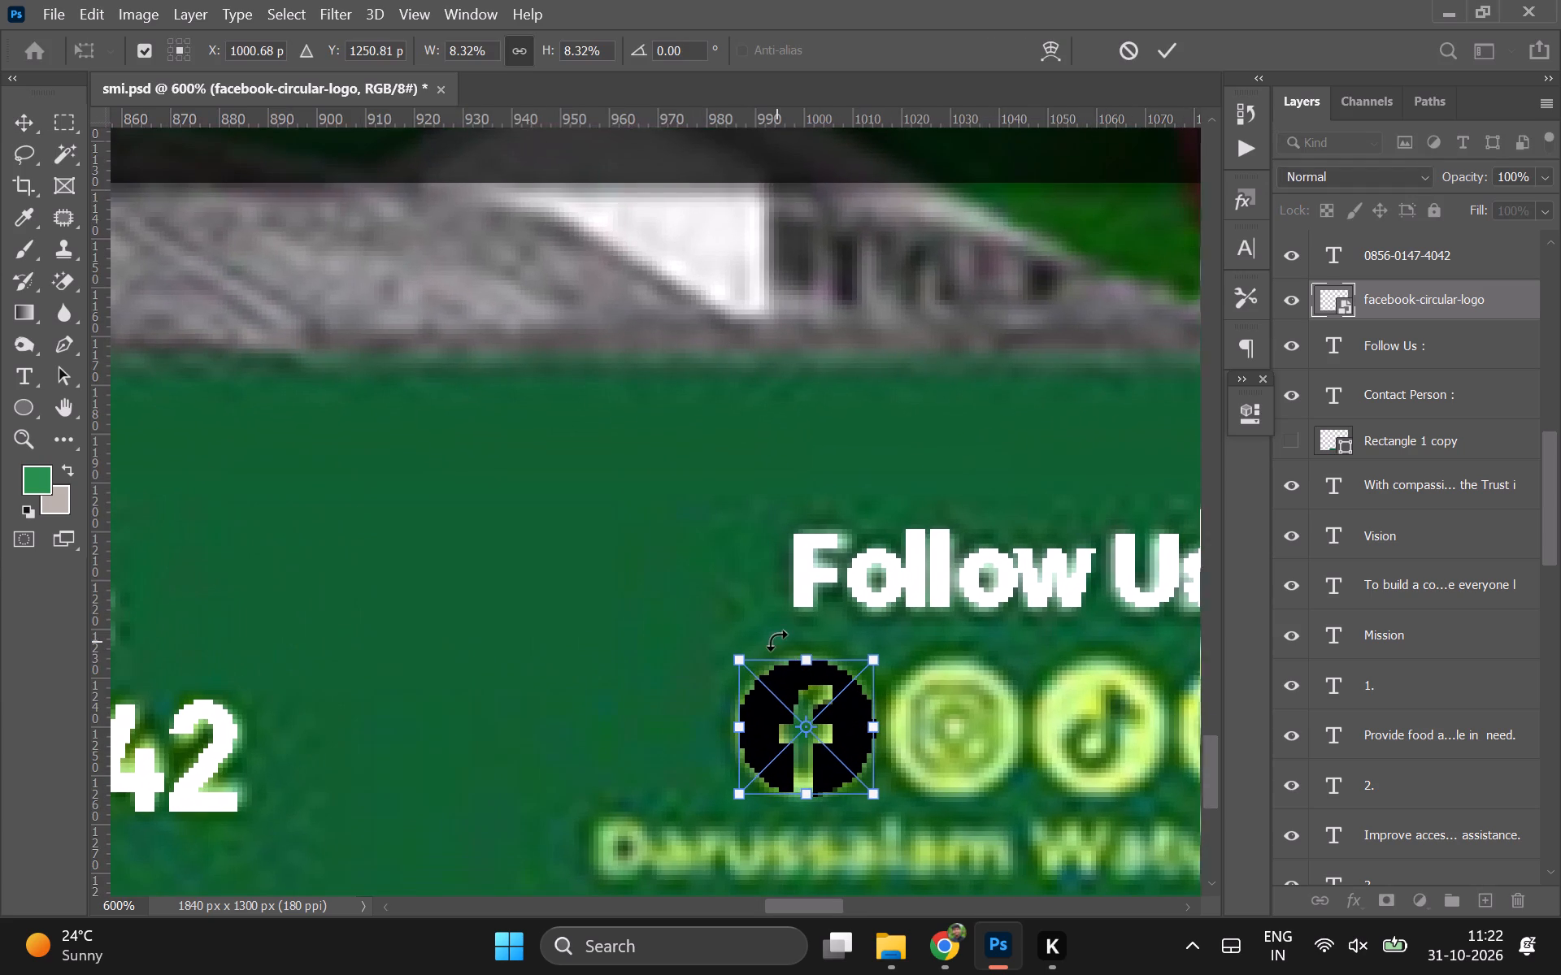
scroll(776, 640, down, 1)
click(742, 648)
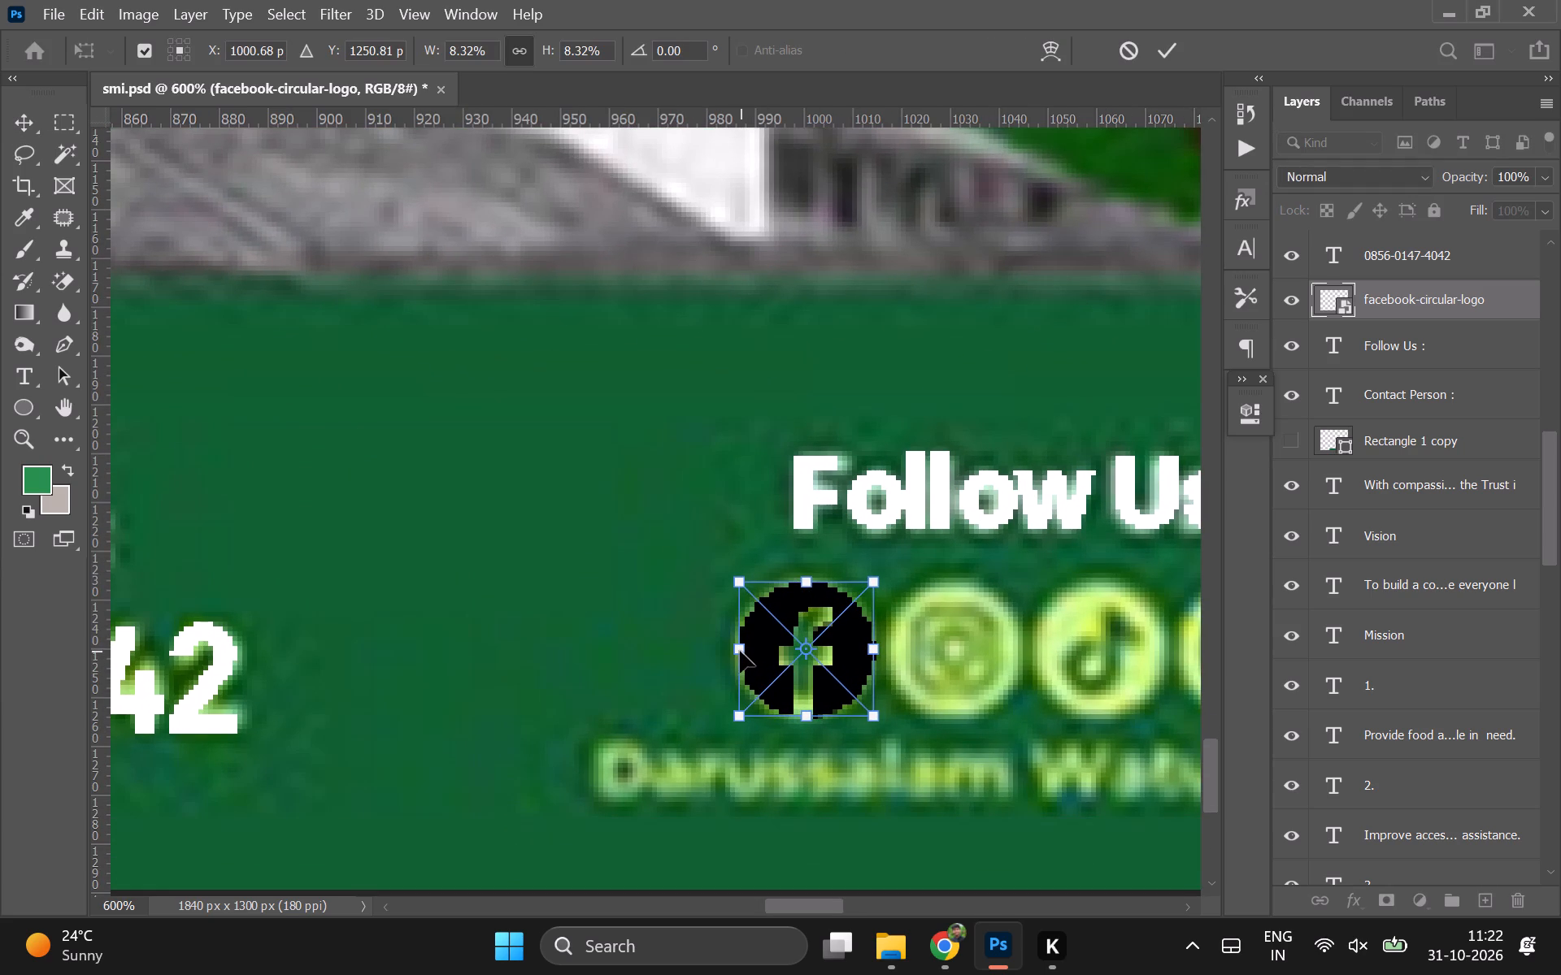
click(737, 648)
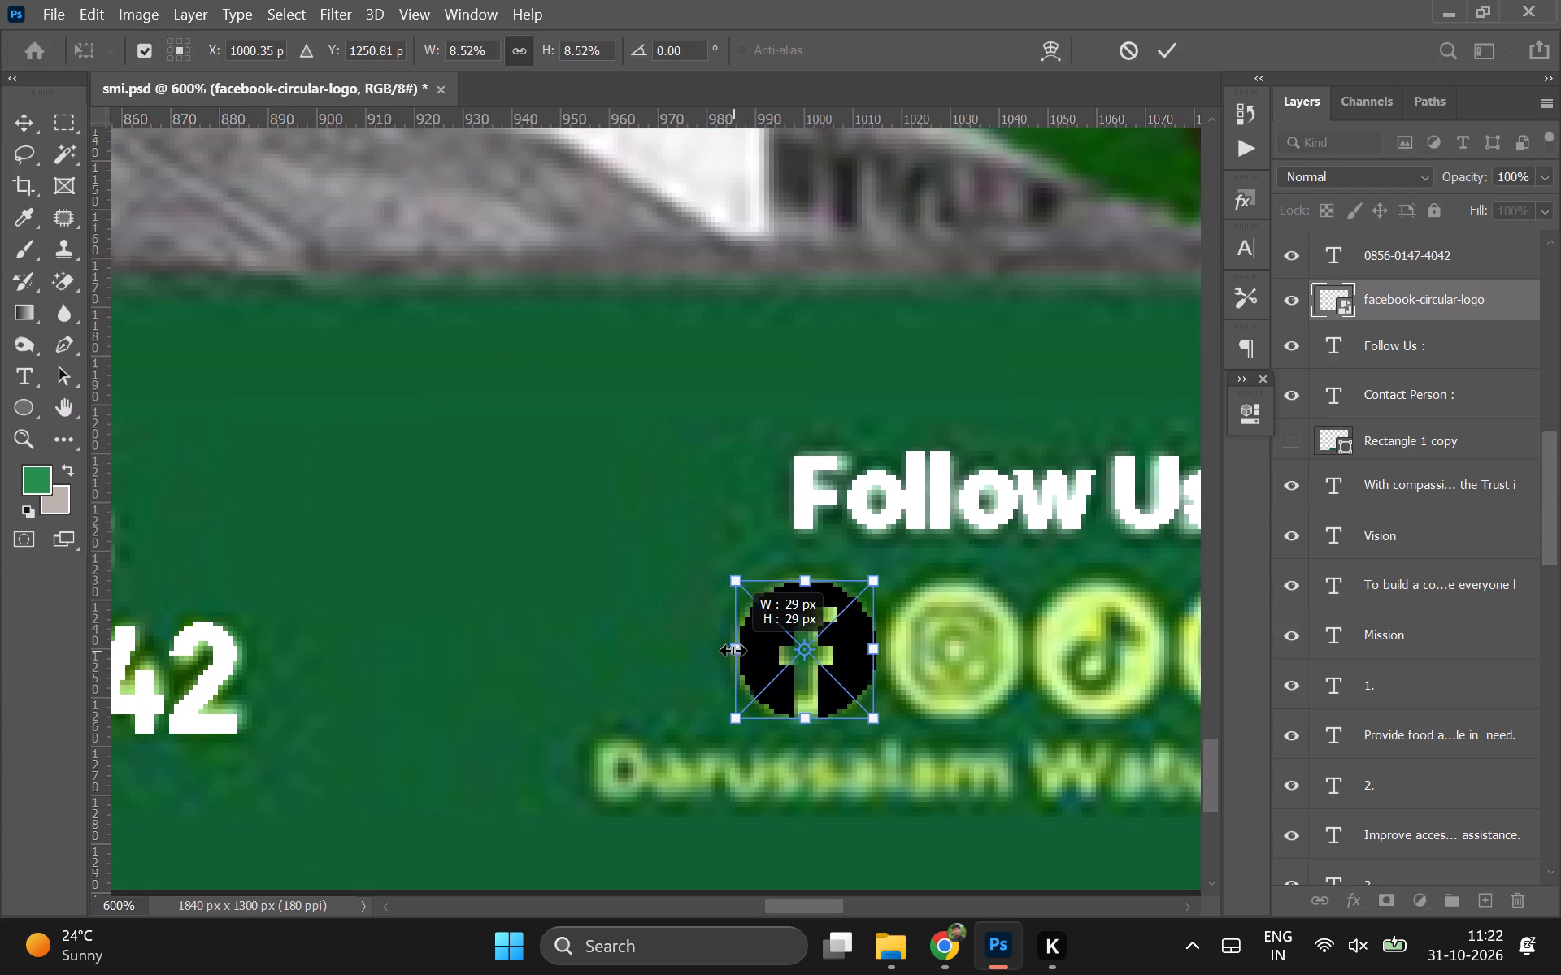
key(Return)
key(Right)
key(Left)
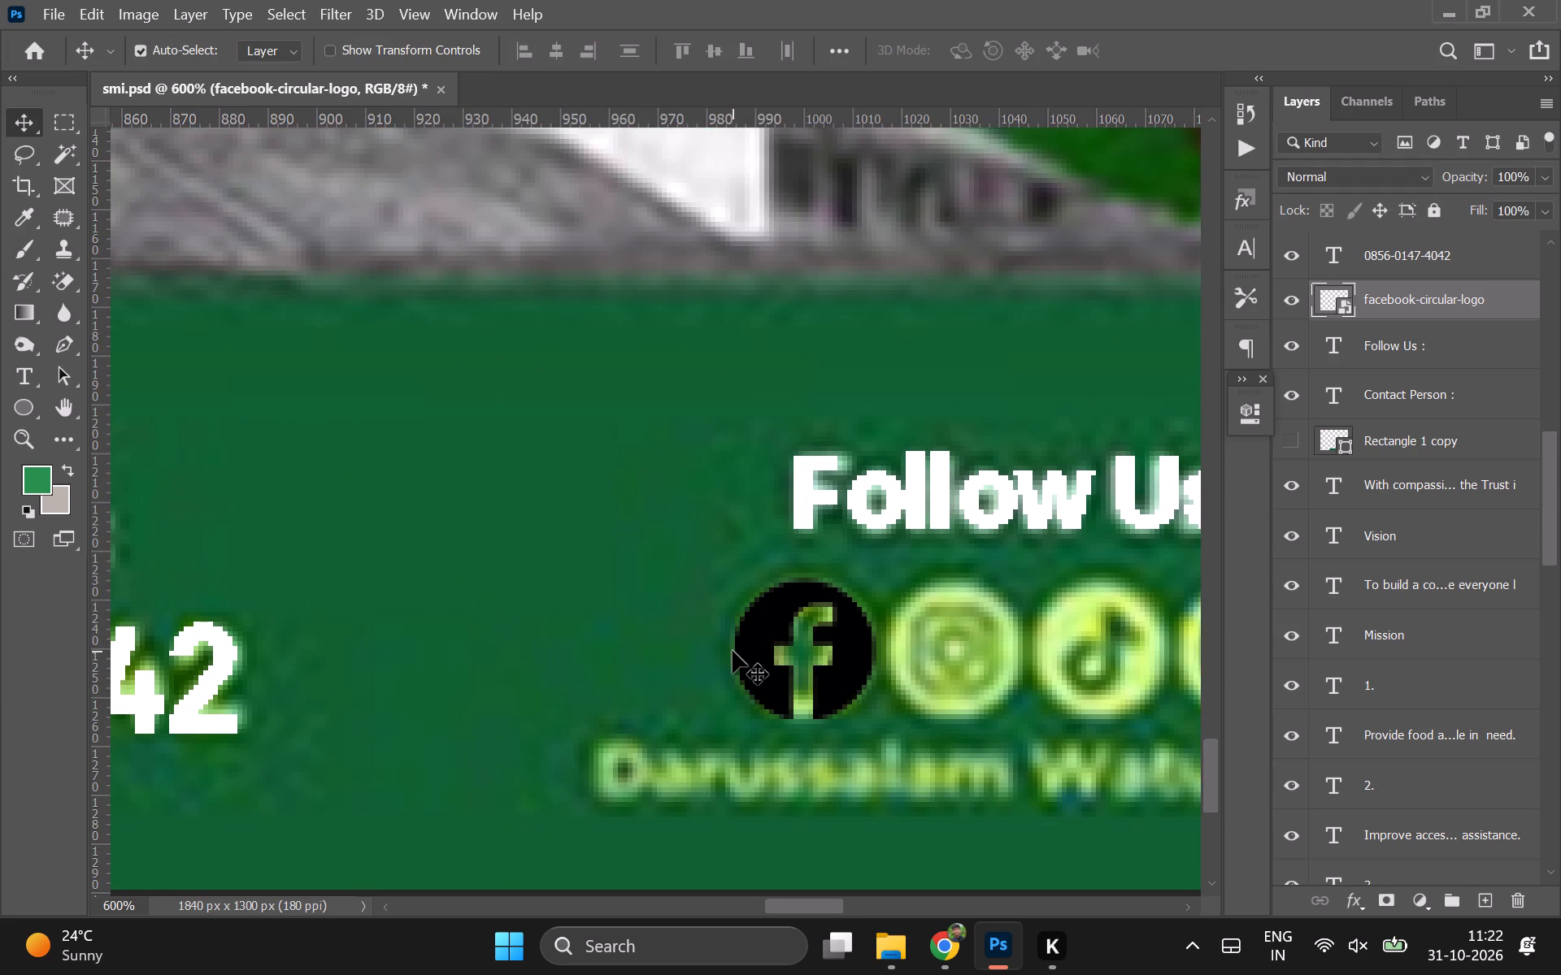
Place the instagram icon file from the Downloads folder into smi.psd.
key(ctrl+minus)
key(ctrl+minus)
key(alt+Tab)
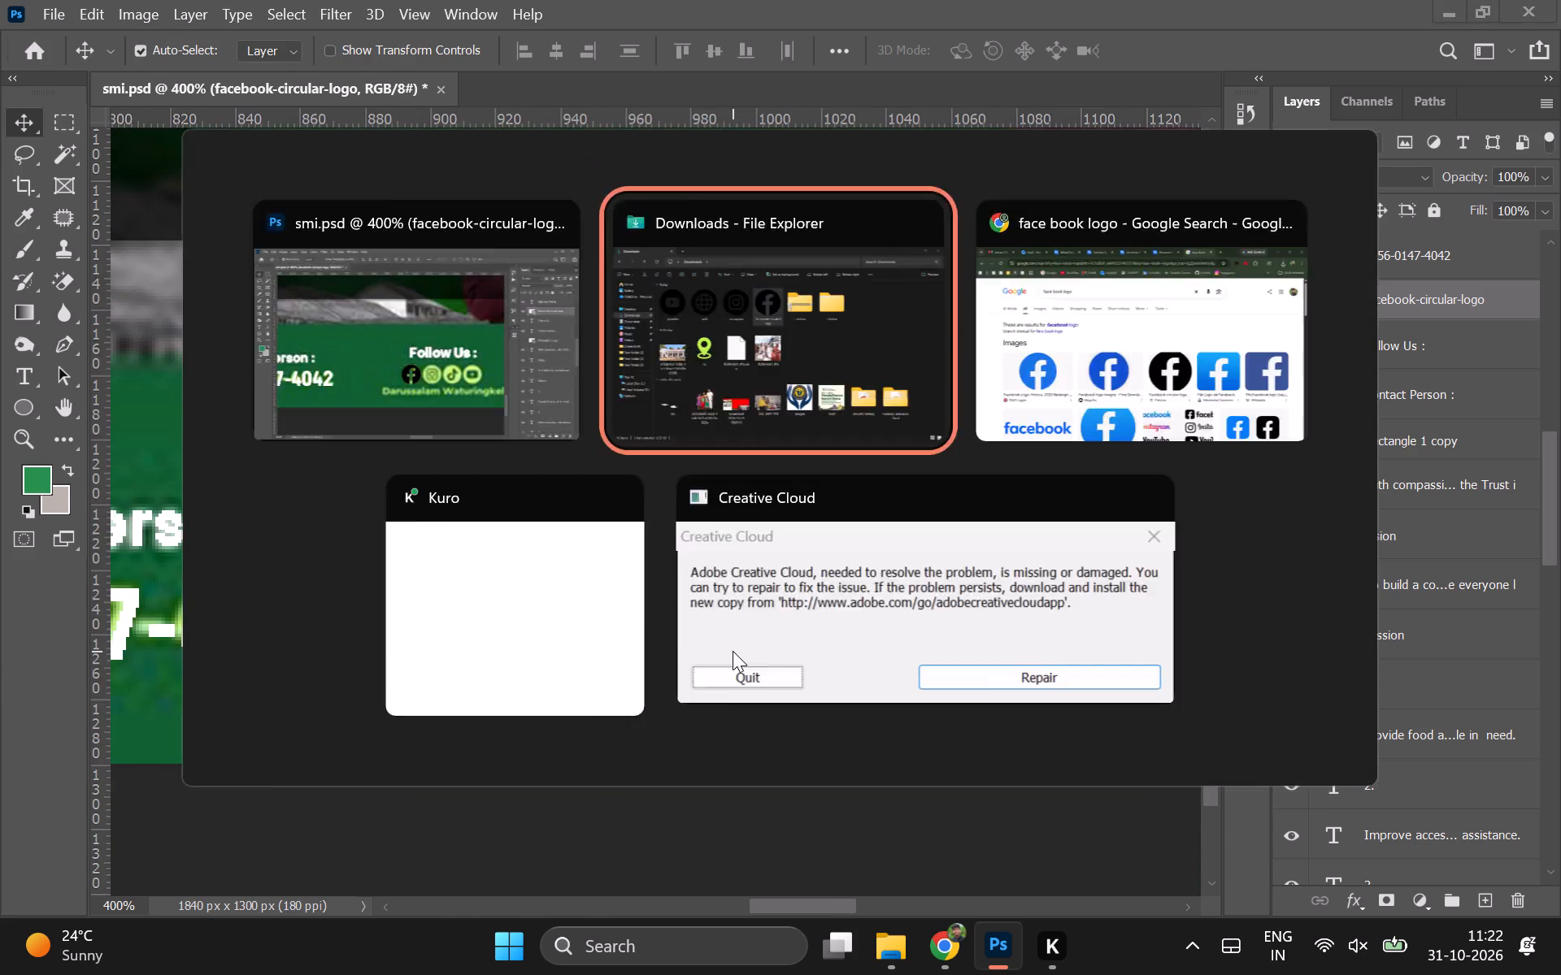
drag(554, 289, 918, 632)
key(alt+Tab)
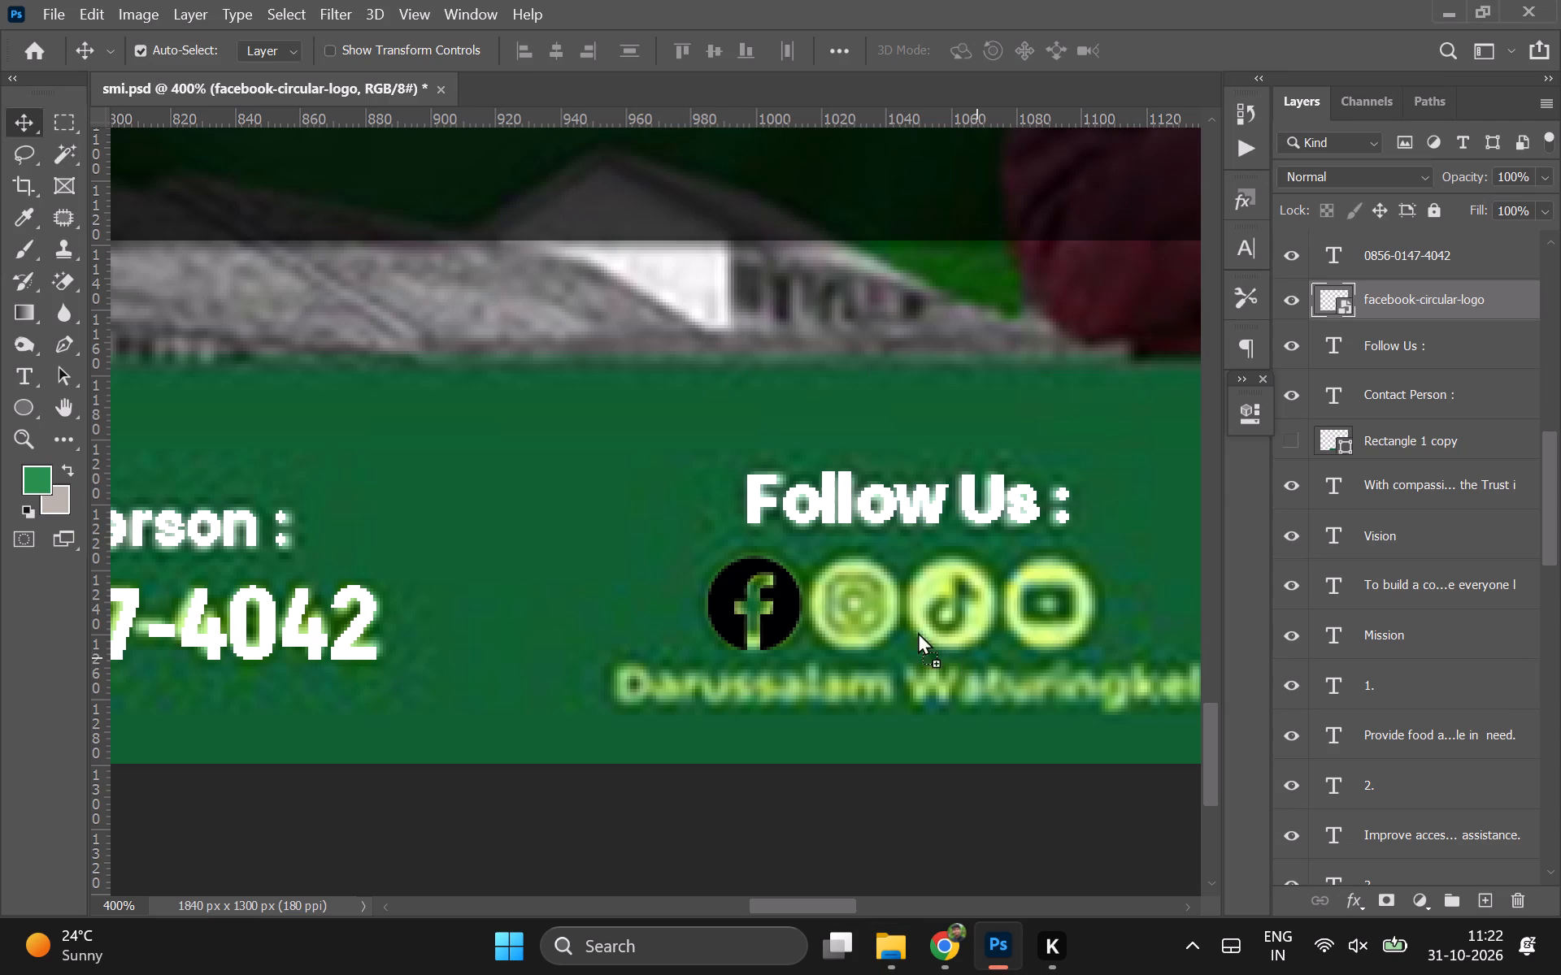
drag(918, 632, 891, 626)
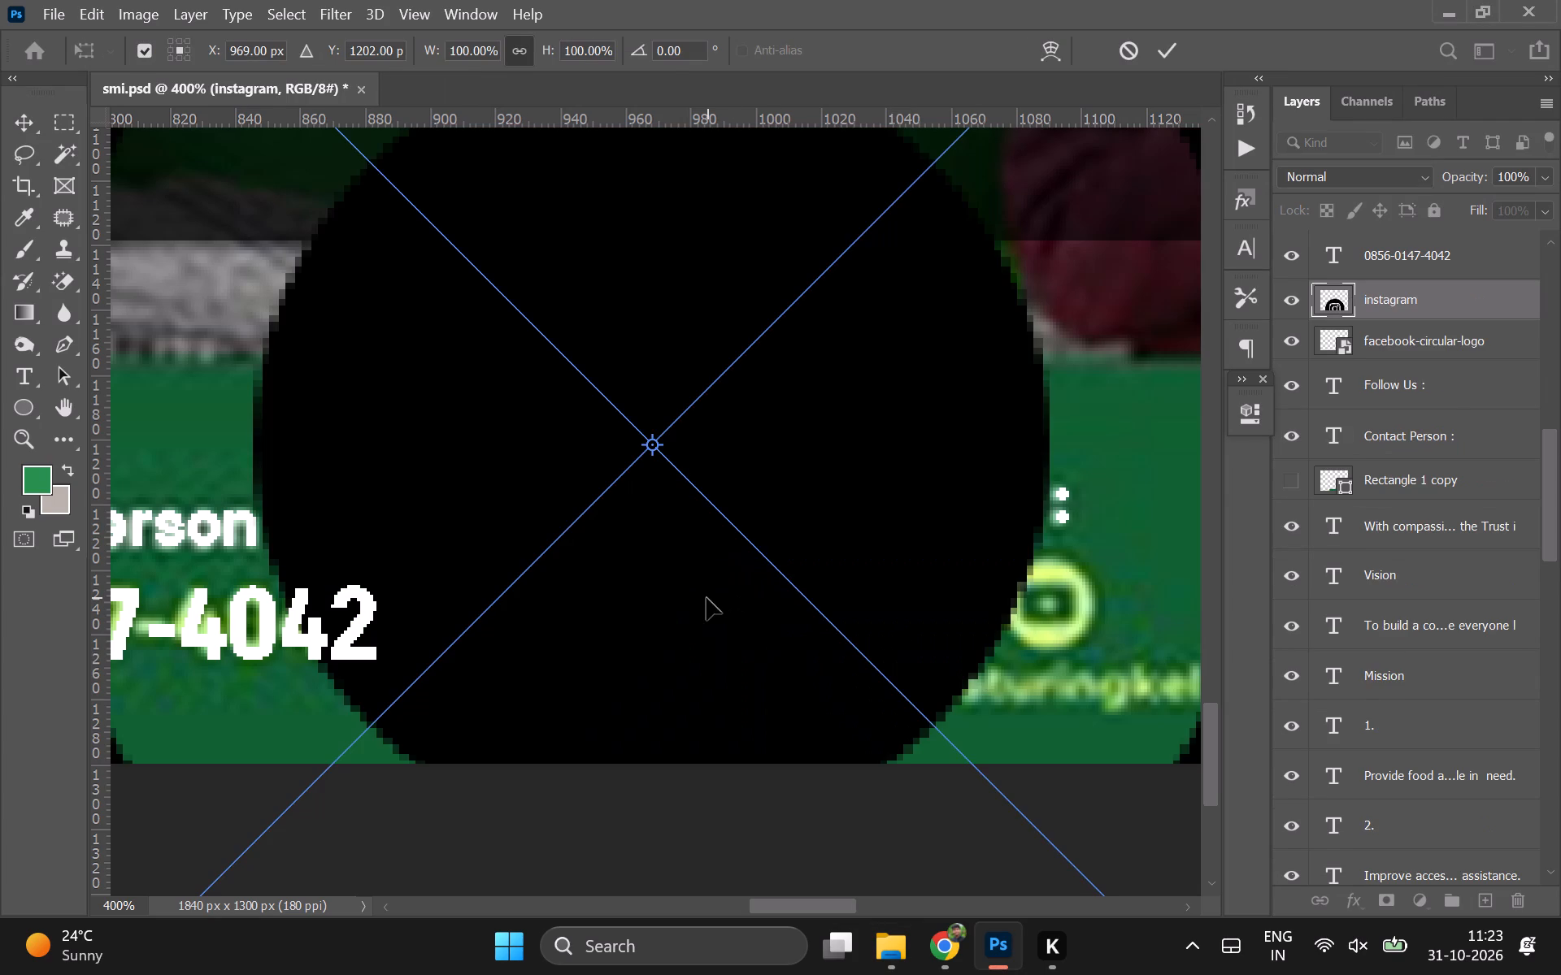
Scale the oversized Instagram icon down proportionally to about 15%.
key(ctrl+minus)
scroll(343, 288, right, 3)
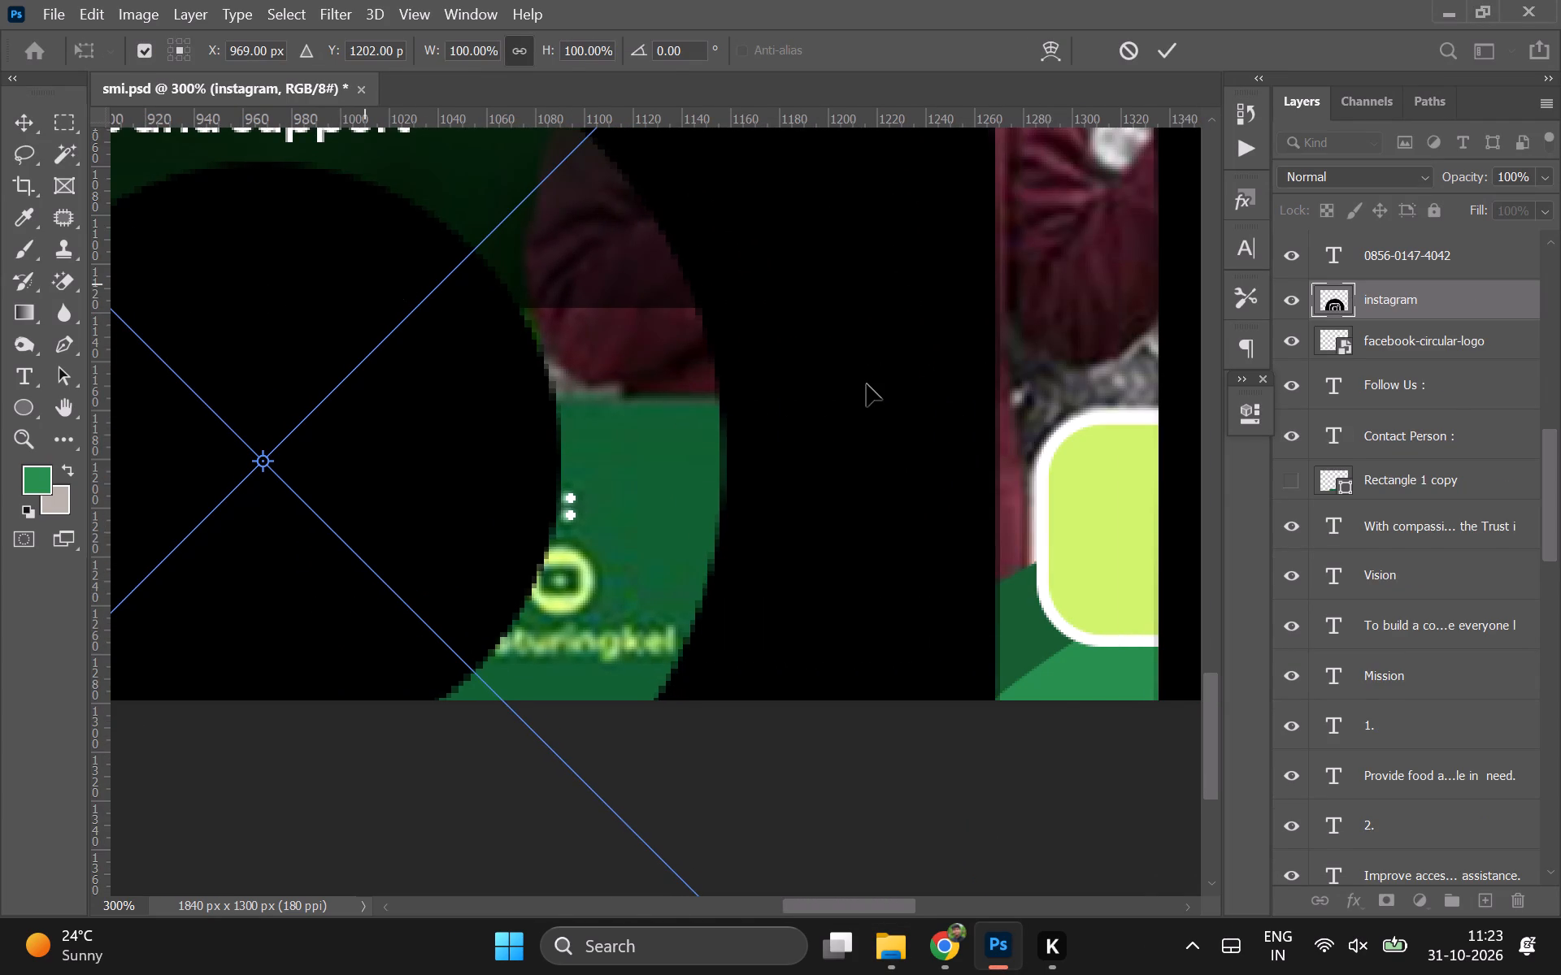
scroll(867, 384, right, 5)
drag(1063, 453, 160, 432)
scroll(160, 432, right, 5)
scroll(0, 447, left, 6)
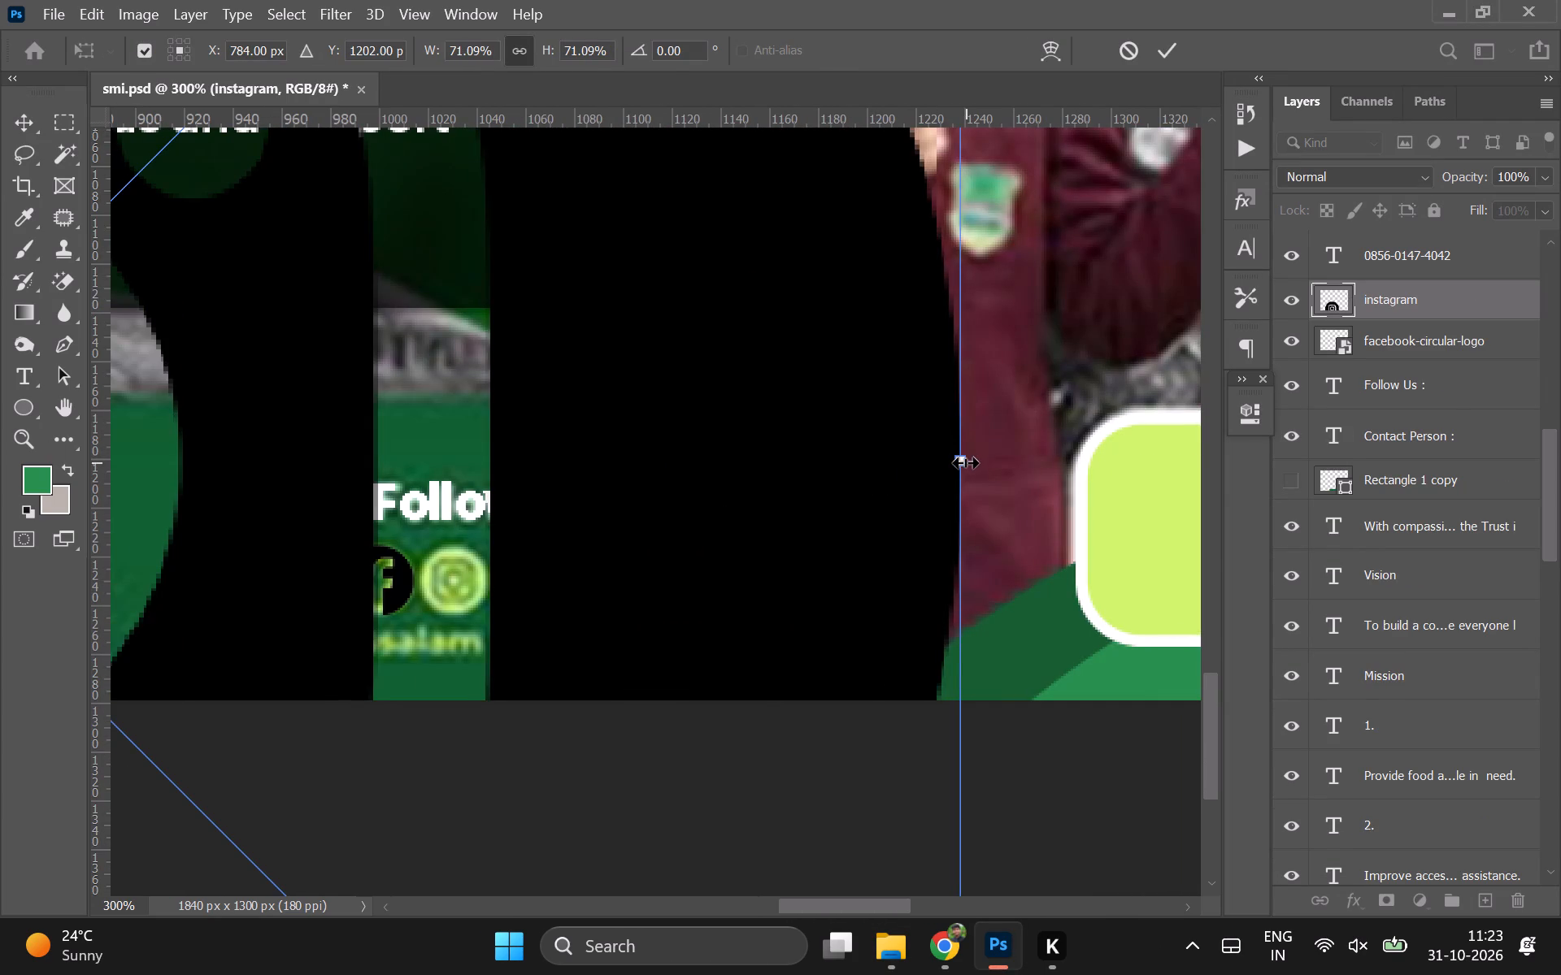
drag(965, 462, 259, 444)
scroll(259, 444, left, 3)
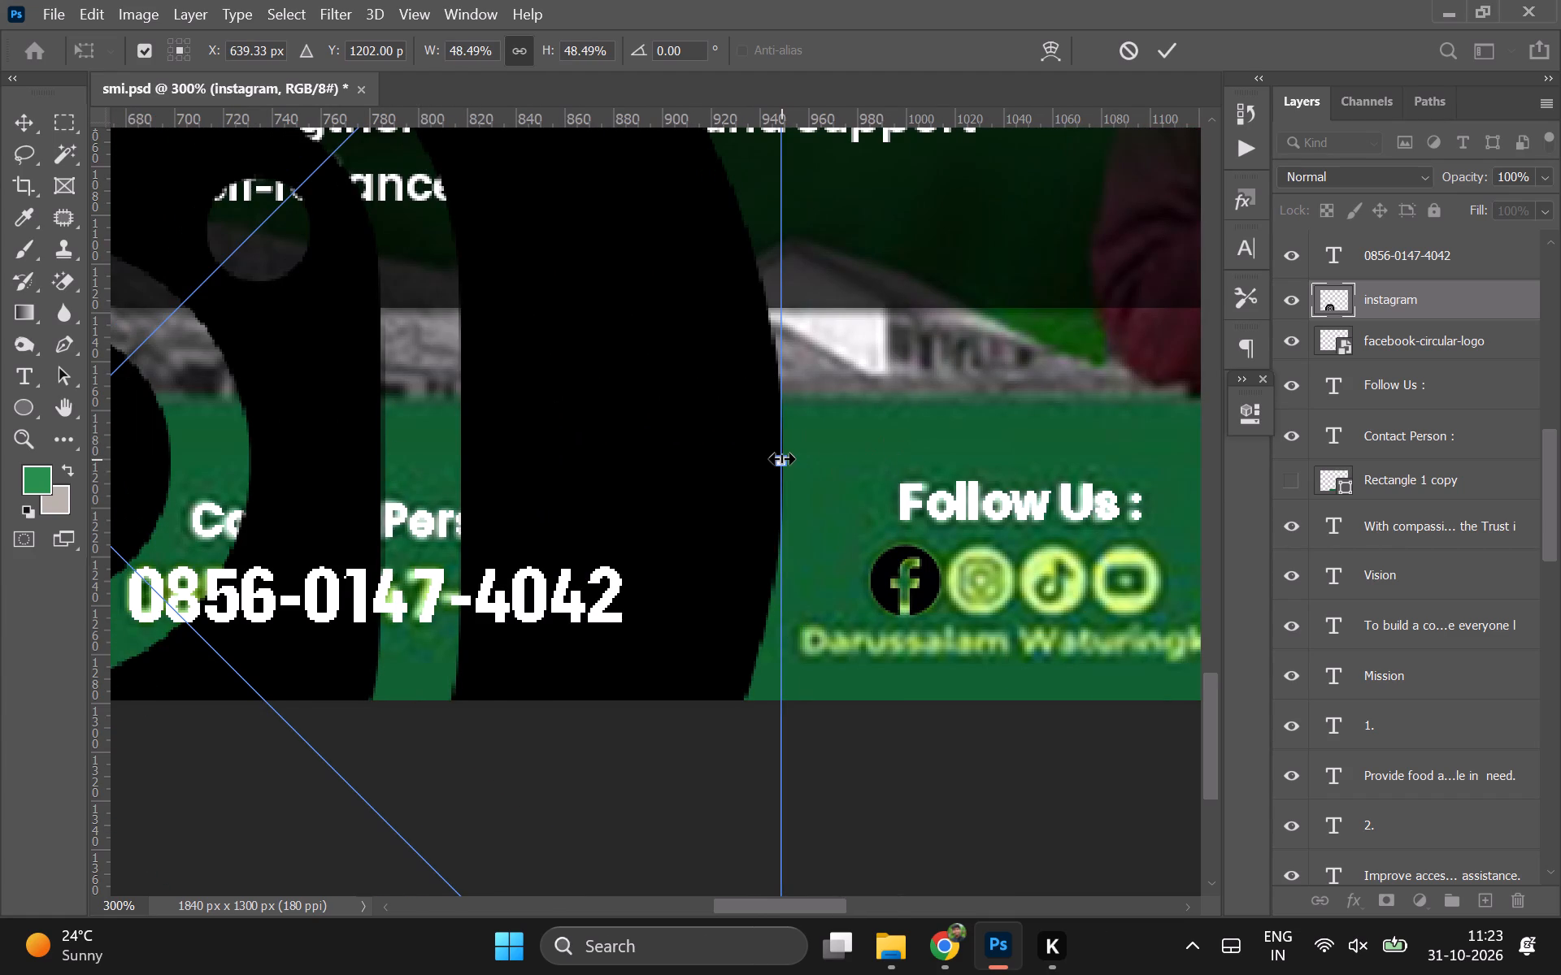
drag(781, 458, 309, 448)
scroll(309, 448, left, 2)
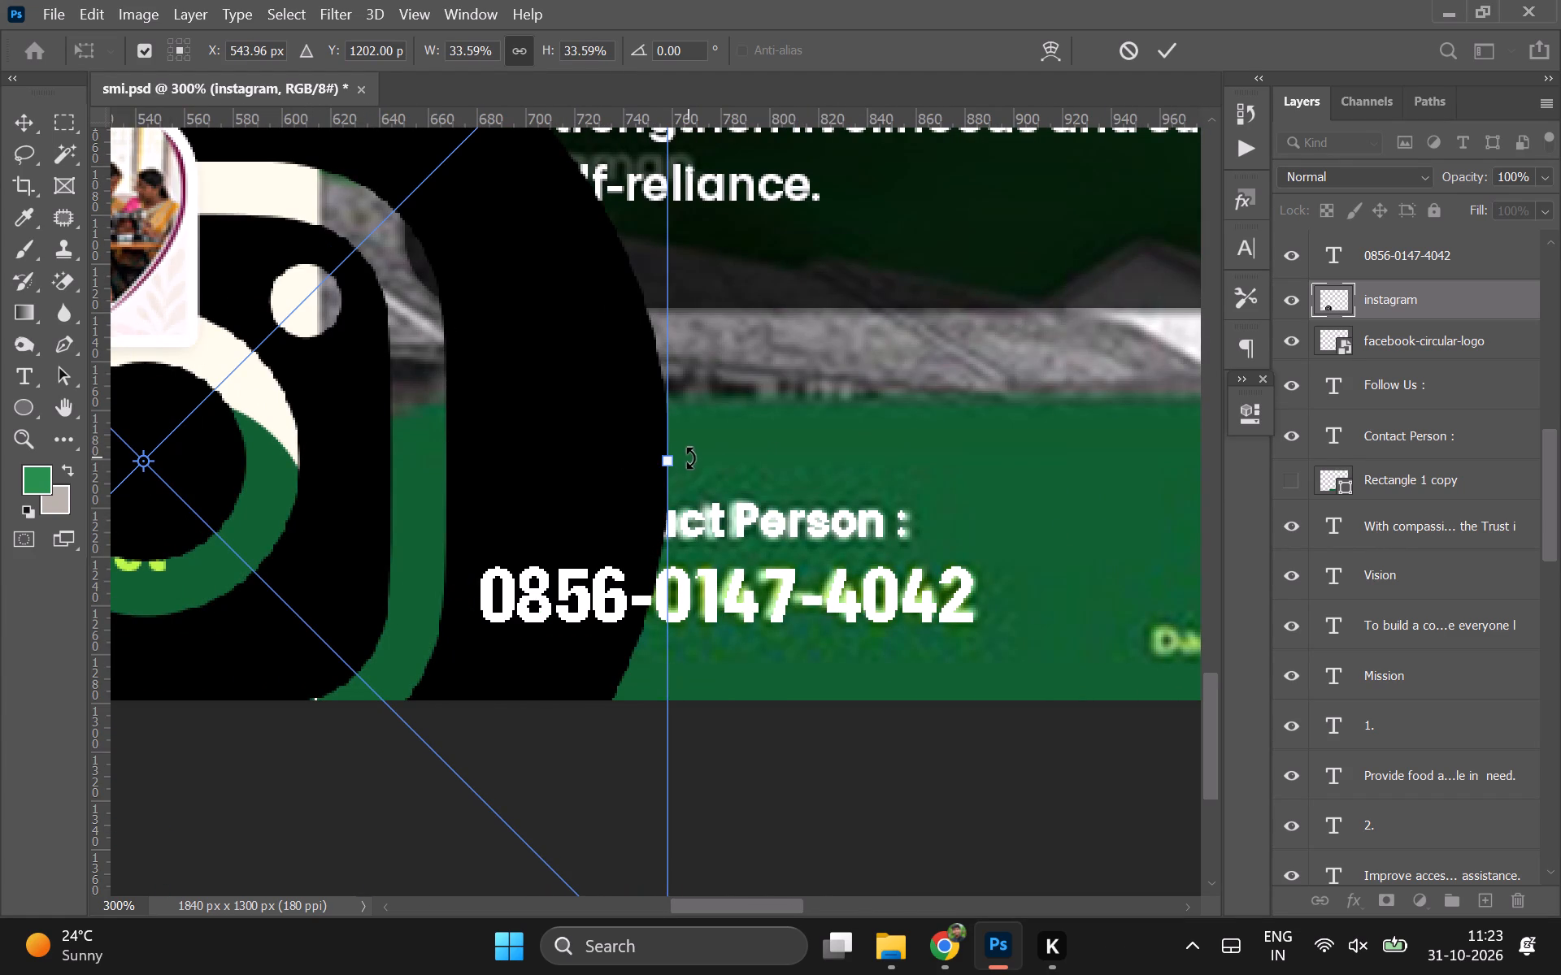
drag(670, 460, 99, 414)
scroll(259, 439, left, 4)
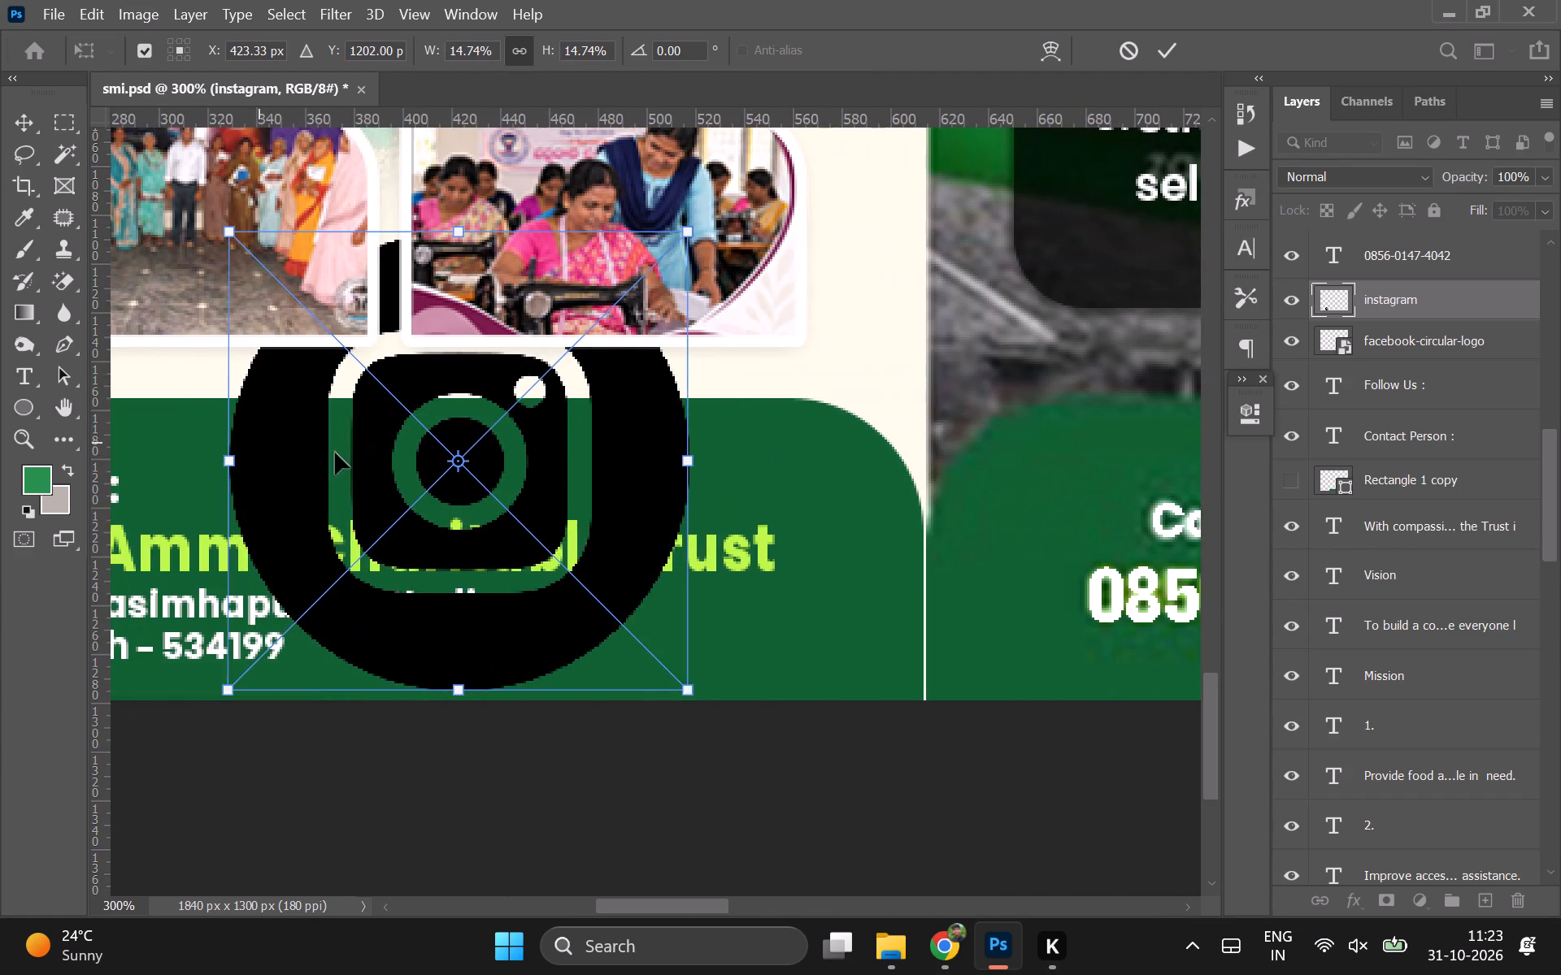
Scale the Instagram icon down to about 4.4% and move it to the icon row below Follow Us.
drag(357, 437, 1037, 459)
scroll(1037, 459, left, 7)
scroll(1037, 459, right, 10)
scroll(1037, 459, left, 5)
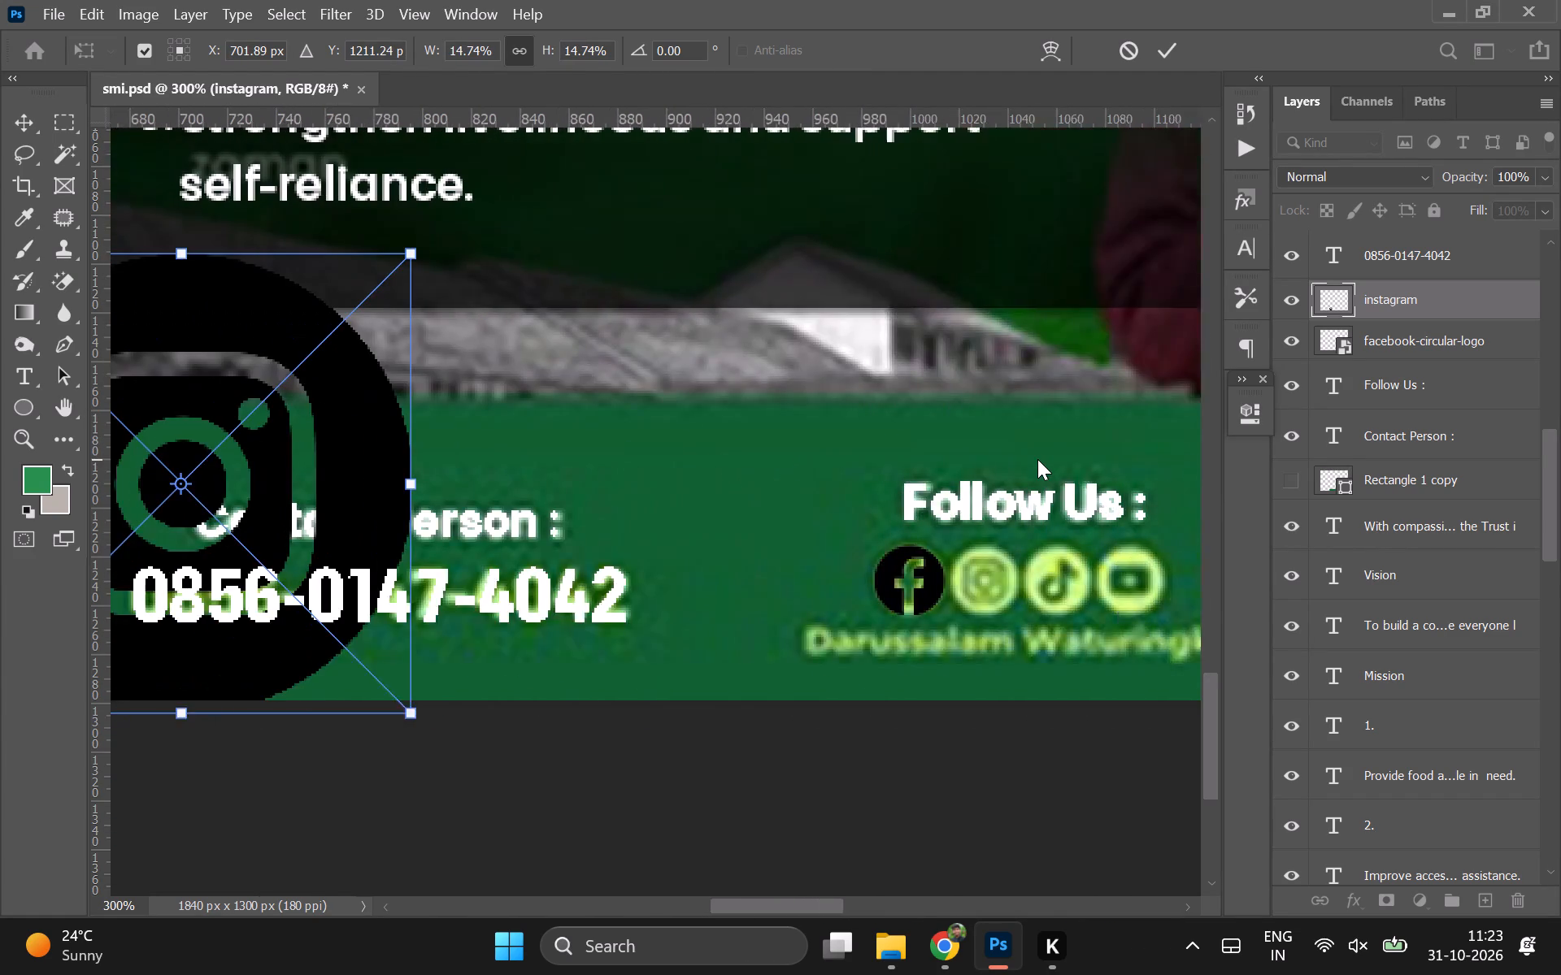
scroll(1281, 499, right, 1)
scroll(863, 490, right, 1)
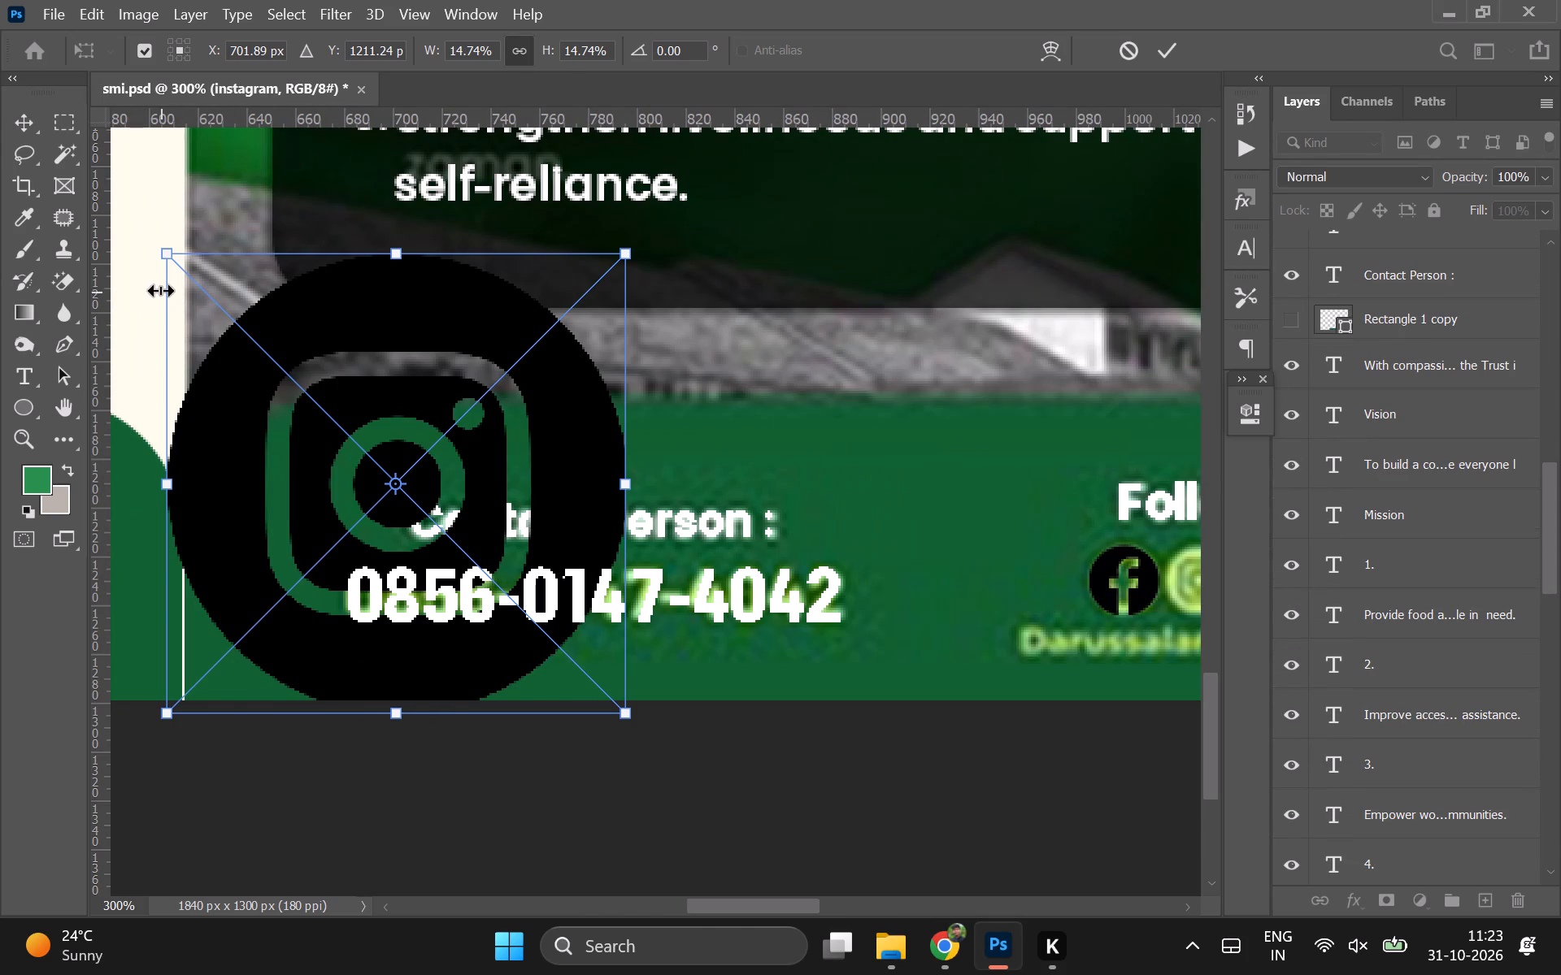
drag(172, 253, 588, 486)
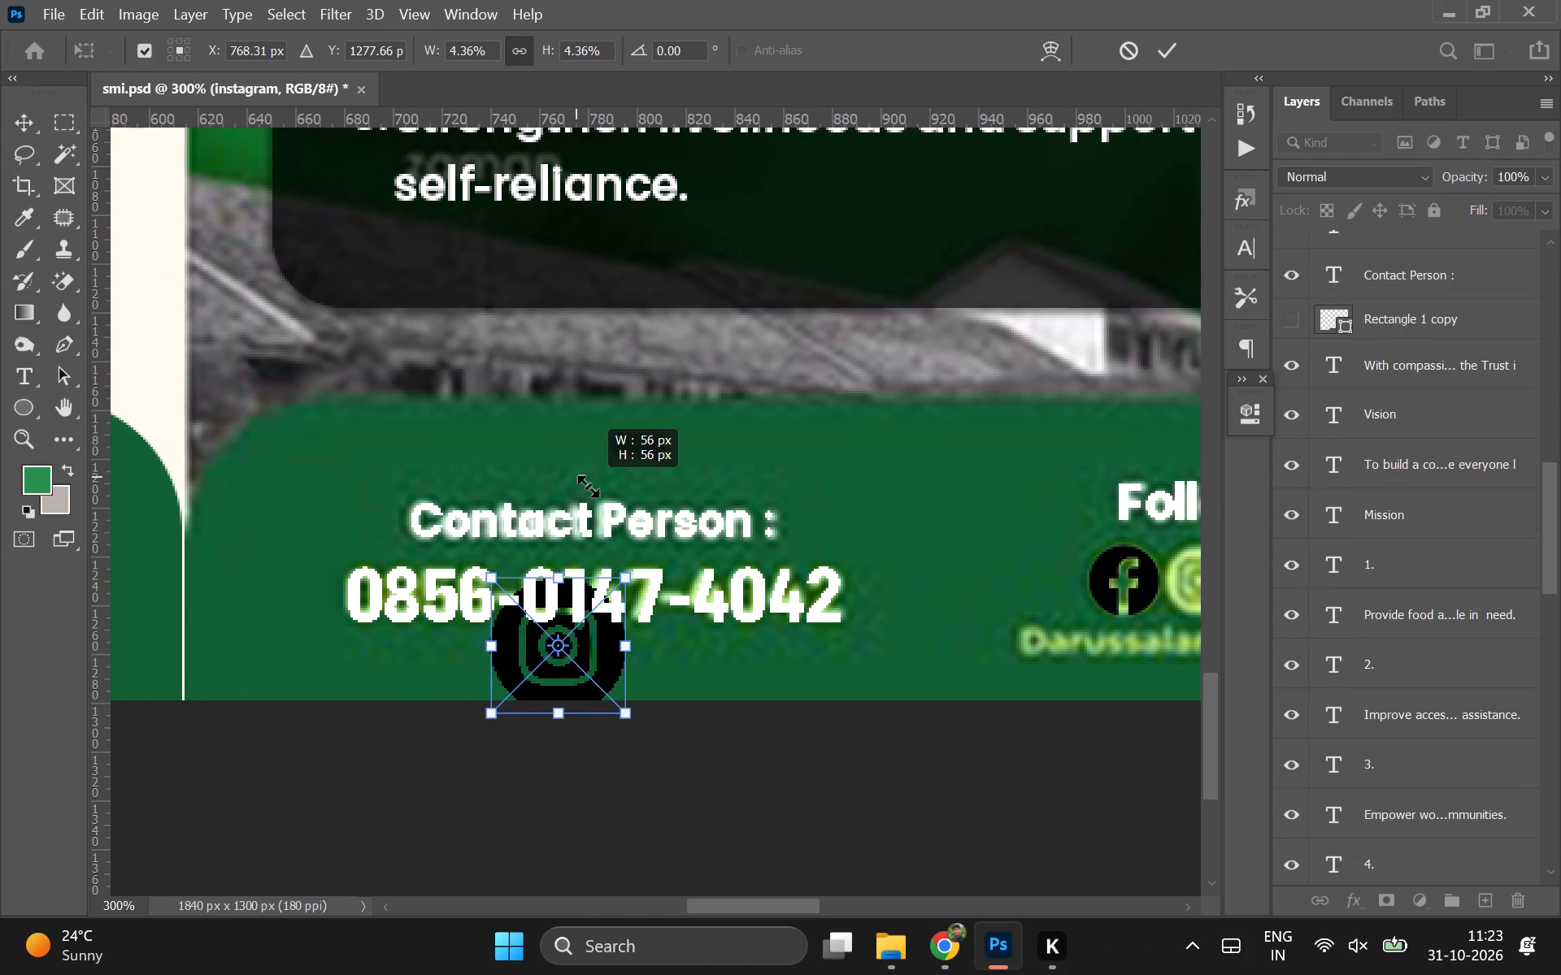
drag(570, 615, 1096, 560)
scroll(1096, 560, right, 1)
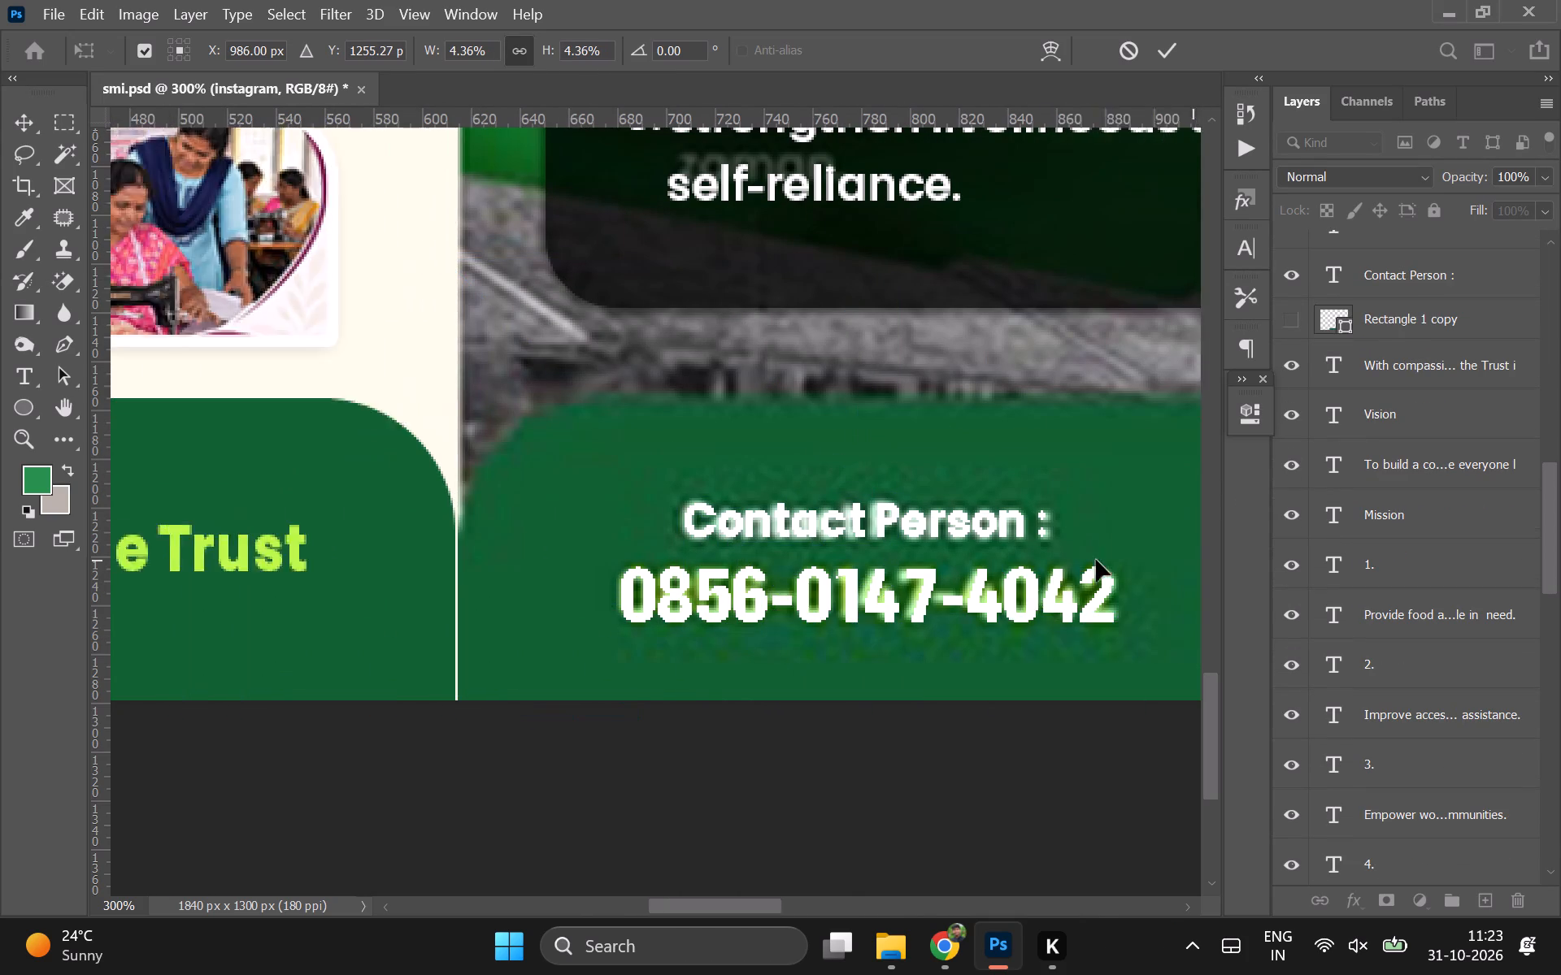
scroll(1096, 560, right, 1)
scroll(947, 552, right, 2)
scroll(776, 579, left, 1)
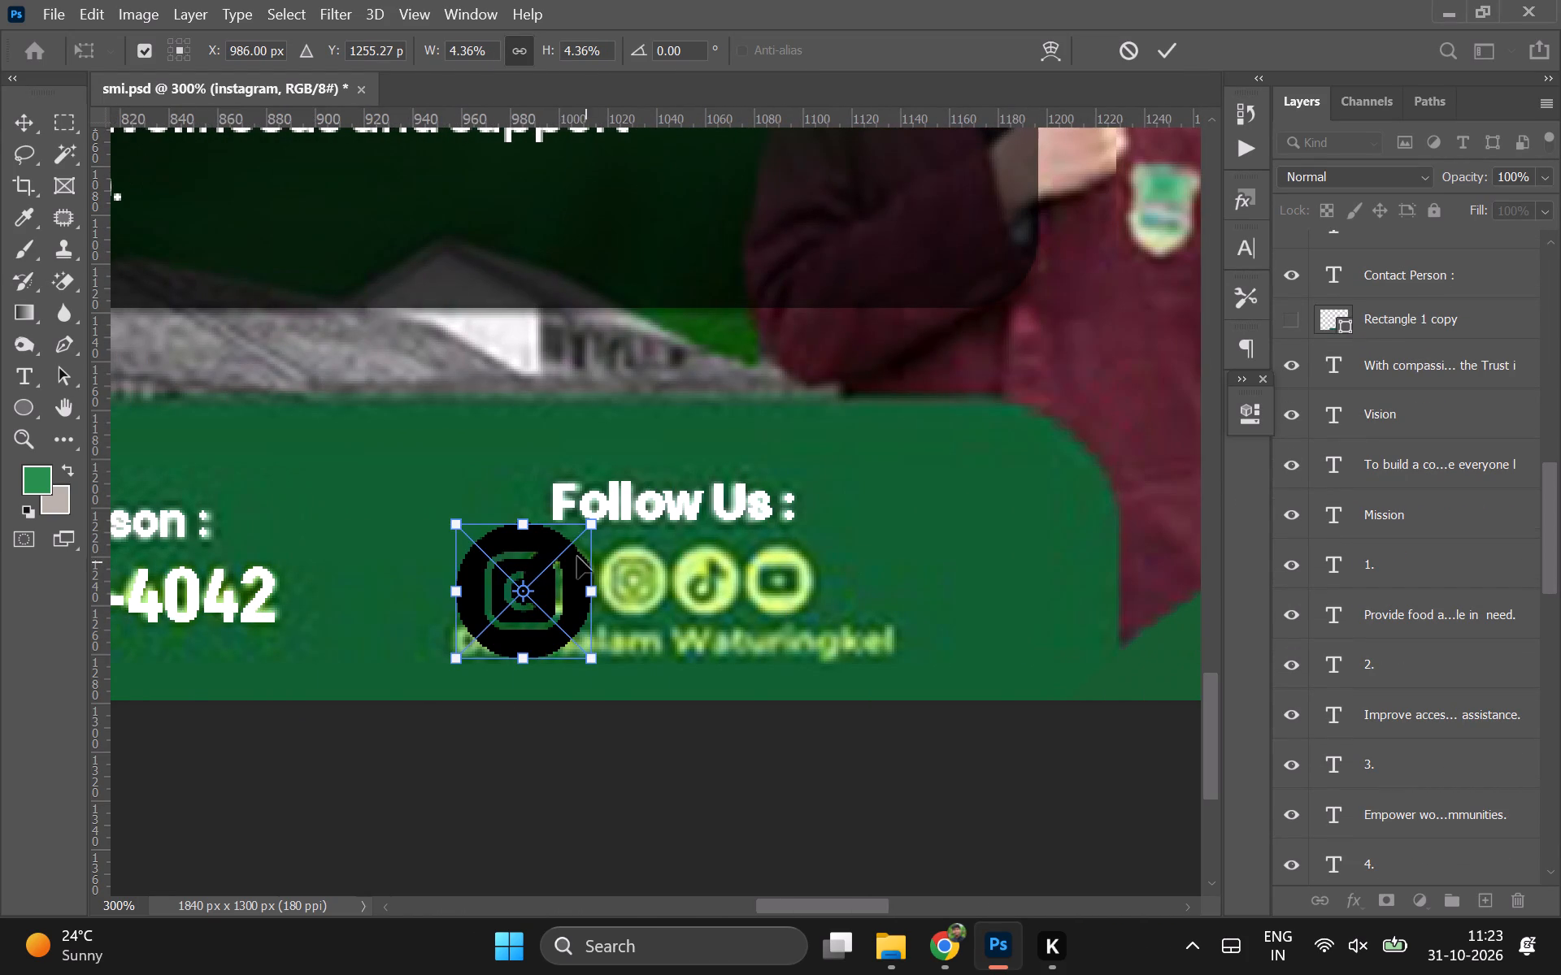
Scale the Instagram icon down to about 2.15%, place it over the template's Instagram icon, and apply the transform.
drag(591, 523, 520, 591)
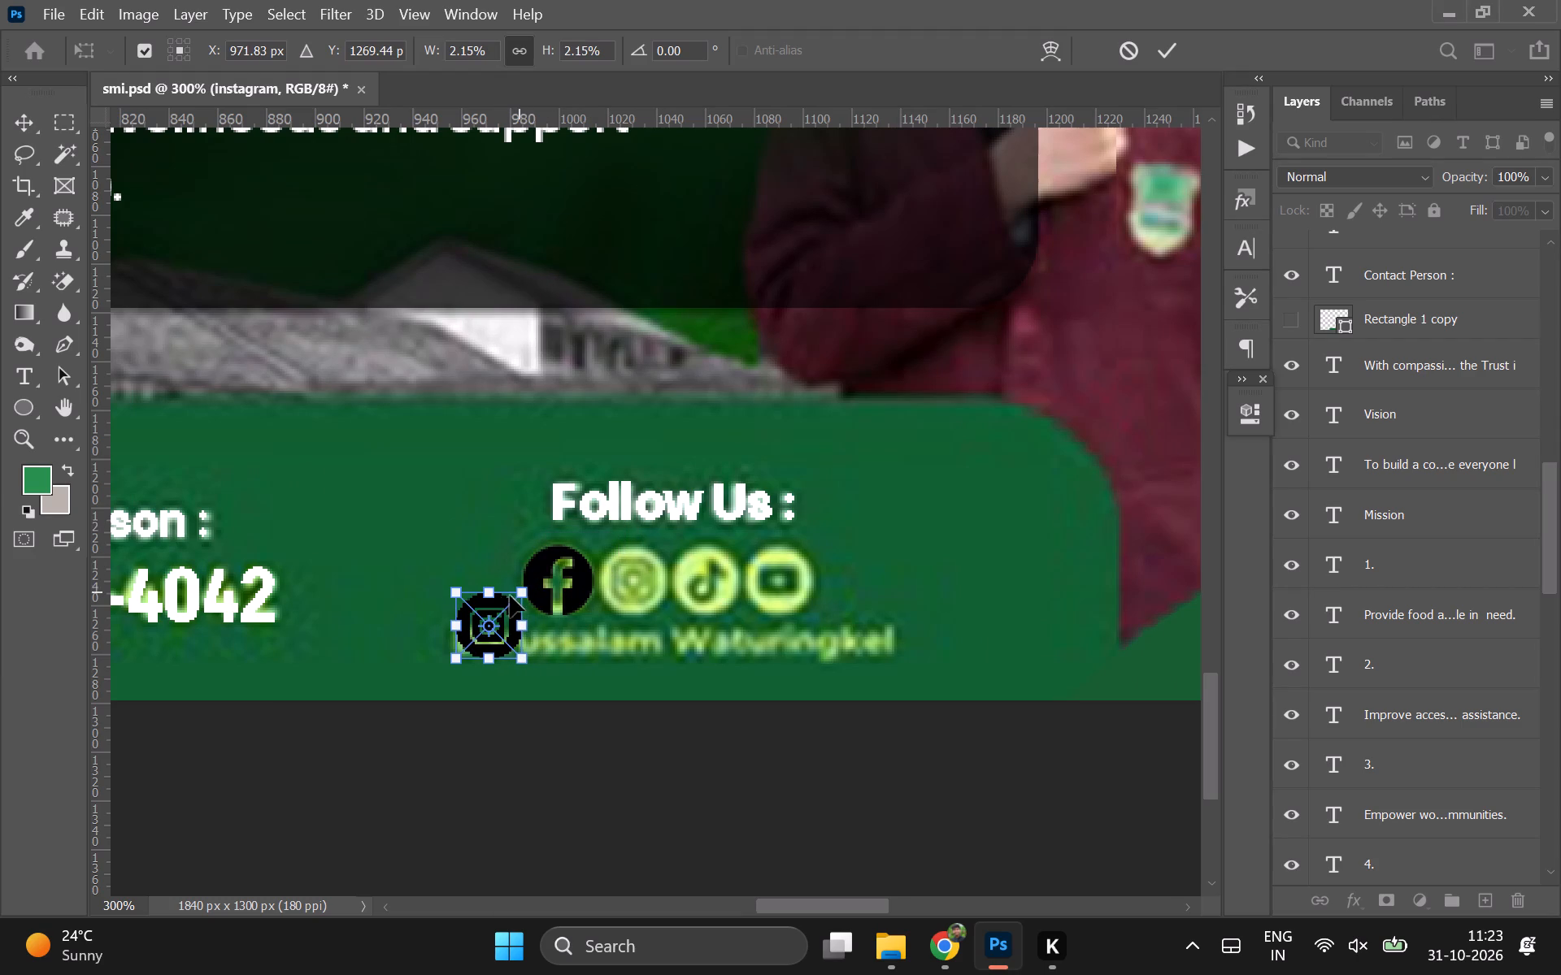
drag(507, 602, 653, 550)
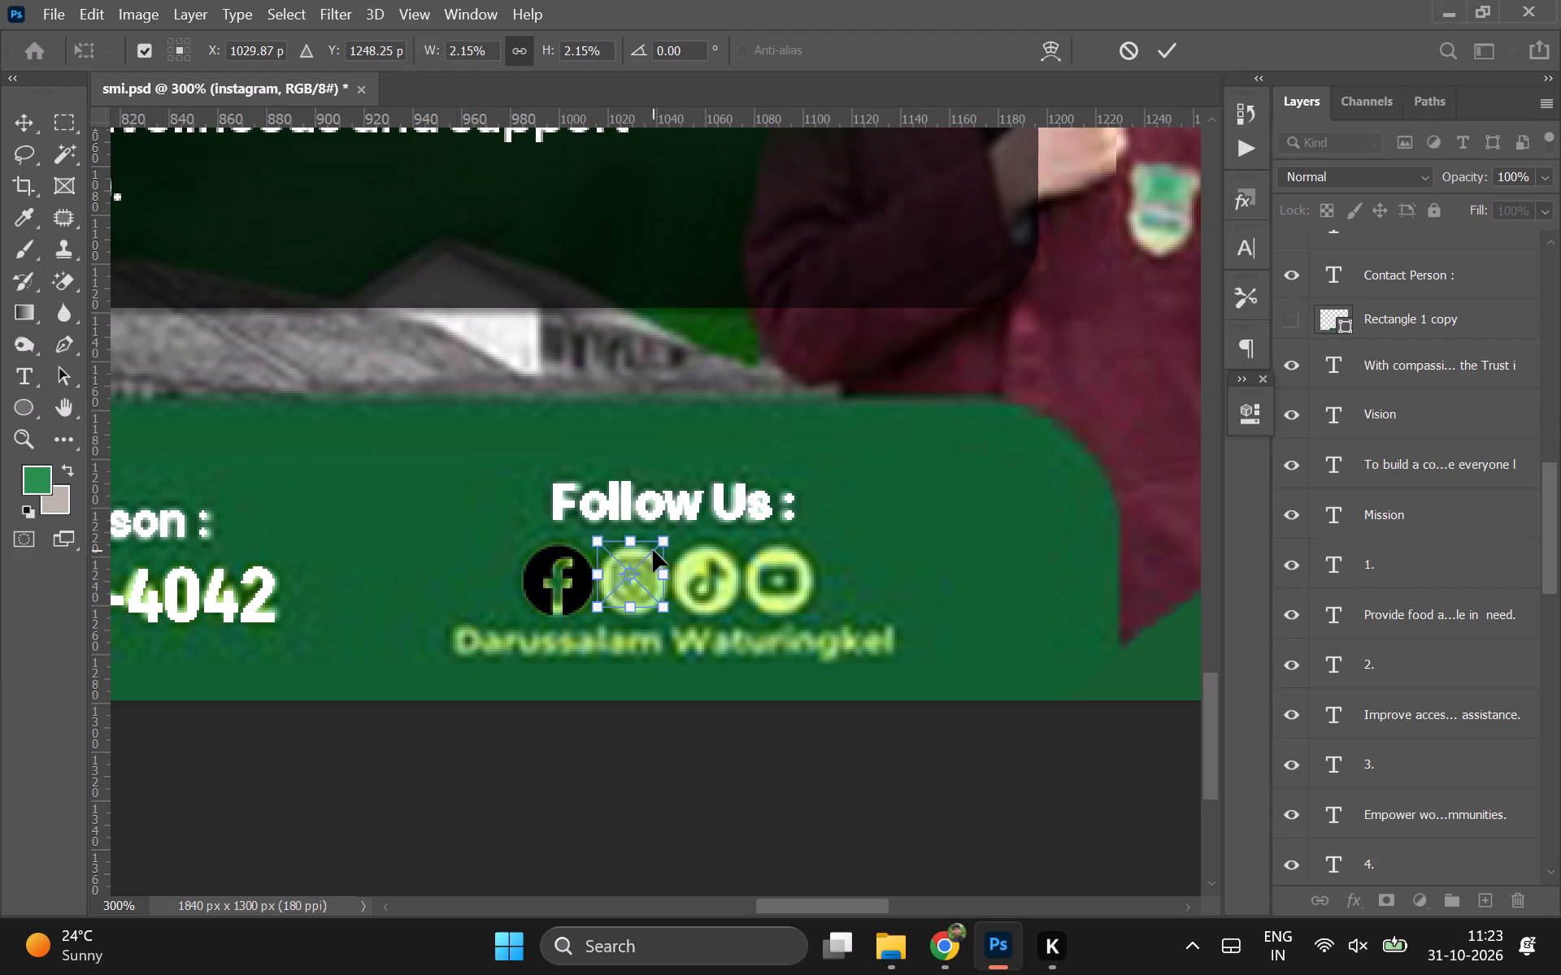
key(ctrl+equal)
key(ctrl+equal)
key(ctrl+equal)
key(Return)
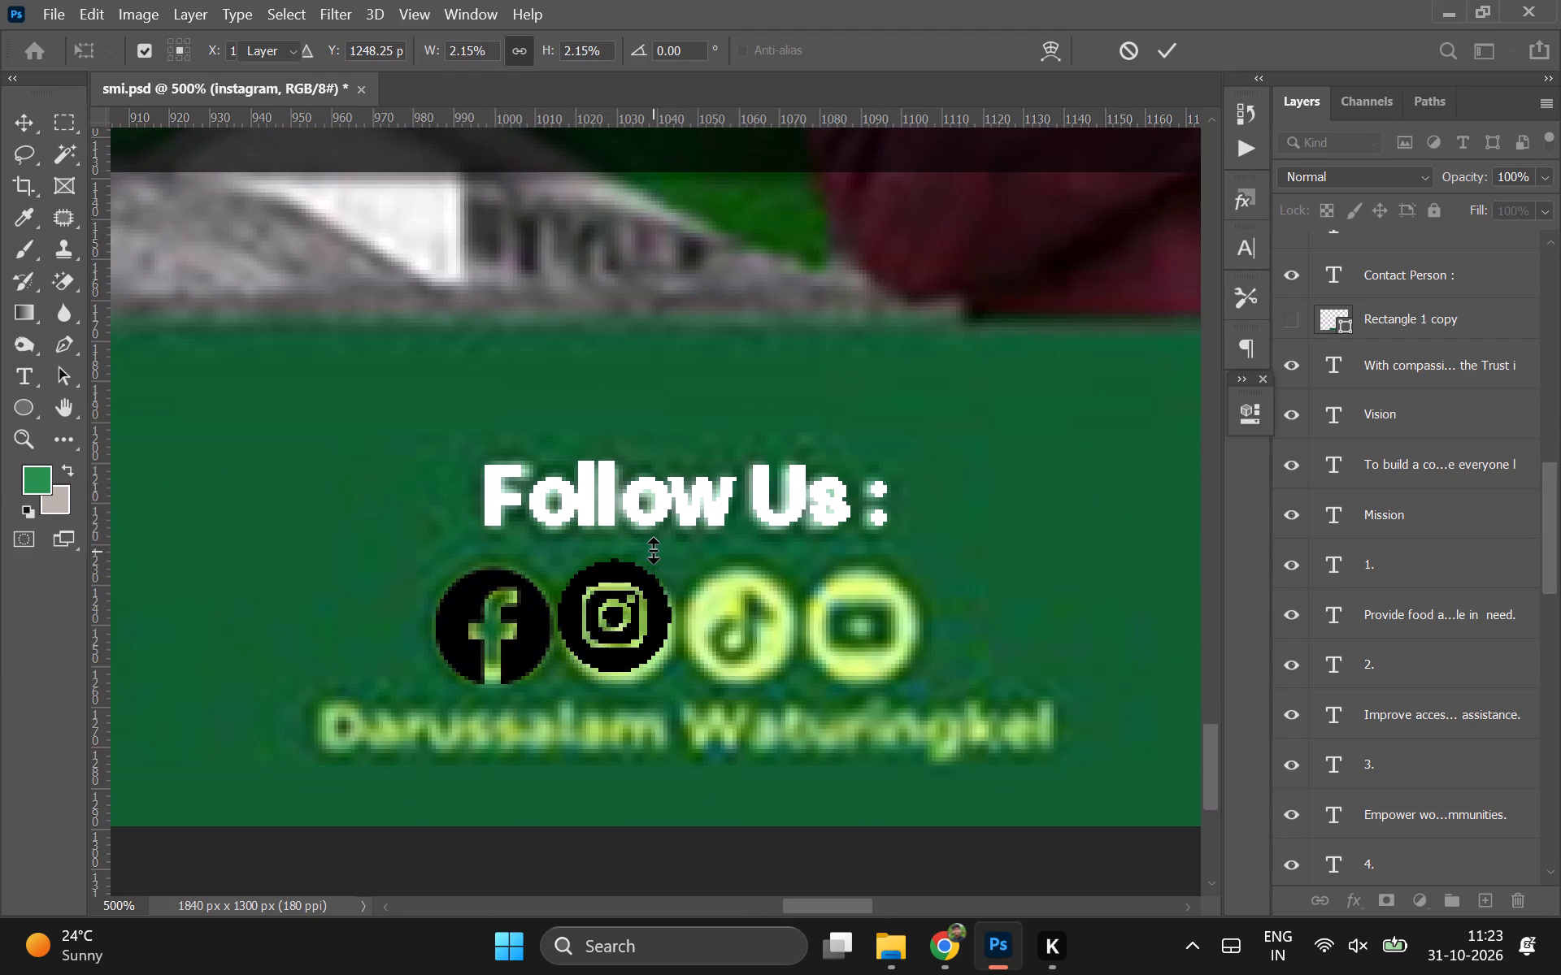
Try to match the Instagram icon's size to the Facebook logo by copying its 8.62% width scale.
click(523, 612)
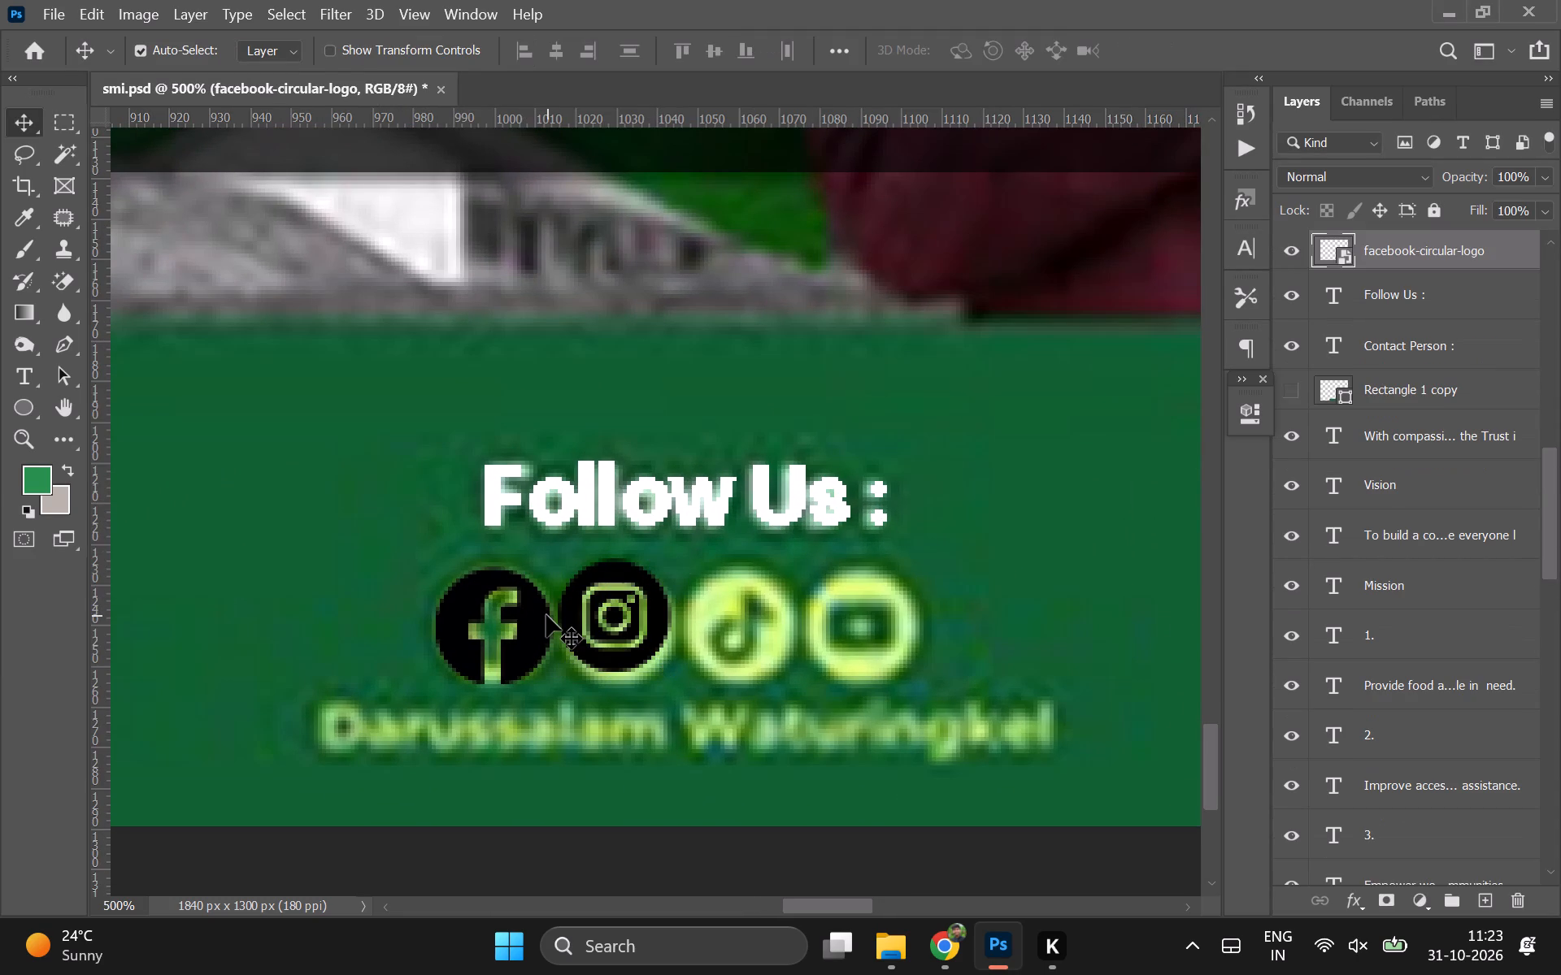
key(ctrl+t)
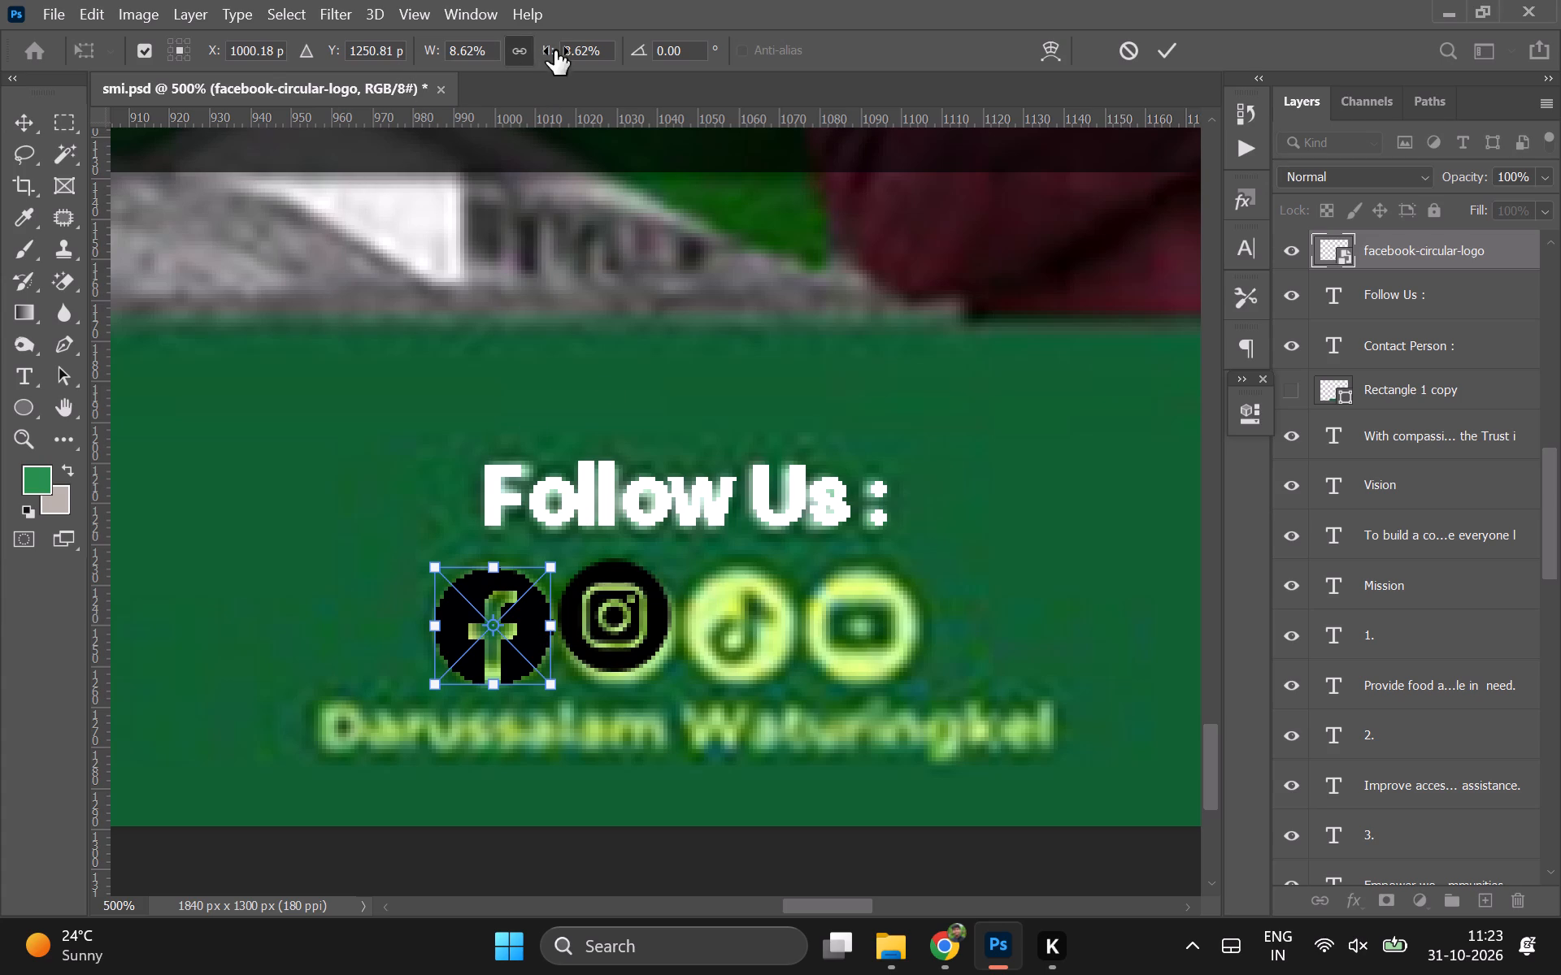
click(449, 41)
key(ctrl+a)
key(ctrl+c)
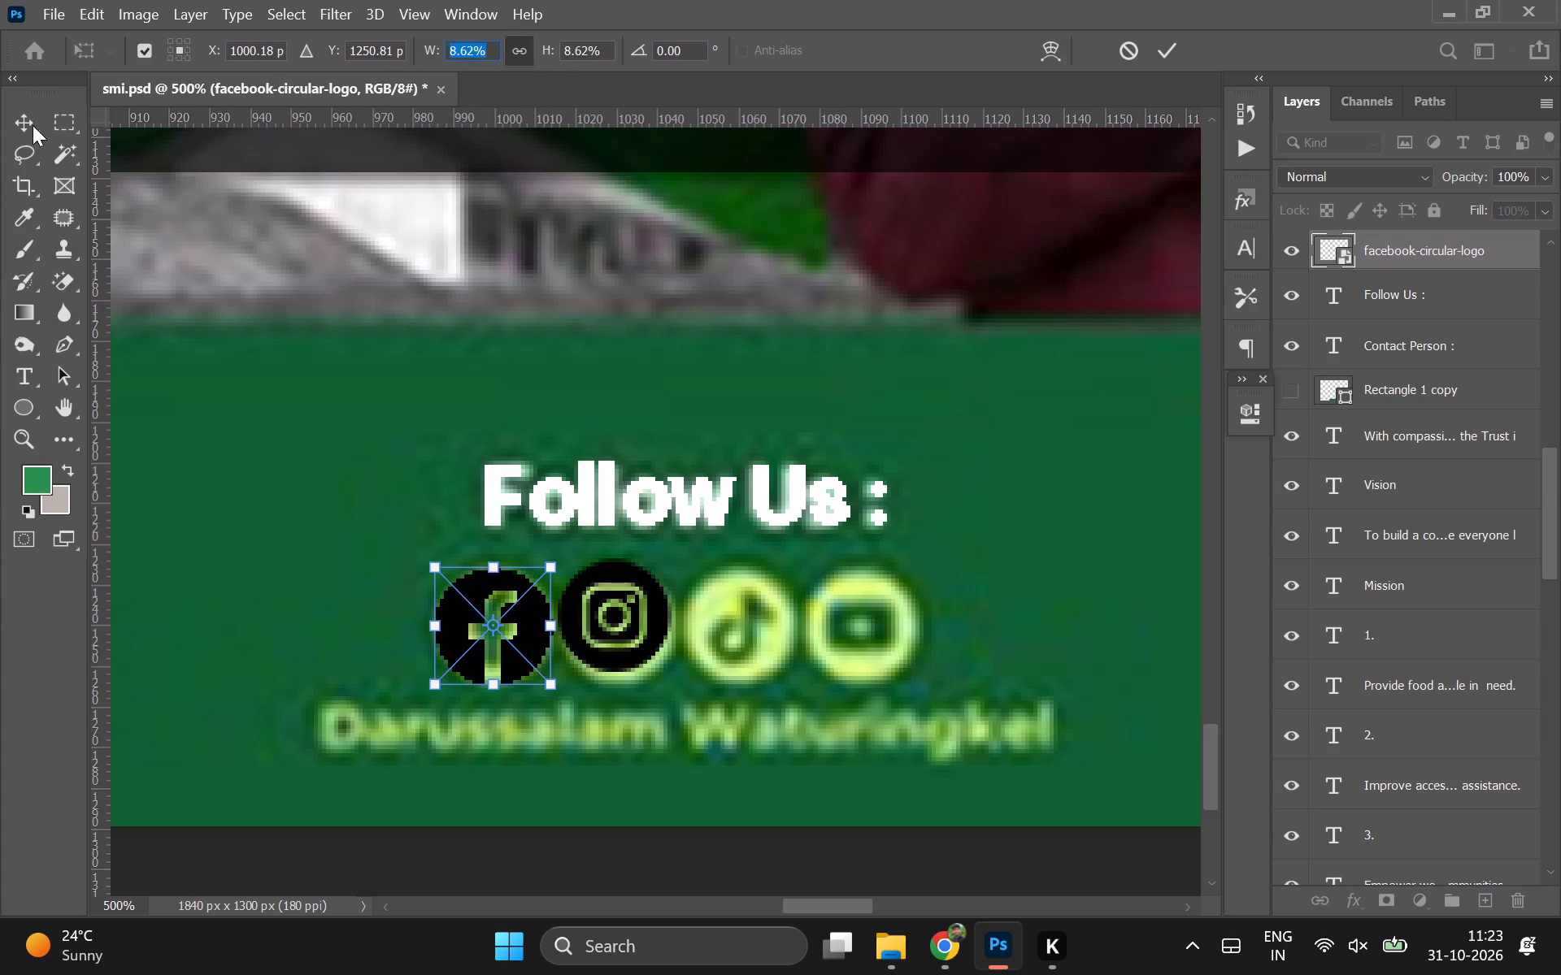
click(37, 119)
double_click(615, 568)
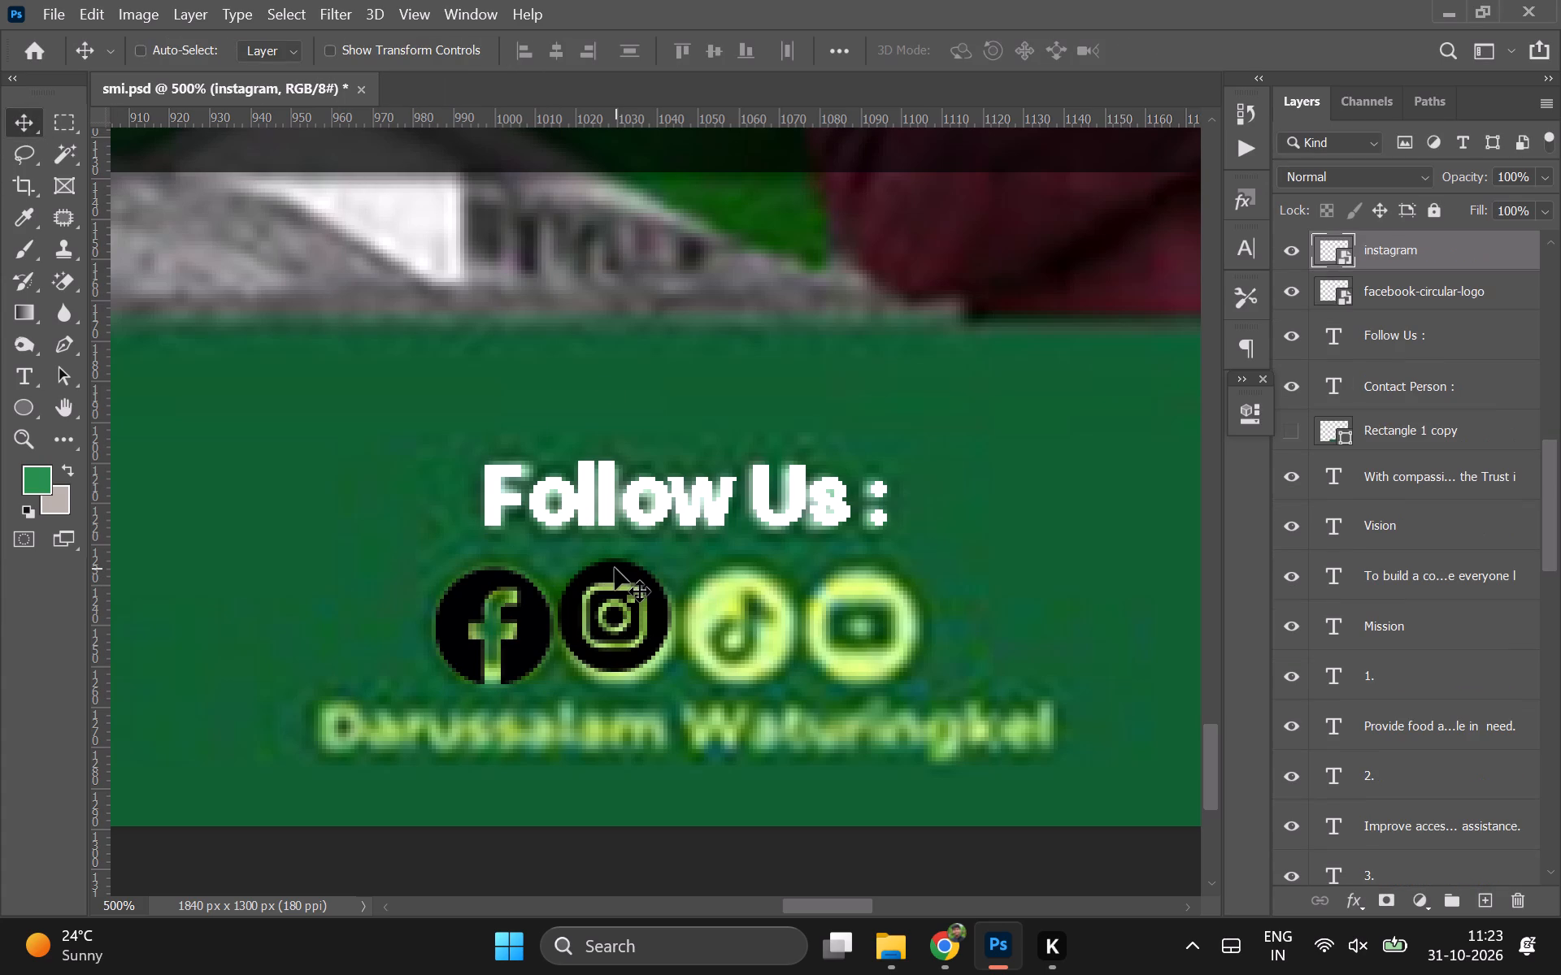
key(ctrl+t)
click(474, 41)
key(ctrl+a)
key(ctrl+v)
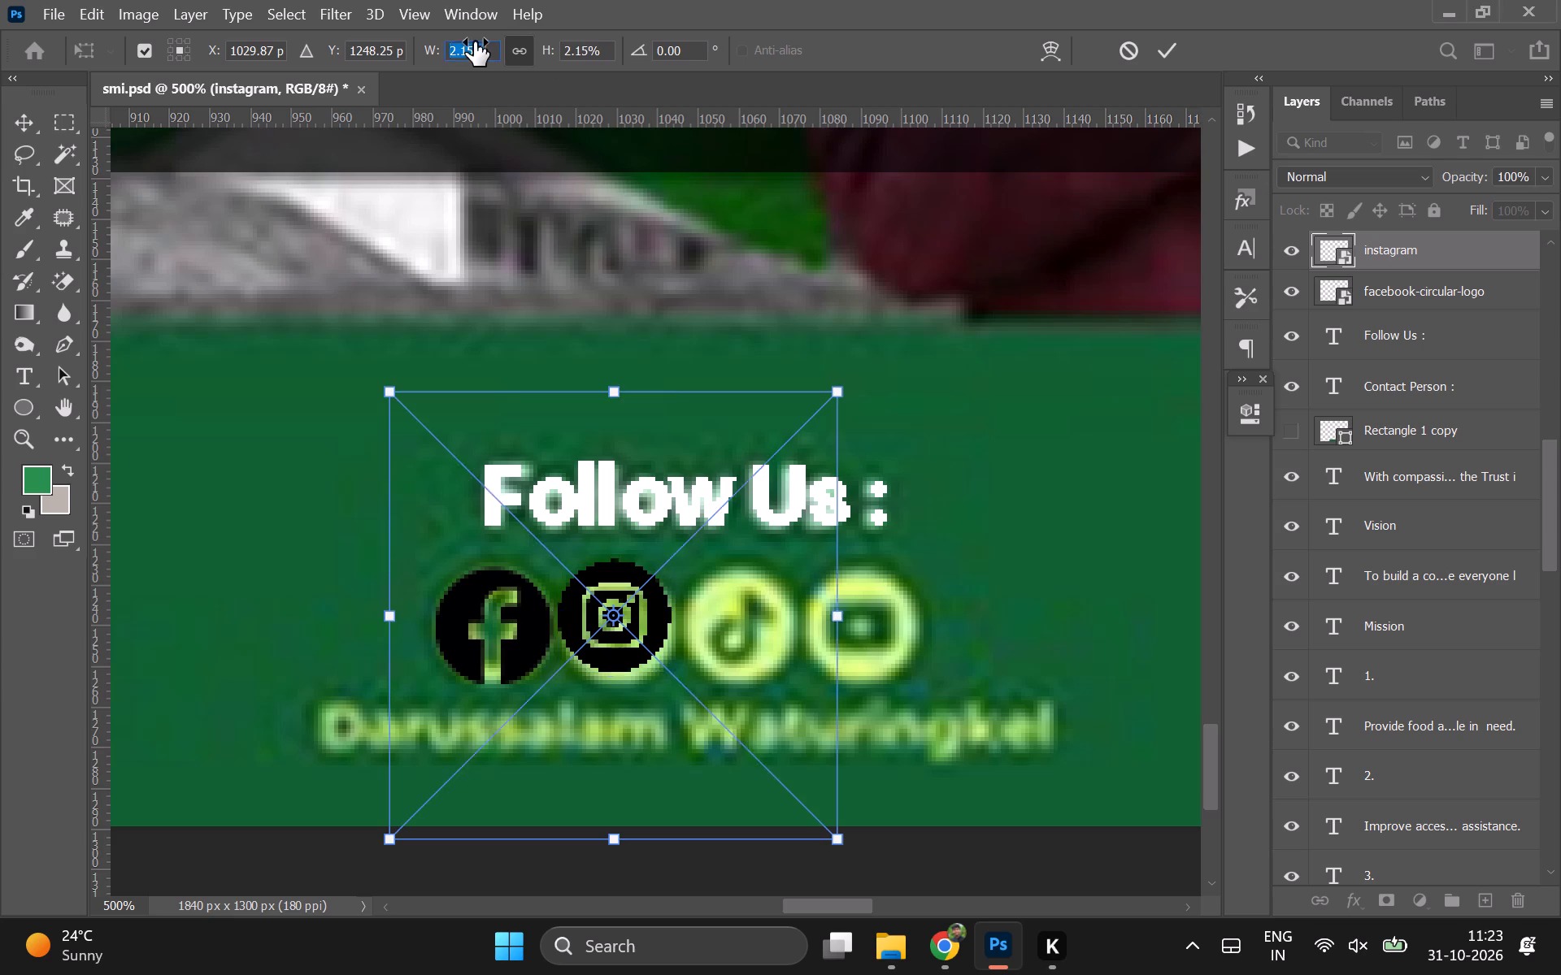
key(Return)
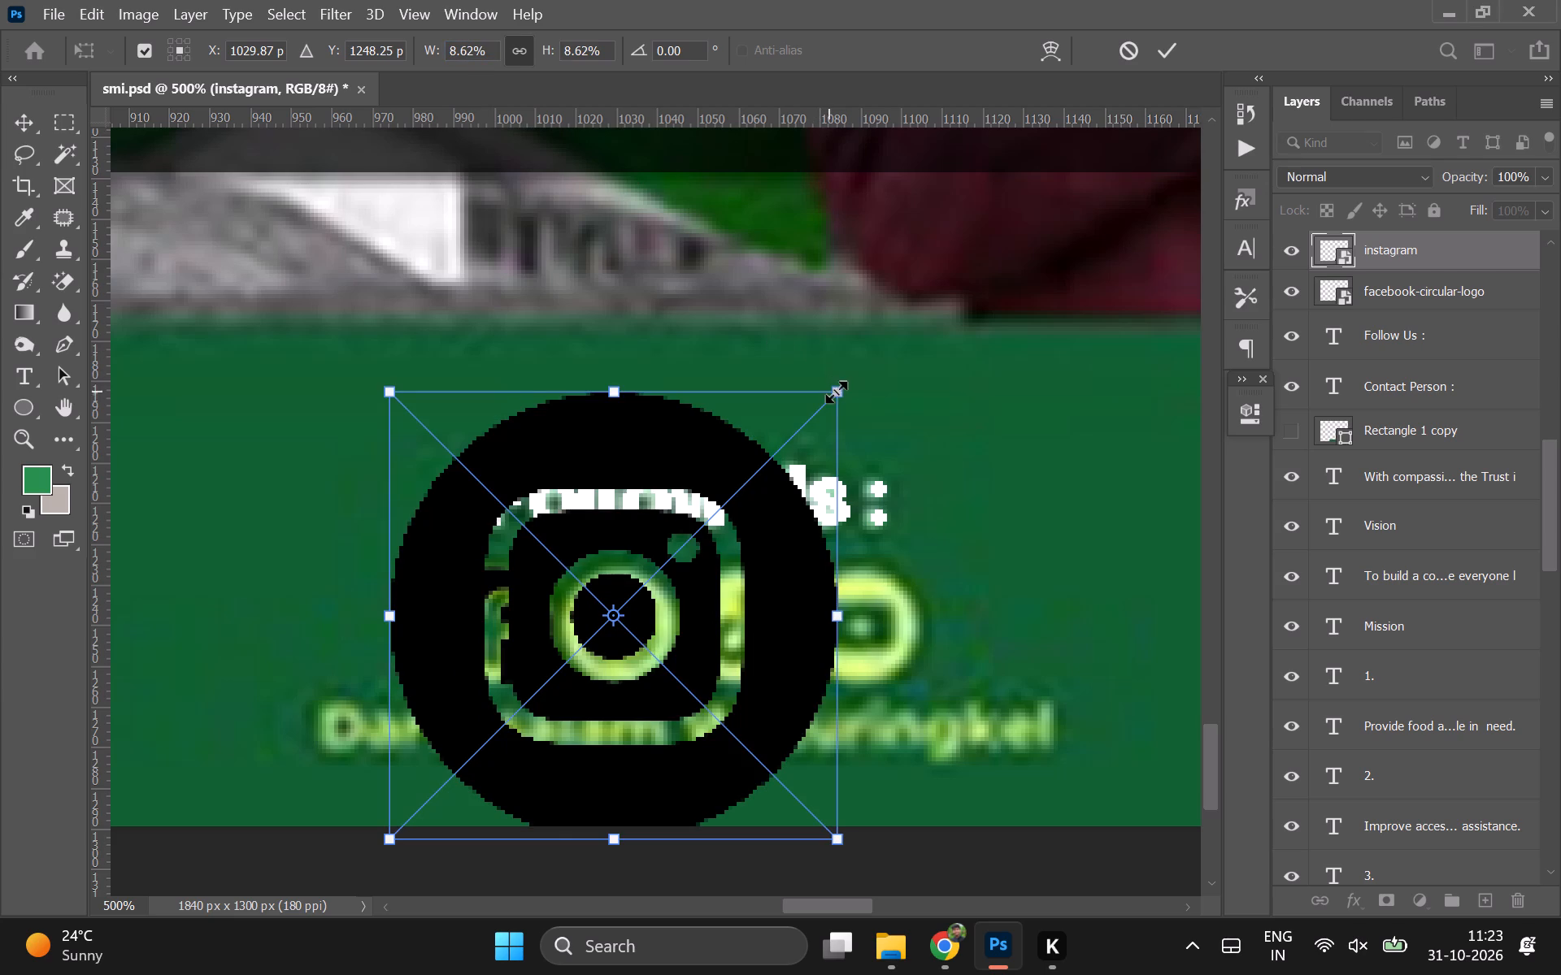
Resize the Instagram icon to about 2.2%, align it over the template's Instagram icon beside the Facebook logo, and apply the transform.
drag(836, 392, 456, 712)
drag(461, 785, 592, 667)
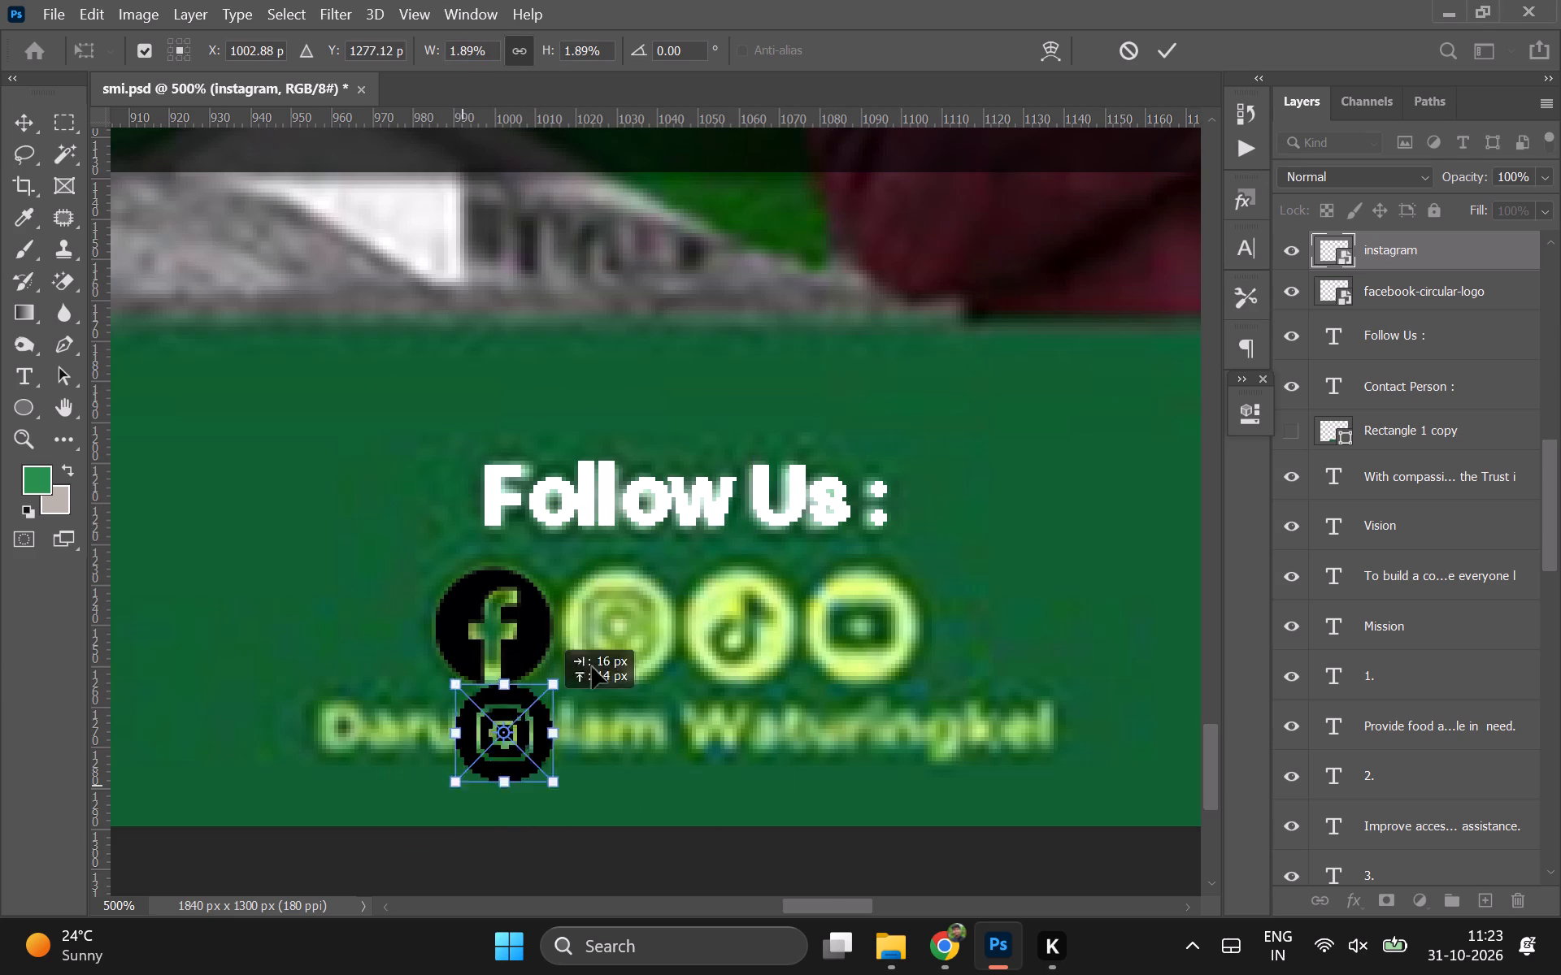
drag(592, 667, 634, 624)
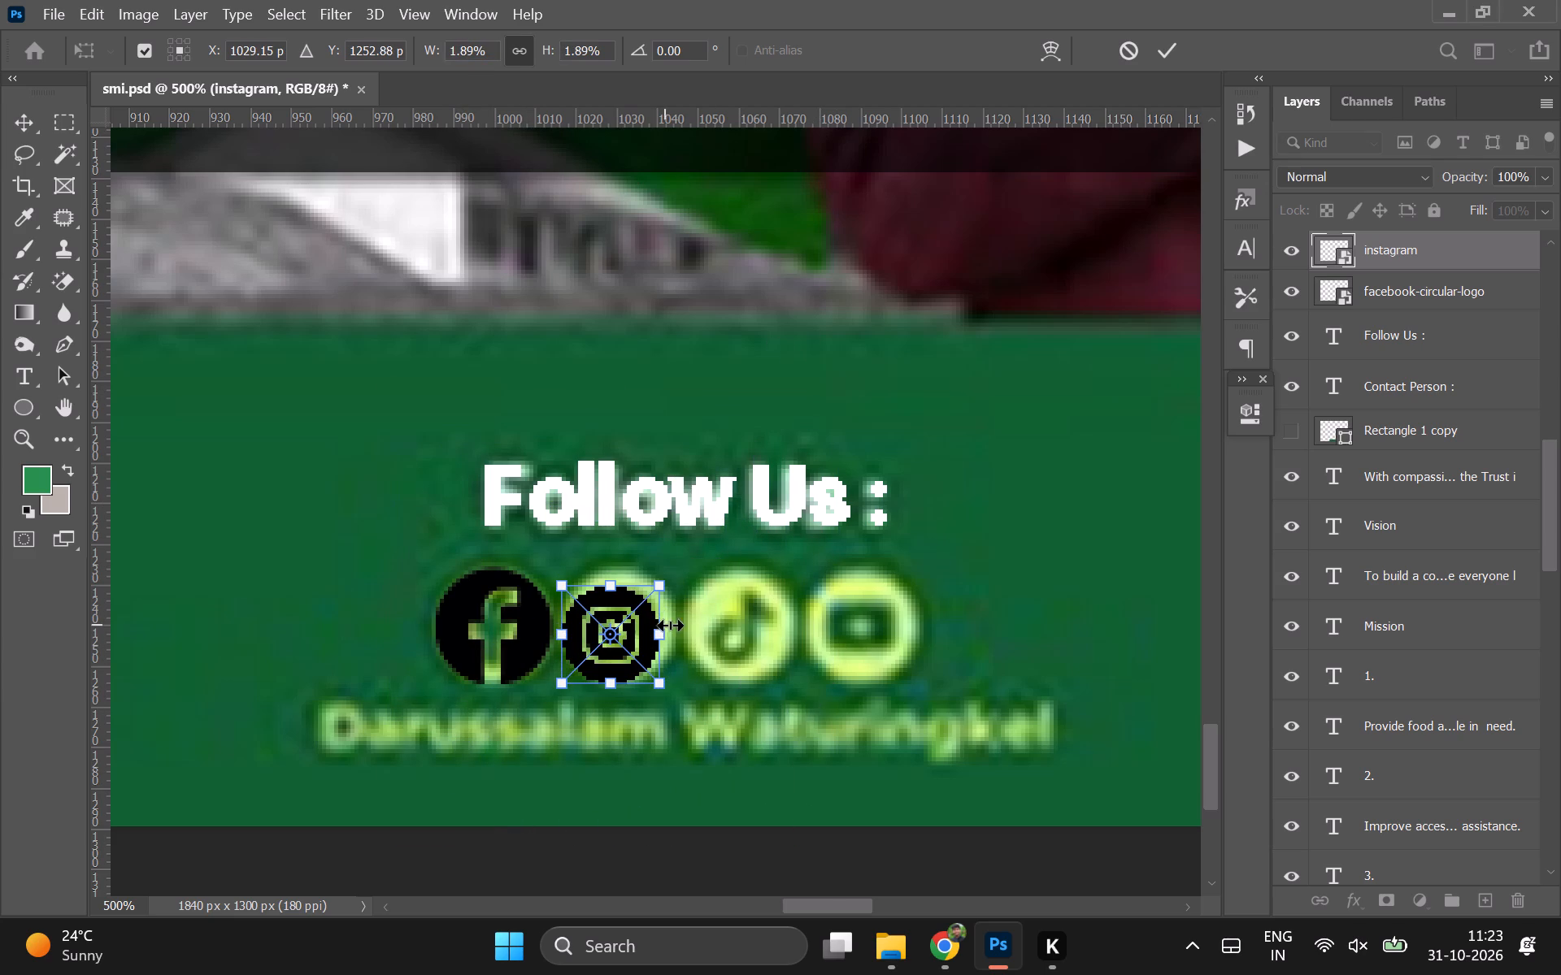
drag(605, 577, 604, 566)
key(Right)
key(Up)
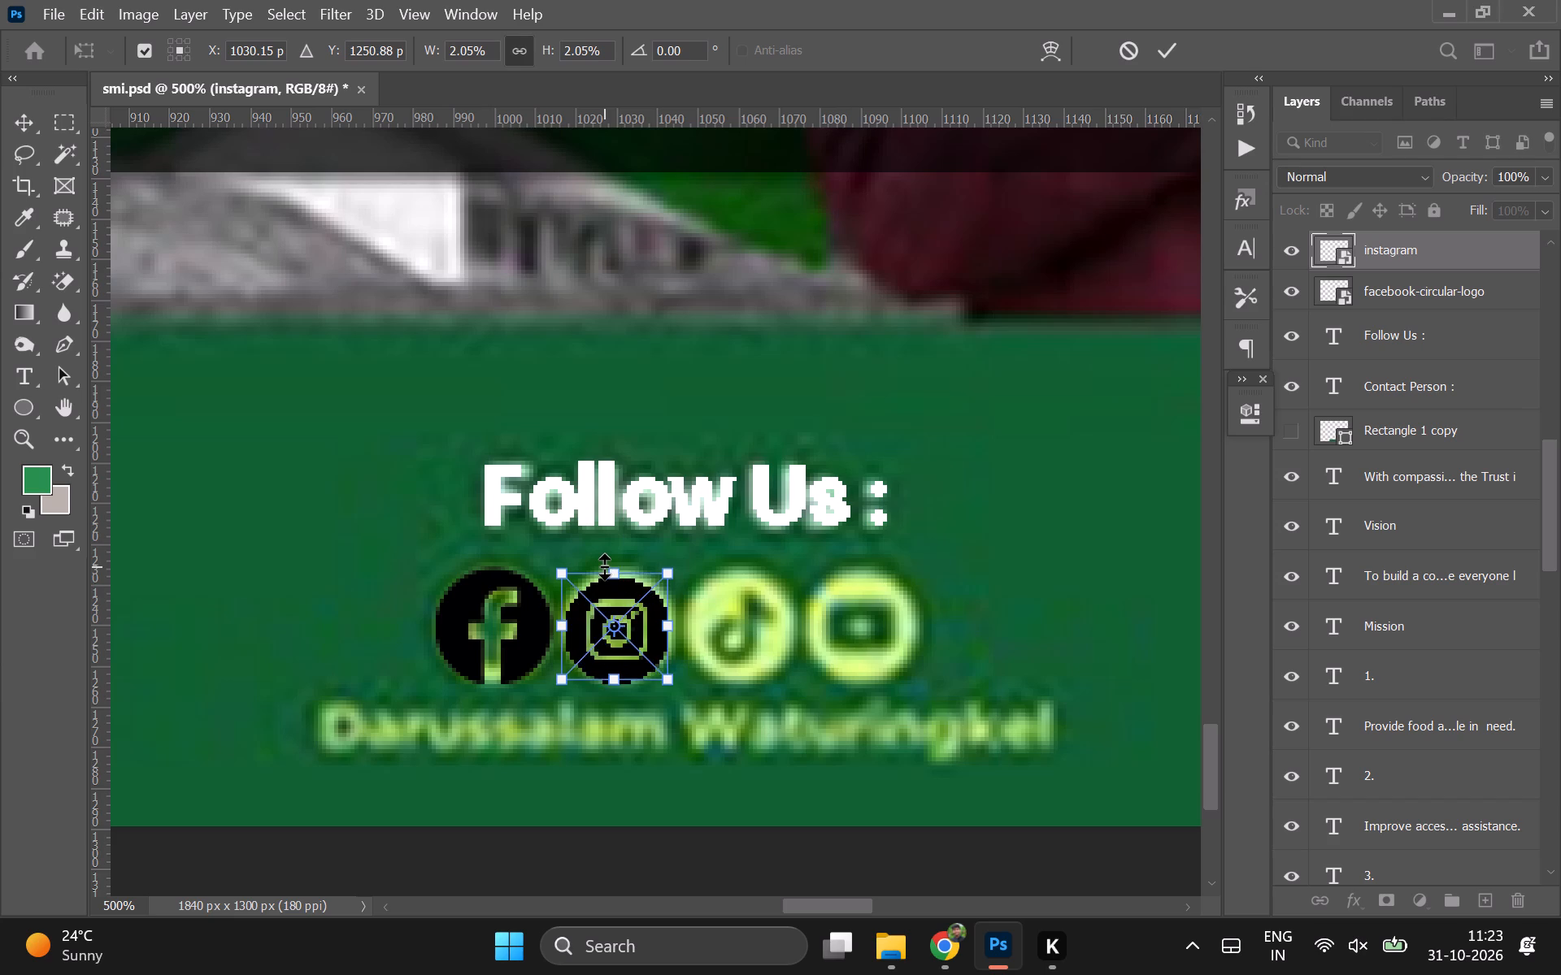
key(Up)
click(620, 670)
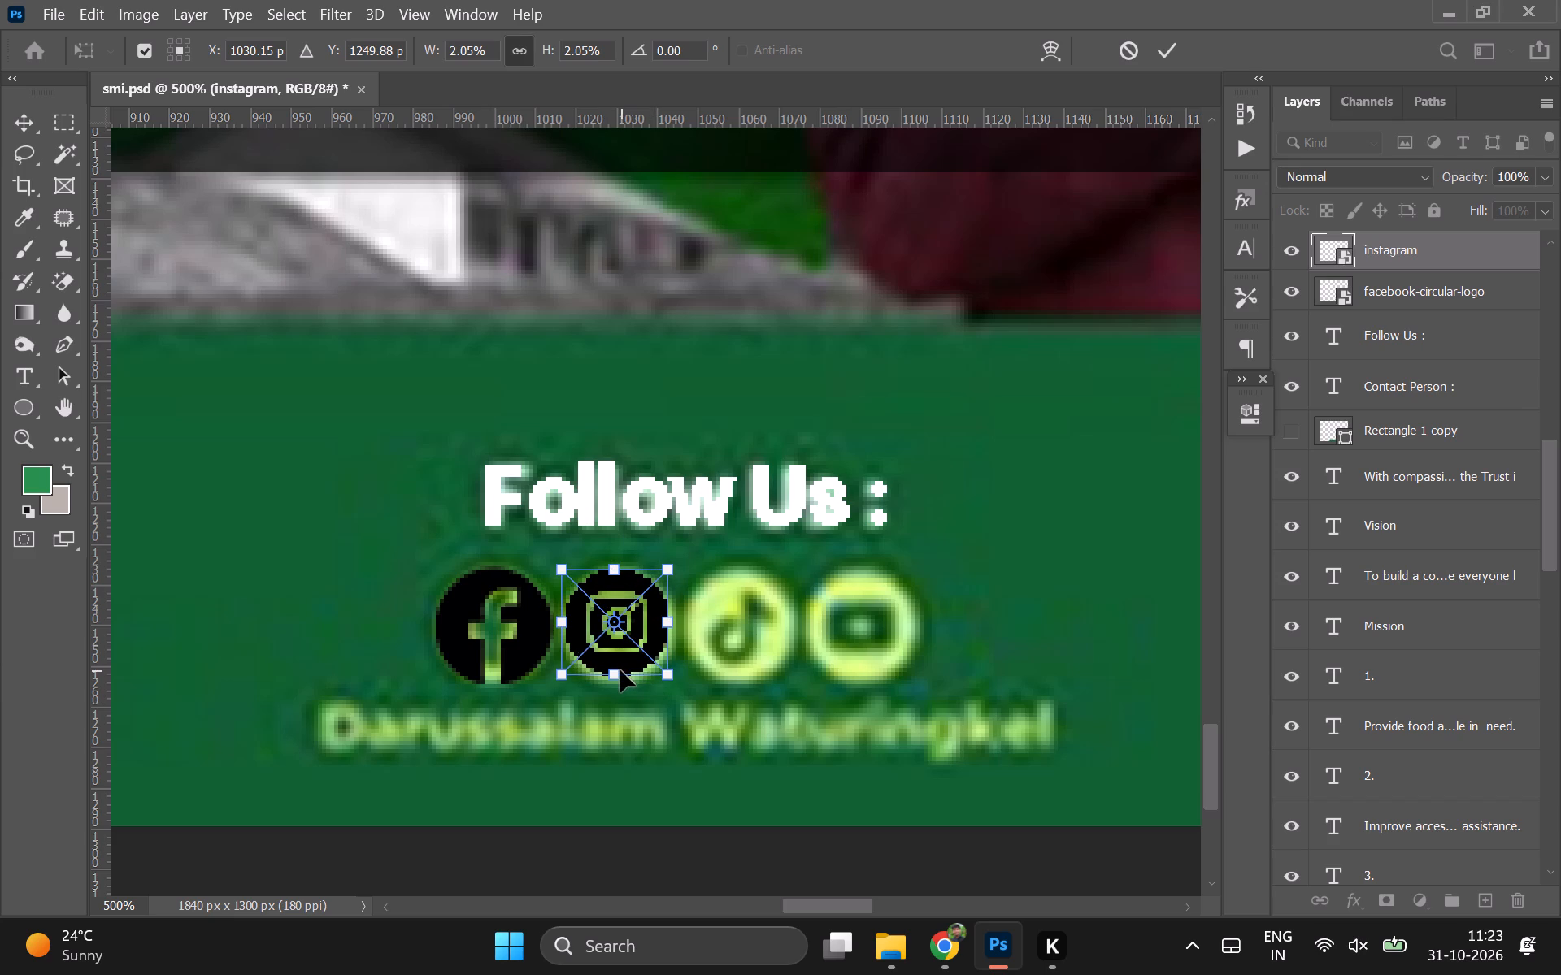
click(613, 677)
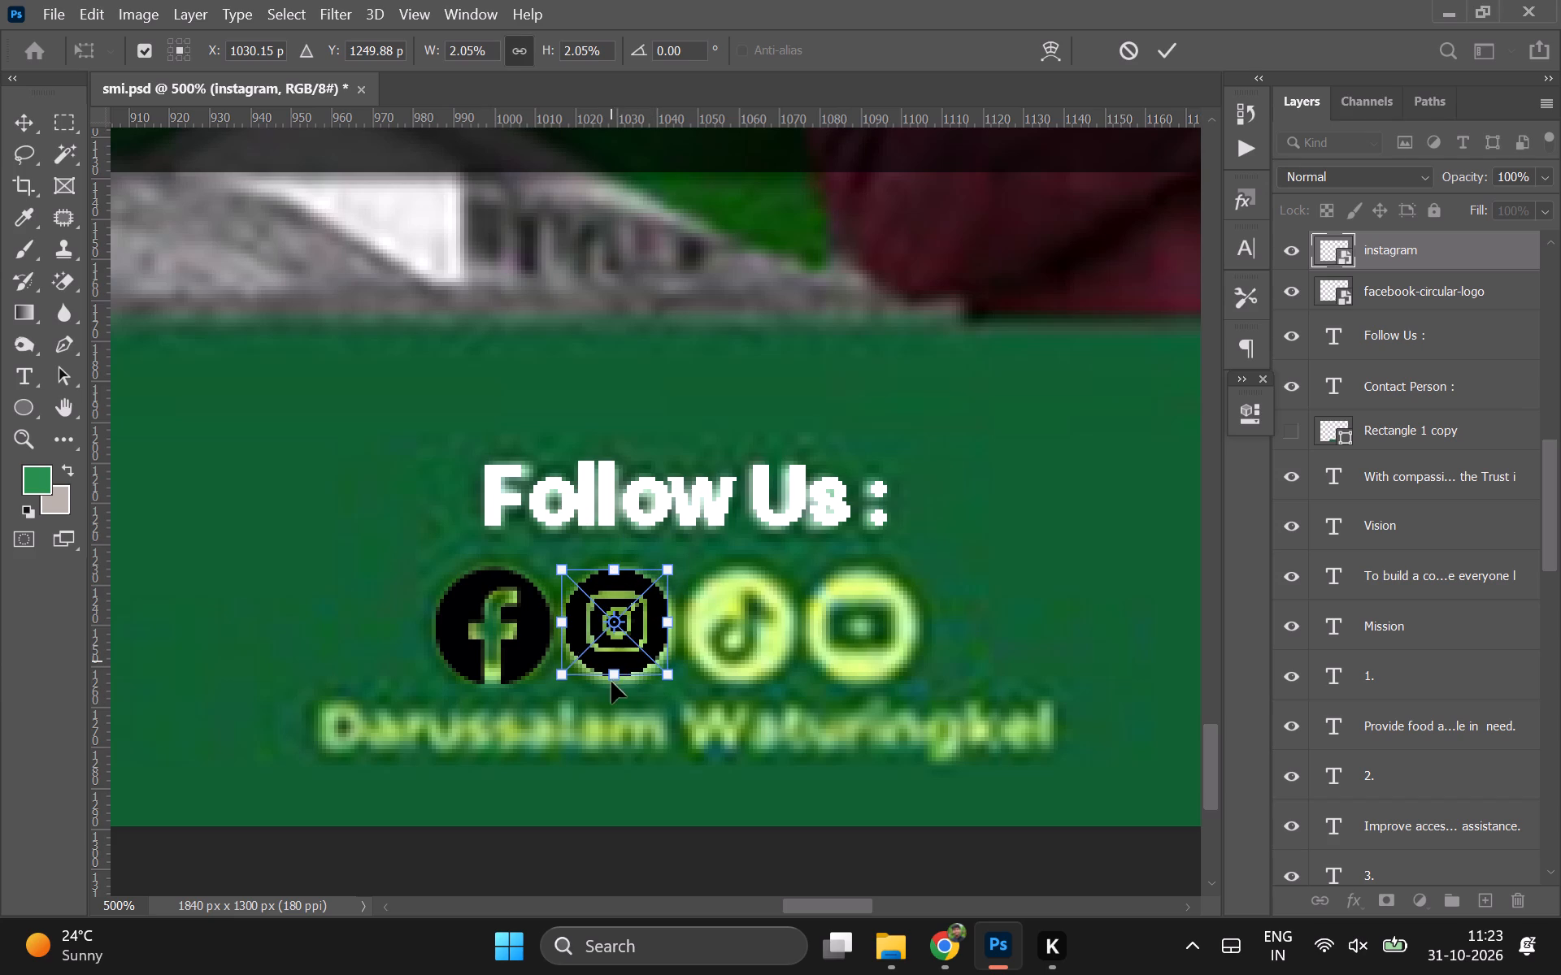
click(611, 678)
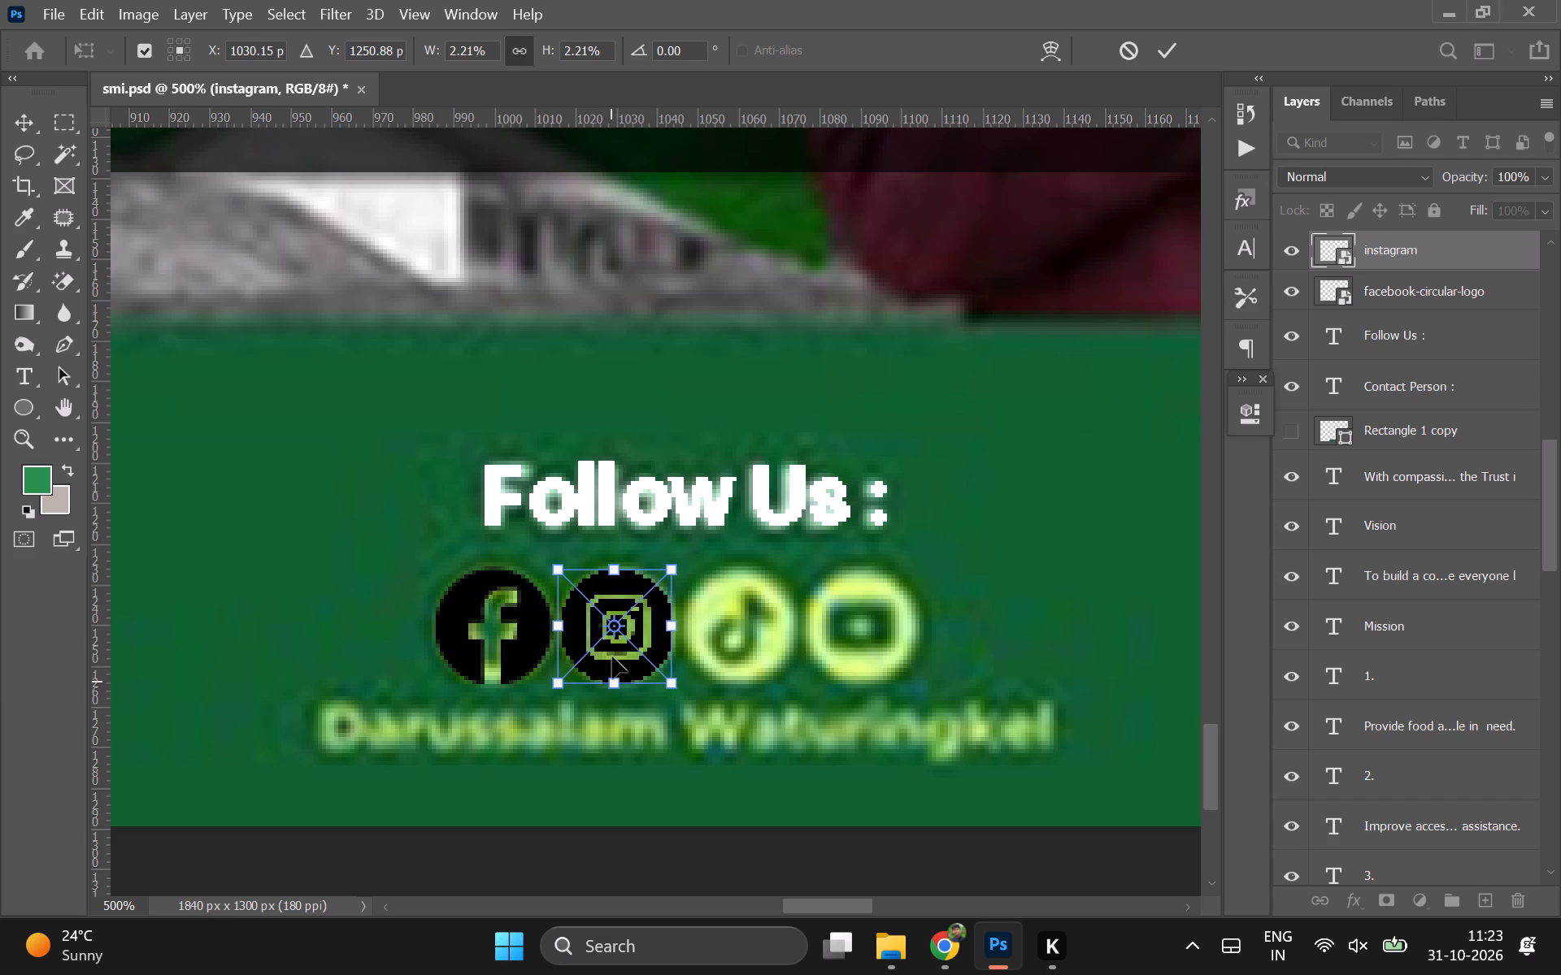
click(612, 656)
double_click(612, 656)
key(Right)
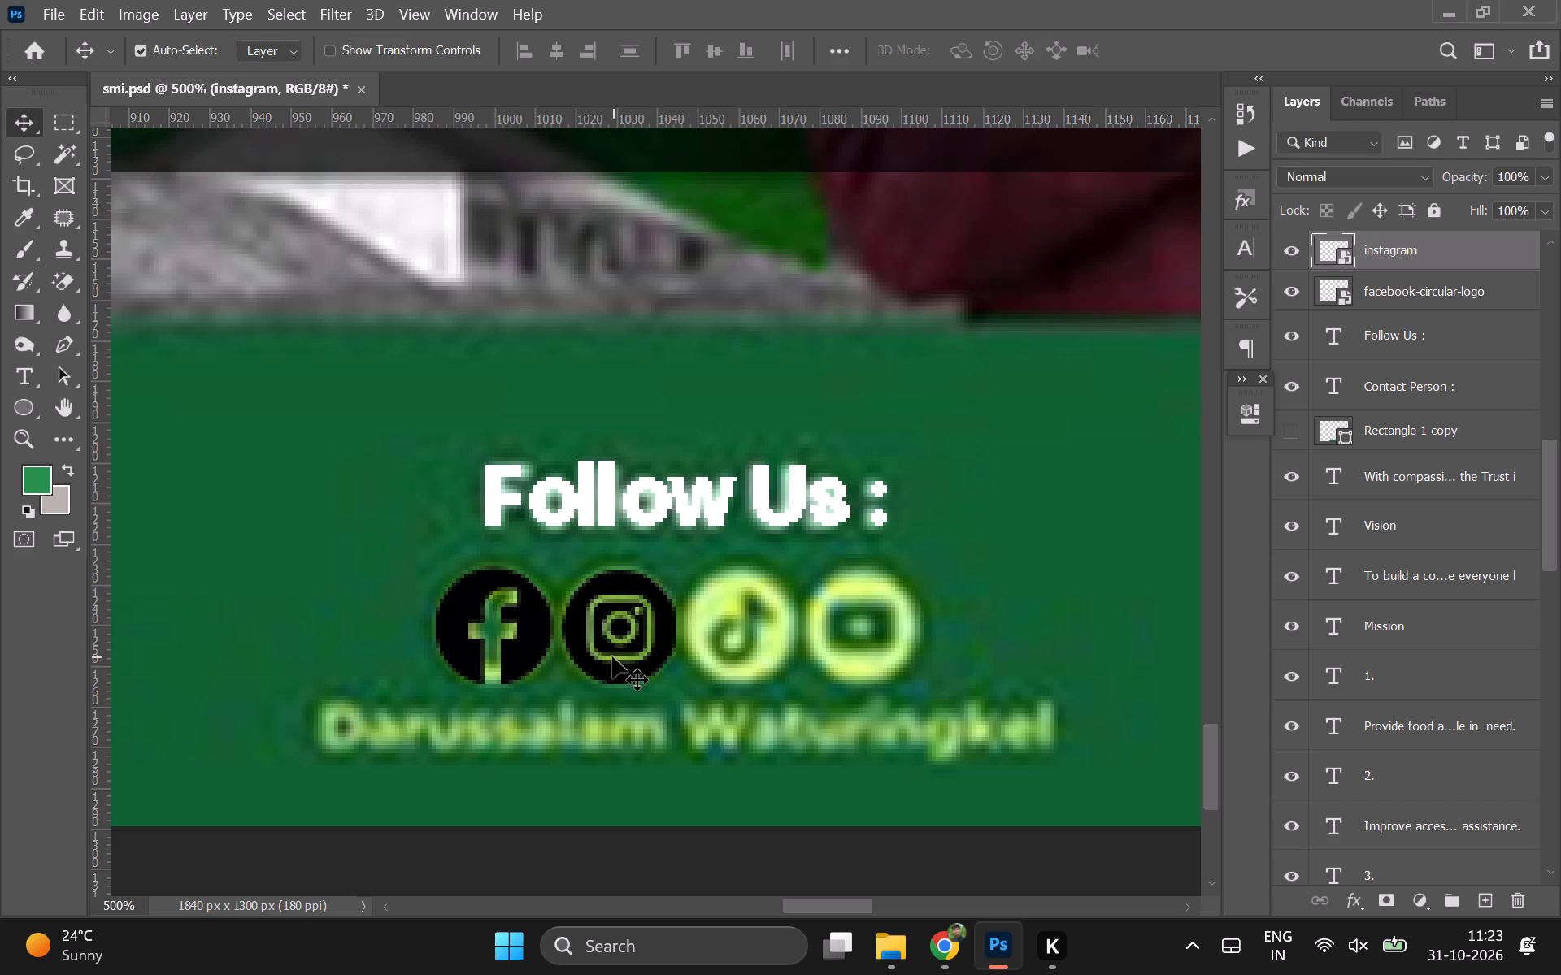
Place the web icon file from the Downloads folder into smi.psd.
click(898, 942)
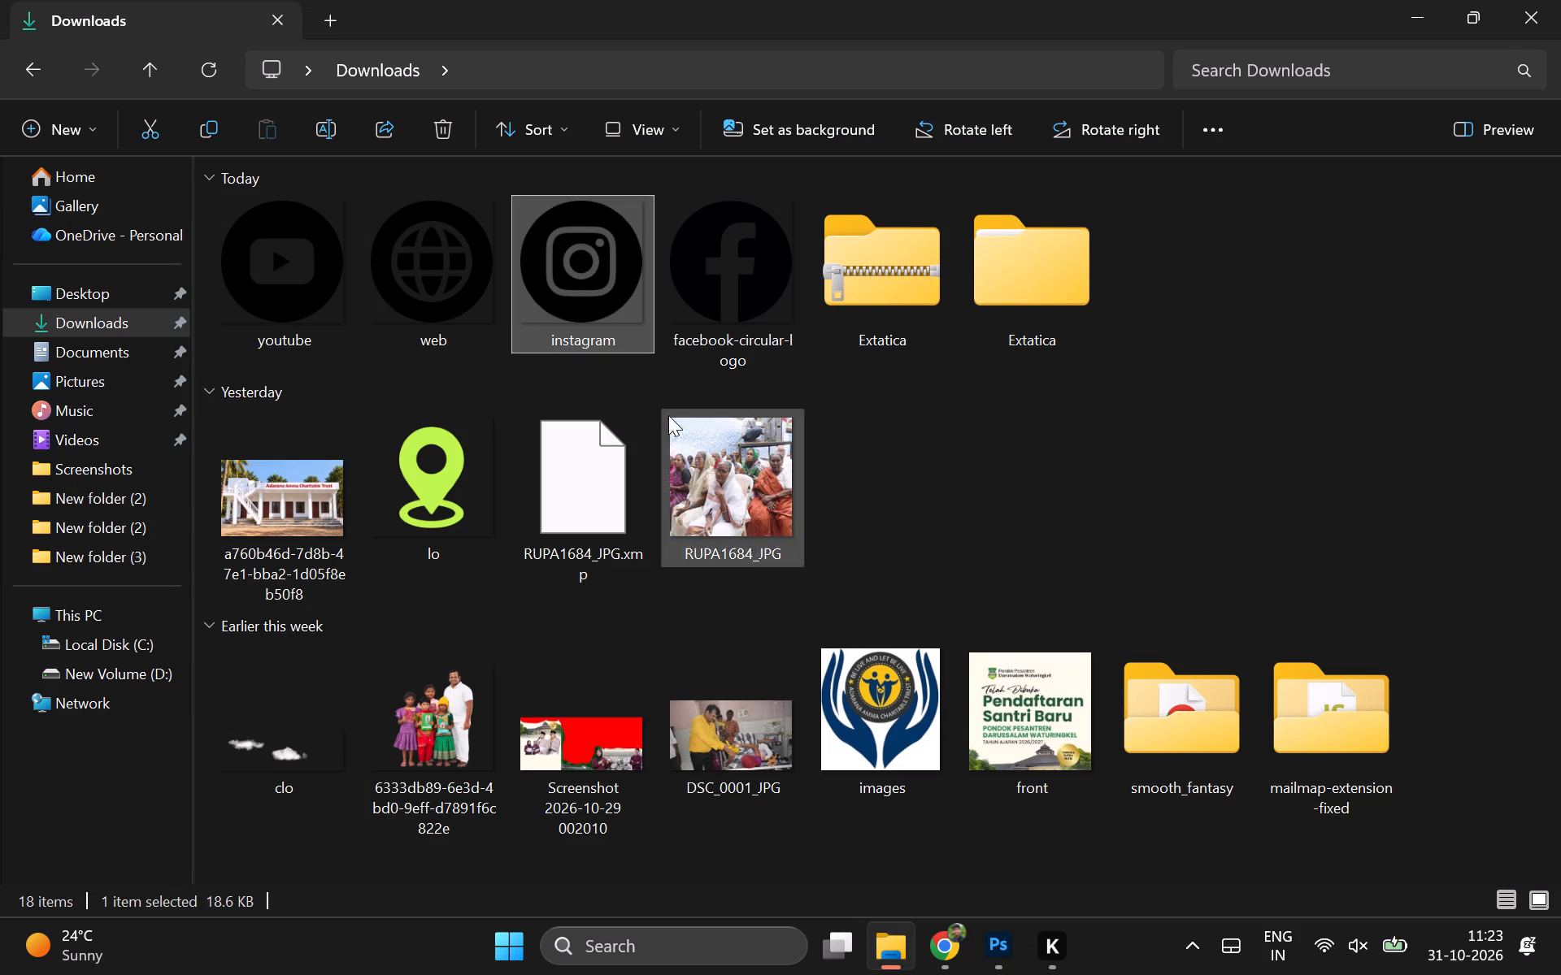
double_click(736, 276)
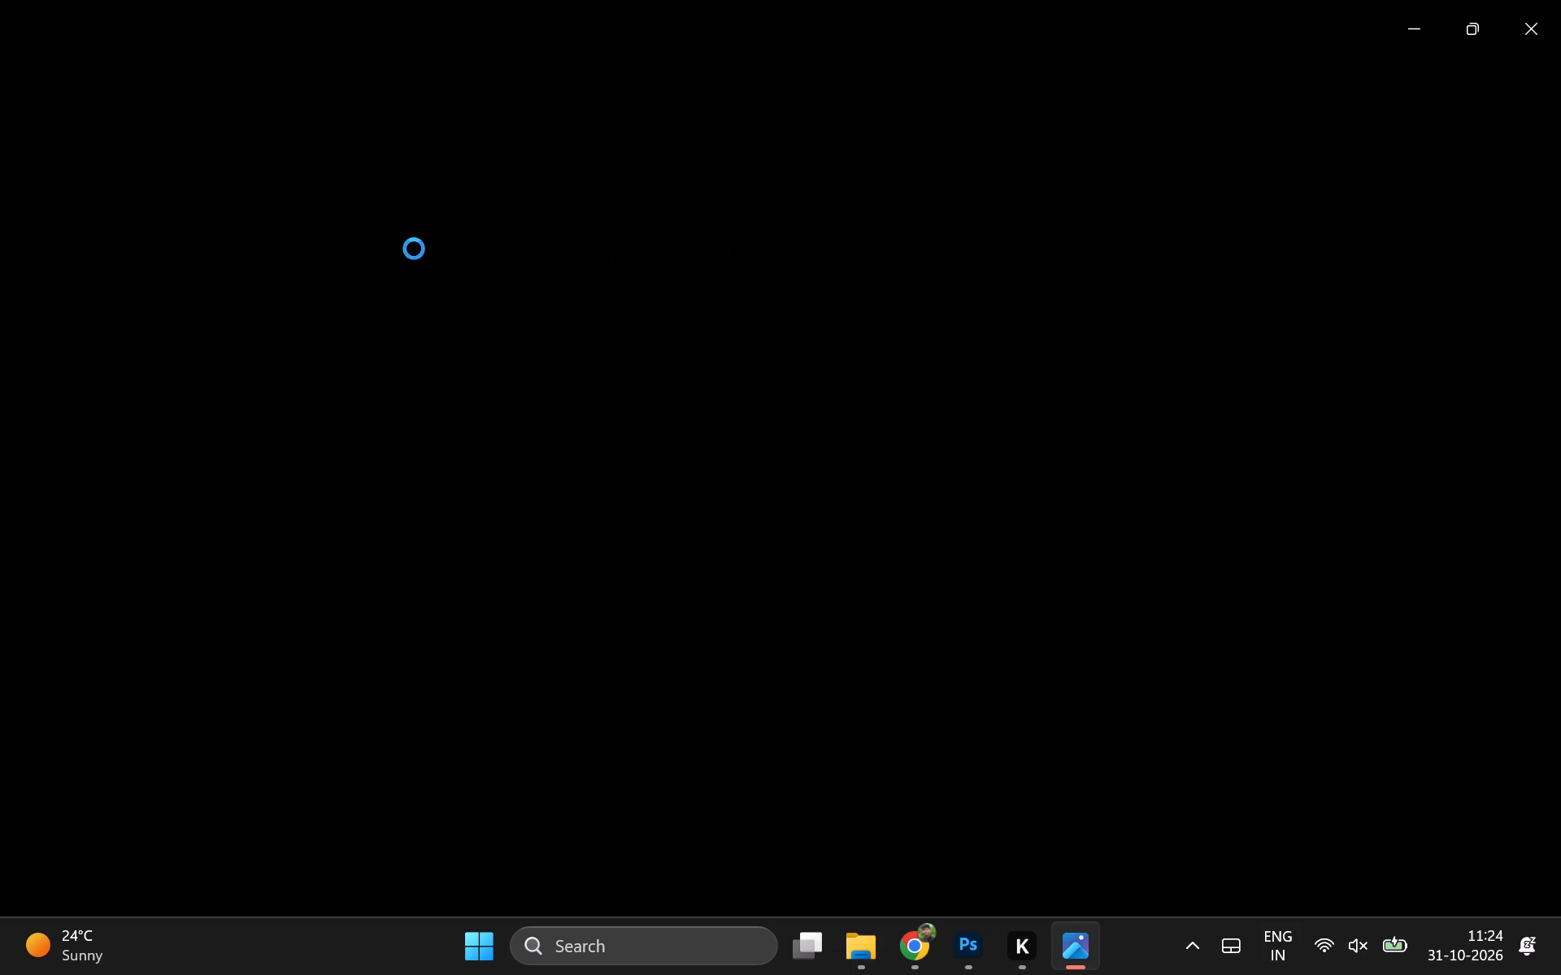
click(1560, 0)
drag(476, 269, 845, 632)
key(alt+Tab)
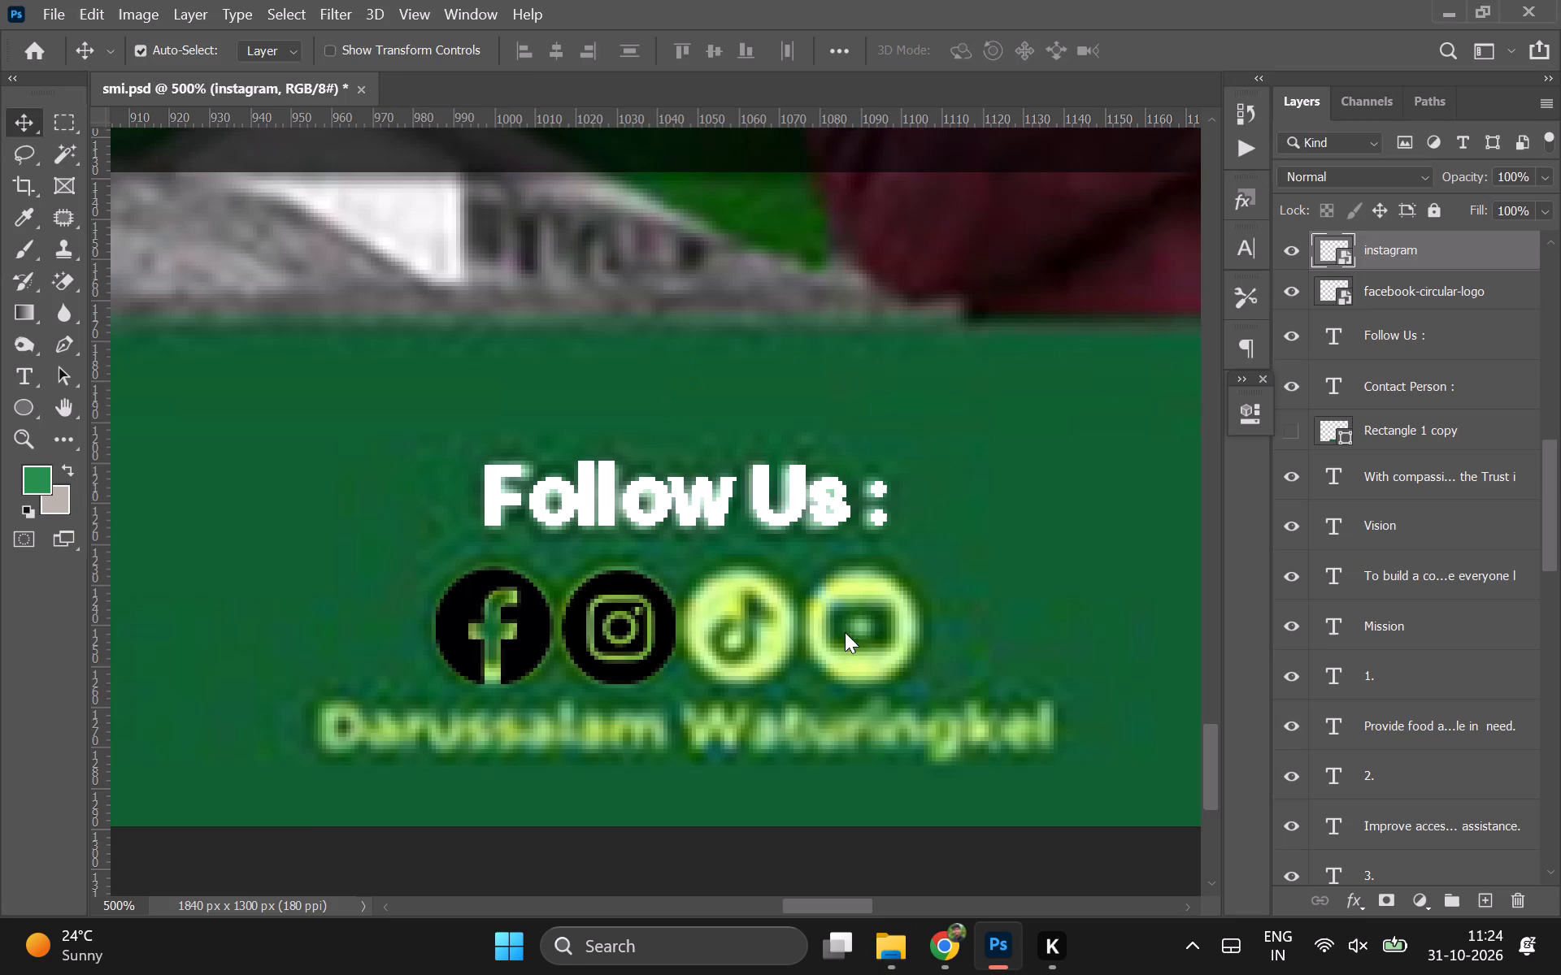
drag(845, 632, 748, 633)
Scale the web icon down proportionally to about 15.7% and move it just above Follow Us in the middle panel.
key(ctrl+0)
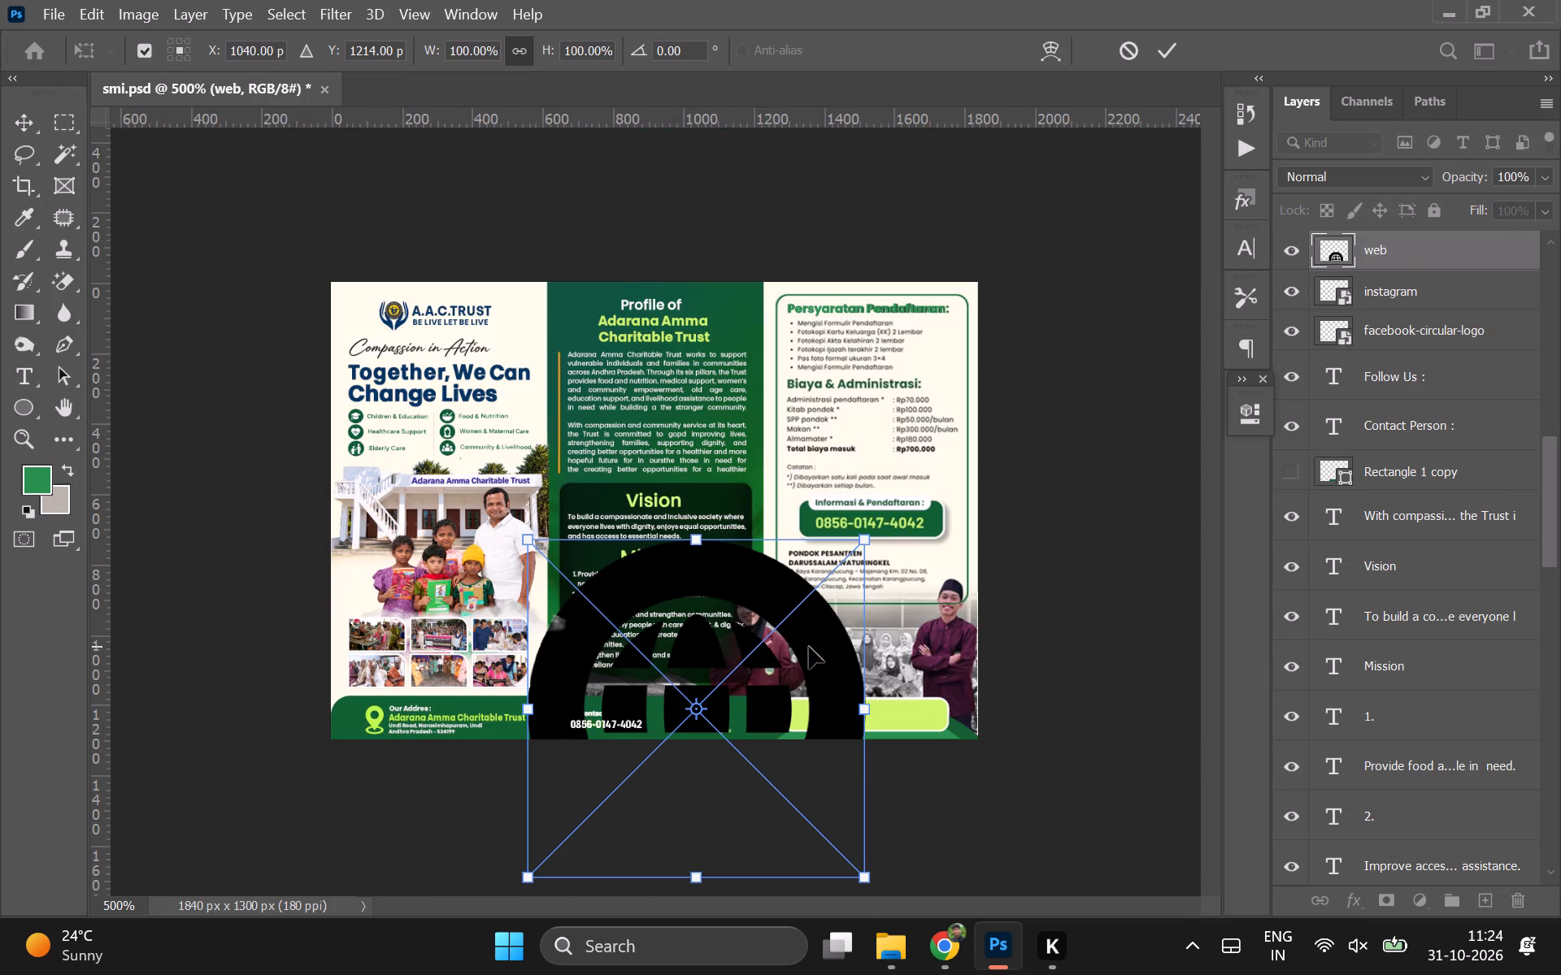
drag(858, 541, 599, 852)
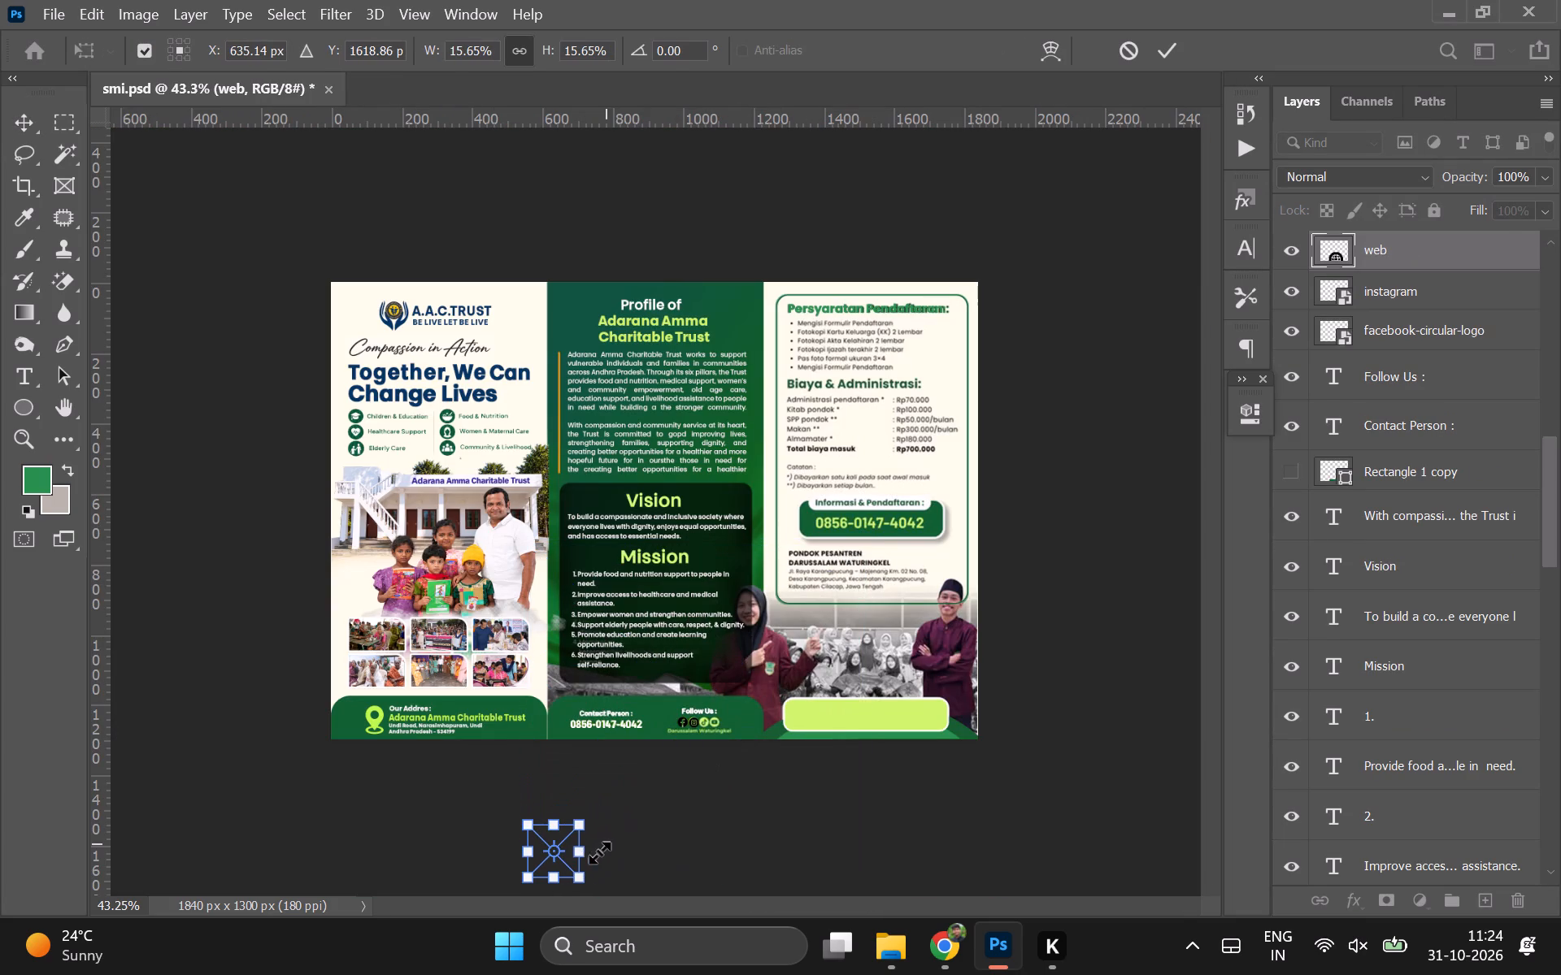
drag(568, 835, 711, 663)
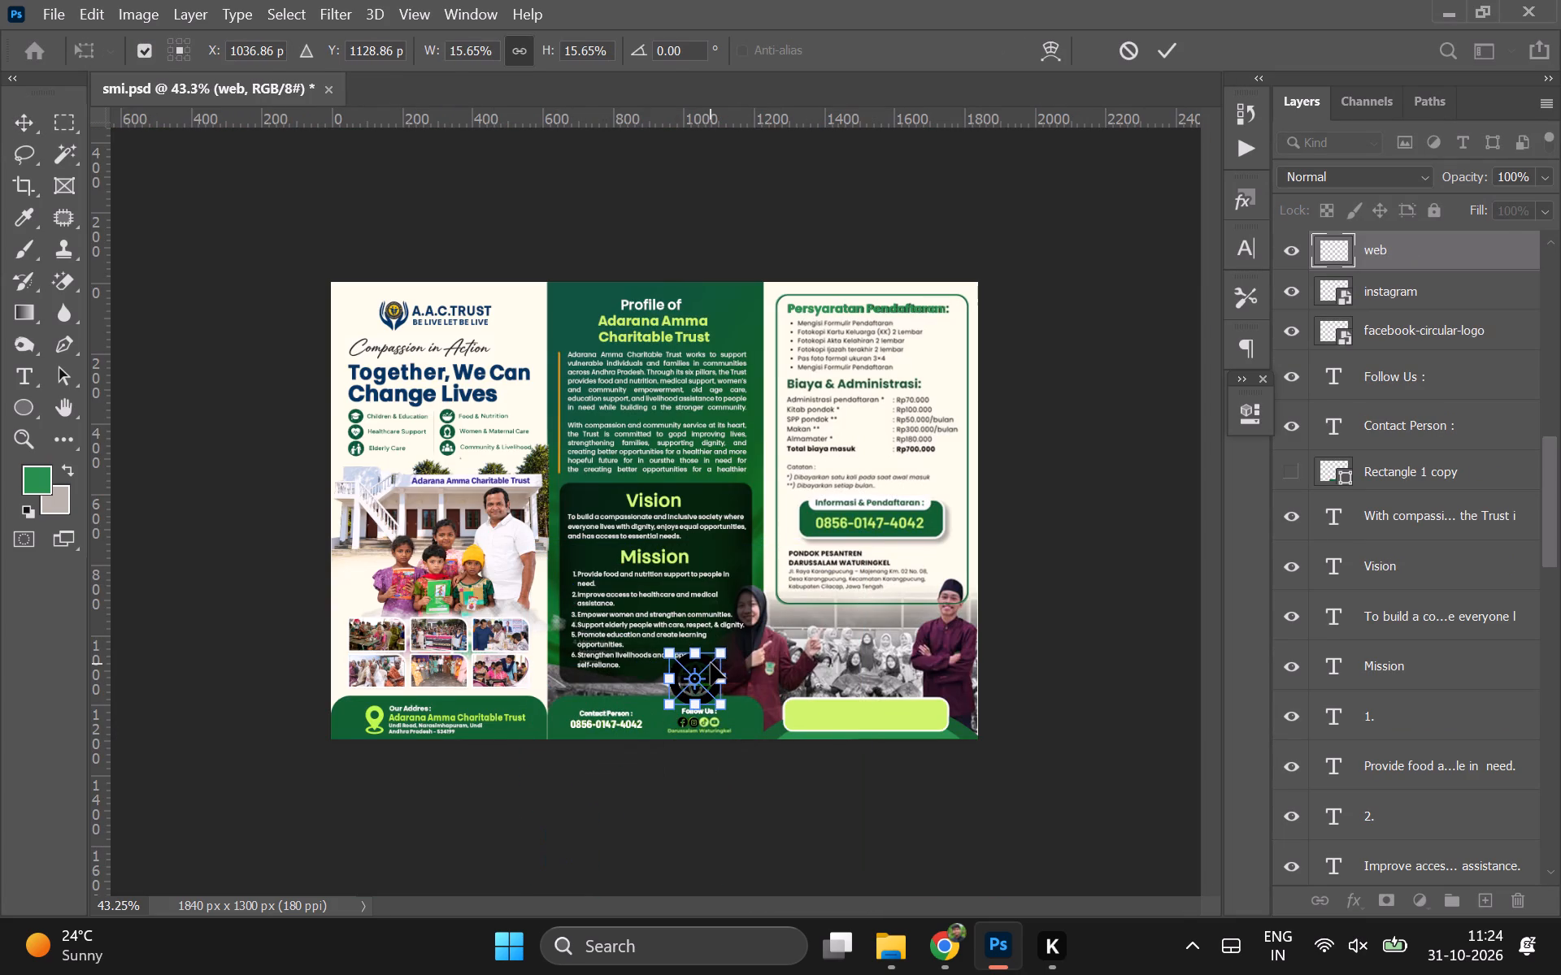
Move the web icon down toward the template's TikTok icon in the row below Follow Us.
key(ctrl+equal)
key(ctrl+equal)
key(ctrl+equal)
key(ctrl+equal)
key(ctrl+equal)
key(ctrl+equal)
key(ctrl+equal)
scroll(711, 663, down, 9)
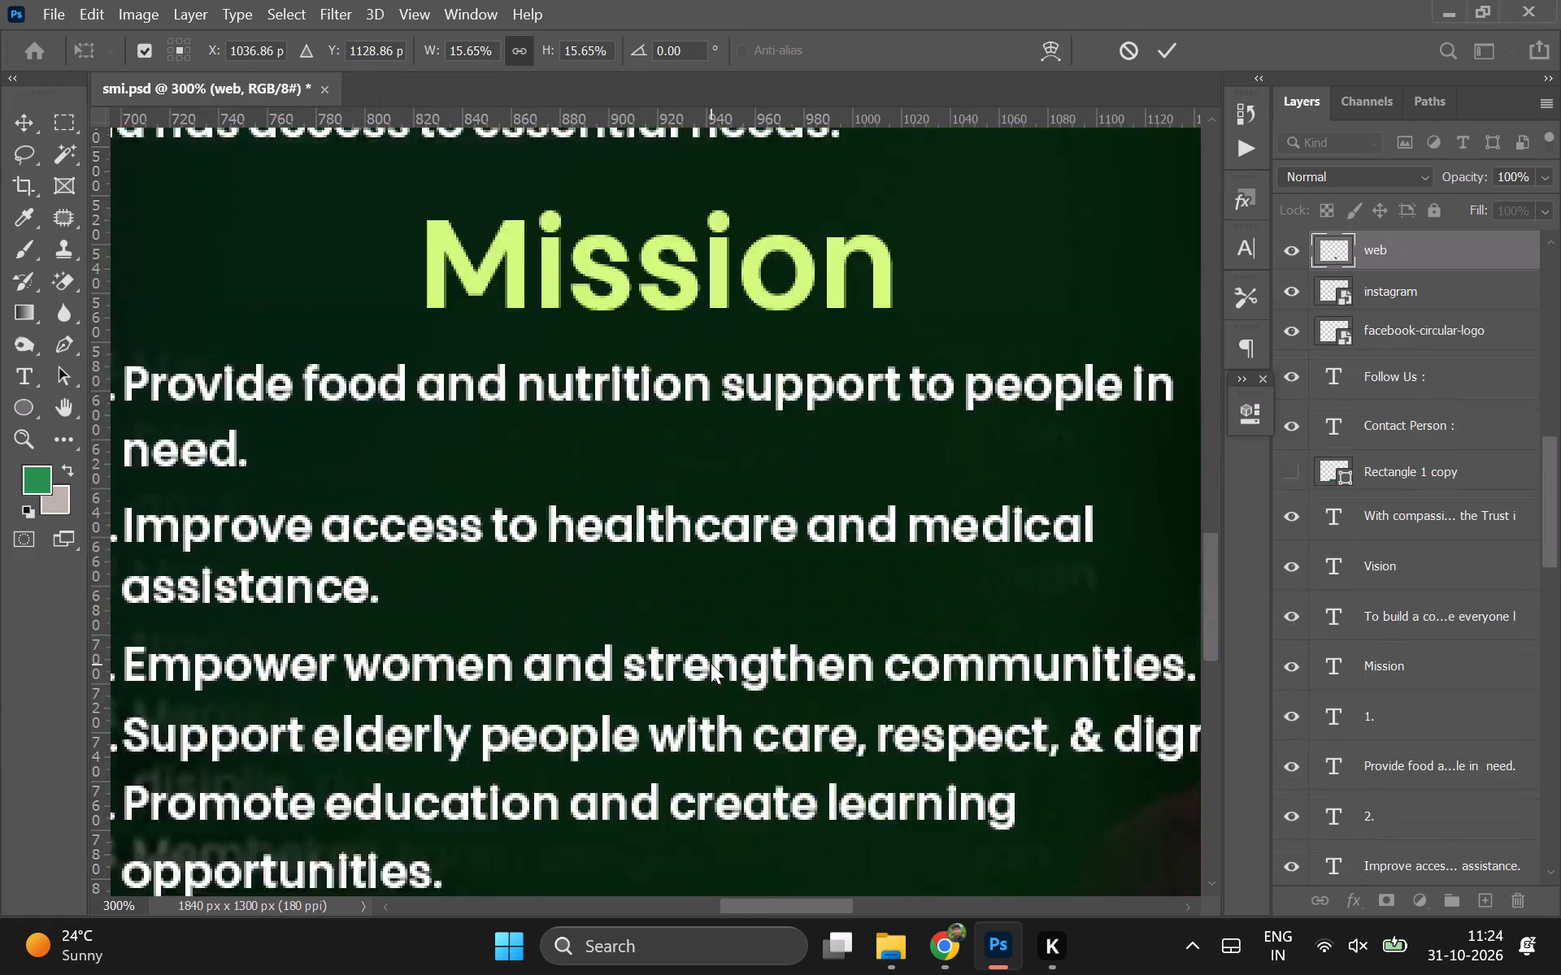
scroll(711, 663, right, 2)
scroll(666, 378, up, 2)
drag(724, 375, 872, 746)
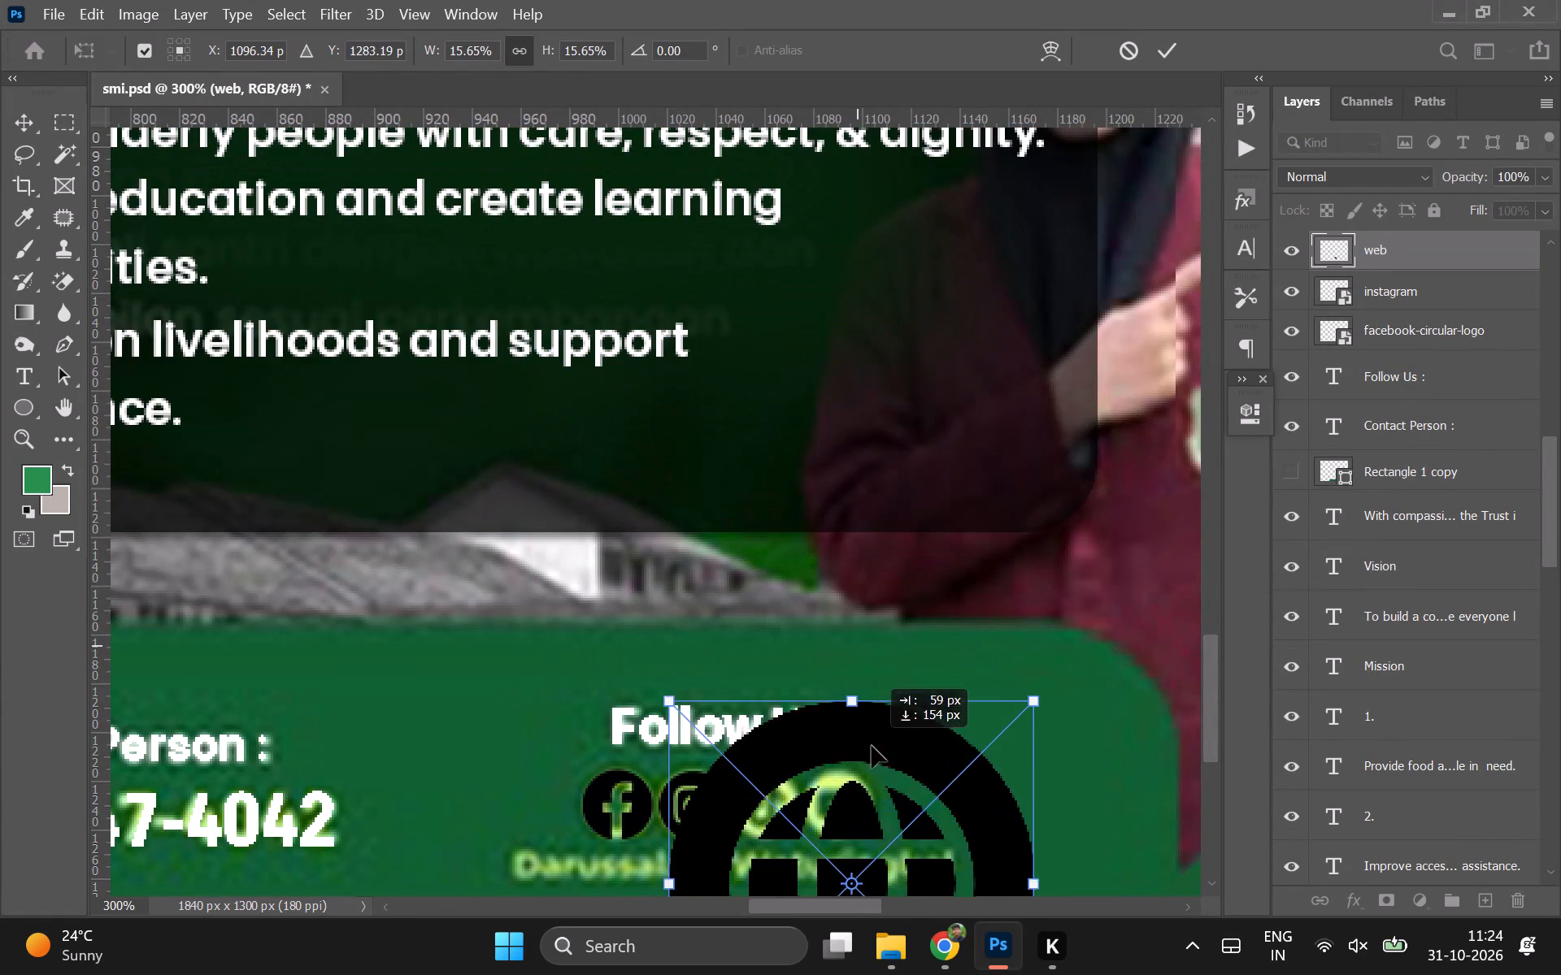
Scale the web globe icon down to about 3% and move it over the template's third Follow Us icon.
drag(872, 746, 872, 734)
drag(1042, 682, 854, 842)
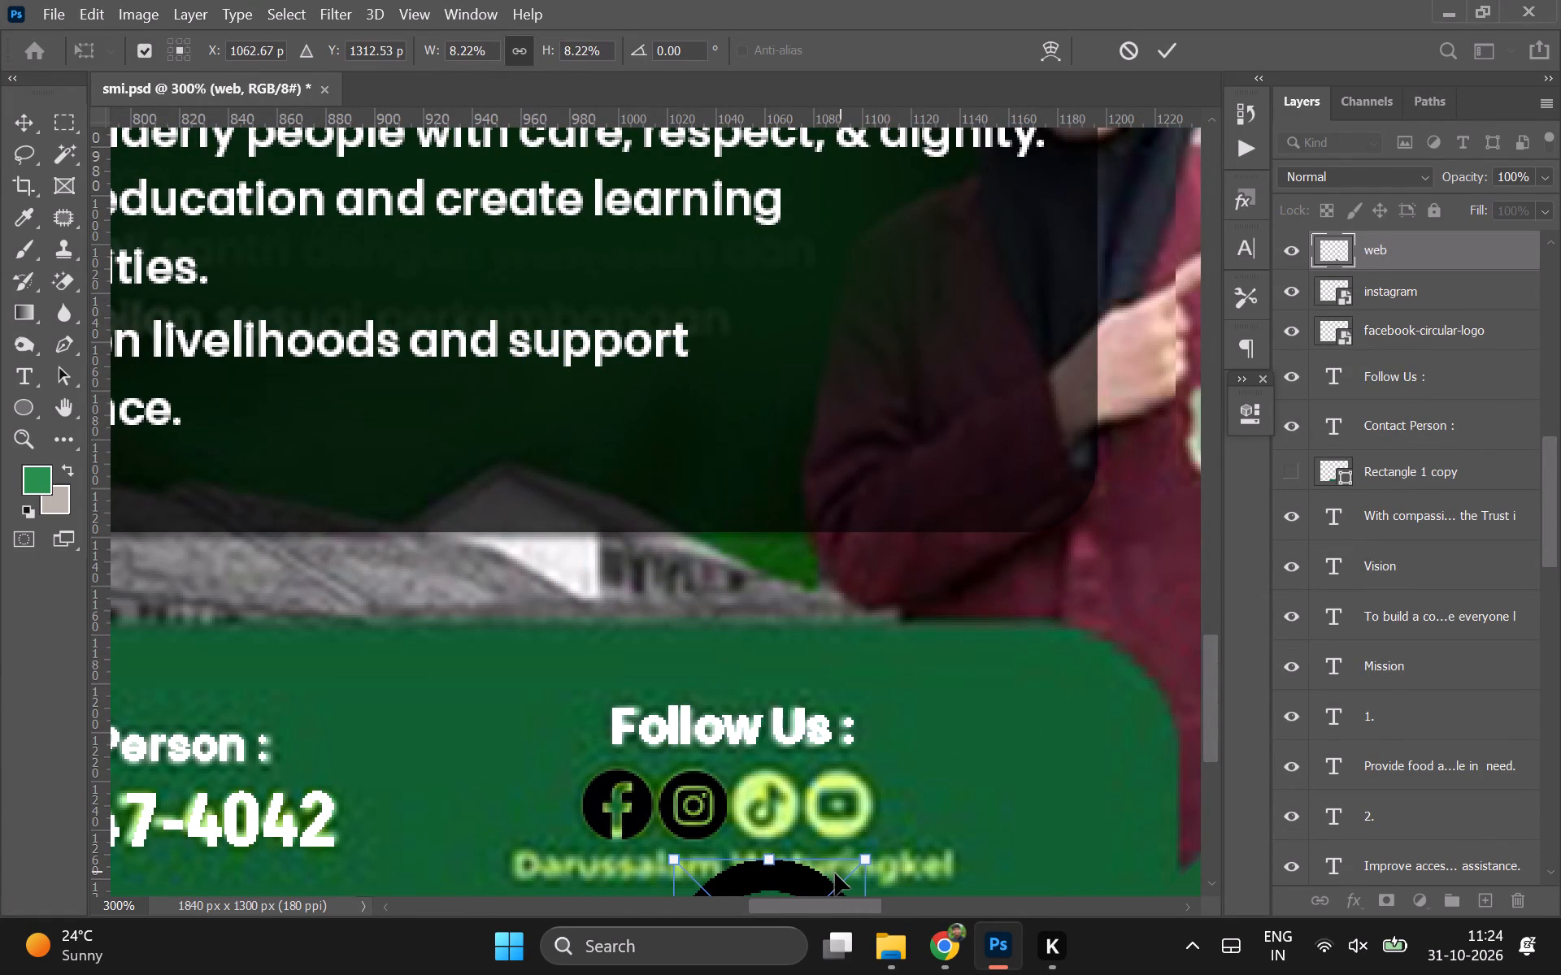
drag(835, 873, 894, 716)
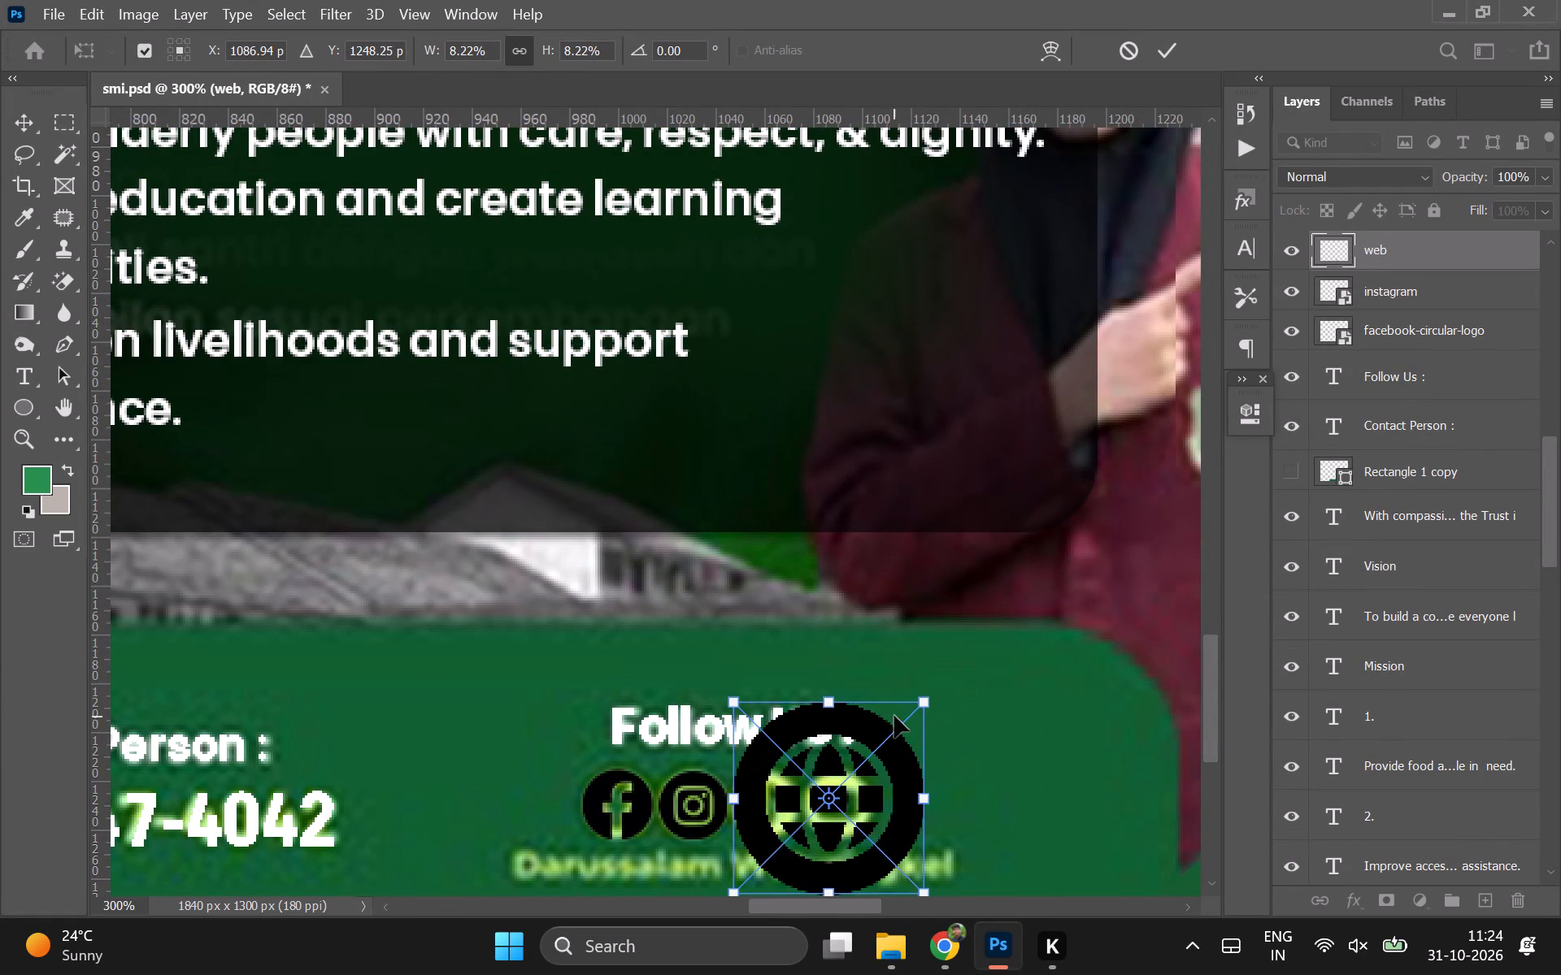
drag(931, 804, 822, 814)
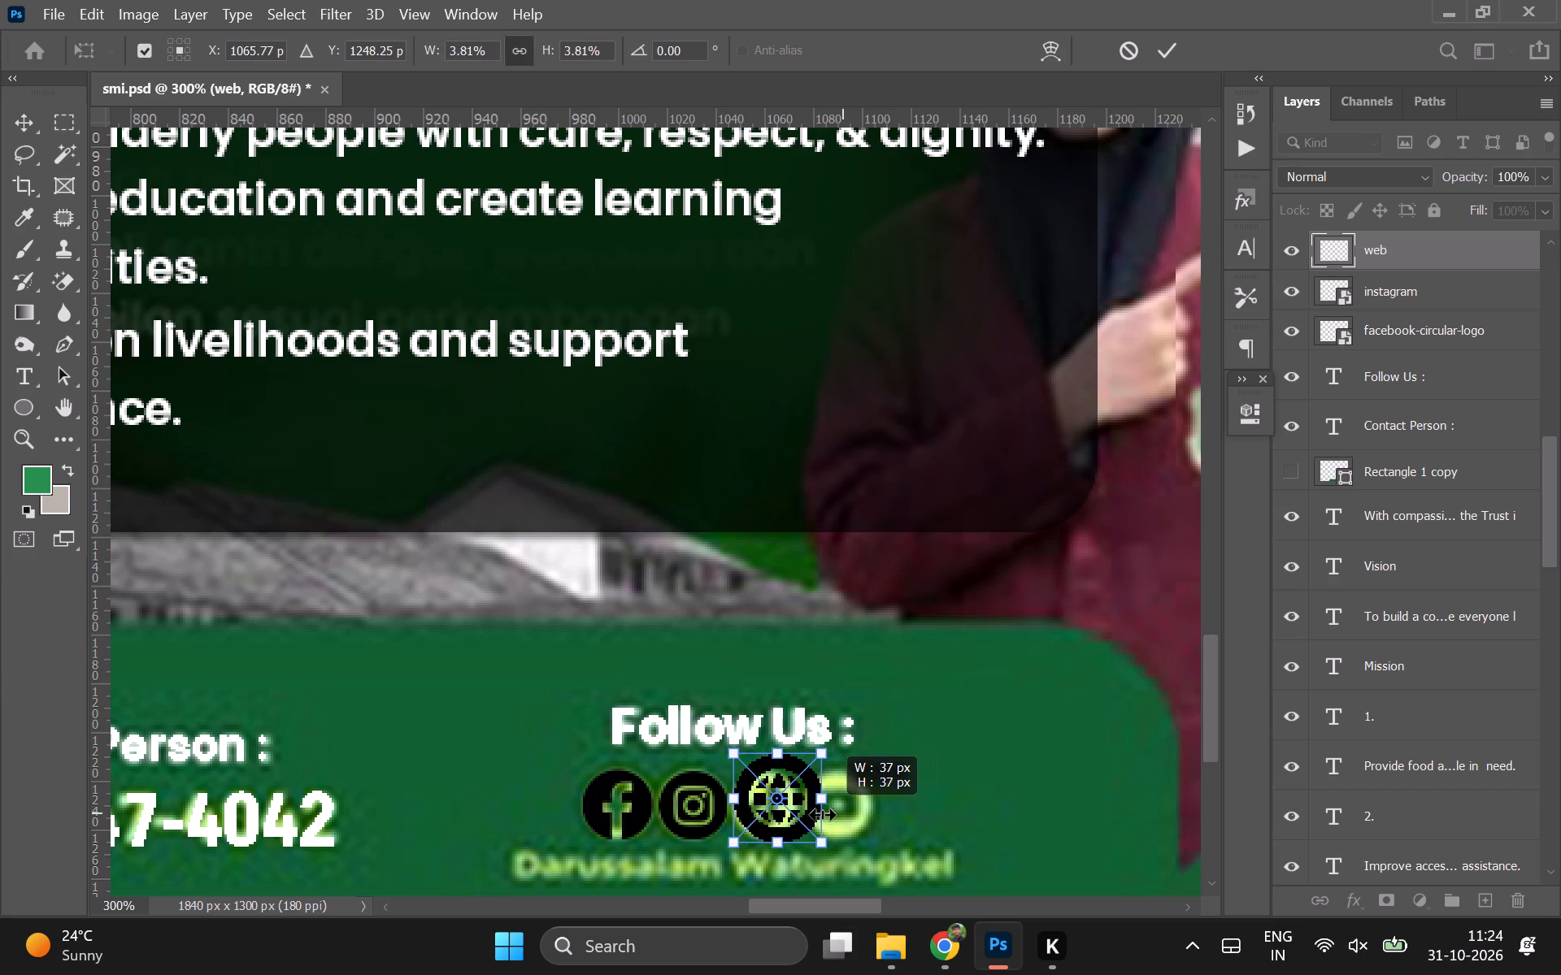
drag(822, 814, 815, 814)
Fine-tune the globe icon's position so it lines up in the row beside the Instagram icon.
key(ctrl+equal)
key(ctrl+equal)
key(ctrl+equal)
scroll(815, 814, down, 2)
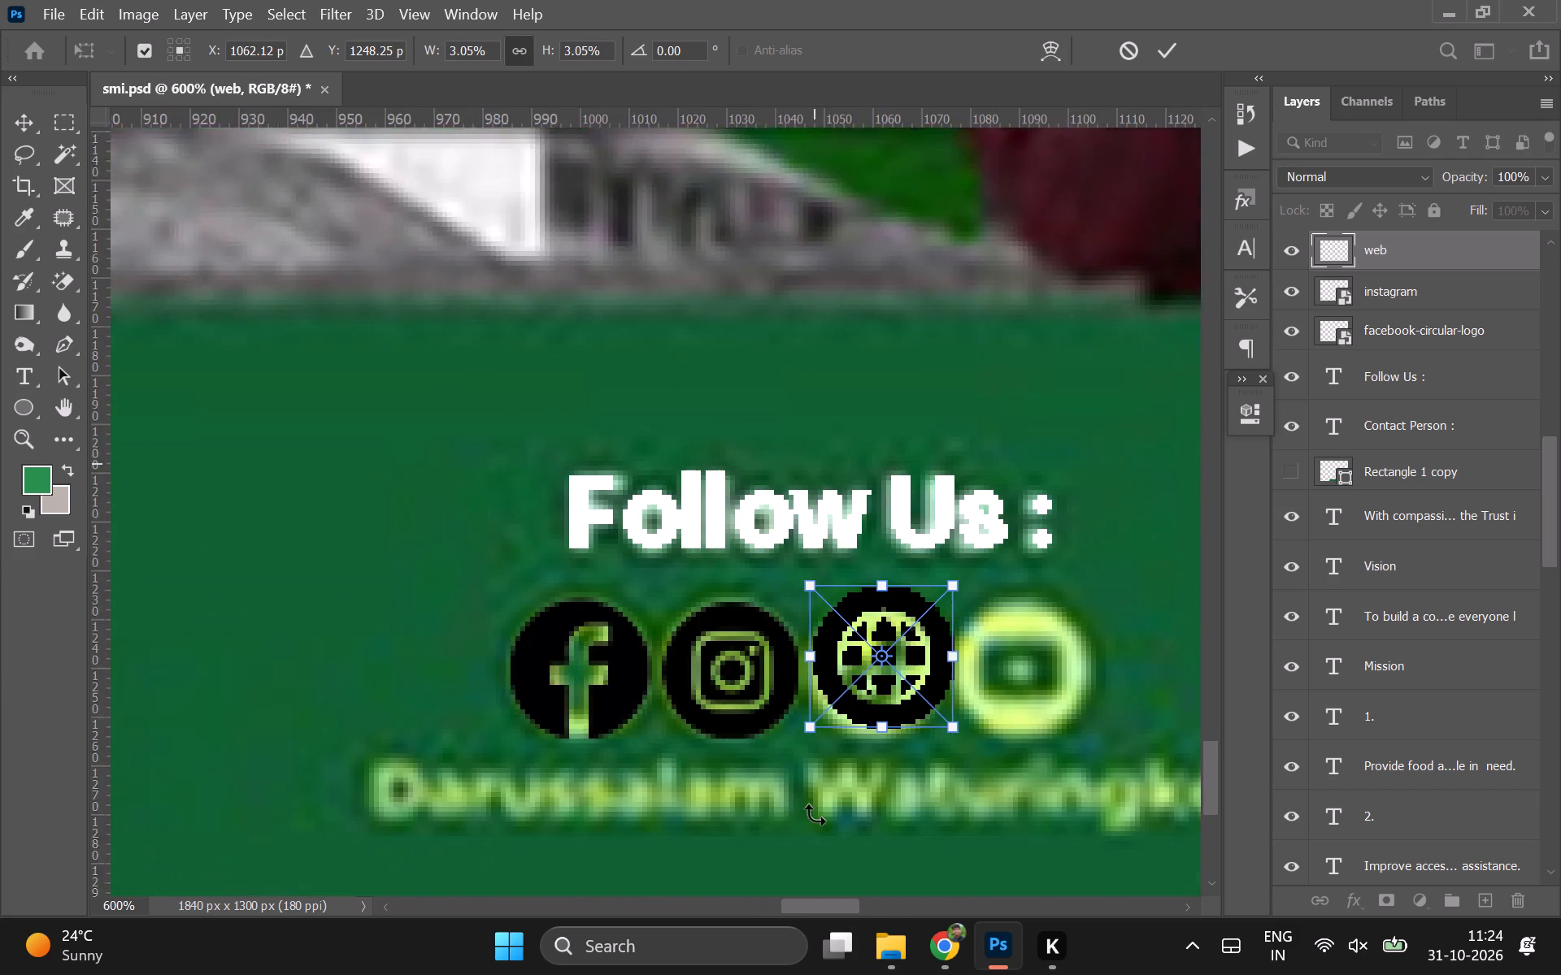
scroll(815, 814, down, 3)
drag(795, 492, 795, 494)
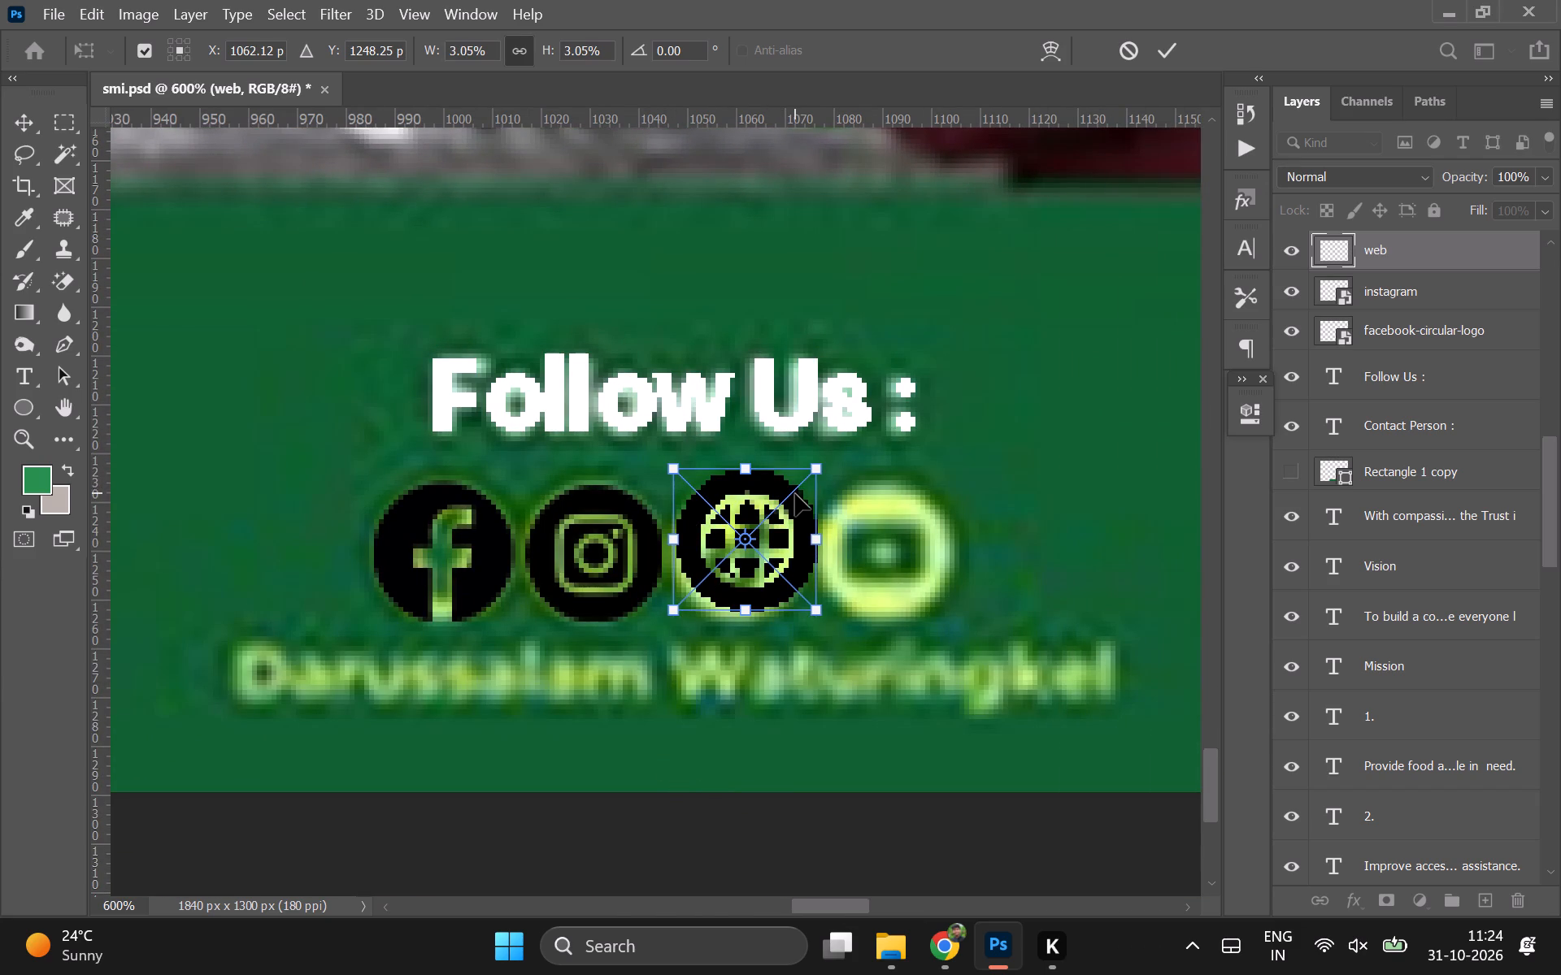
drag(795, 494, 792, 501)
drag(811, 553, 808, 552)
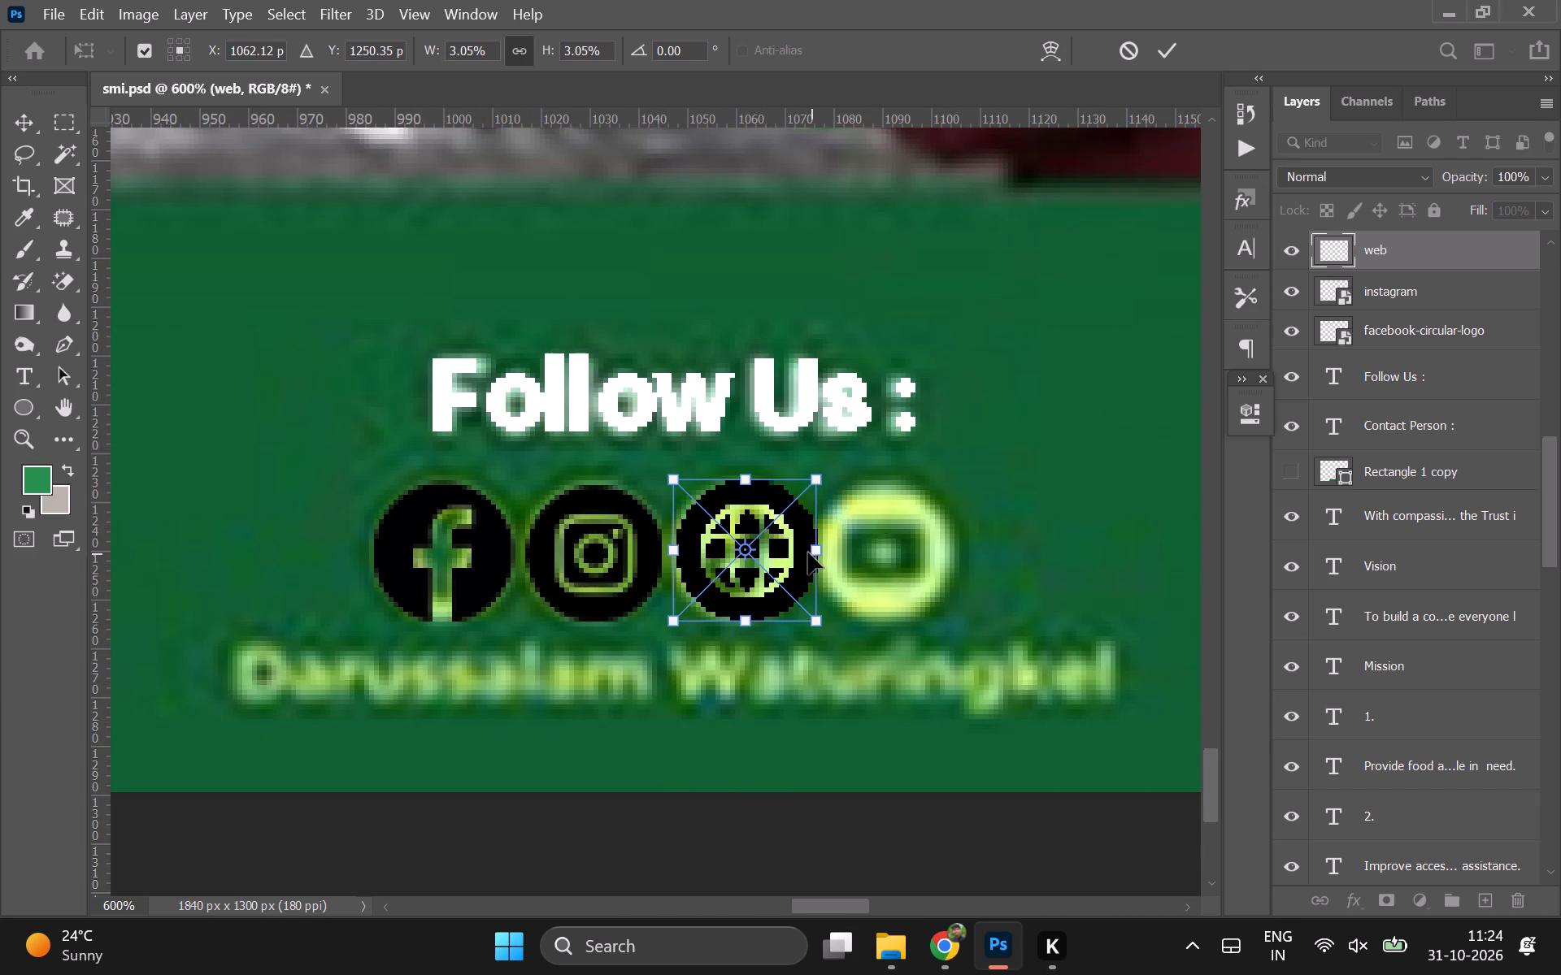
drag(808, 552, 798, 552)
key(Right)
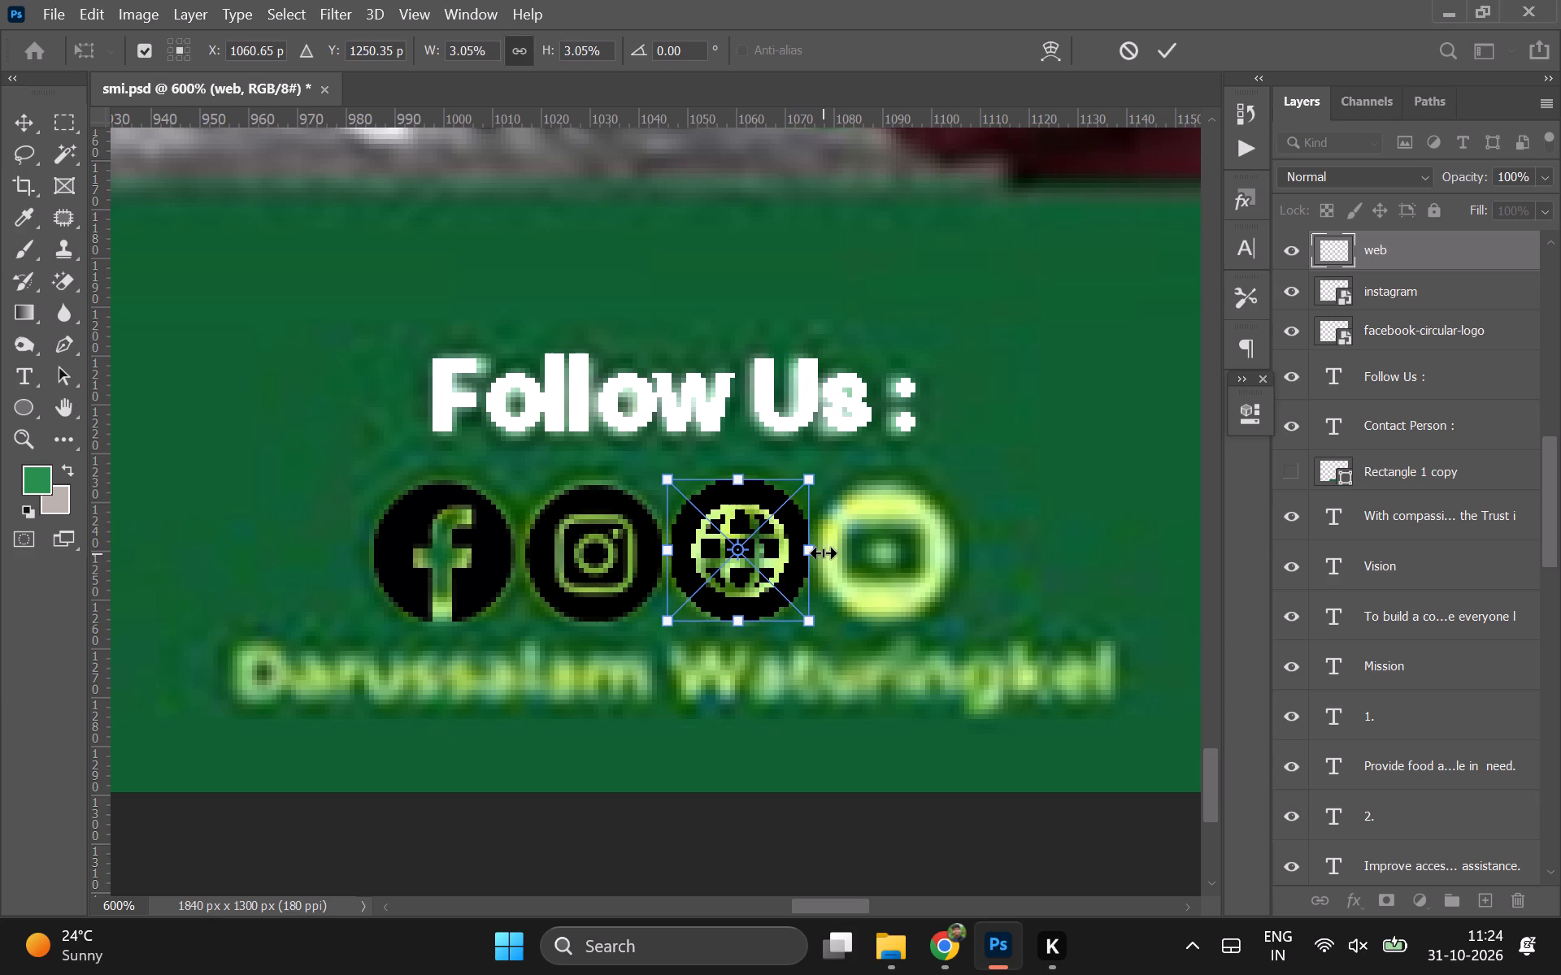
click(819, 551)
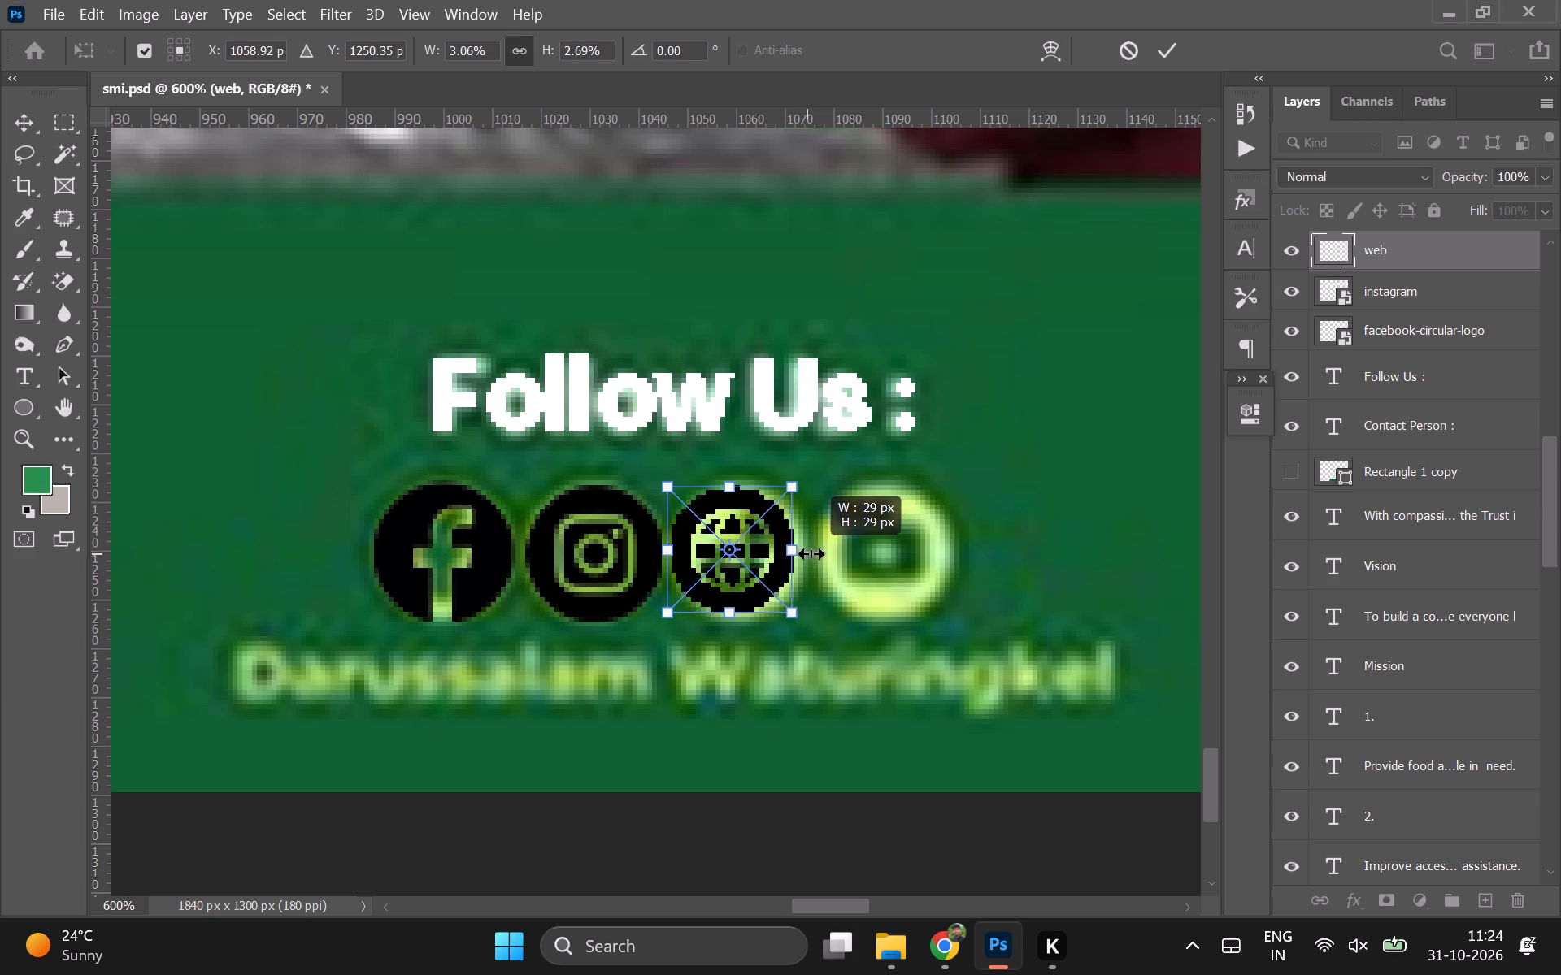
key(Return)
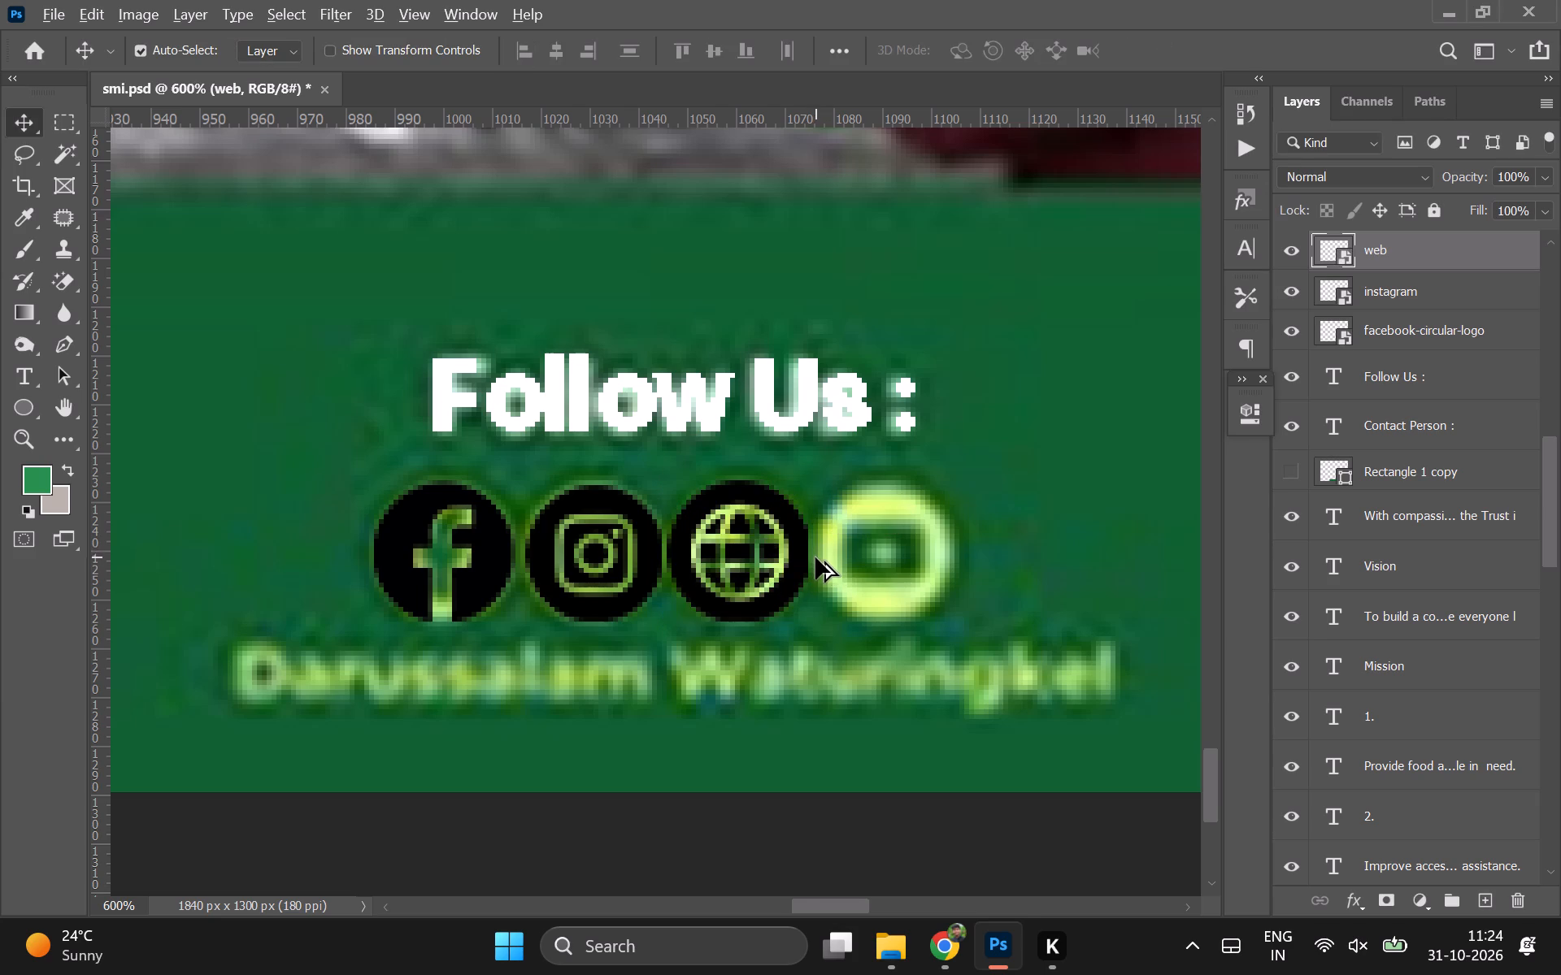
Place the downloaded youtube image from the Downloads folder into the Photoshop brochure document.
key(alt+Tab)
drag(287, 285, 794, 588)
key(alt+Tab)
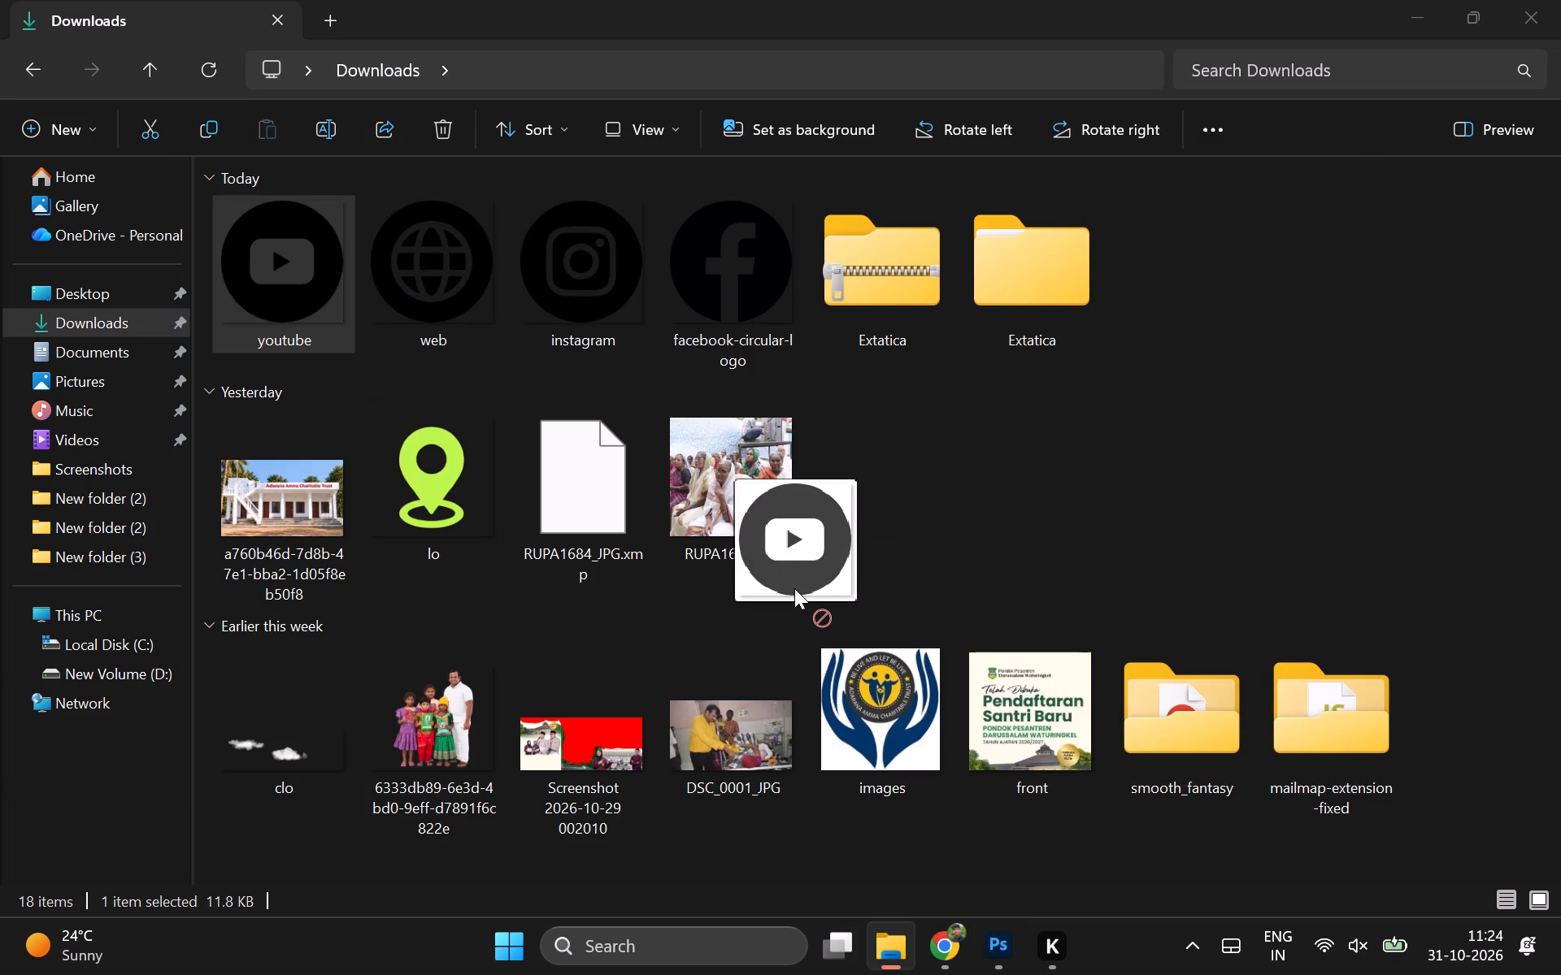
key(alt+Tab)
key(alt+Tab)
key(alt+Tab)
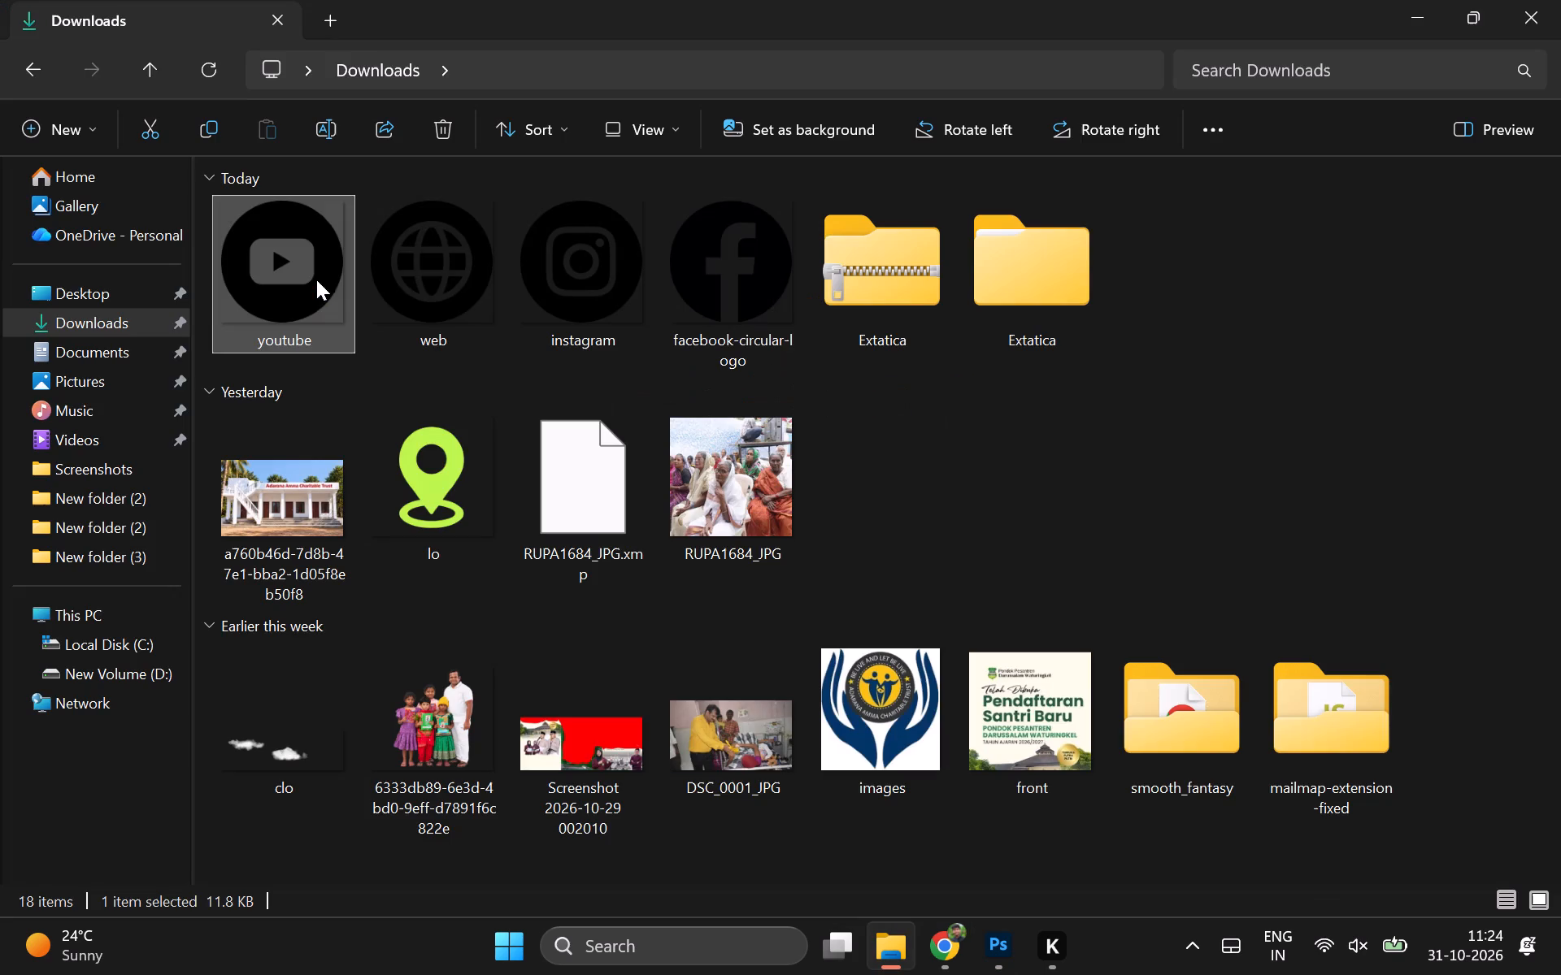
drag(270, 270, 768, 489)
key(alt+Tab)
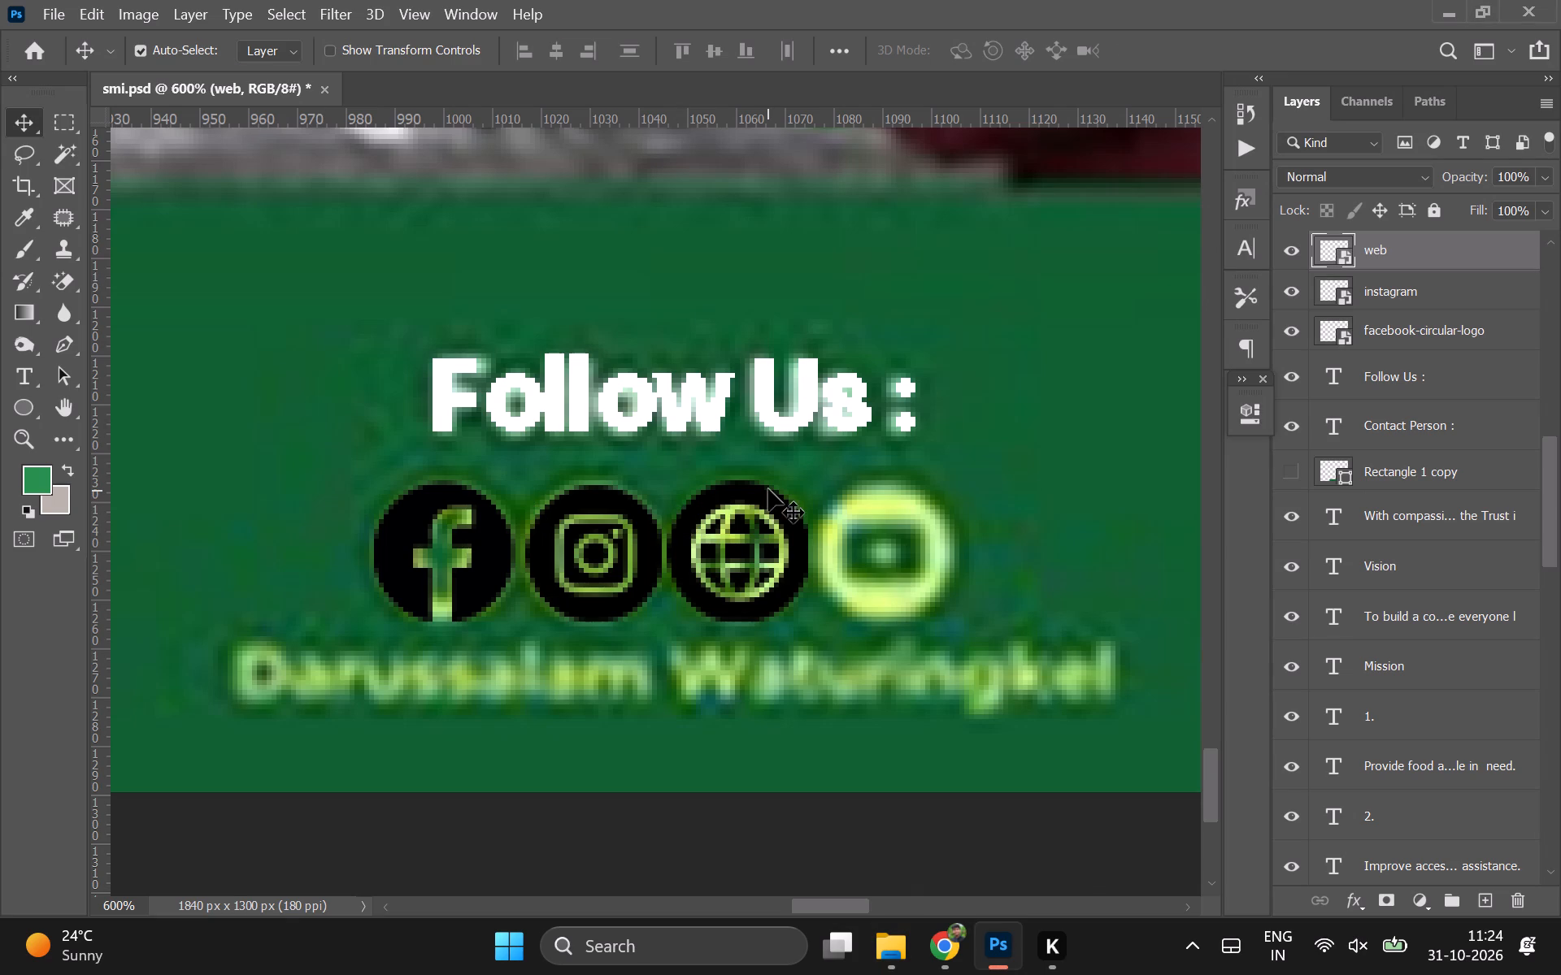
Scale the YouTube icon down to about 16% and move it near the footer's Follow Us icons.
key(ctrl+0)
key(ctrl+t)
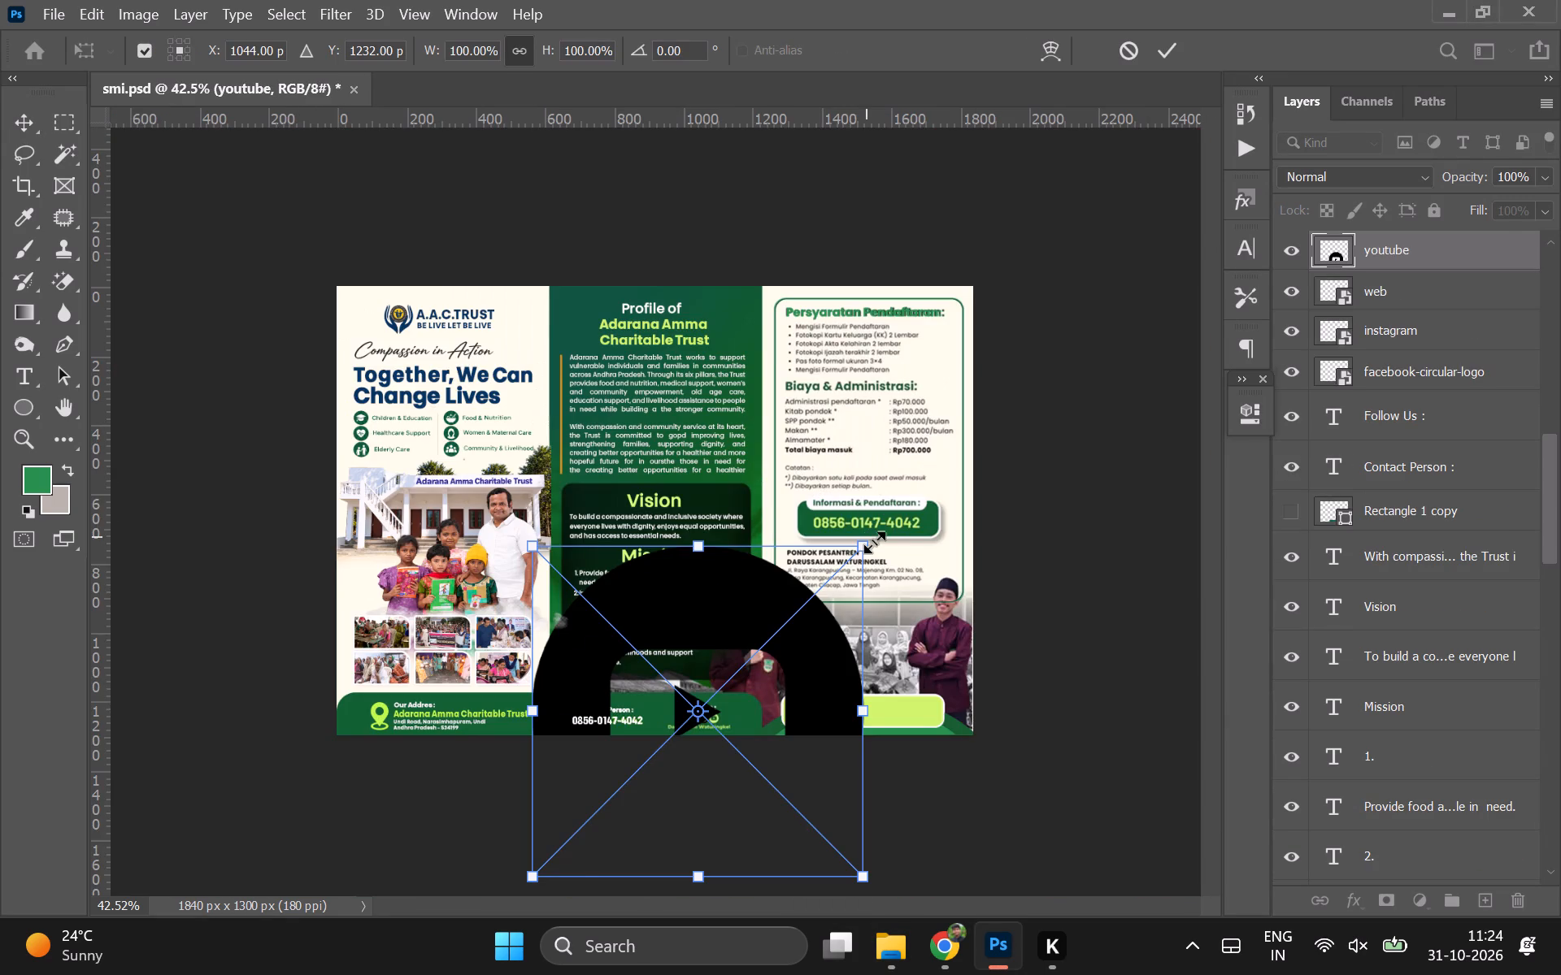
drag(865, 547, 570, 808)
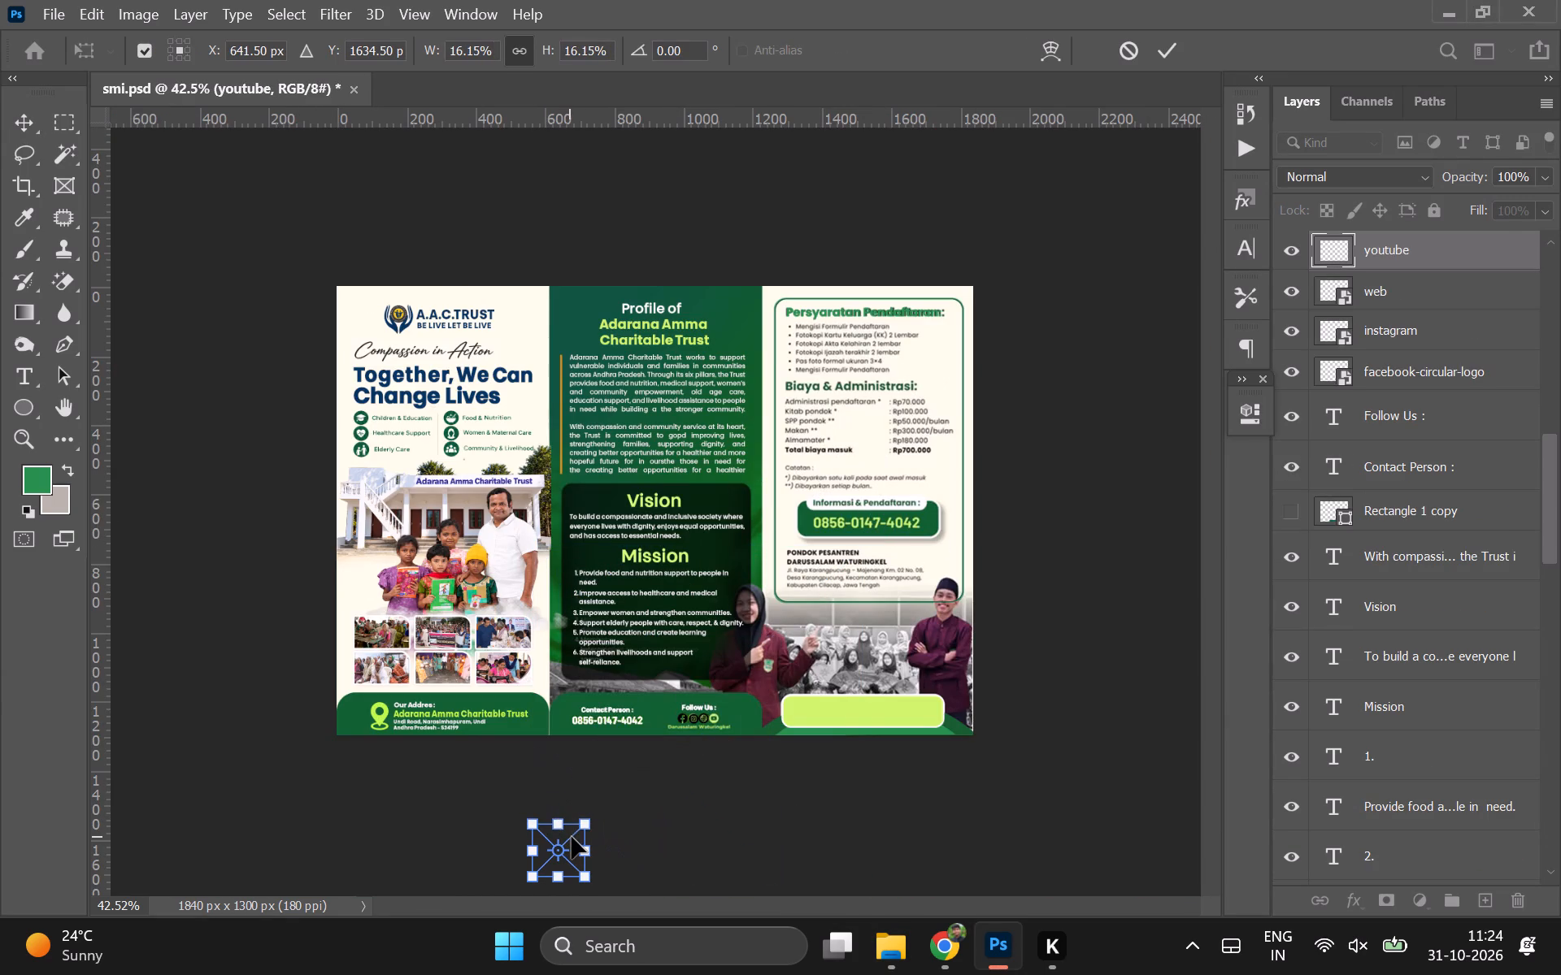
drag(572, 837, 725, 708)
Scale the YouTube icon down further to about 4% and move it over the template's fourth Follow Us icon.
key(ctrl+equal)
key(ctrl+equal)
key(ctrl+equal)
key(ctrl+equal)
key(ctrl+equal)
key(ctrl+equal)
key(ctrl+equal)
key(ctrl+equal)
key(ctrl+equal)
key(ctrl+equal)
key(ctrl+equal)
key(ctrl+equal)
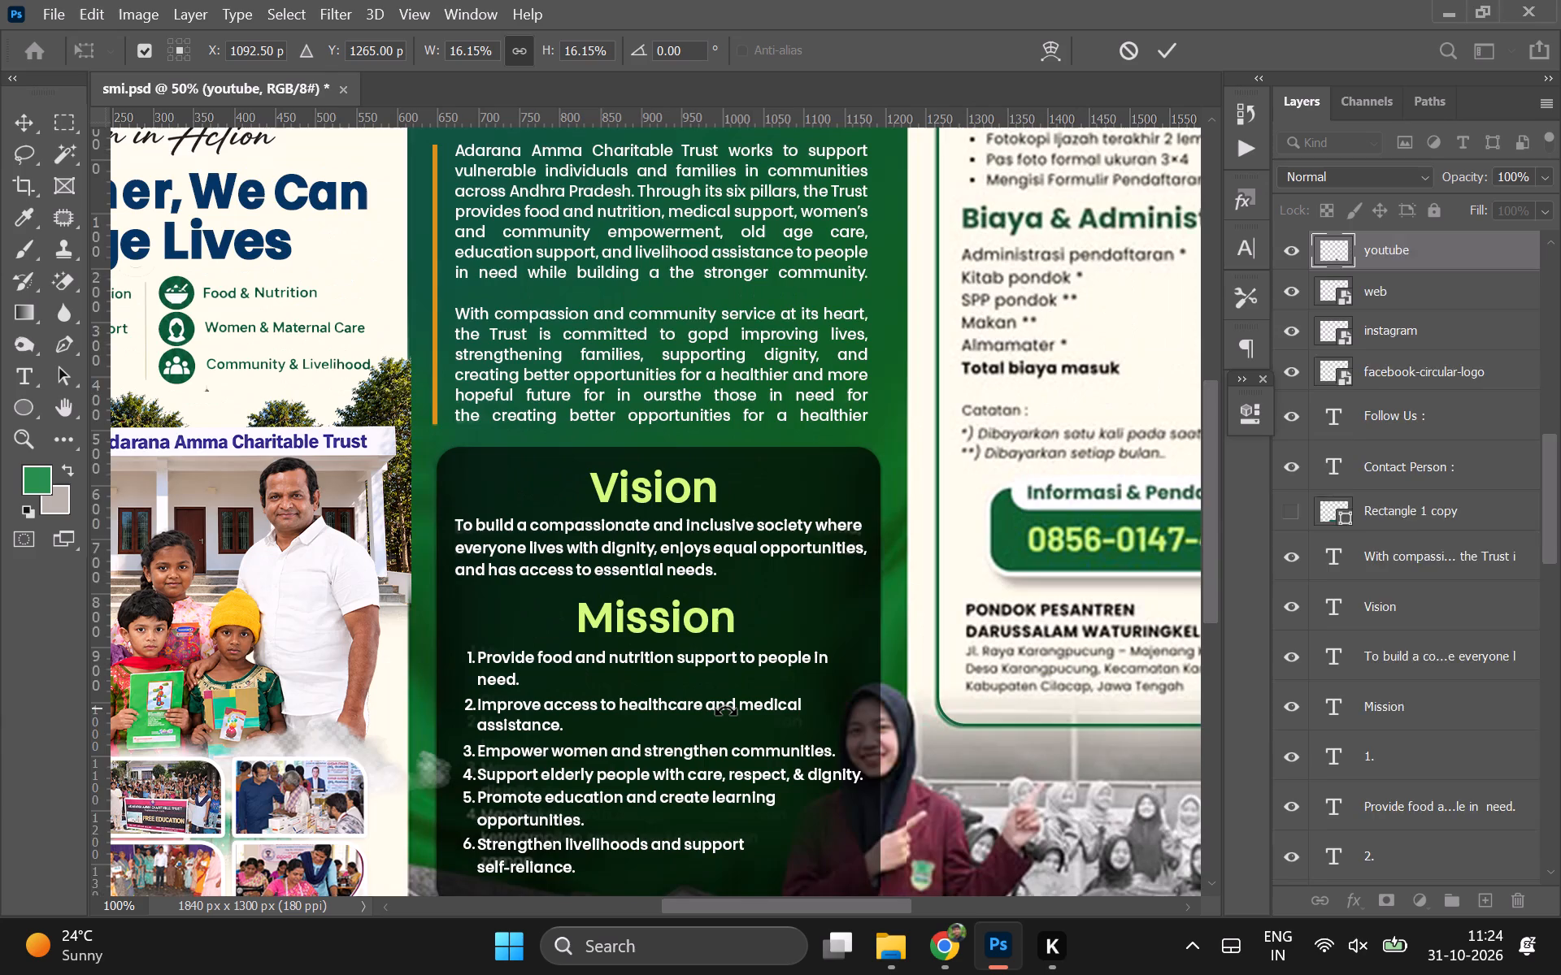
scroll(725, 708, down, 4)
key(ctrl+equal)
key(ctrl+equal)
key(ctrl+equal)
key(ctrl+equal)
key(ctrl+equal)
key(ctrl+equal)
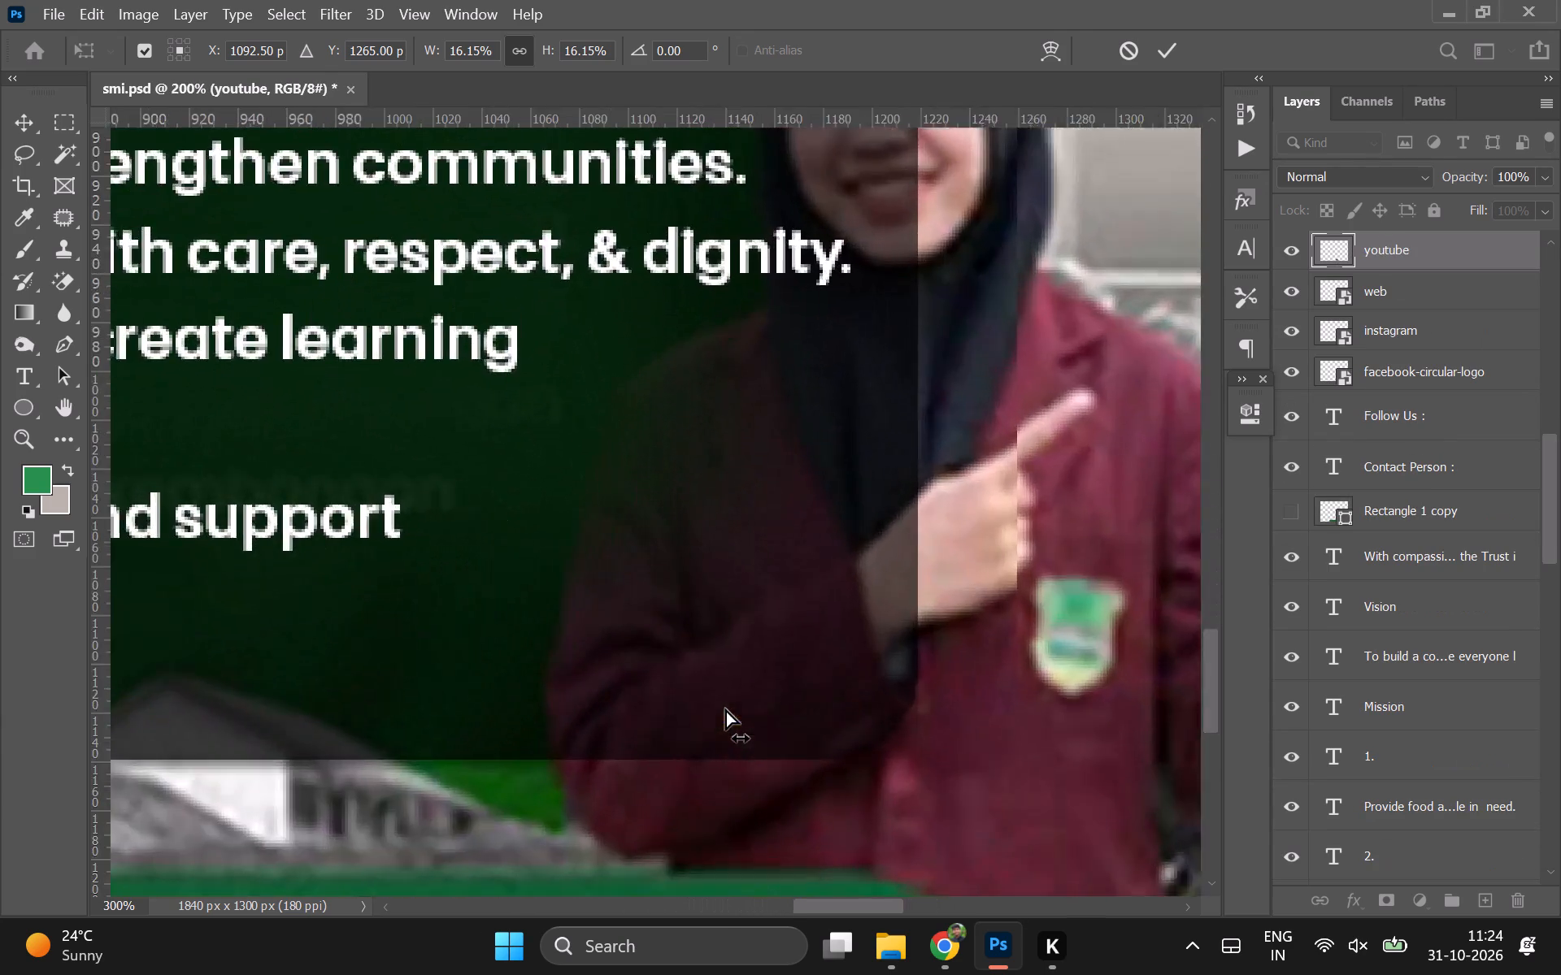
scroll(725, 708, down, 6)
drag(843, 309, 543, 626)
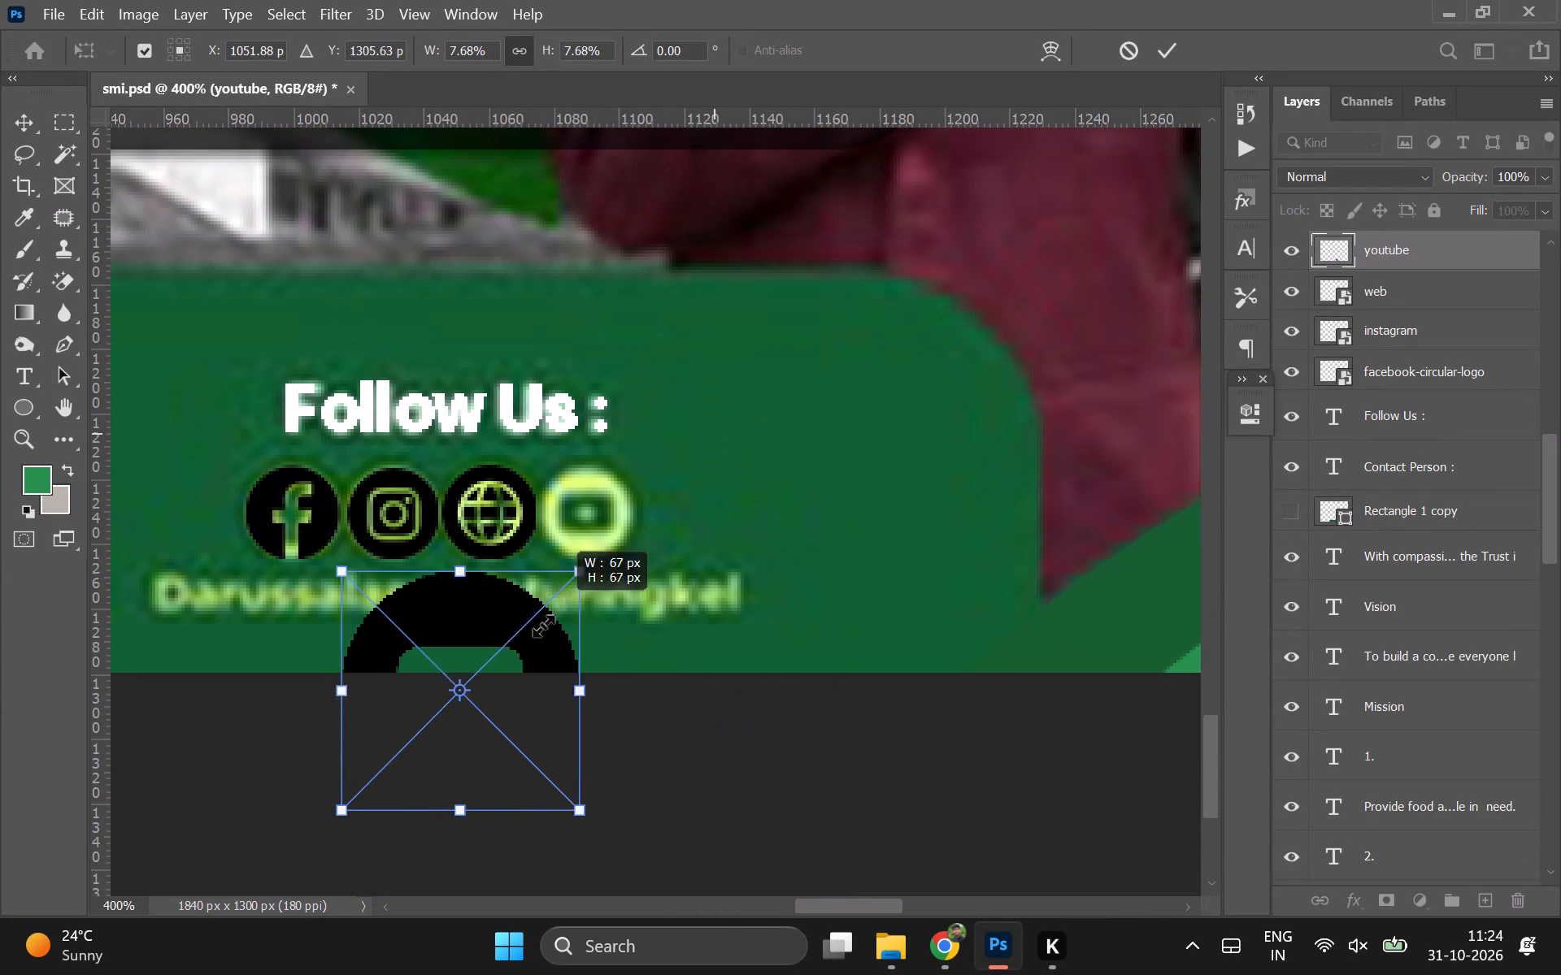
drag(543, 626, 491, 704)
drag(446, 711, 661, 457)
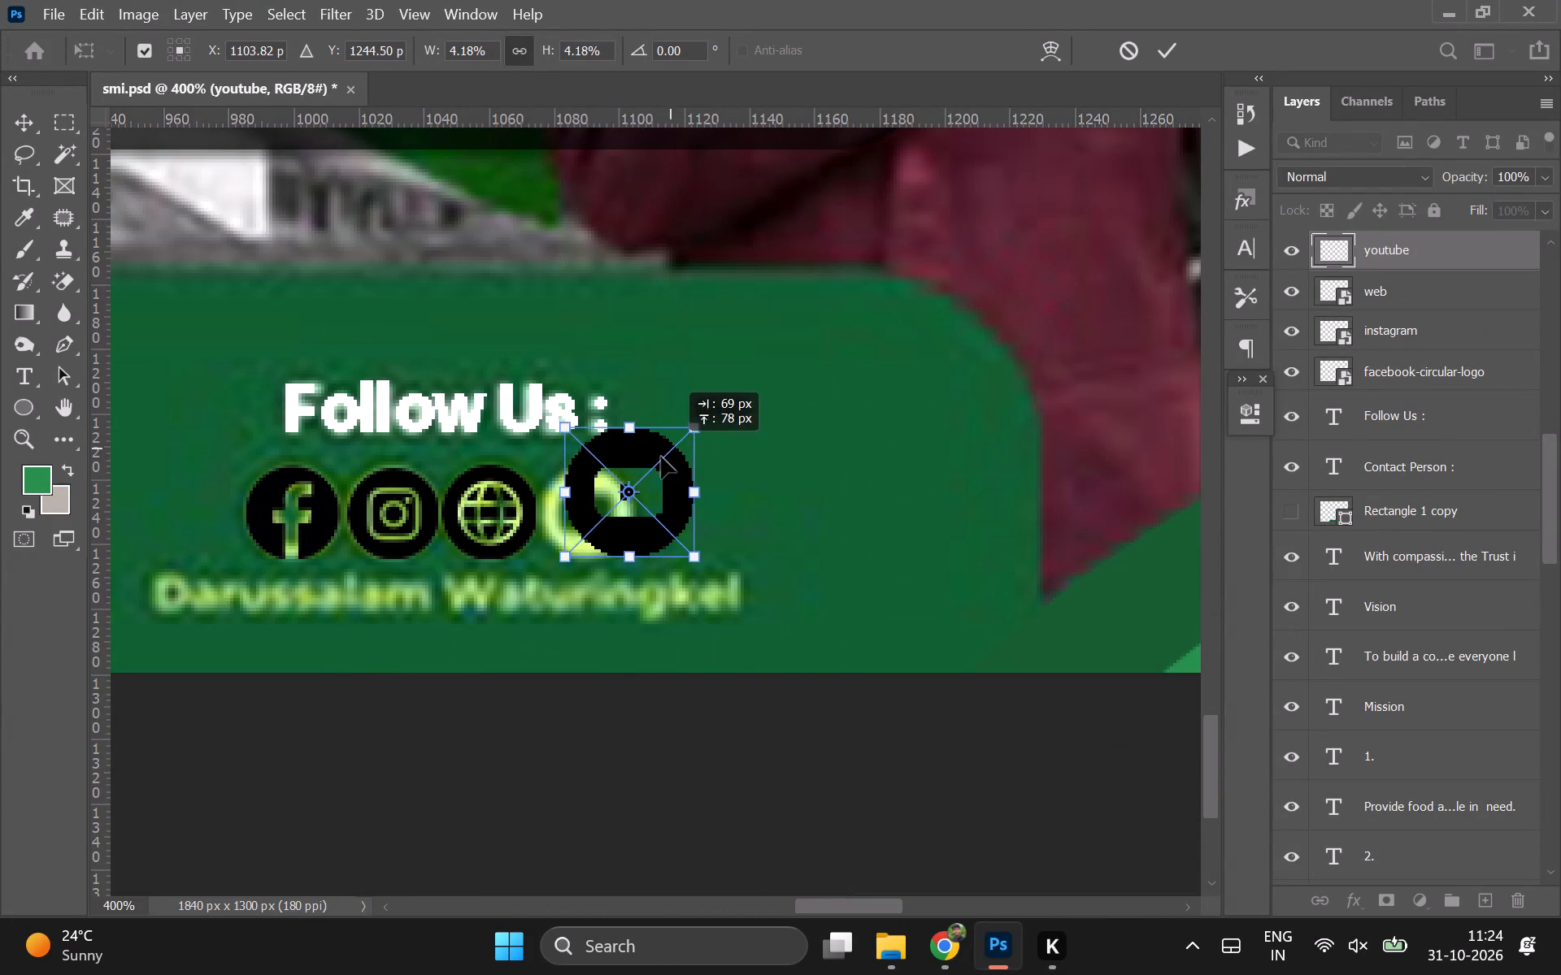
drag(661, 457, 649, 476)
Reduce the YouTube icon to about 2.88% so it fits the template's YouTube icon beside the globe.
drag(671, 508, 635, 515)
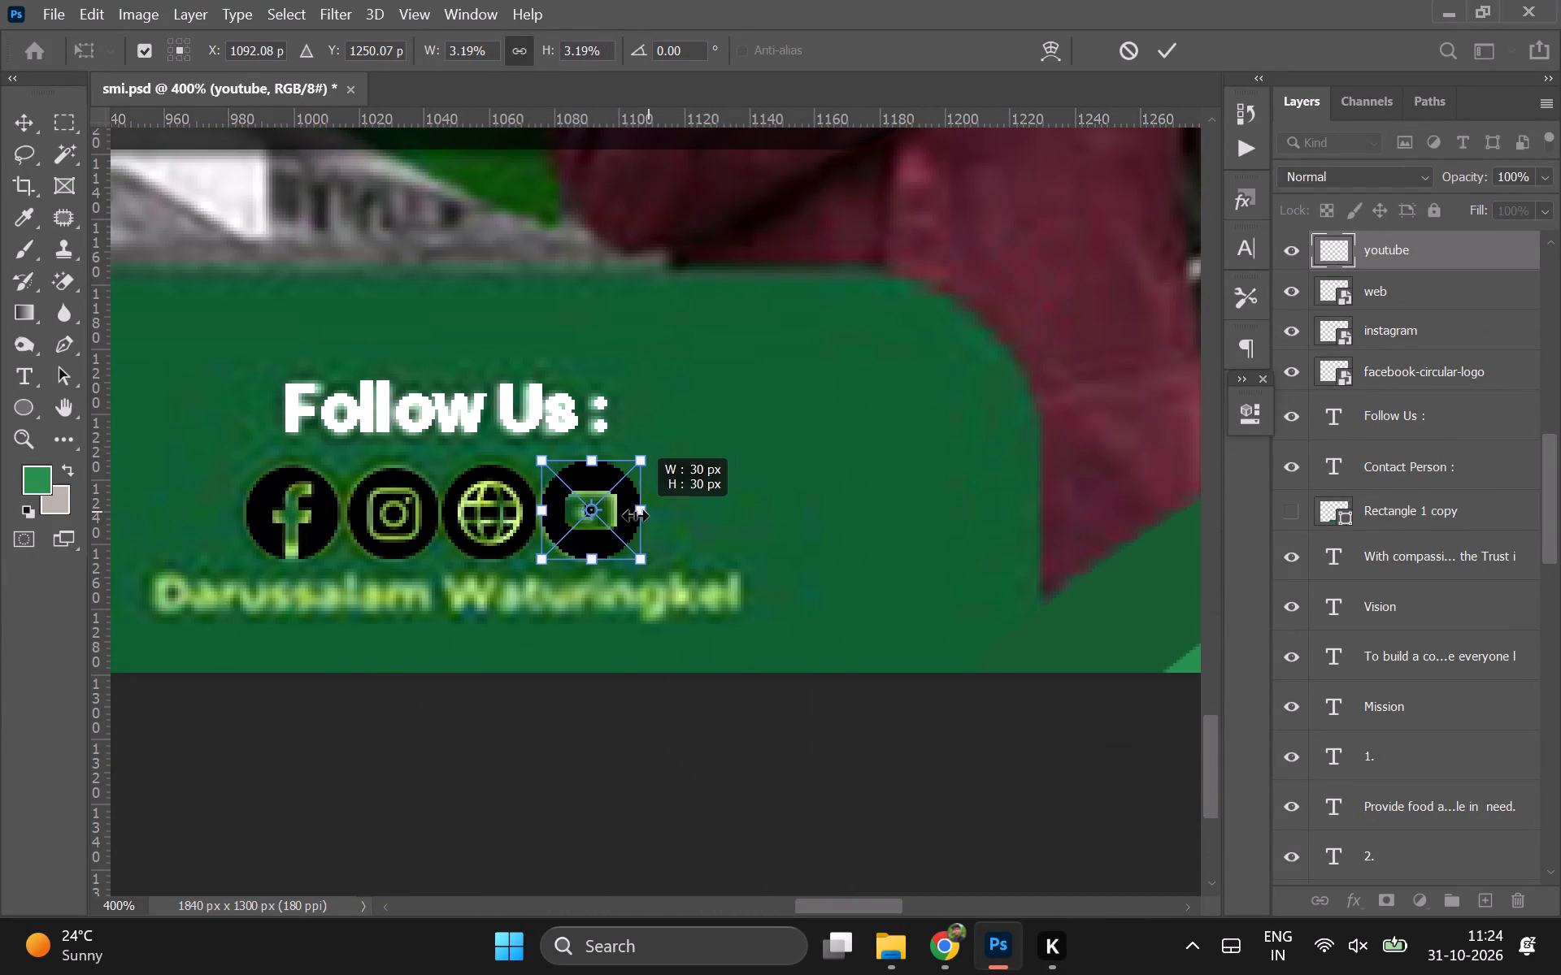
drag(635, 515, 630, 517)
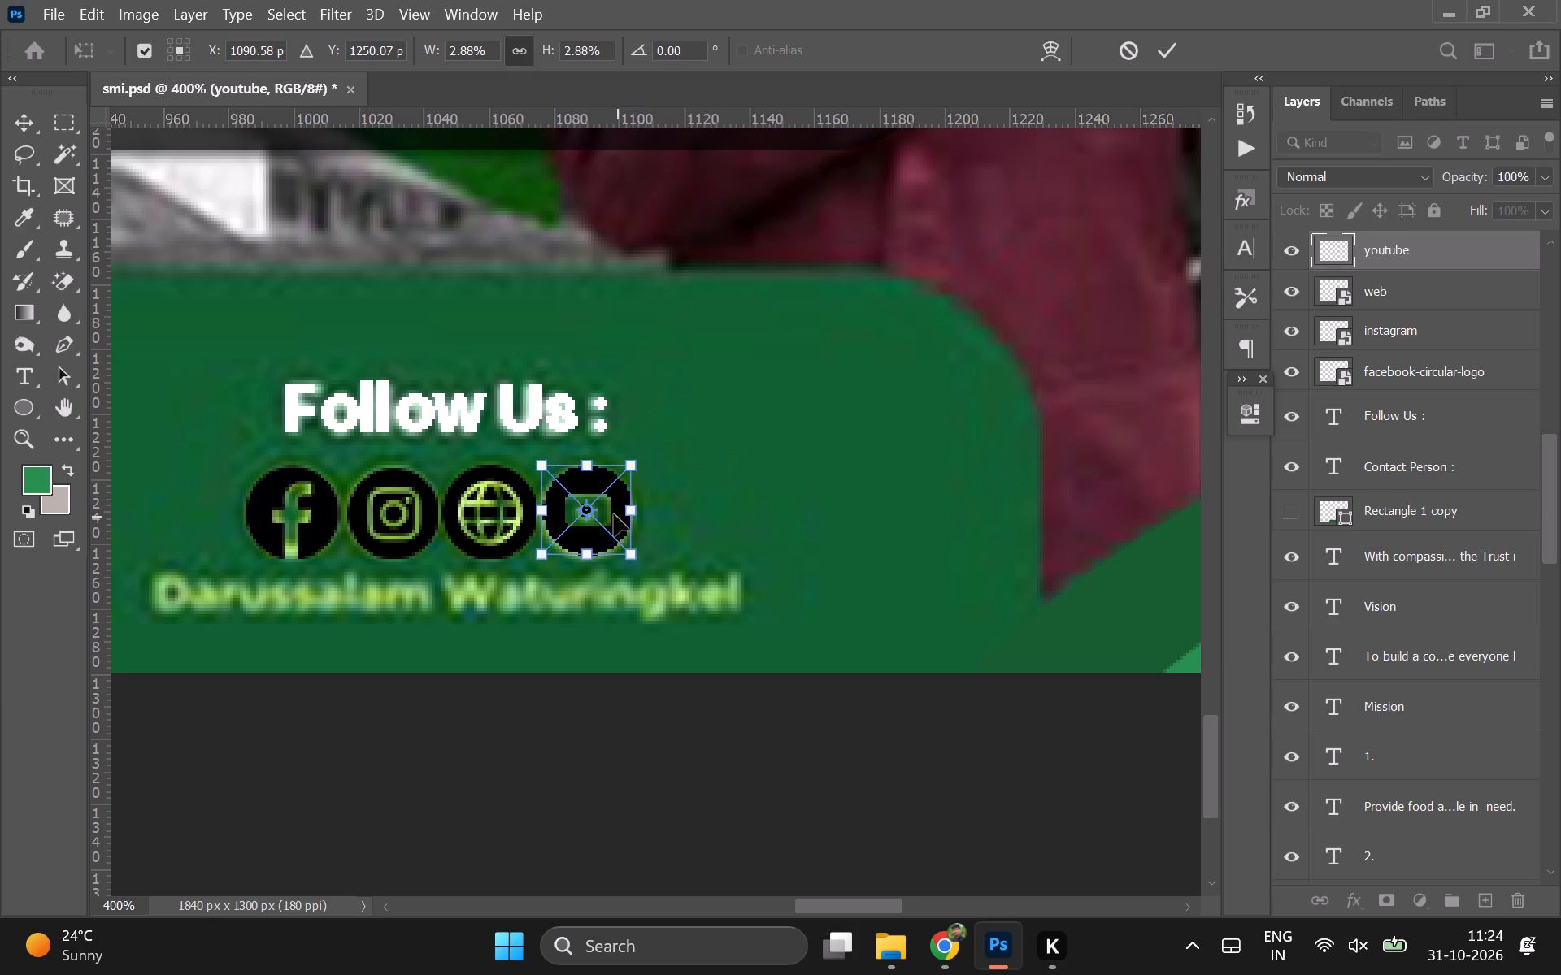
double_click(614, 514)
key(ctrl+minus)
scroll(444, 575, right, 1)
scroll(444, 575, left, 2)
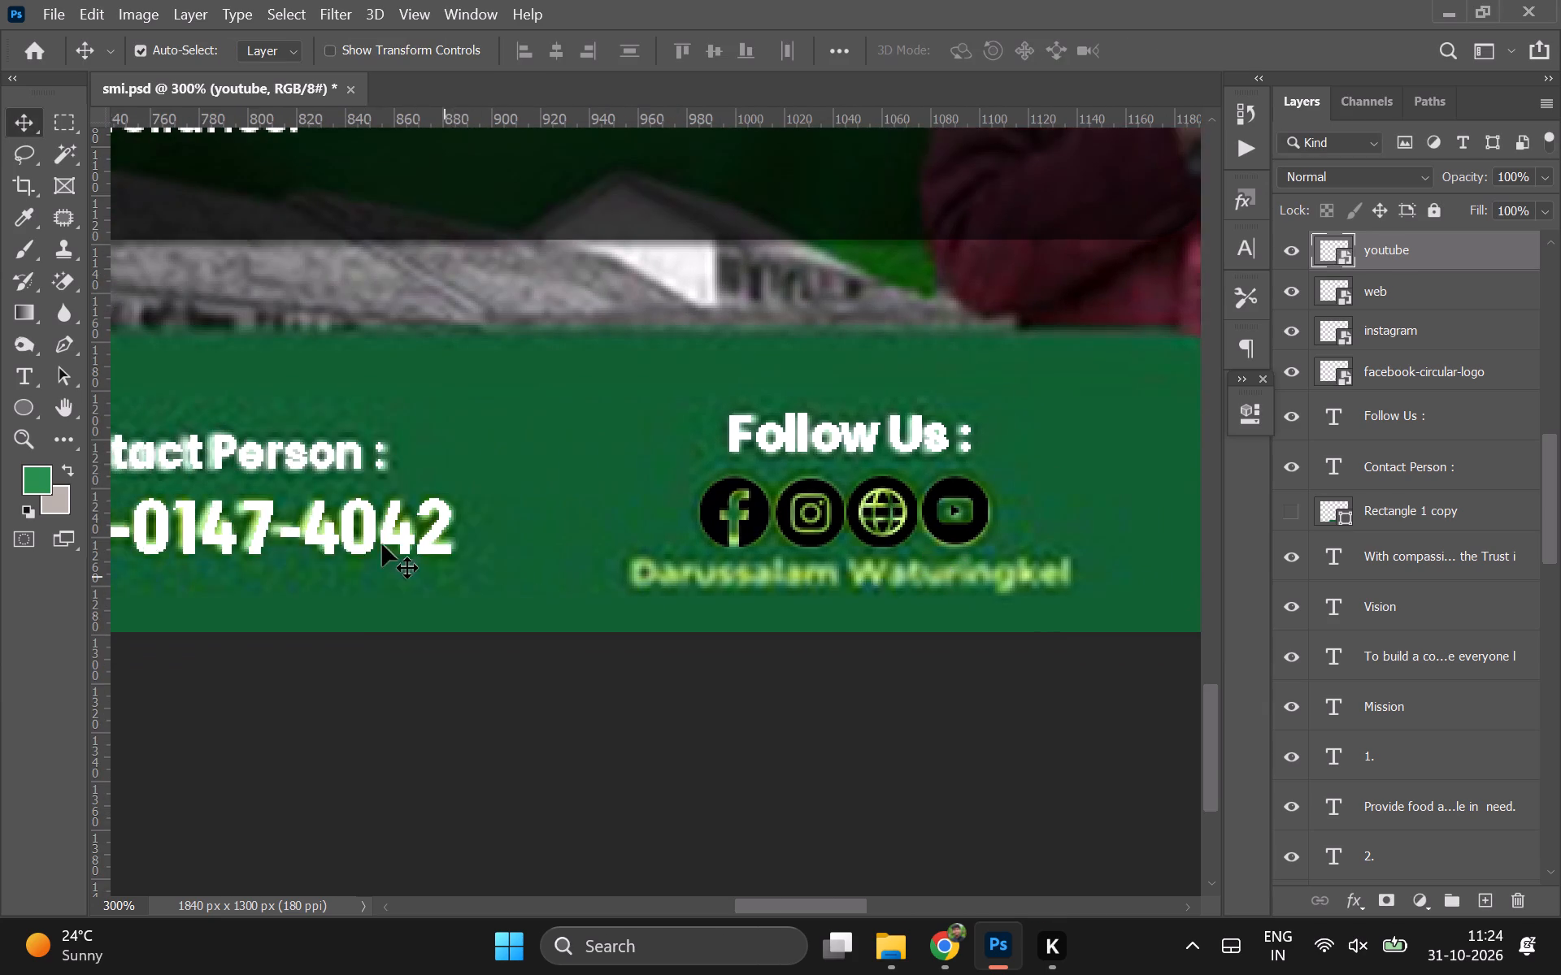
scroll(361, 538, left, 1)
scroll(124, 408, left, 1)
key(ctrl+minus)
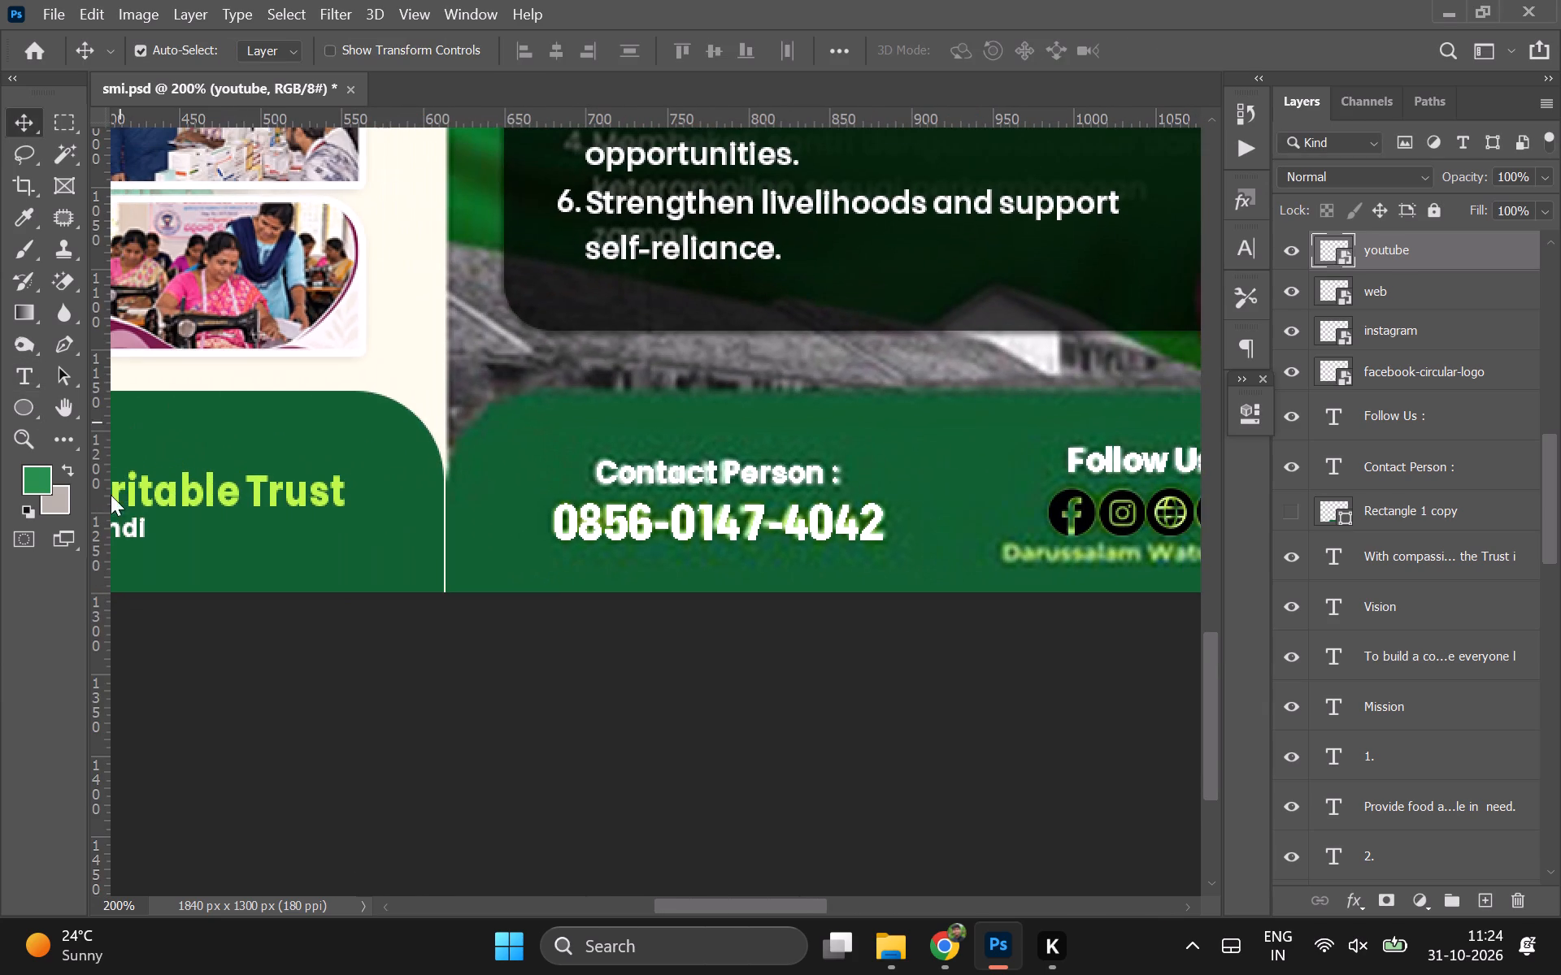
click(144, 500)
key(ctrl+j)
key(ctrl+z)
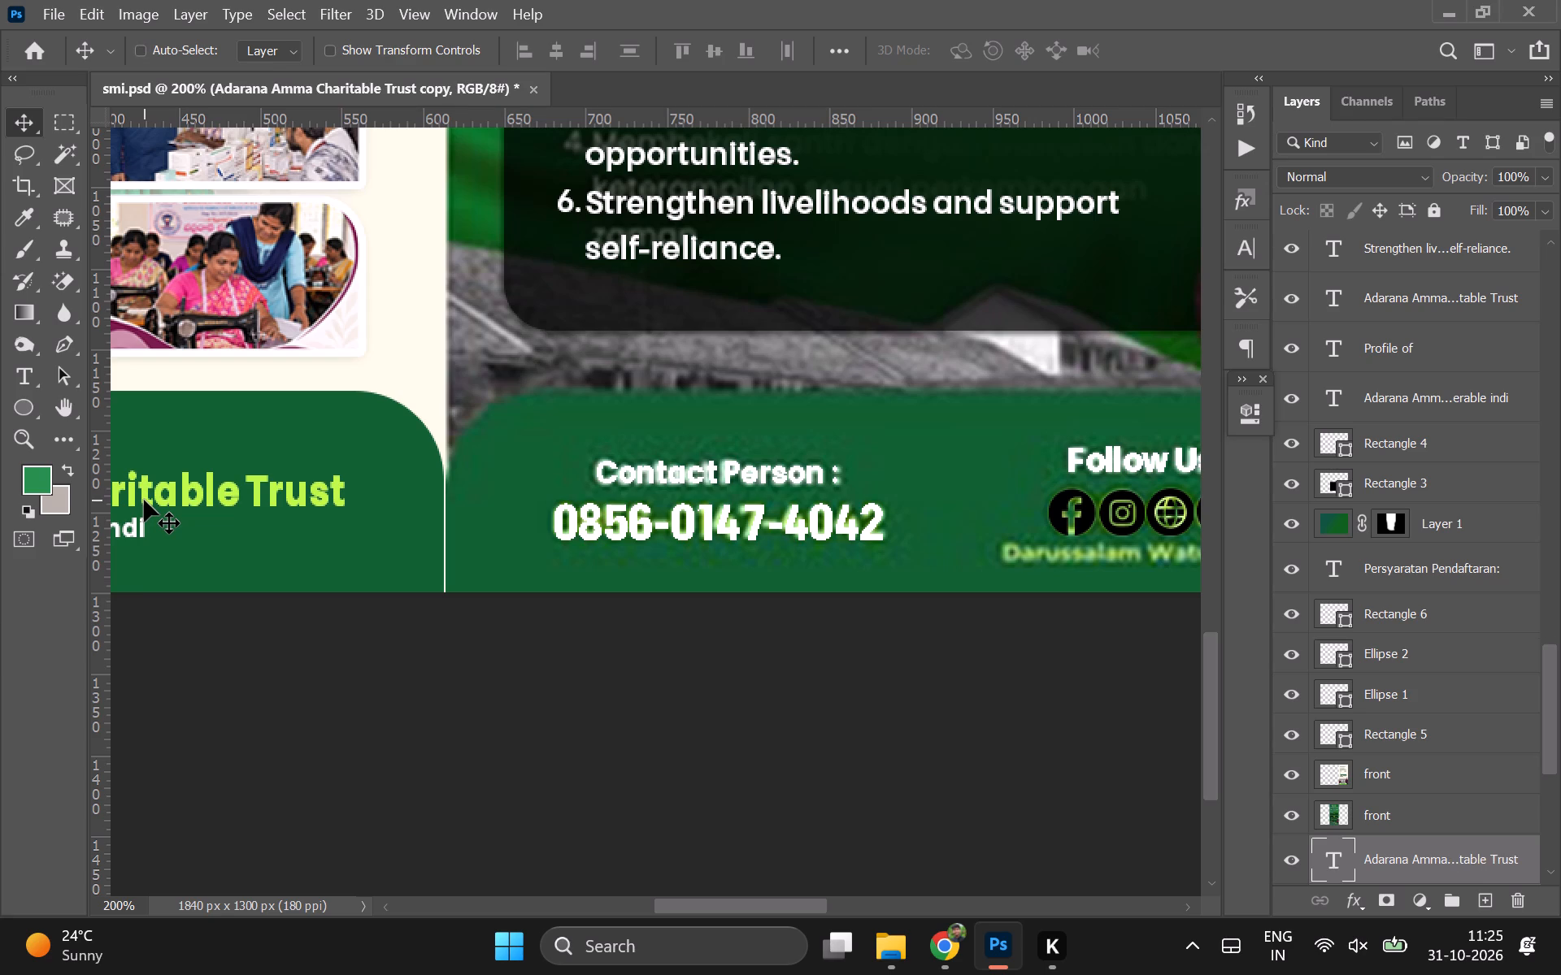
Duplicate the white "Our Addres :" heading from the front panel's footer.
scroll(144, 500, left, 3)
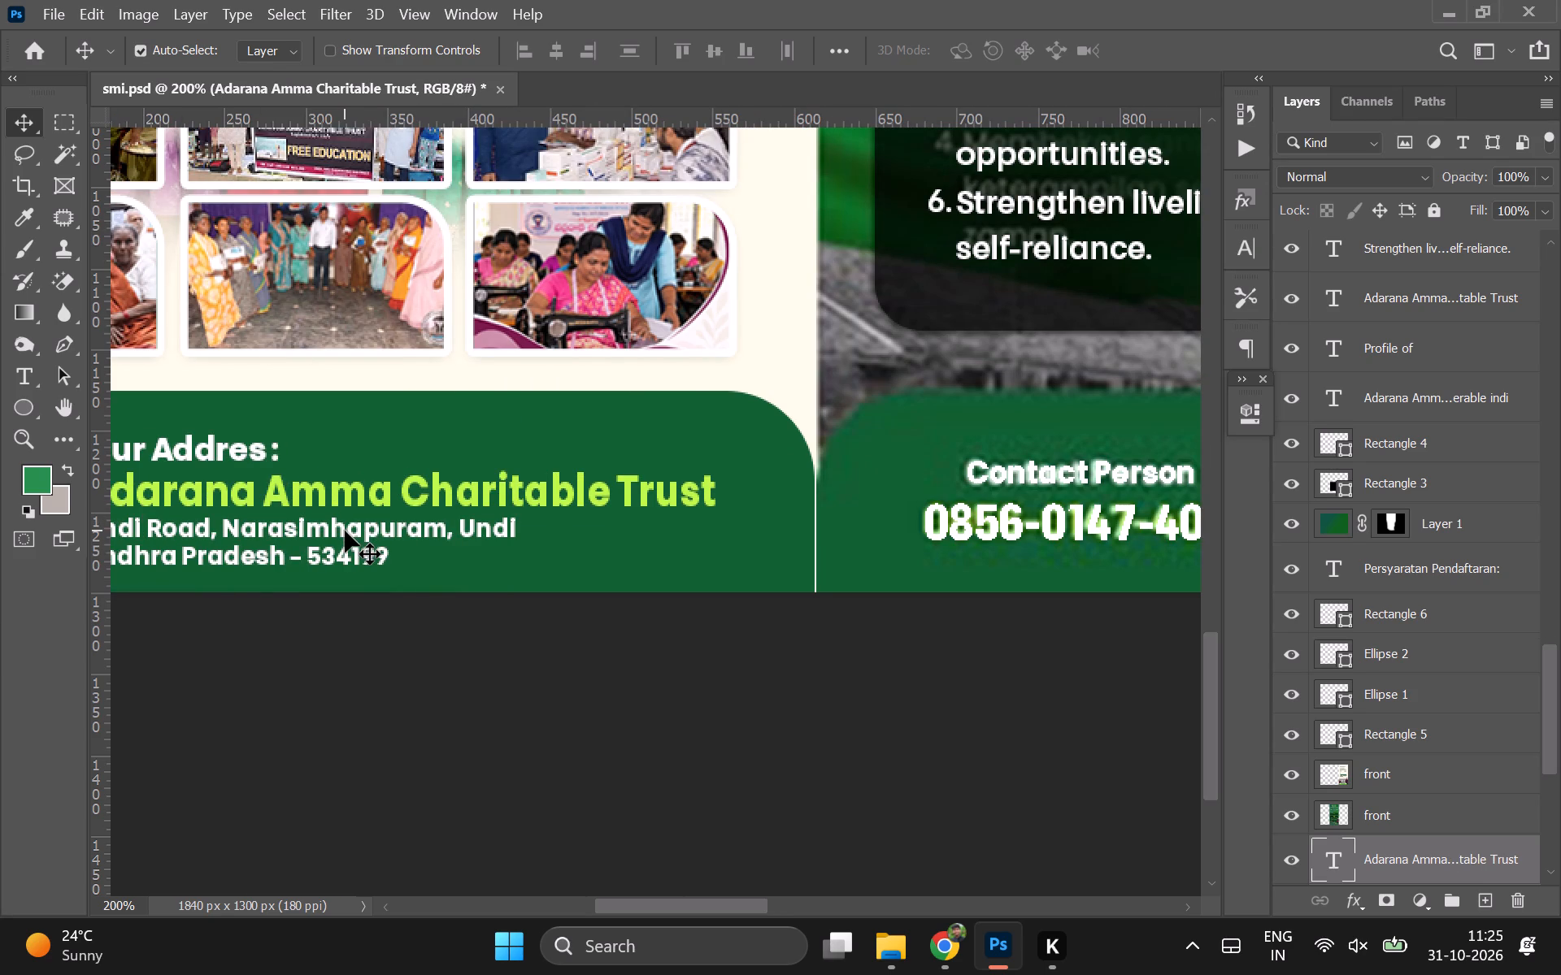
click(248, 448)
key(ctrl+j)
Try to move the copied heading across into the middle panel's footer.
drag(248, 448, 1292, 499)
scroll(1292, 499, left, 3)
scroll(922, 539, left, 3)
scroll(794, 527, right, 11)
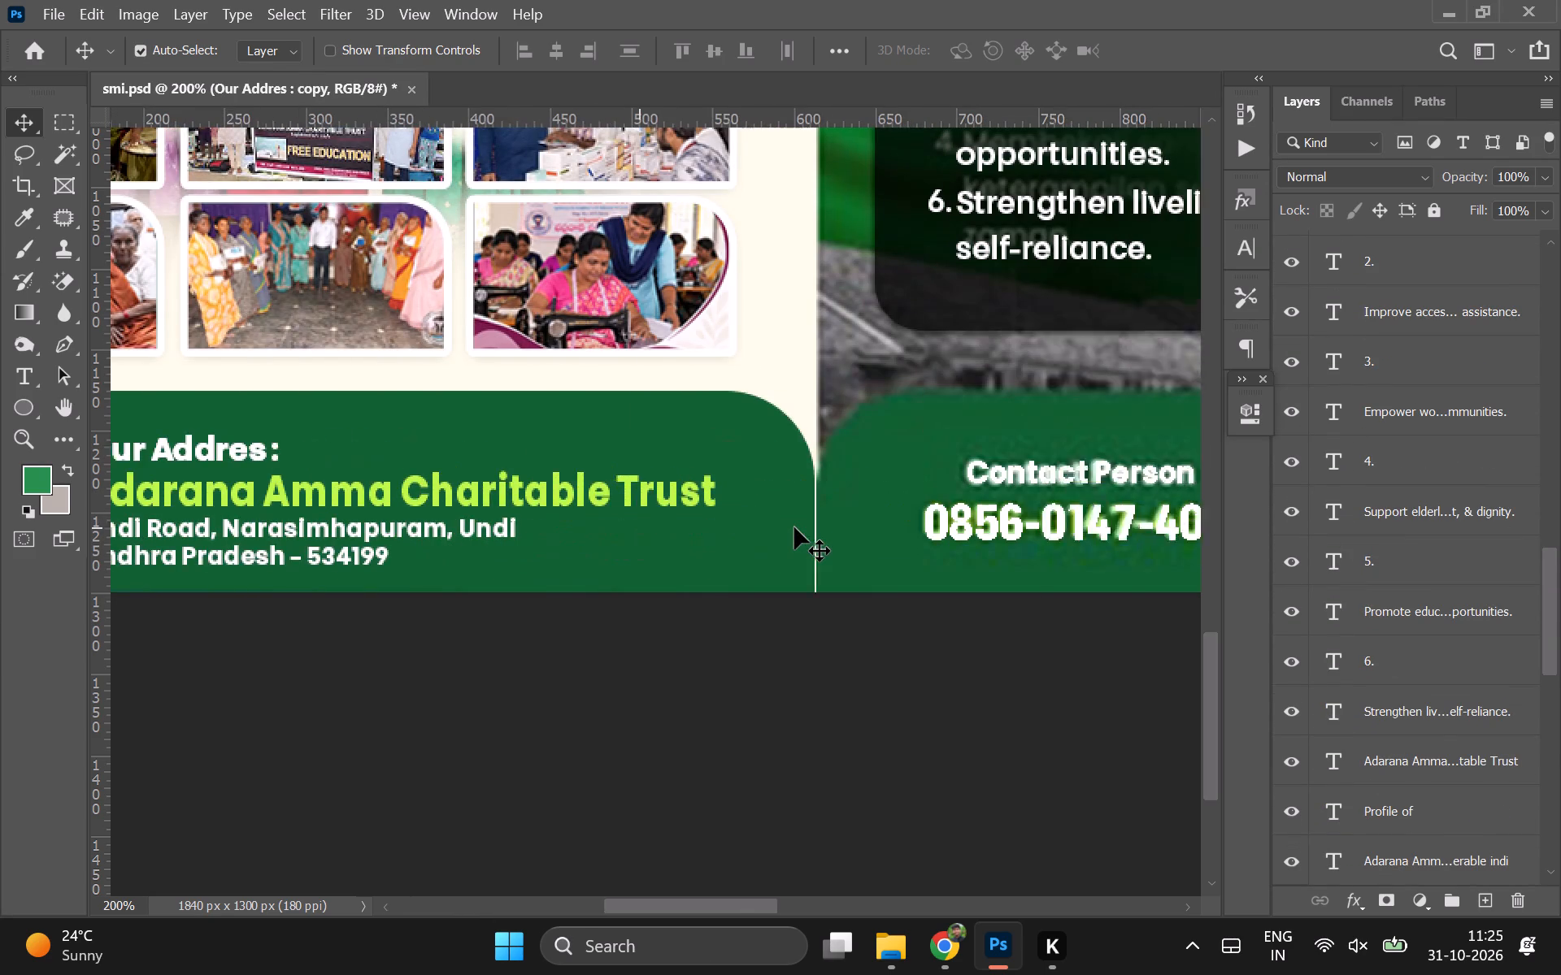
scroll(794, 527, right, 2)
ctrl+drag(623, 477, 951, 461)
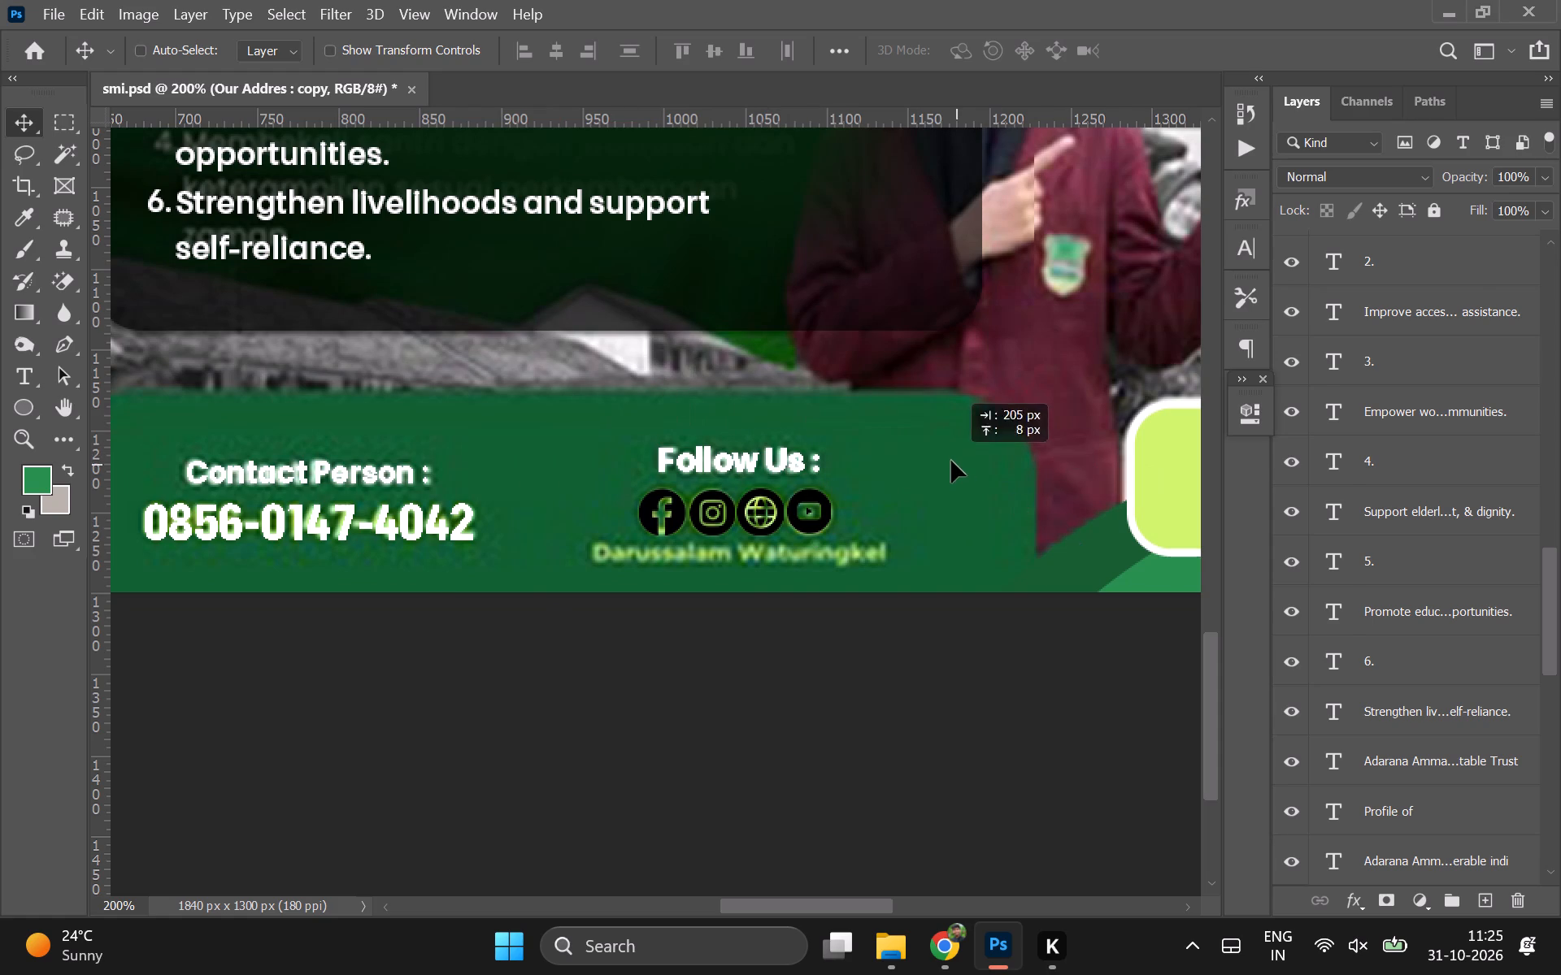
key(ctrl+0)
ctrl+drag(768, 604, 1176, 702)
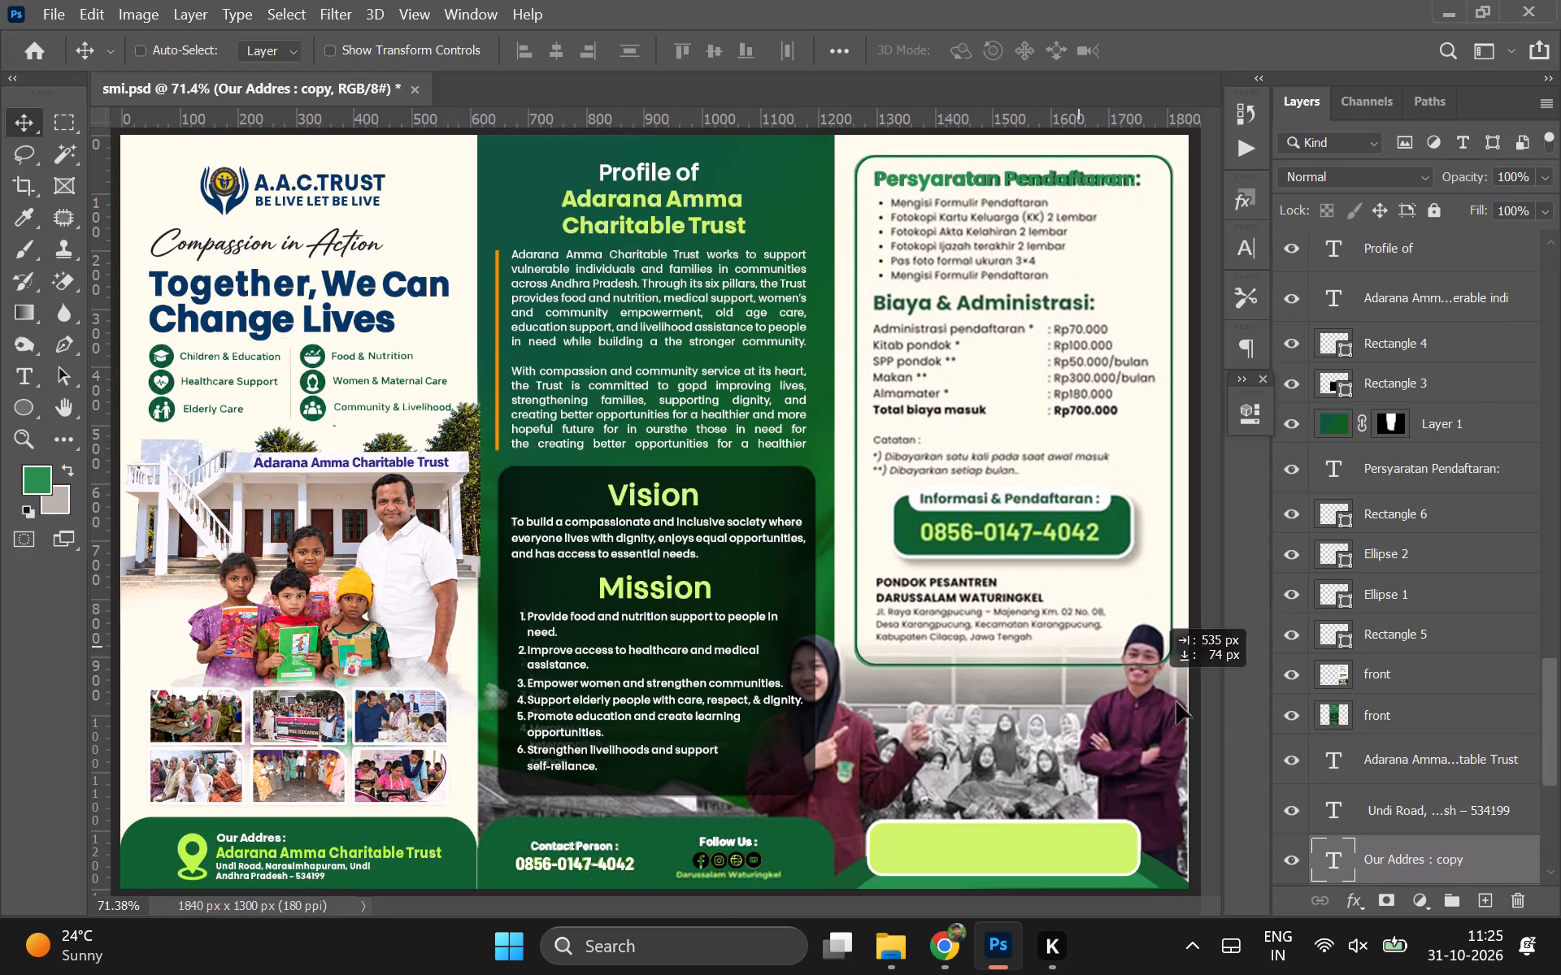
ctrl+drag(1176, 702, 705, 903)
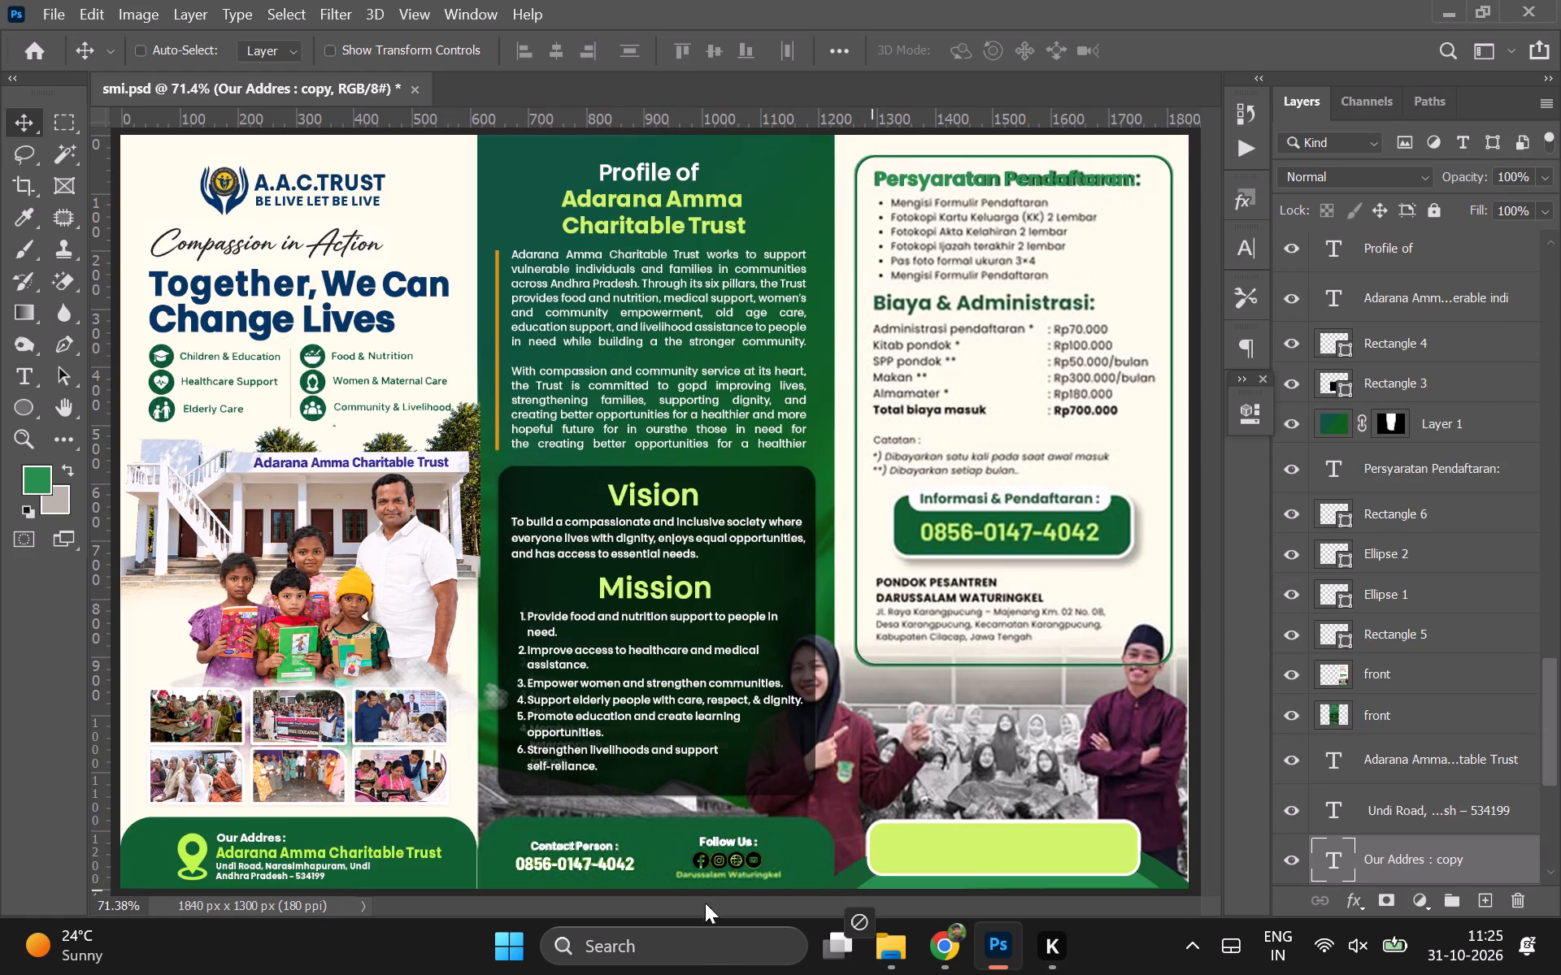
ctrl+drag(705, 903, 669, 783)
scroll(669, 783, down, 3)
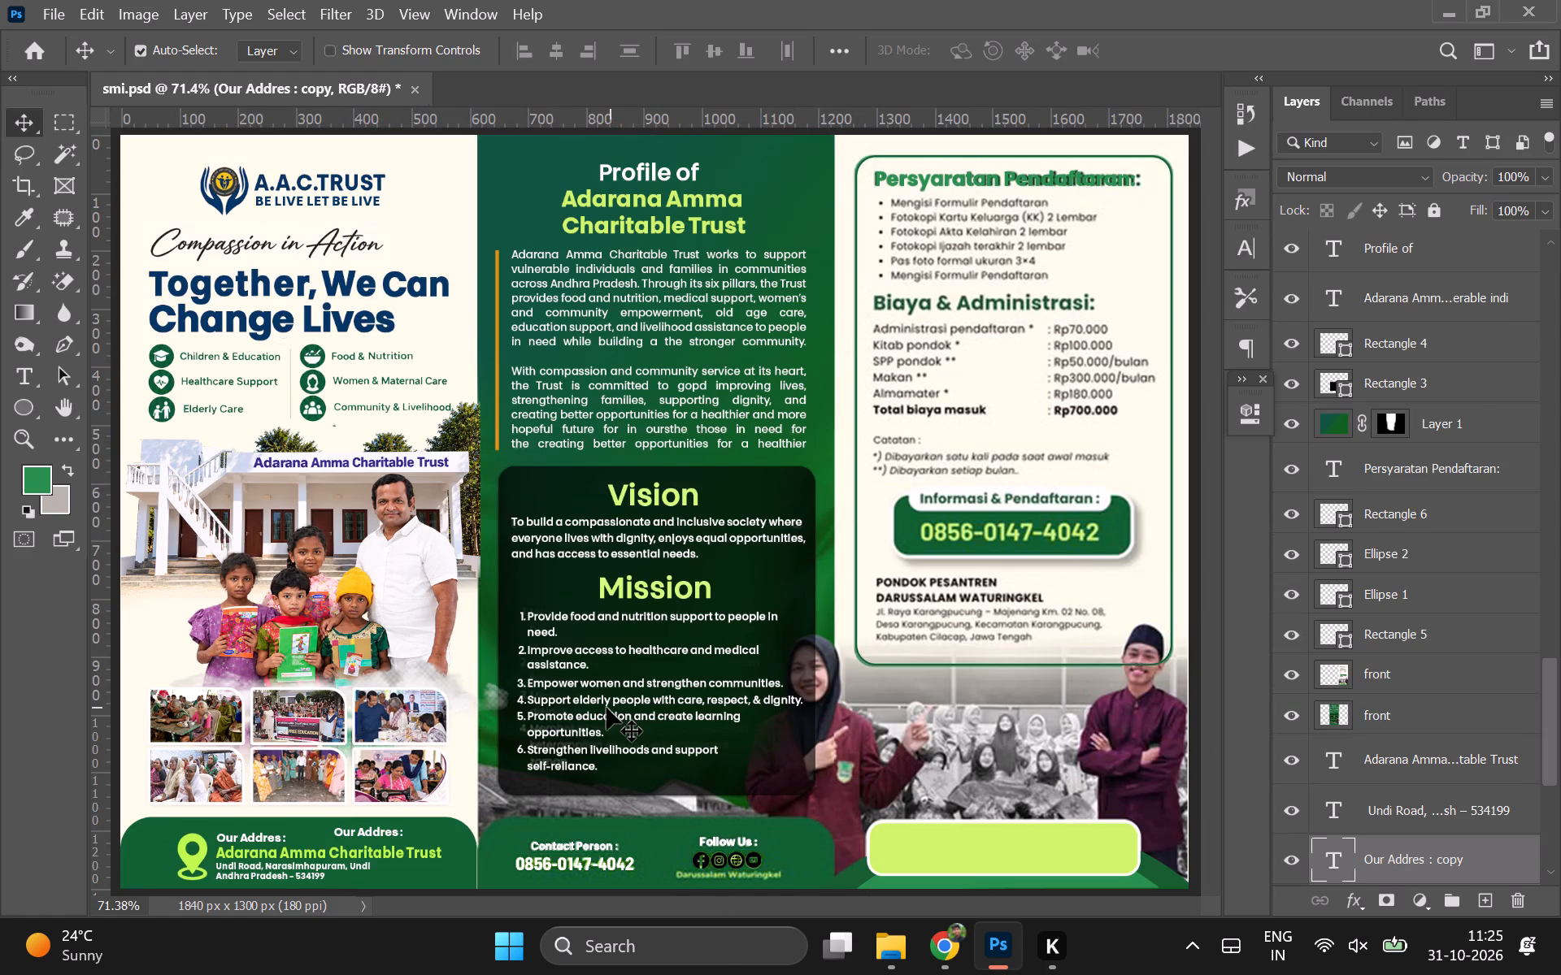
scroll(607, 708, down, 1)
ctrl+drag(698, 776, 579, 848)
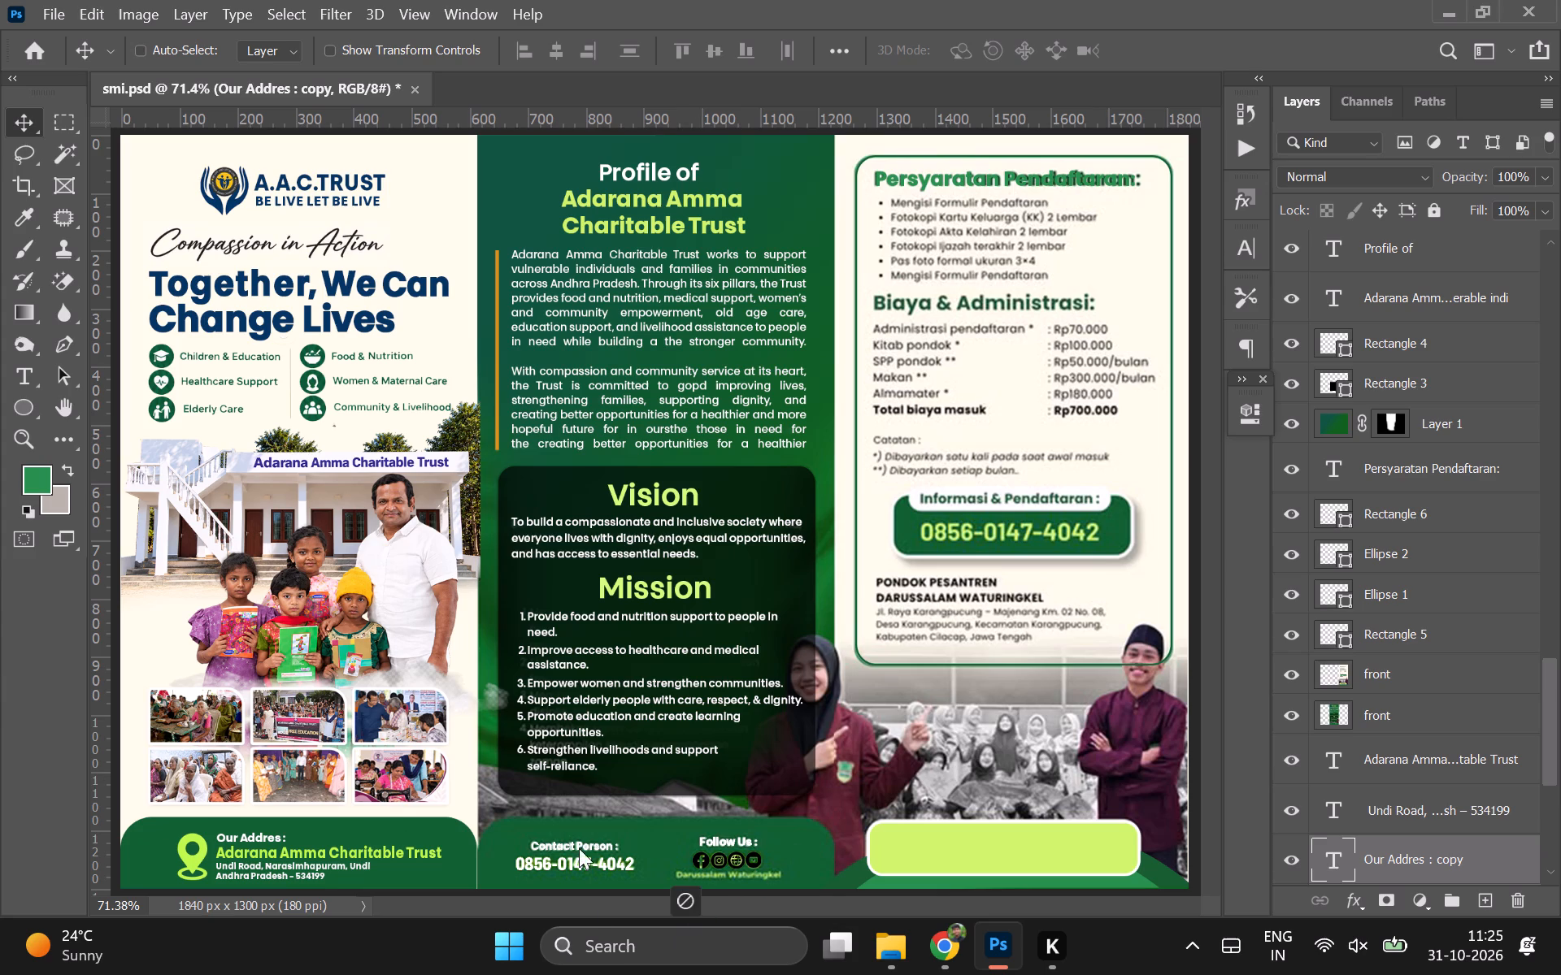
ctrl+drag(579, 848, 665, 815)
Move the copied heading with Free Transform onto the template text beneath the Follow Us icons.
key(ctrl+t)
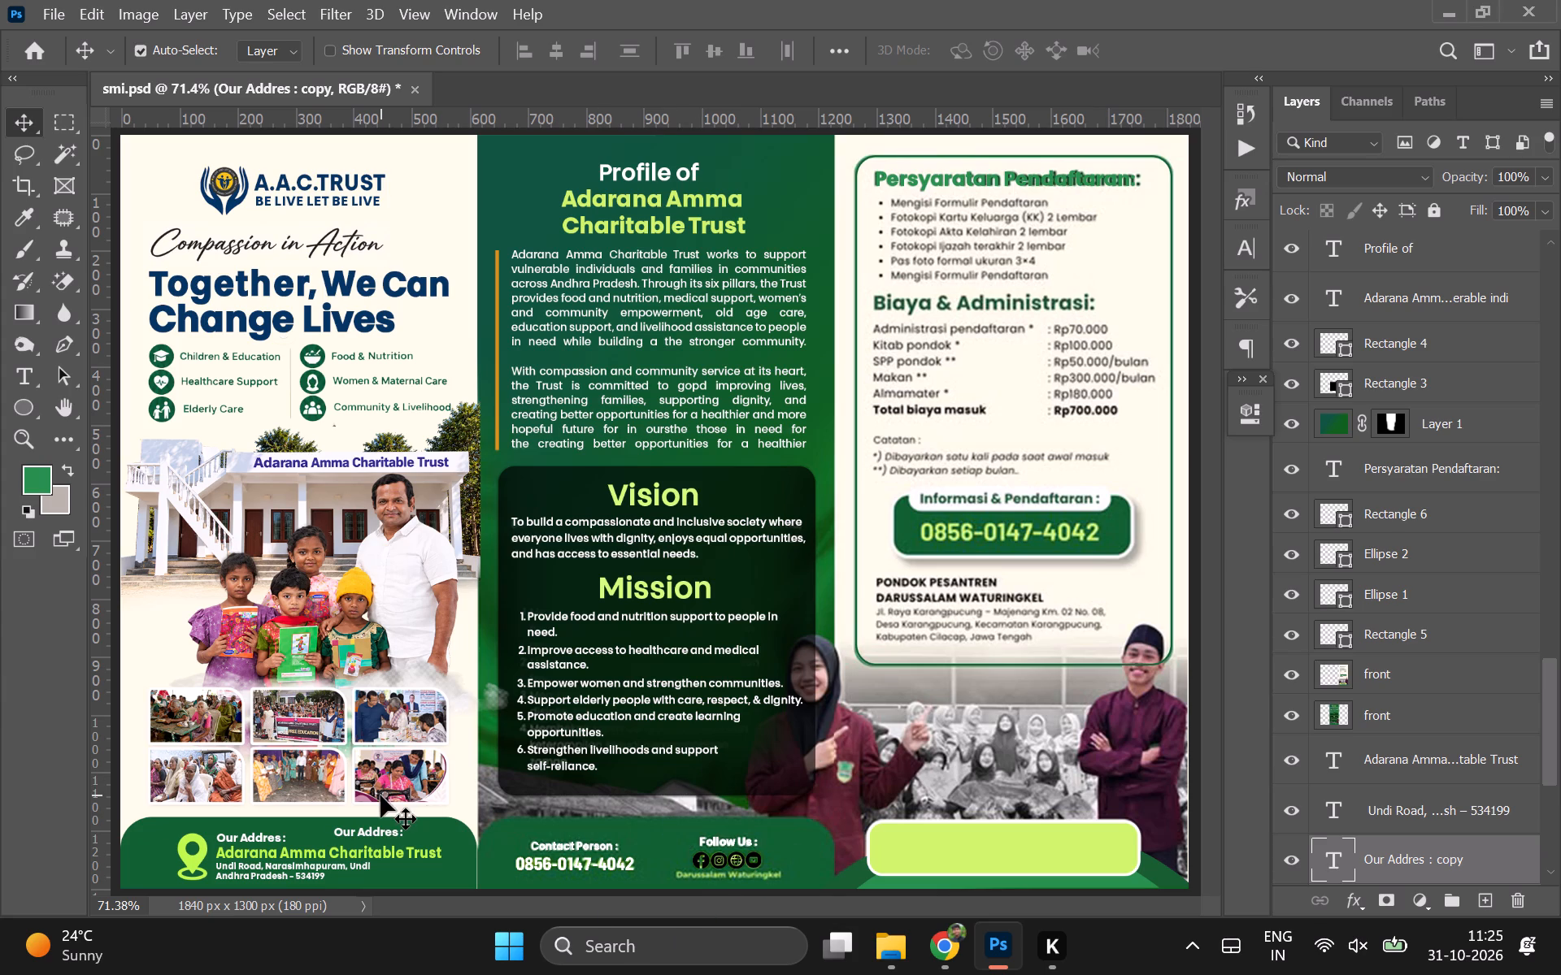
key(ctrl+t)
drag(389, 830, 746, 872)
key(Return)
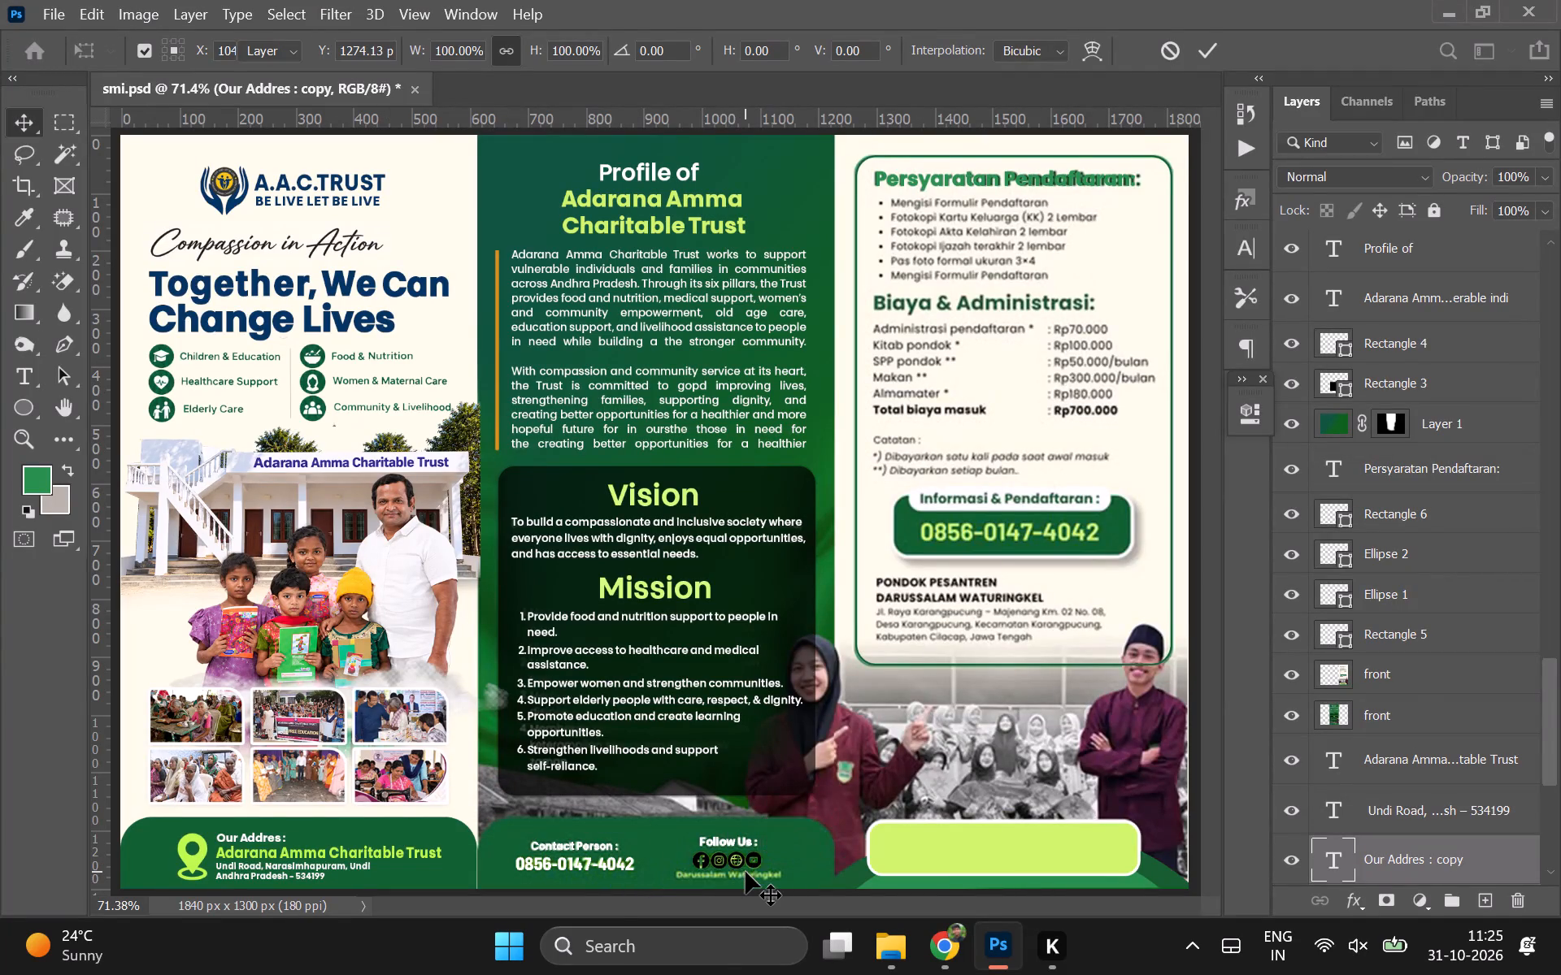
Raise the copied heading's layer in the stack to between Rectangle 4 and Rectangle 3.
key(ctrl+equal)
key(ctrl+equal)
scroll(746, 872, down, 3)
drag(1404, 851, 1388, 381)
scroll(794, 650, down, 1)
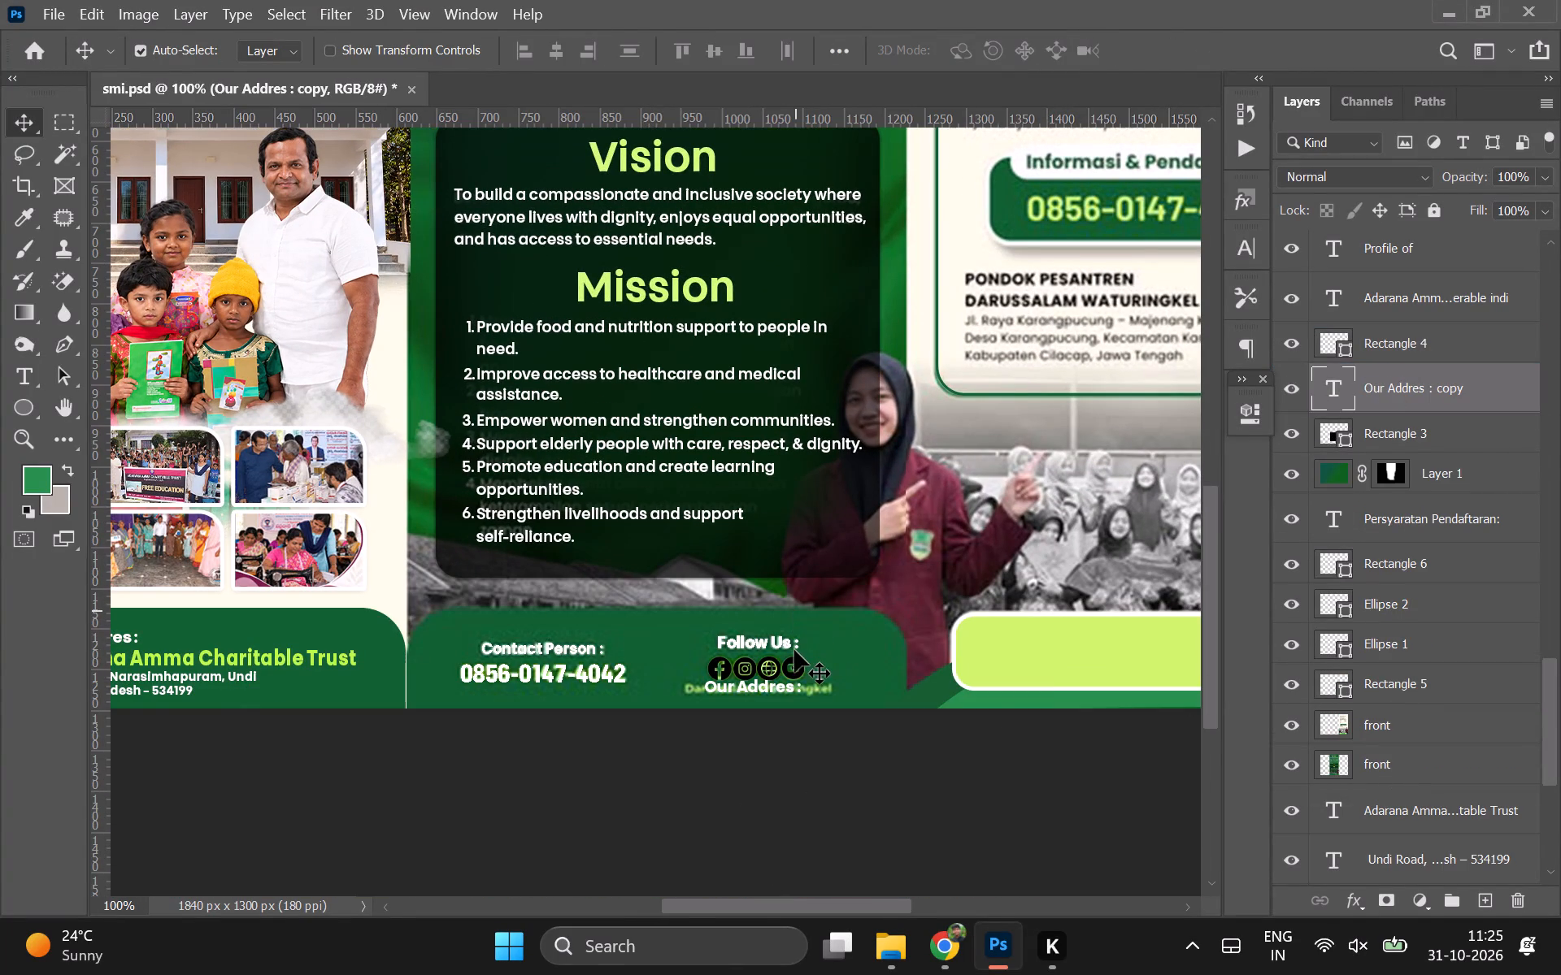
Replace the copied heading's text beneath the social icons with "Adarana Amma Charitable Trust".
key(ctrl+equal)
key(ctrl+equal)
key(ctrl+equal)
key(ctrl+equal)
scroll(761, 646, down, 2)
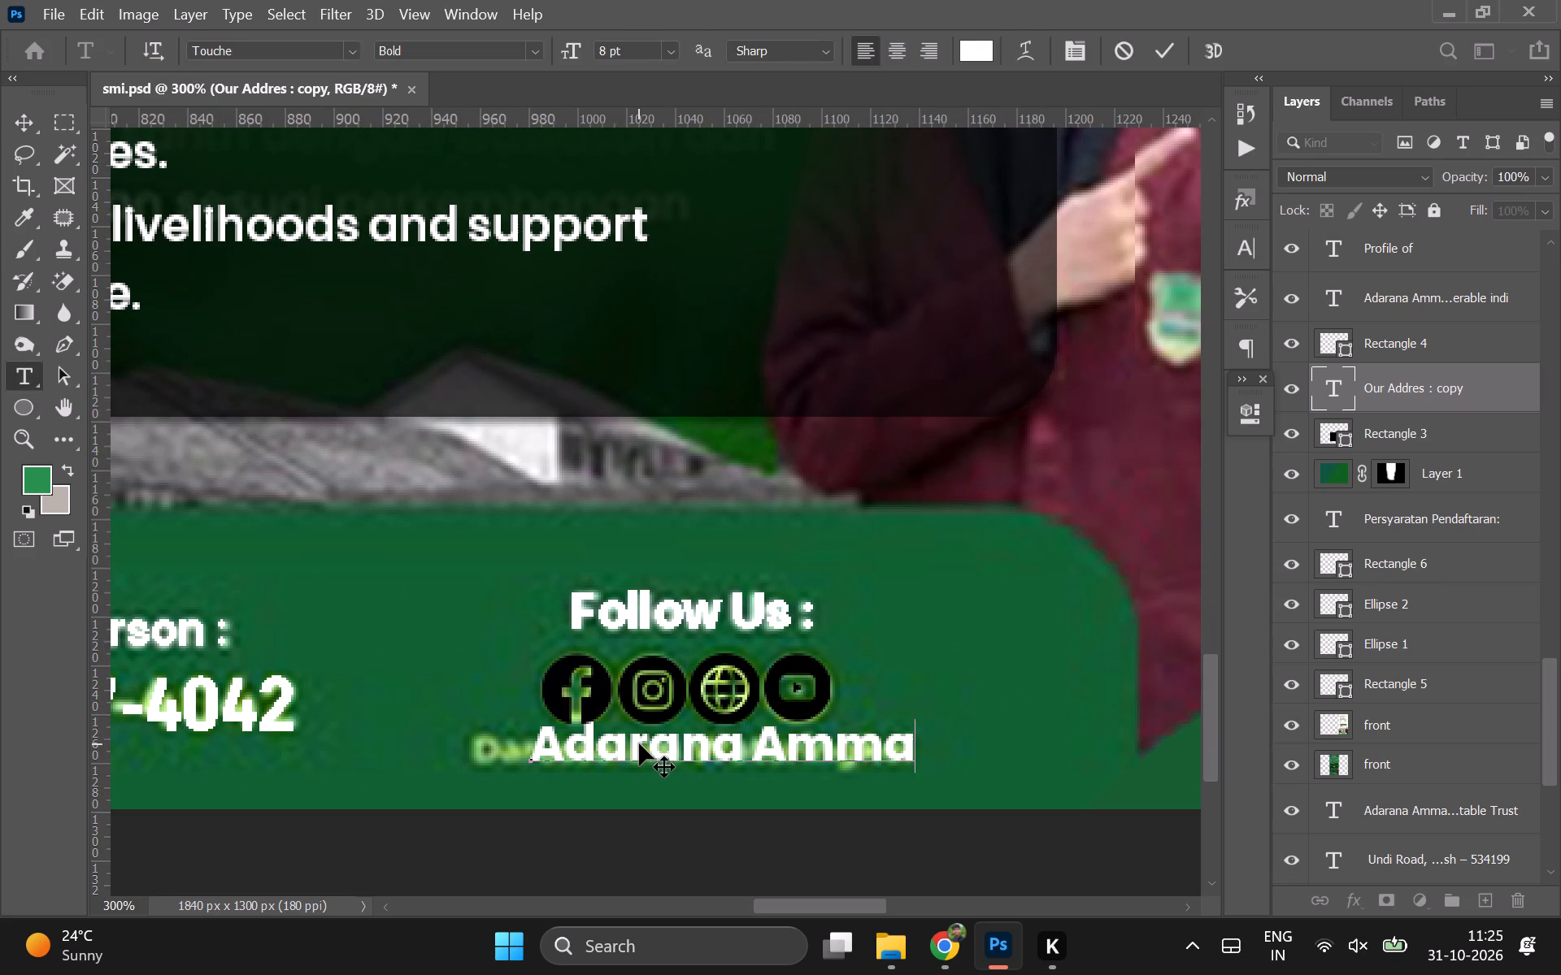
key(BackSpace)
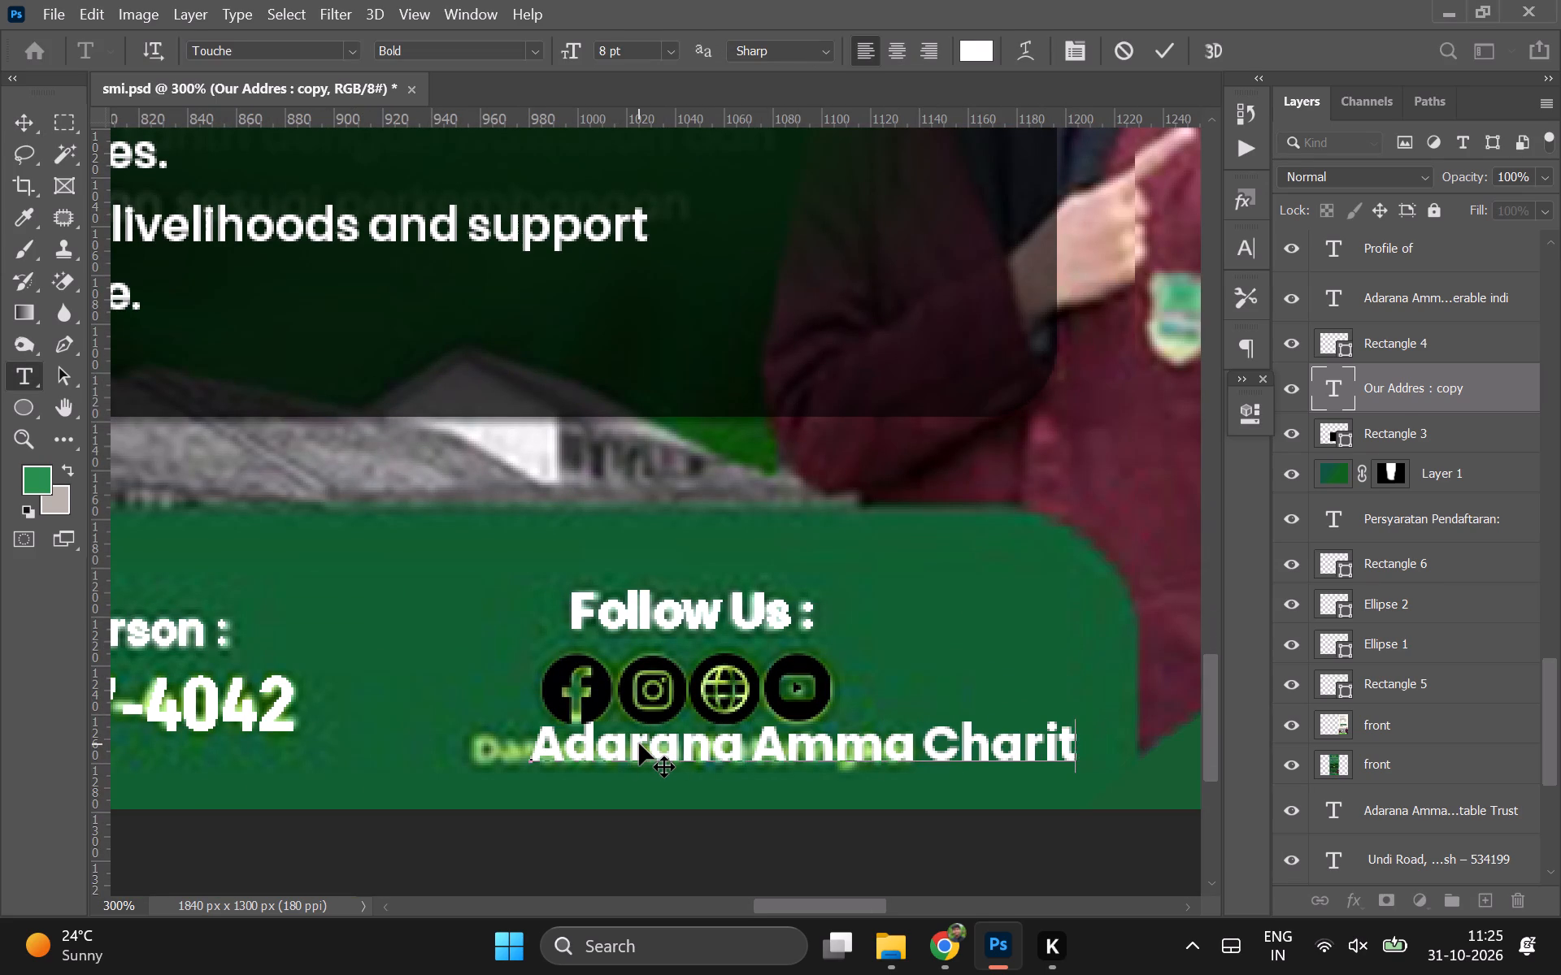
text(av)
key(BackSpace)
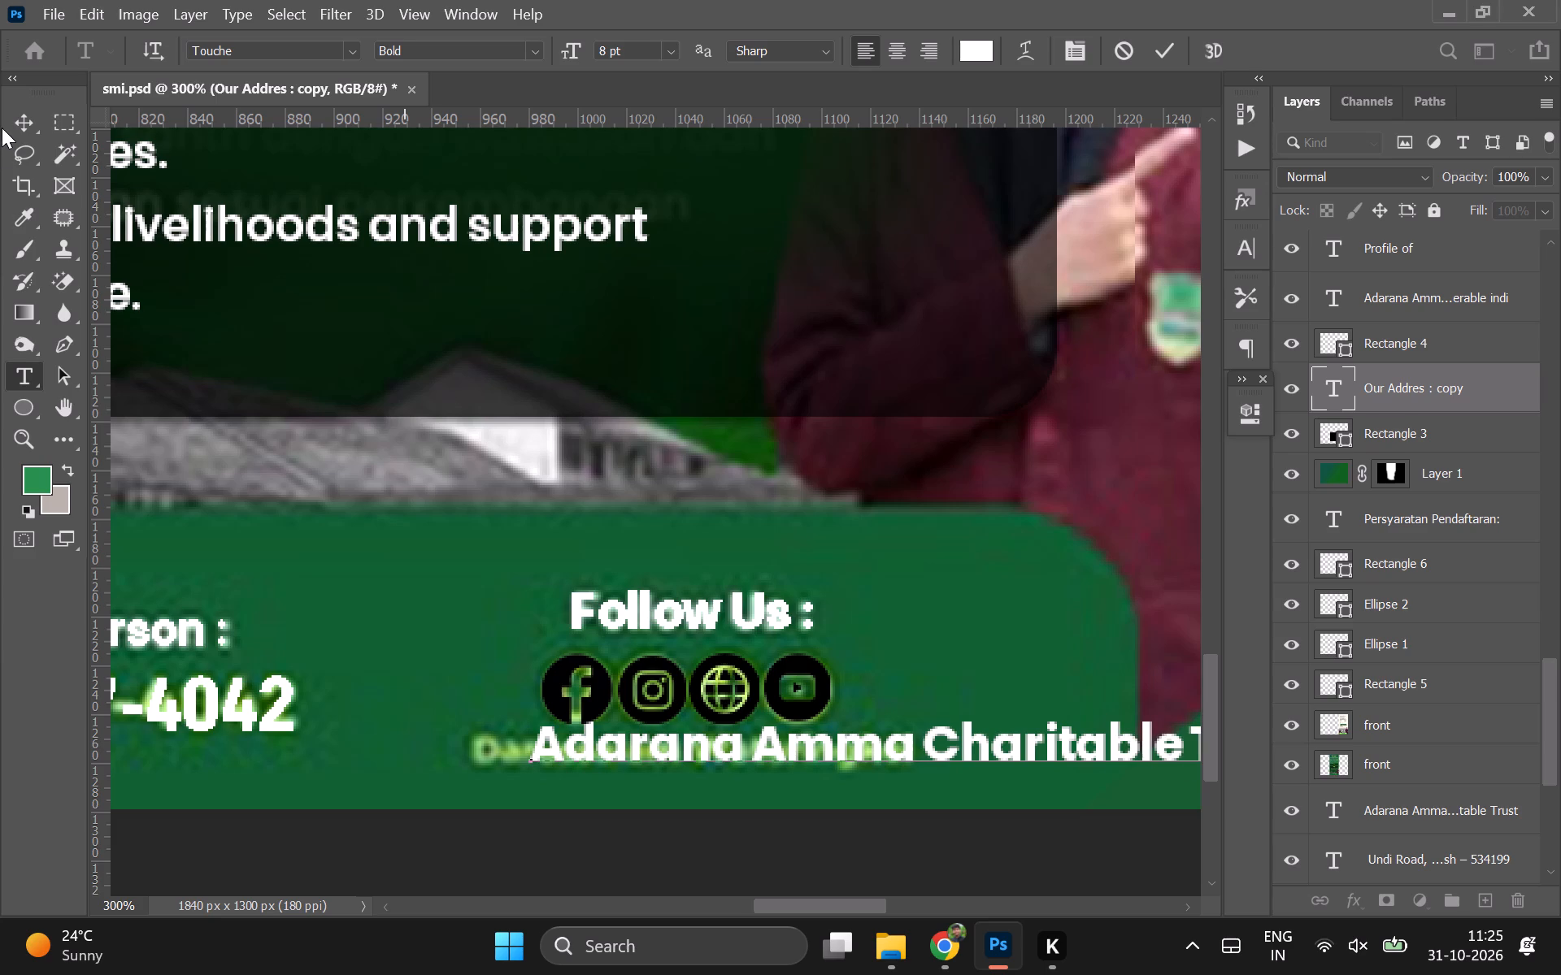
click(28, 119)
Nudge the trust name line leftward in small increments beneath the social icons.
key(ctrl+Left)
key(ctrl+Left)
key(ctrl+Left)
key(ctrl+Left)
key(ctrl+Left)
key(ctrl+Left)
key(ctrl+Left)
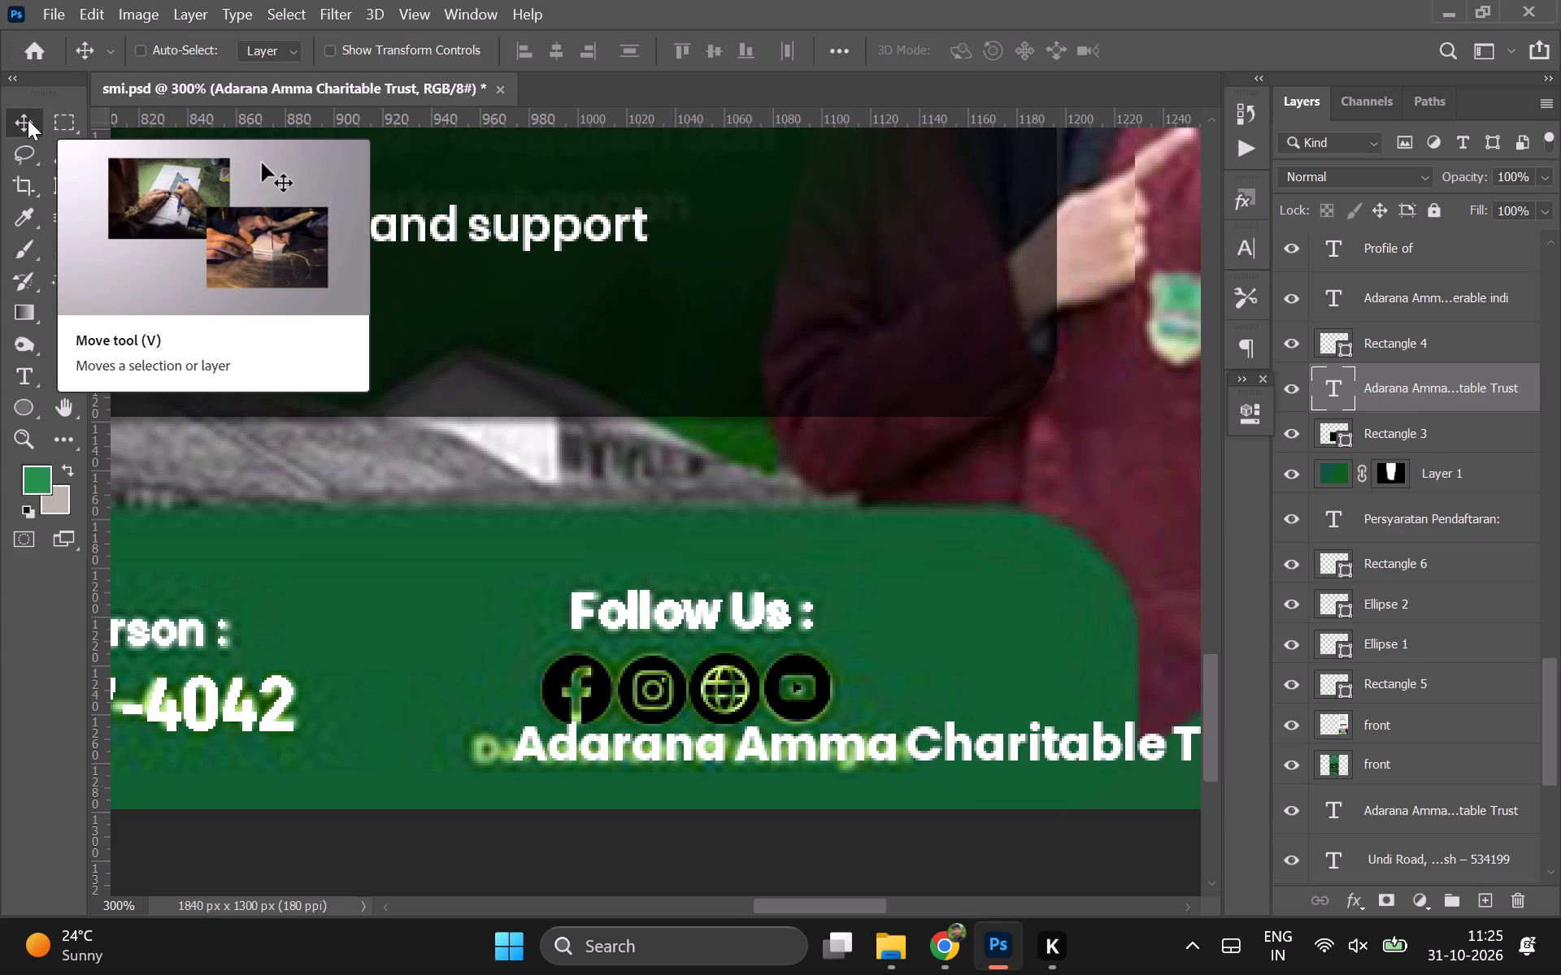
Nudge the trust name line slightly down and leftward to start where the template text beneath the social icons begins.
key(Down)
key(ctrl+Left)
key(ctrl+Left)
key(ctrl+Left)
key(ctrl+Left)
key(ctrl+Left)
key(ctrl+Left)
key(ctrl+Left)
key(ctrl+Left)
key(ctrl+Left)
key(ctrl+Left)
key(ctrl+Left)
key(ctrl+Left)
key(ctrl+Left)
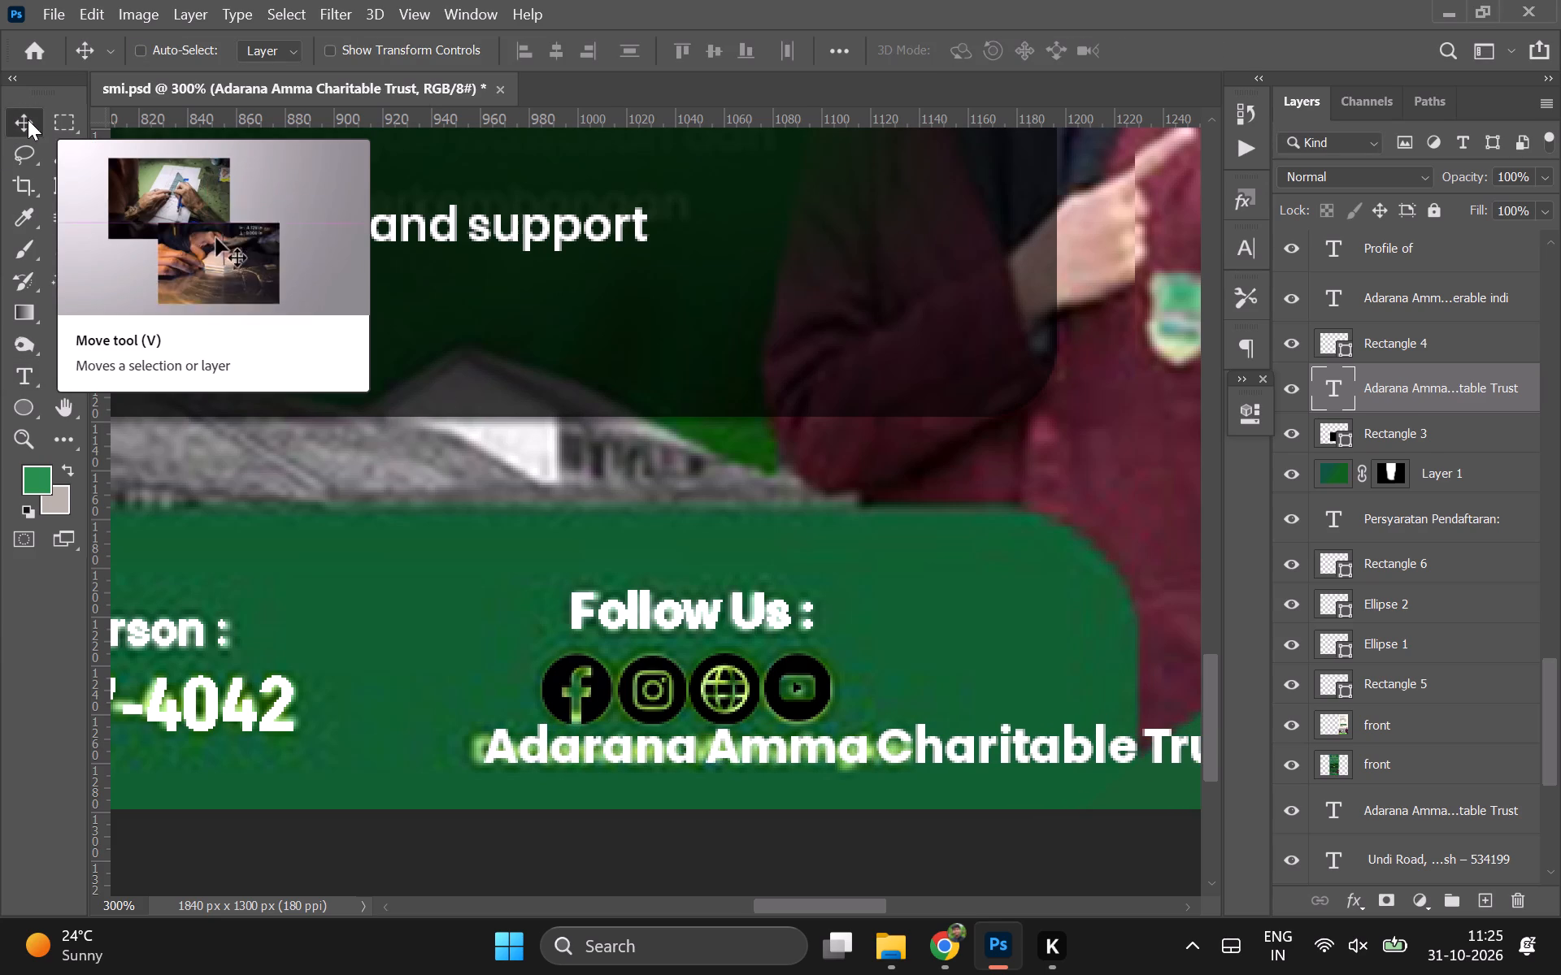
key(ctrl+a)
key(ctrl+d)
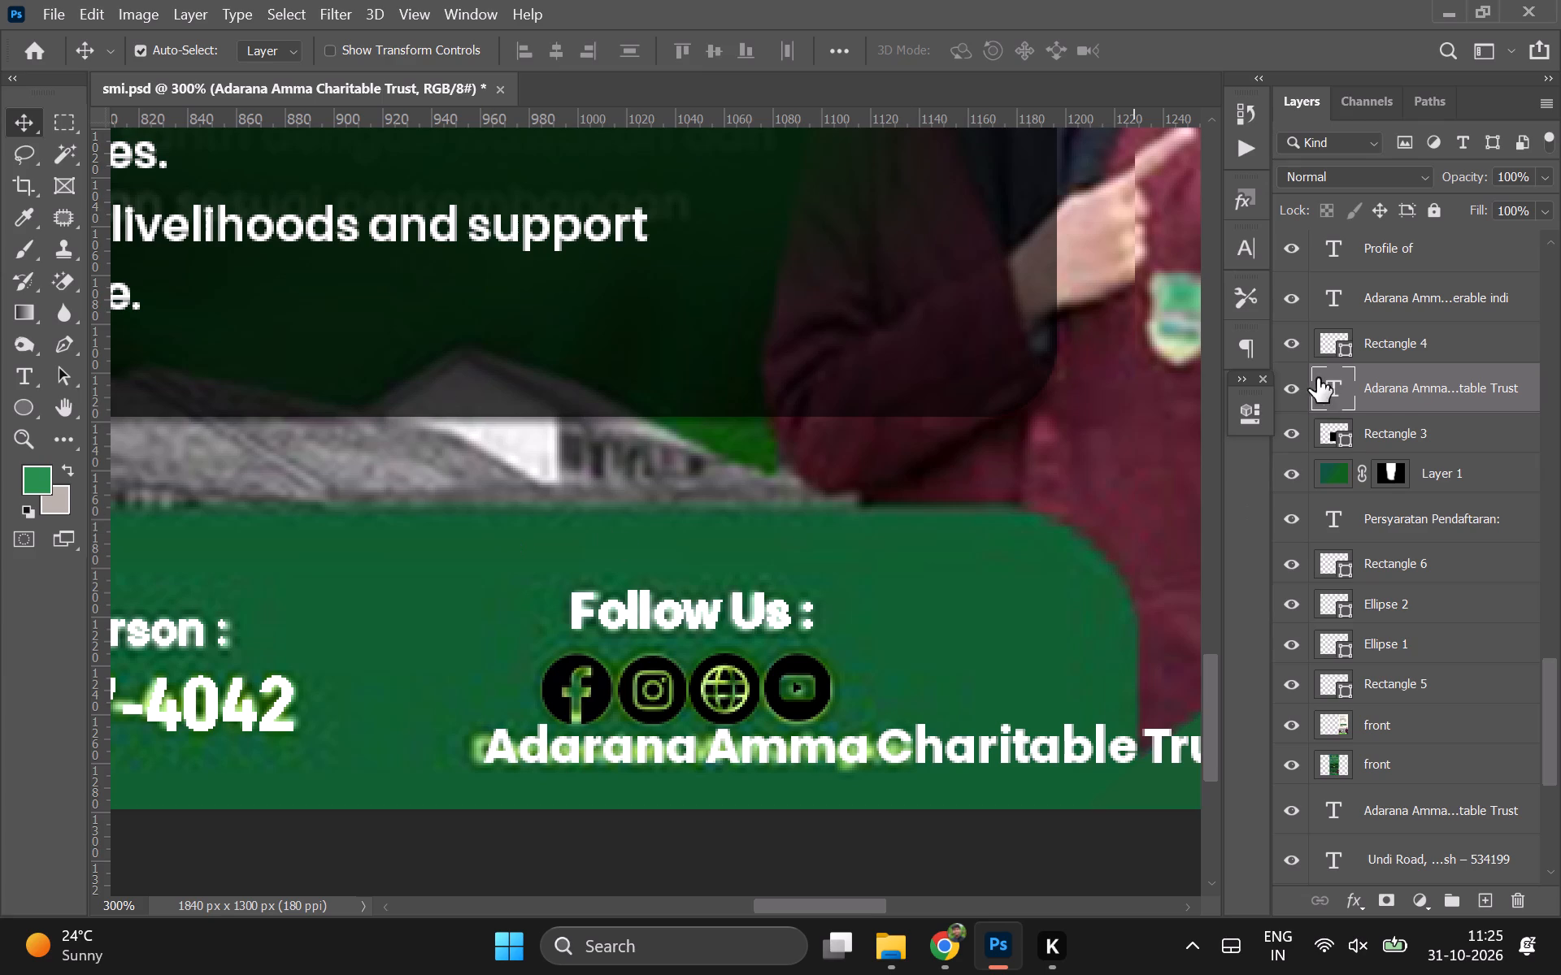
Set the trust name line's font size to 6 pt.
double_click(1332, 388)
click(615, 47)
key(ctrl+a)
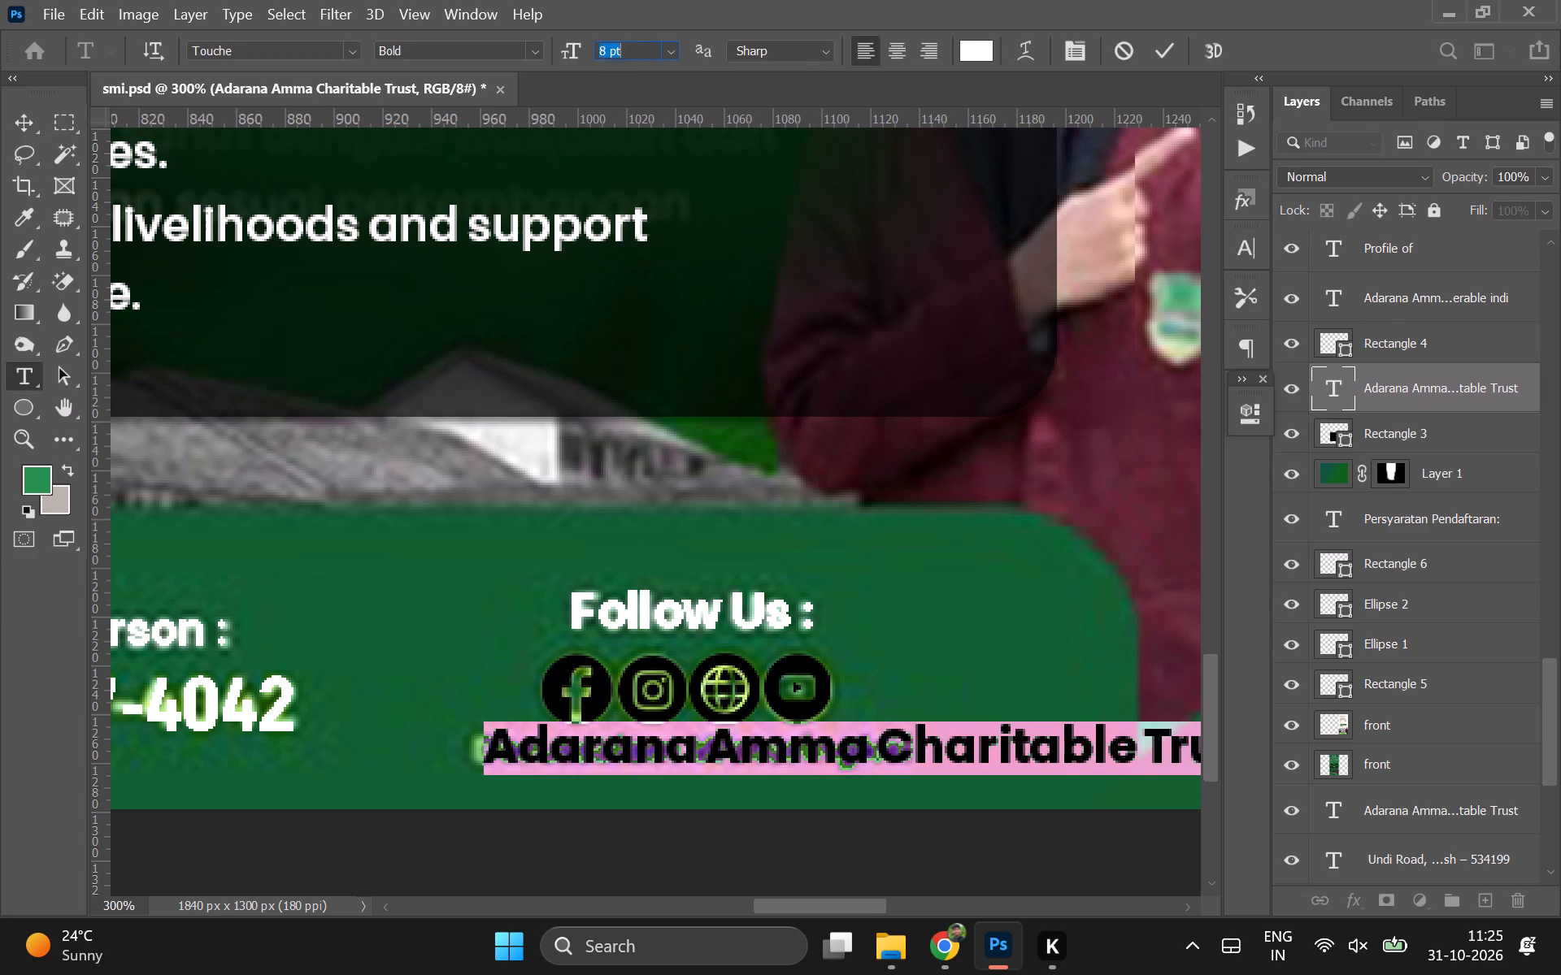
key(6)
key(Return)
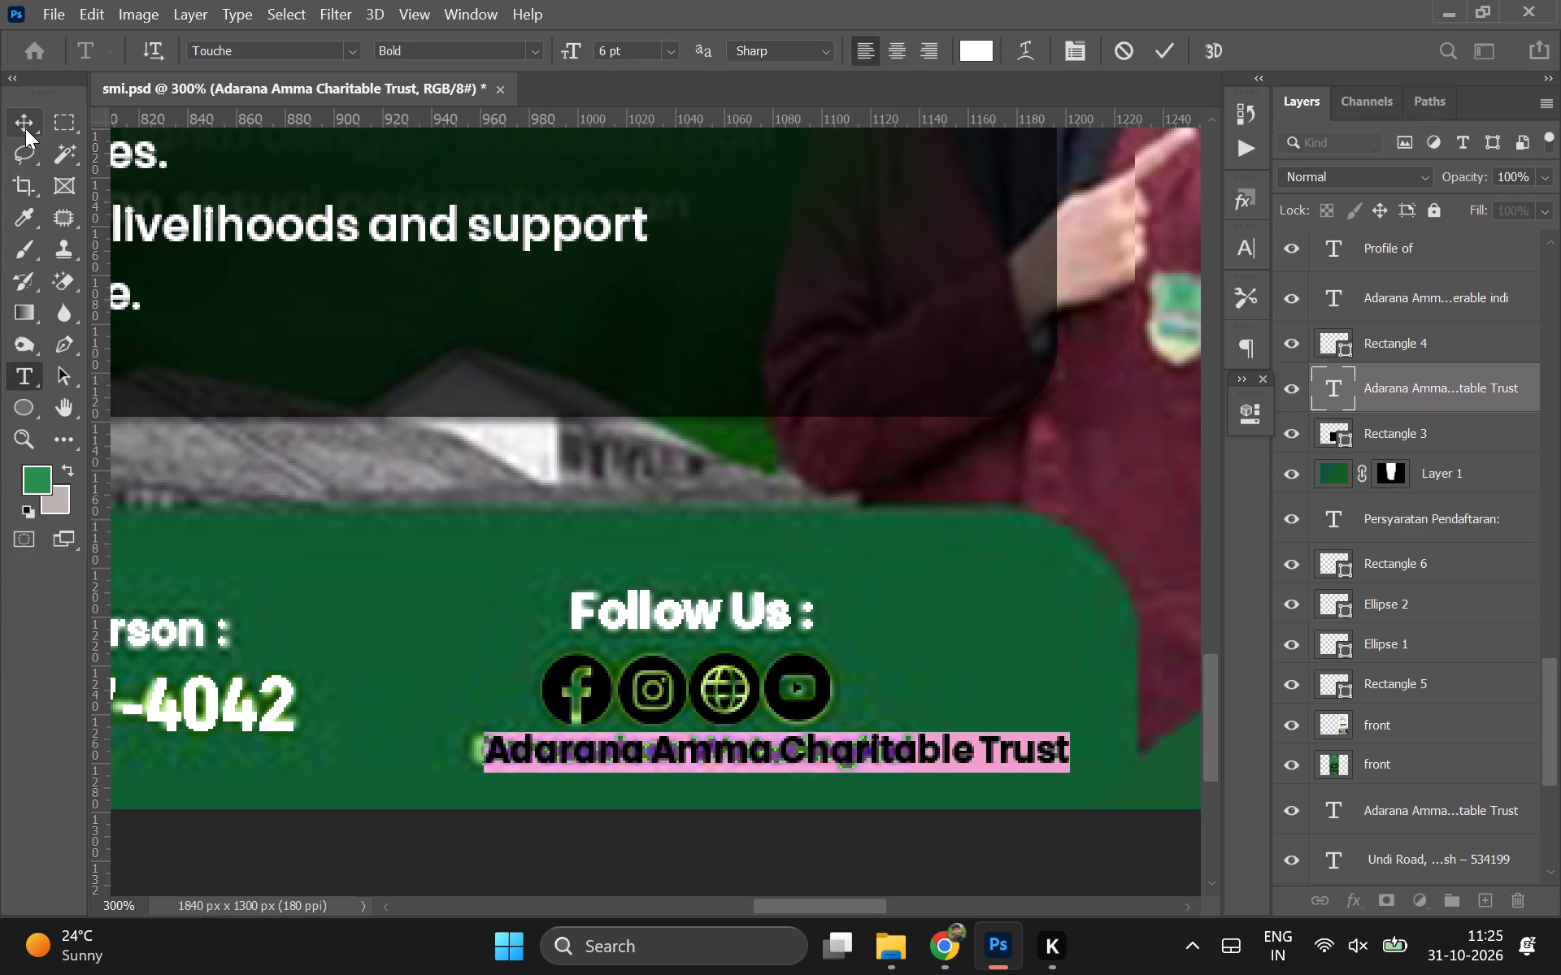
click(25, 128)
Nudge the trust name line leftward to bring it closer to centred beneath the social icons.
key(Left)
key(Left)
key(Left)
key(Left)
key(Left)
key(Left)
key(Left)
key(Left)
key(Left)
key(Left)
key(Left)
key(Left)
key(Left)
key(Left)
key(Left)
key(Left)
key(Left)
key(Left)
key(Left)
key(Left)
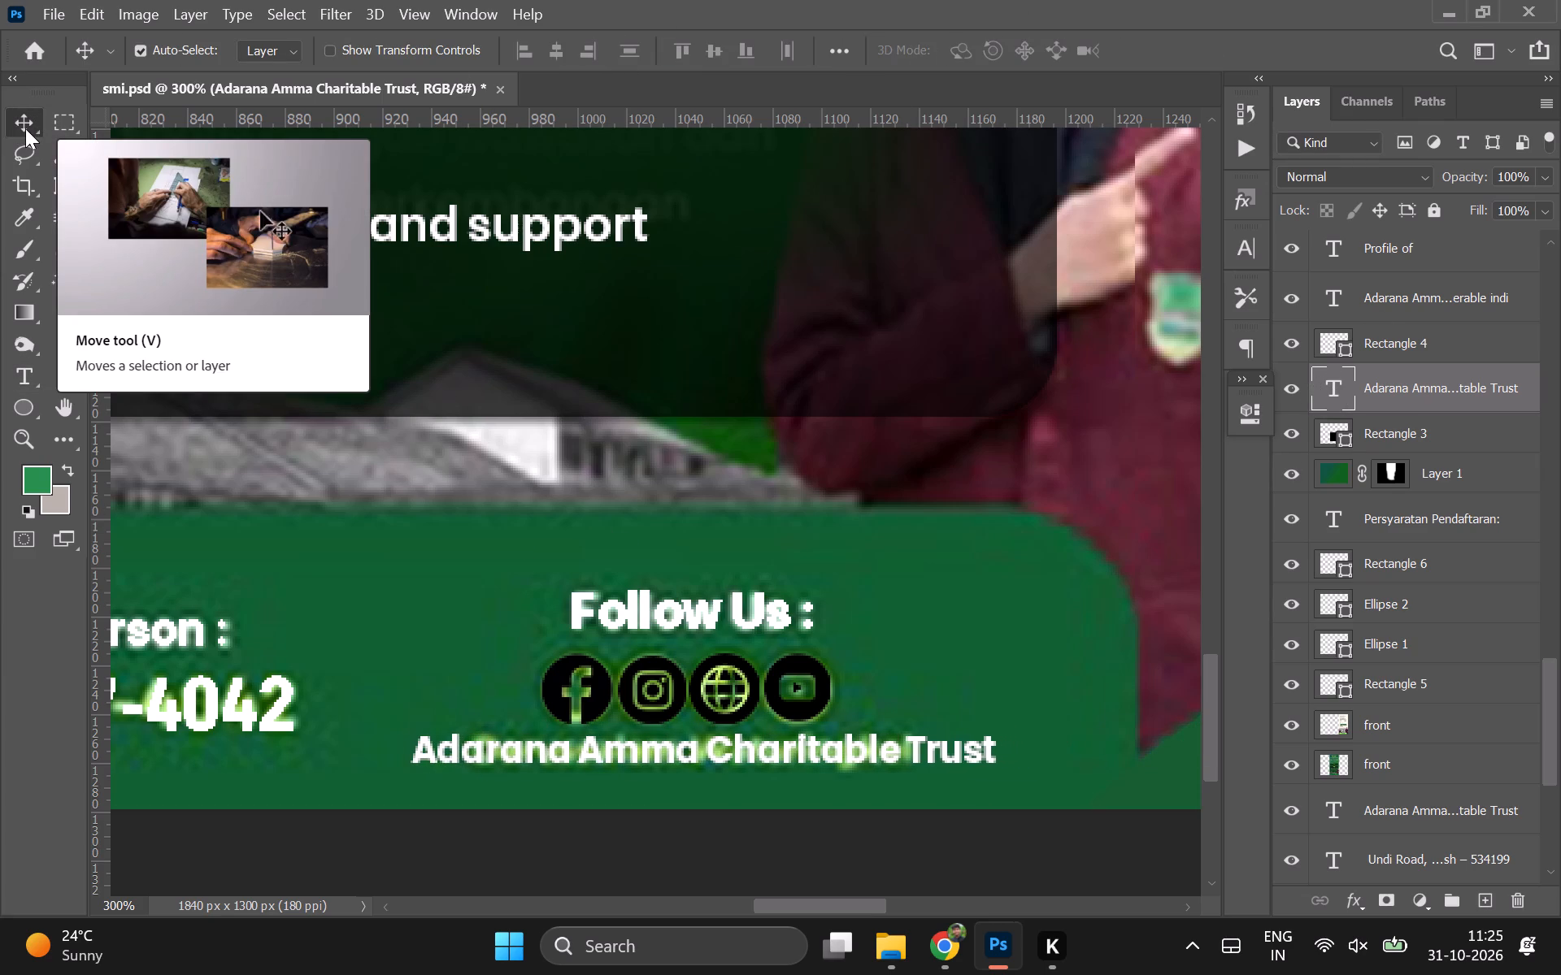
Set the trust name line's font size to 5 pt.
double_click(1350, 391)
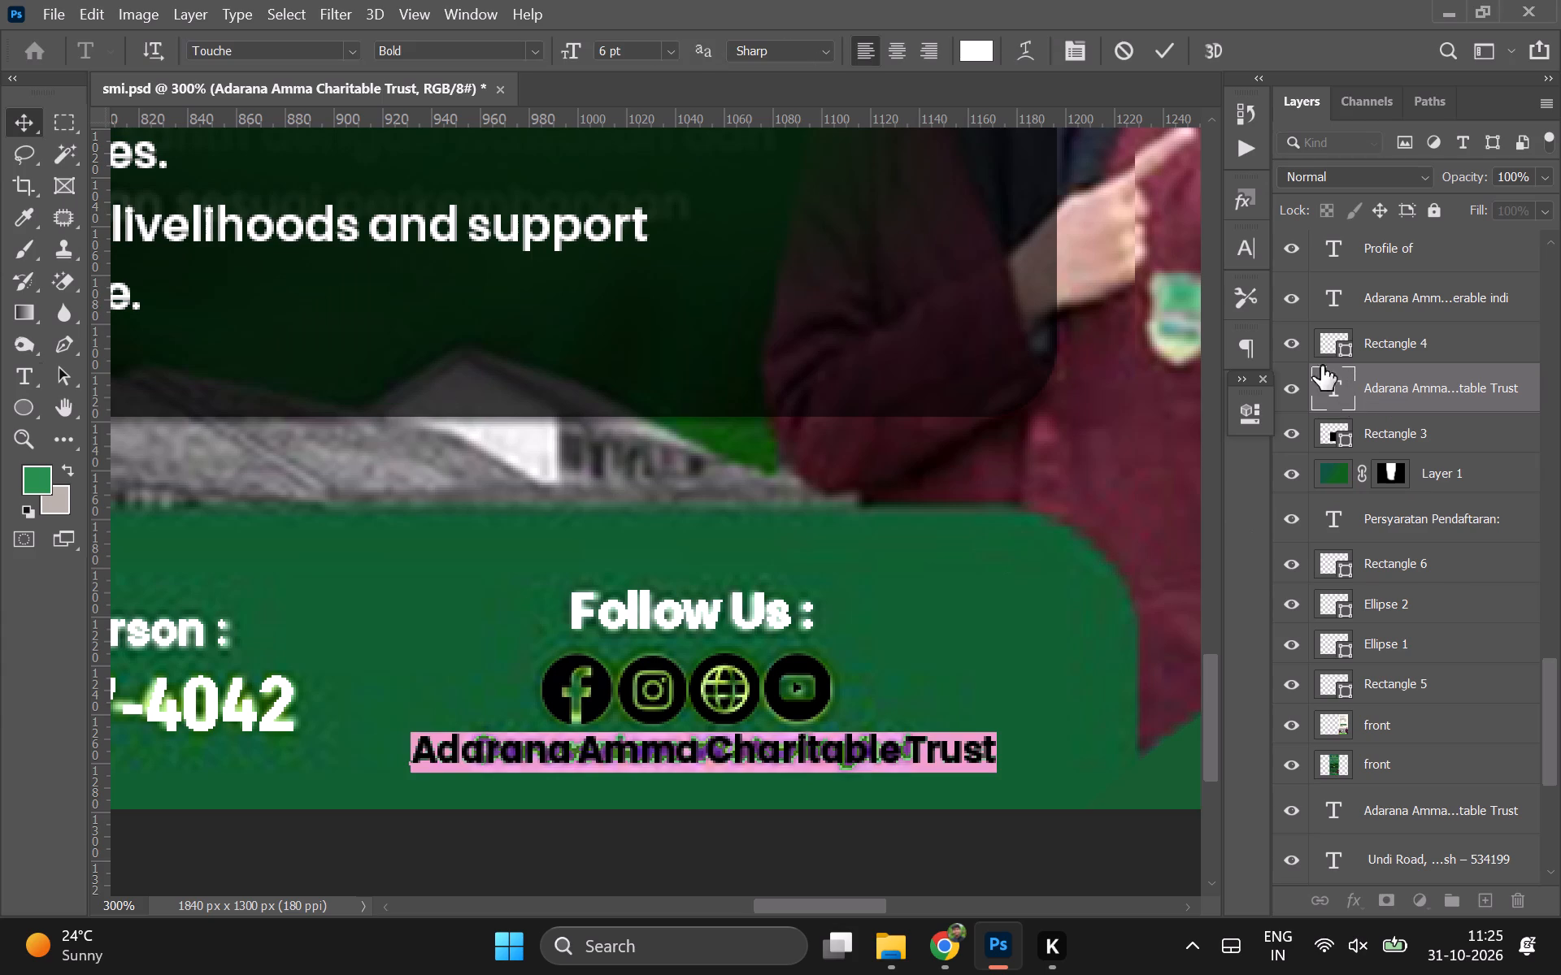
click(616, 52)
key(ctrl+a)
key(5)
key(Return)
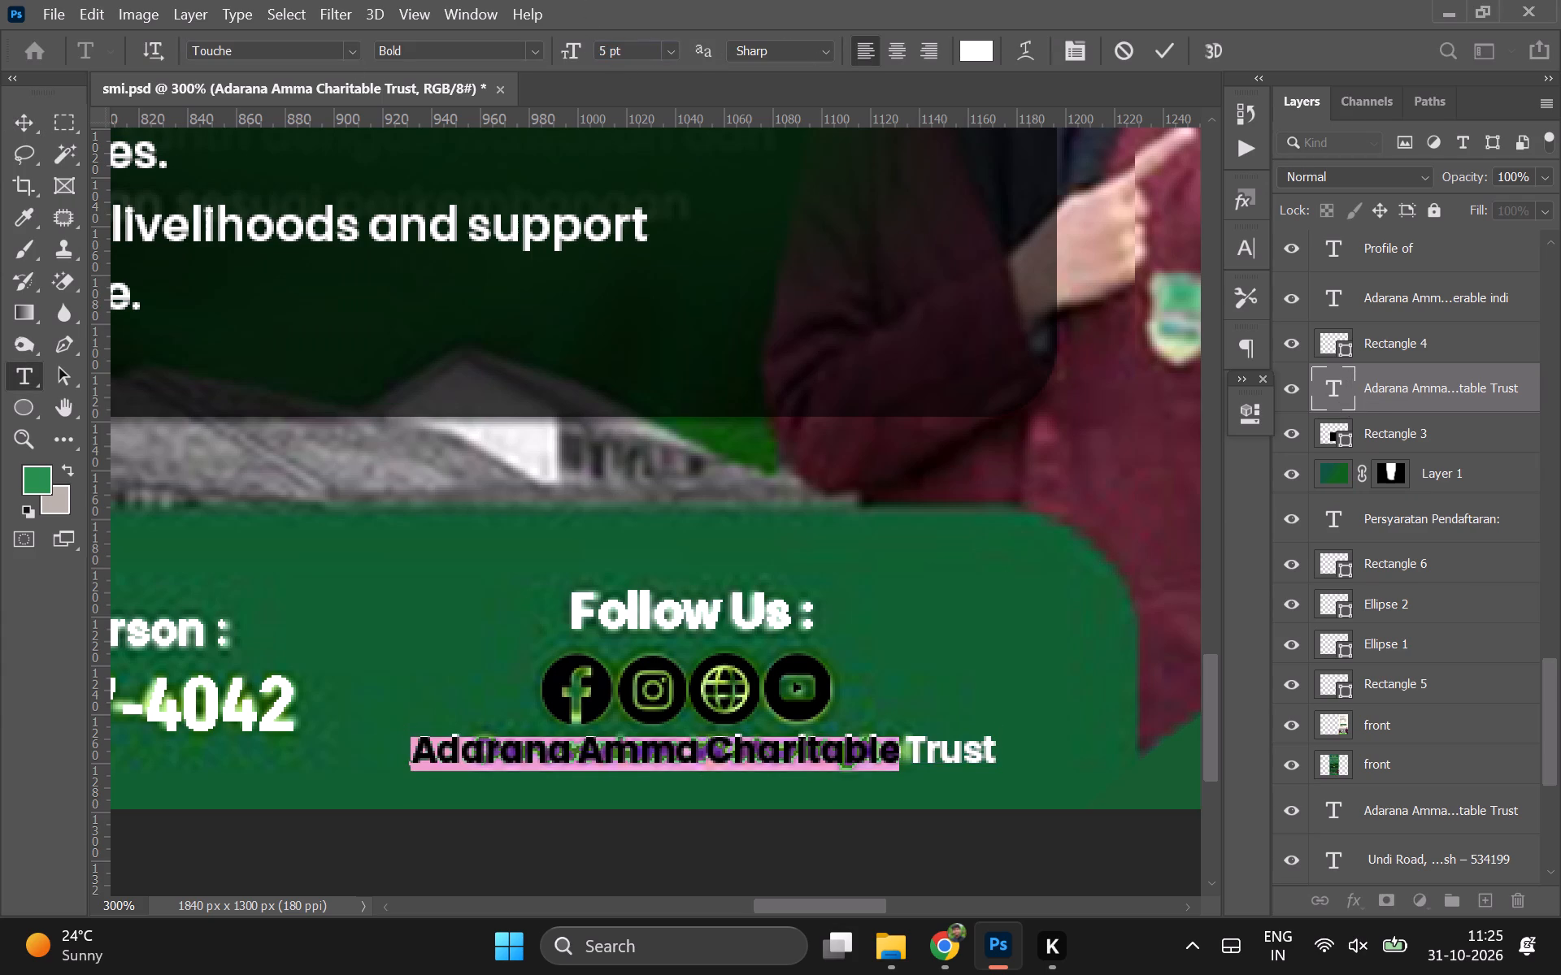
click(31, 120)
Shift the trust name line right, then fine-tune it leftward until it is centred beneath the social icons.
key(shift+Right)
key(shift+Right)
key(shift+Right)
key(shift+Left)
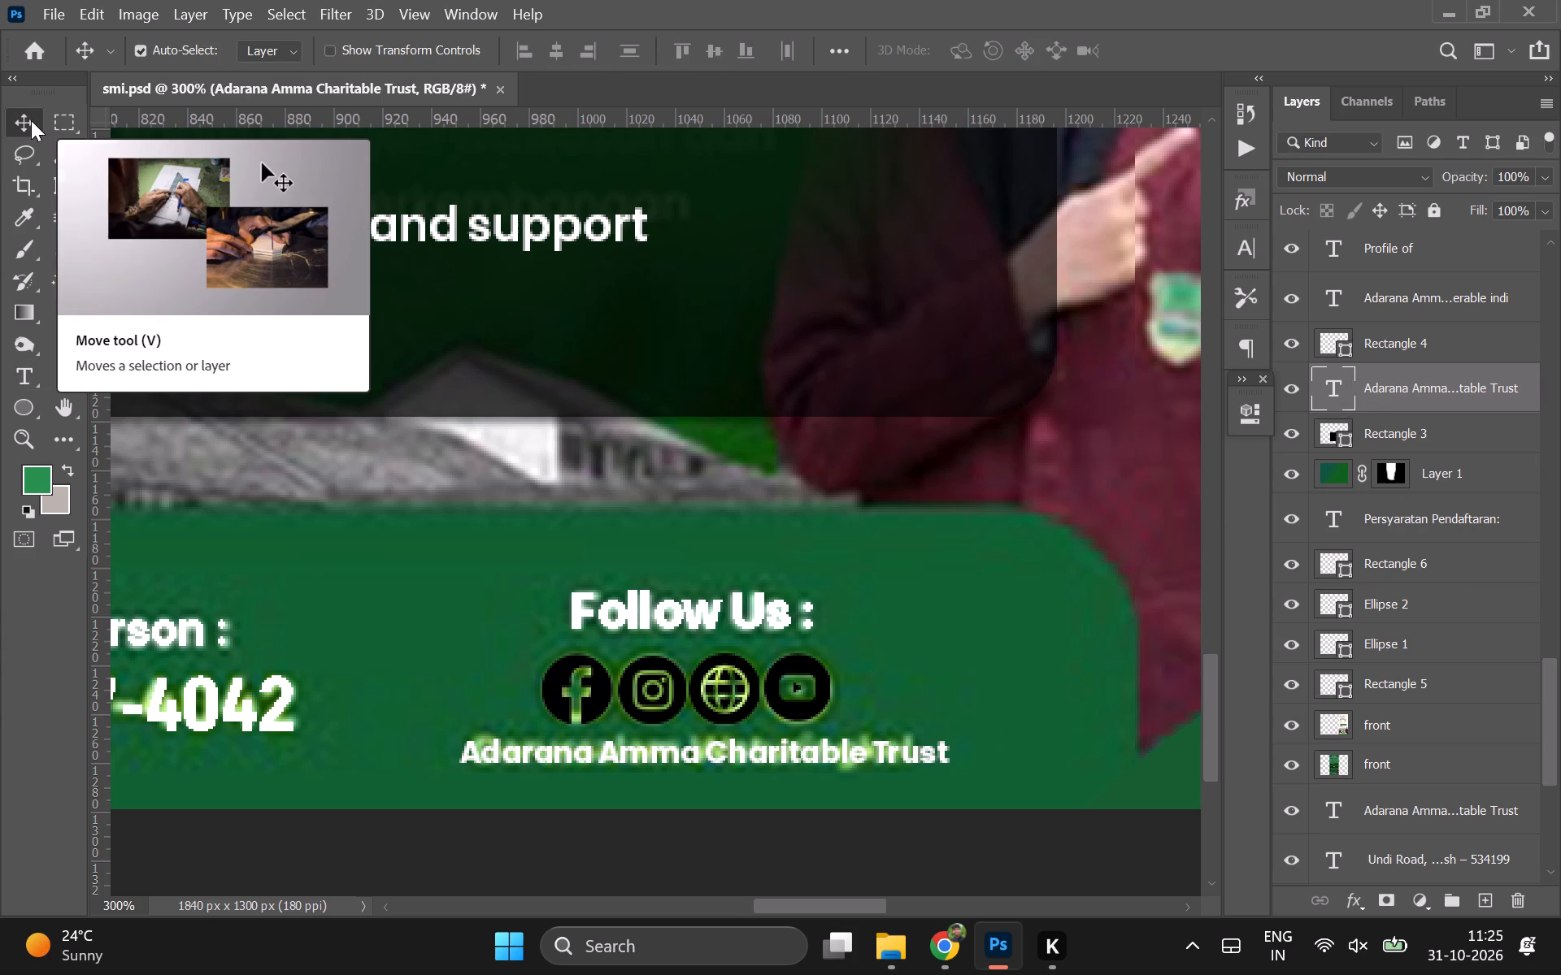
key(Left)
key(Left)
key(Left)
key(Left)
key(Left)
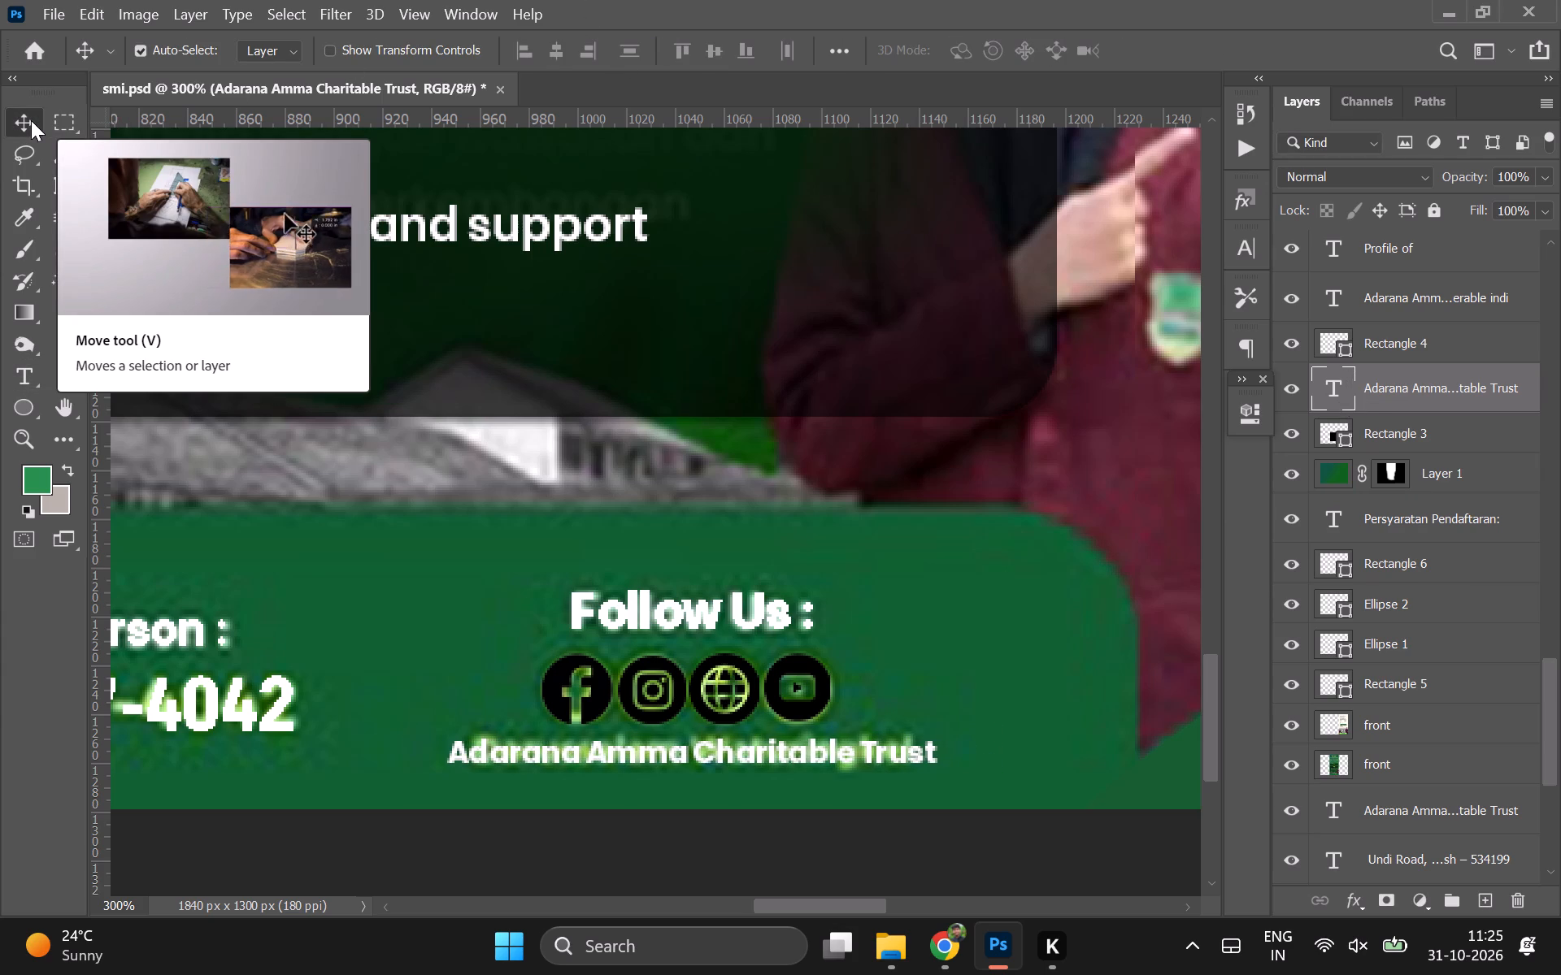
key(Left)
key(Left)
key(Left)
key(Right)
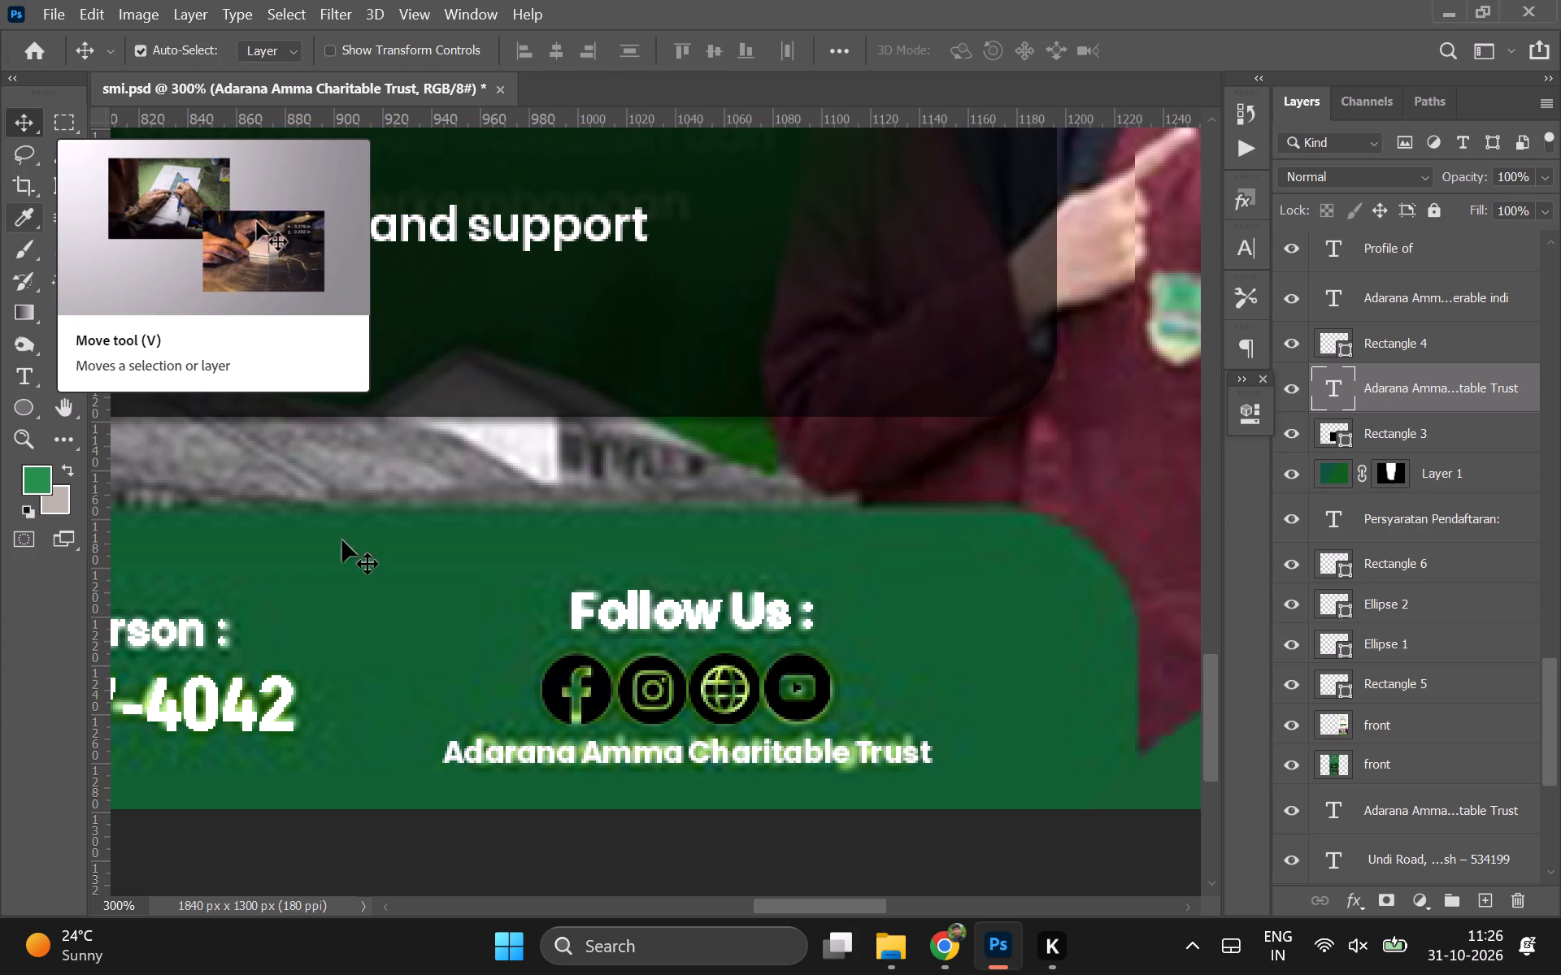
Add a Color Overlay effect to the Facebook icon with the bright green colour #6cff00.
click(603, 688)
click(1357, 898)
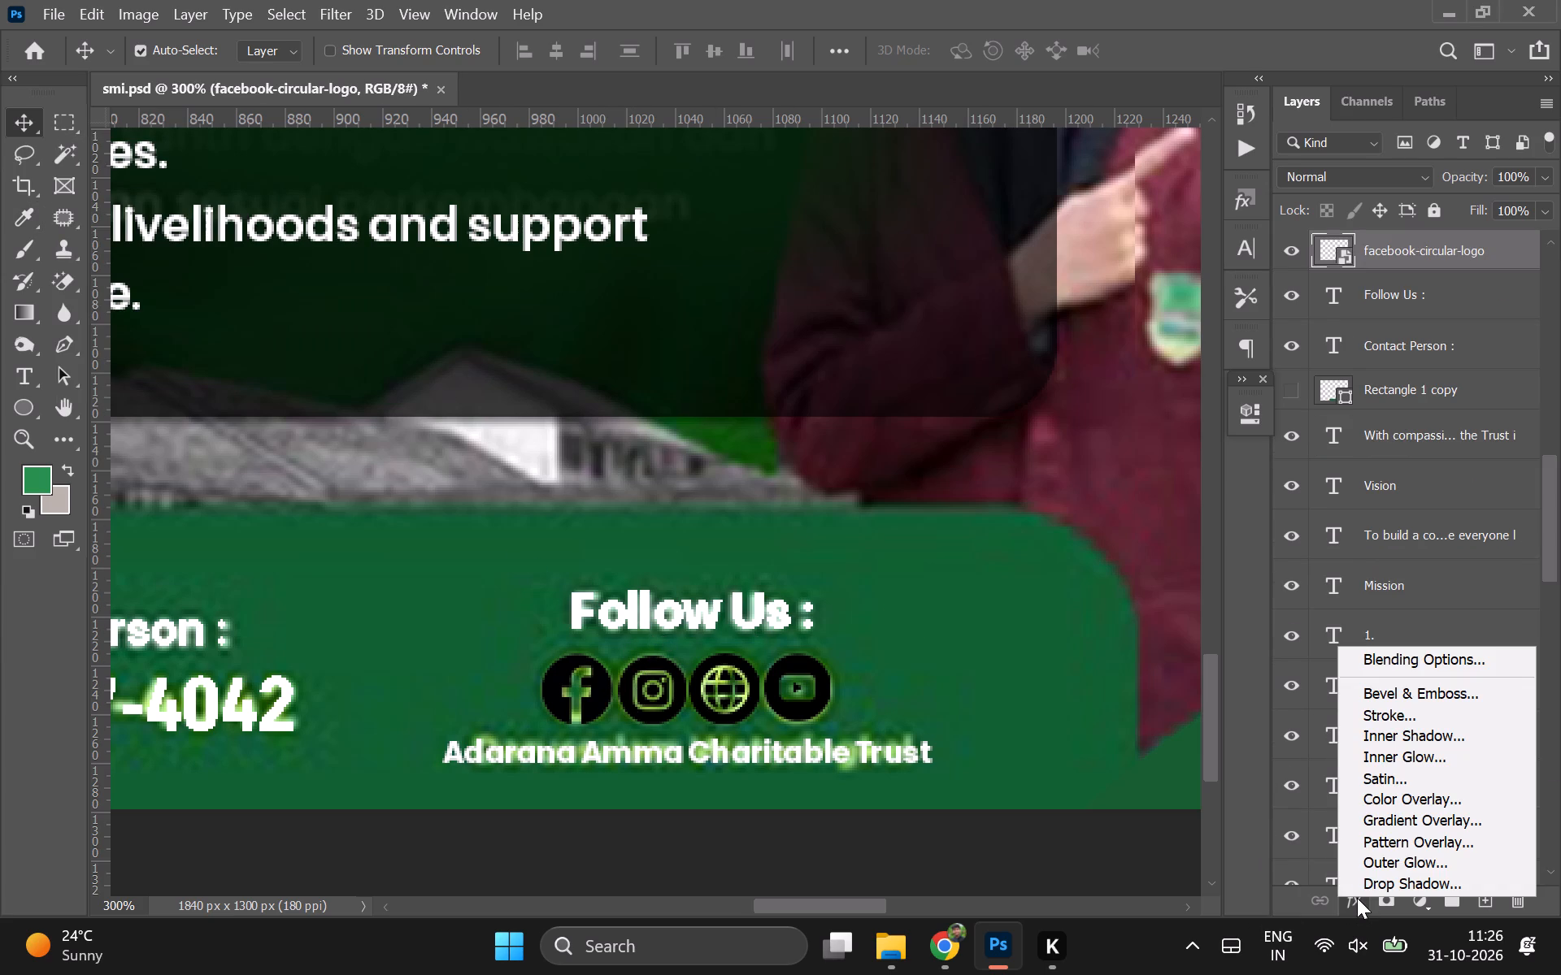
click(1408, 793)
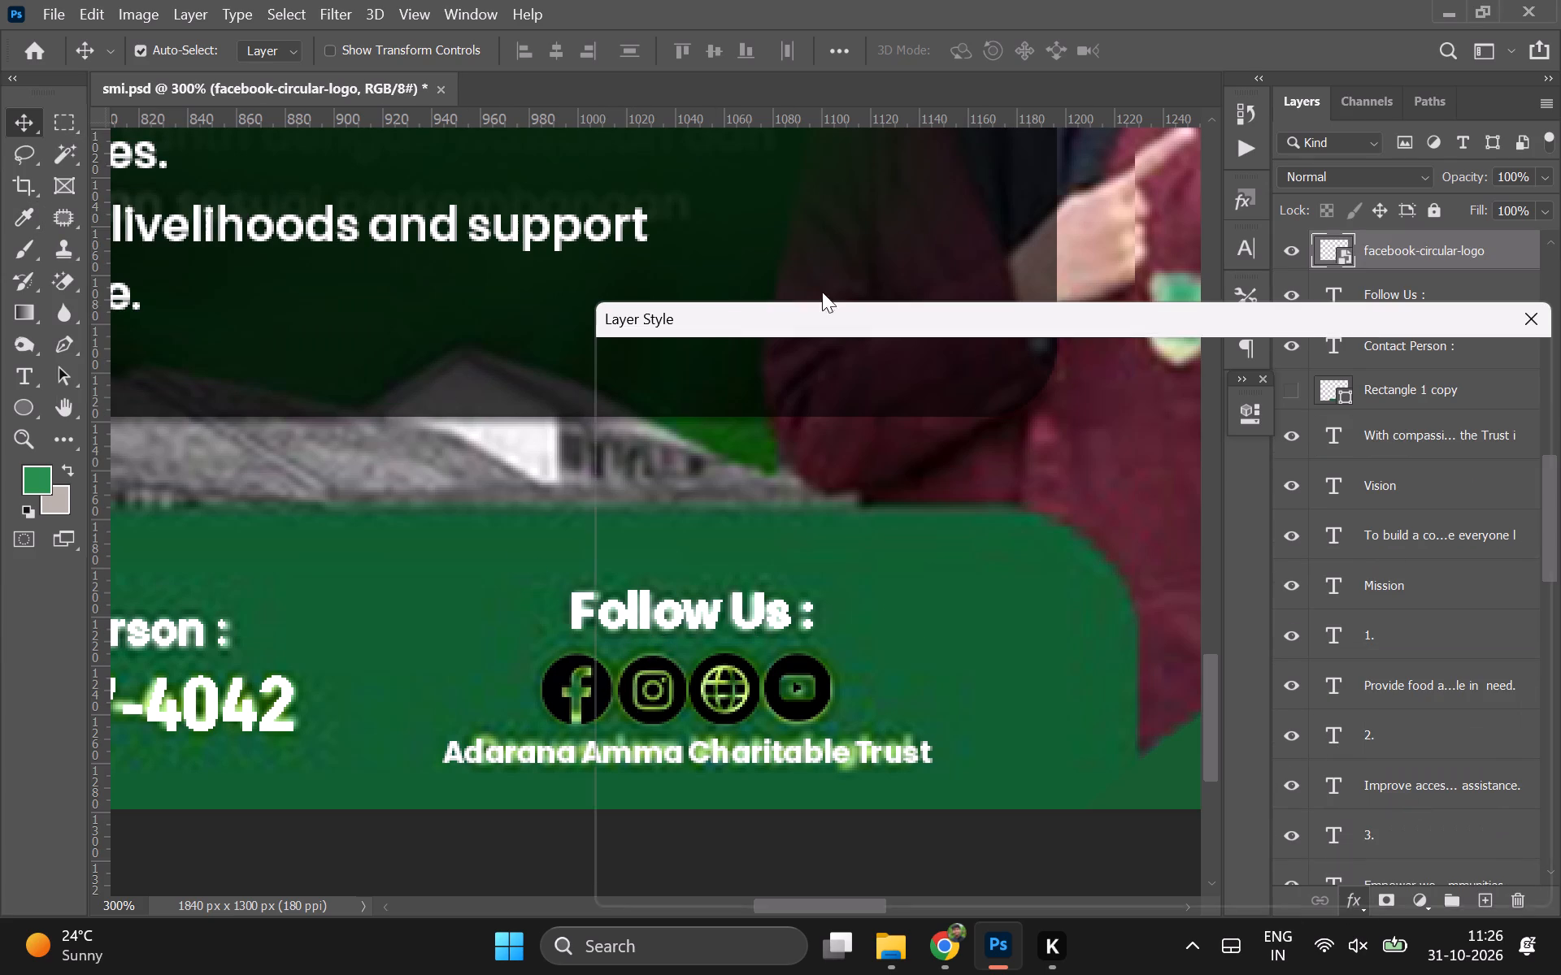
click(1188, 422)
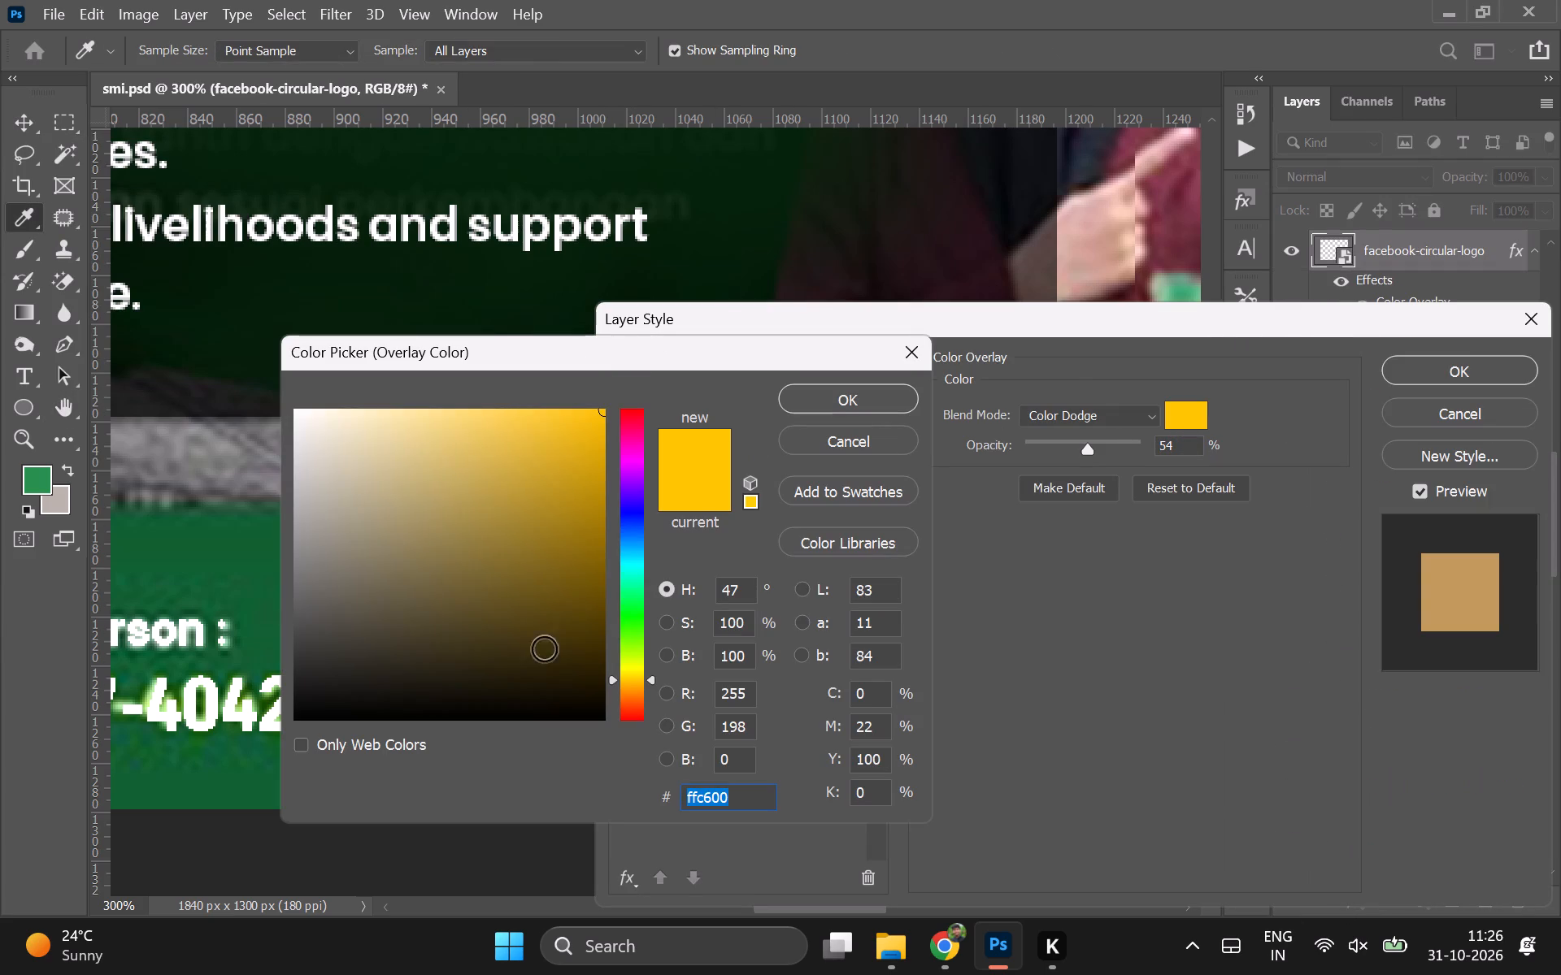
click(620, 638)
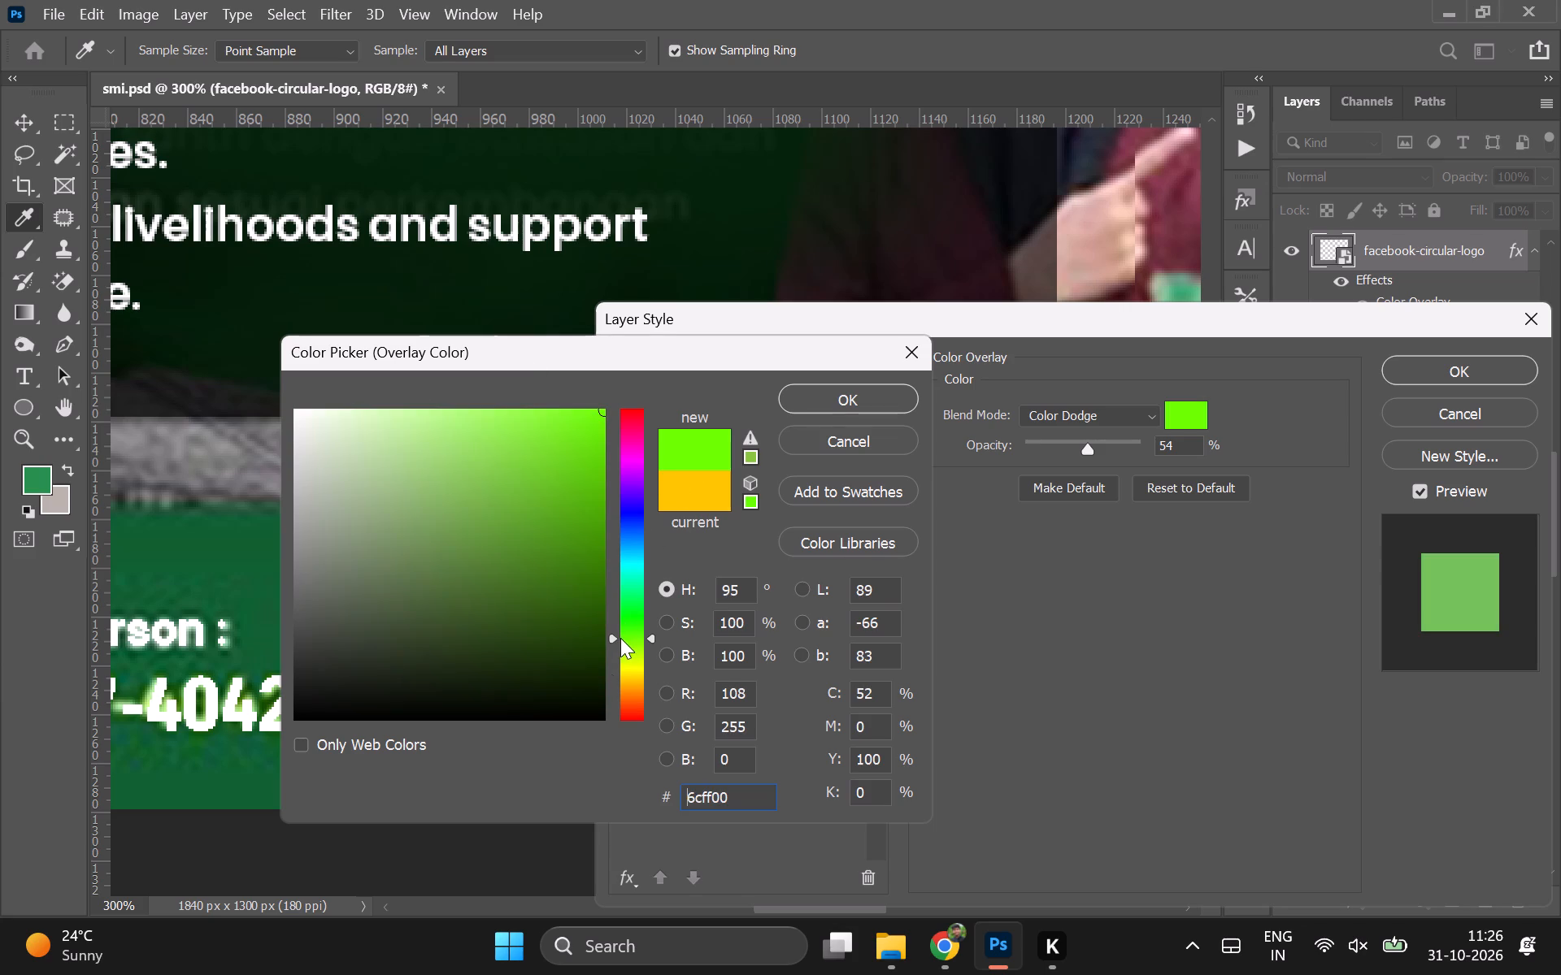
click(798, 418)
click(832, 393)
Set the Facebook icon's Color Overlay to Normal blend mode at 100% opacity.
click(1056, 423)
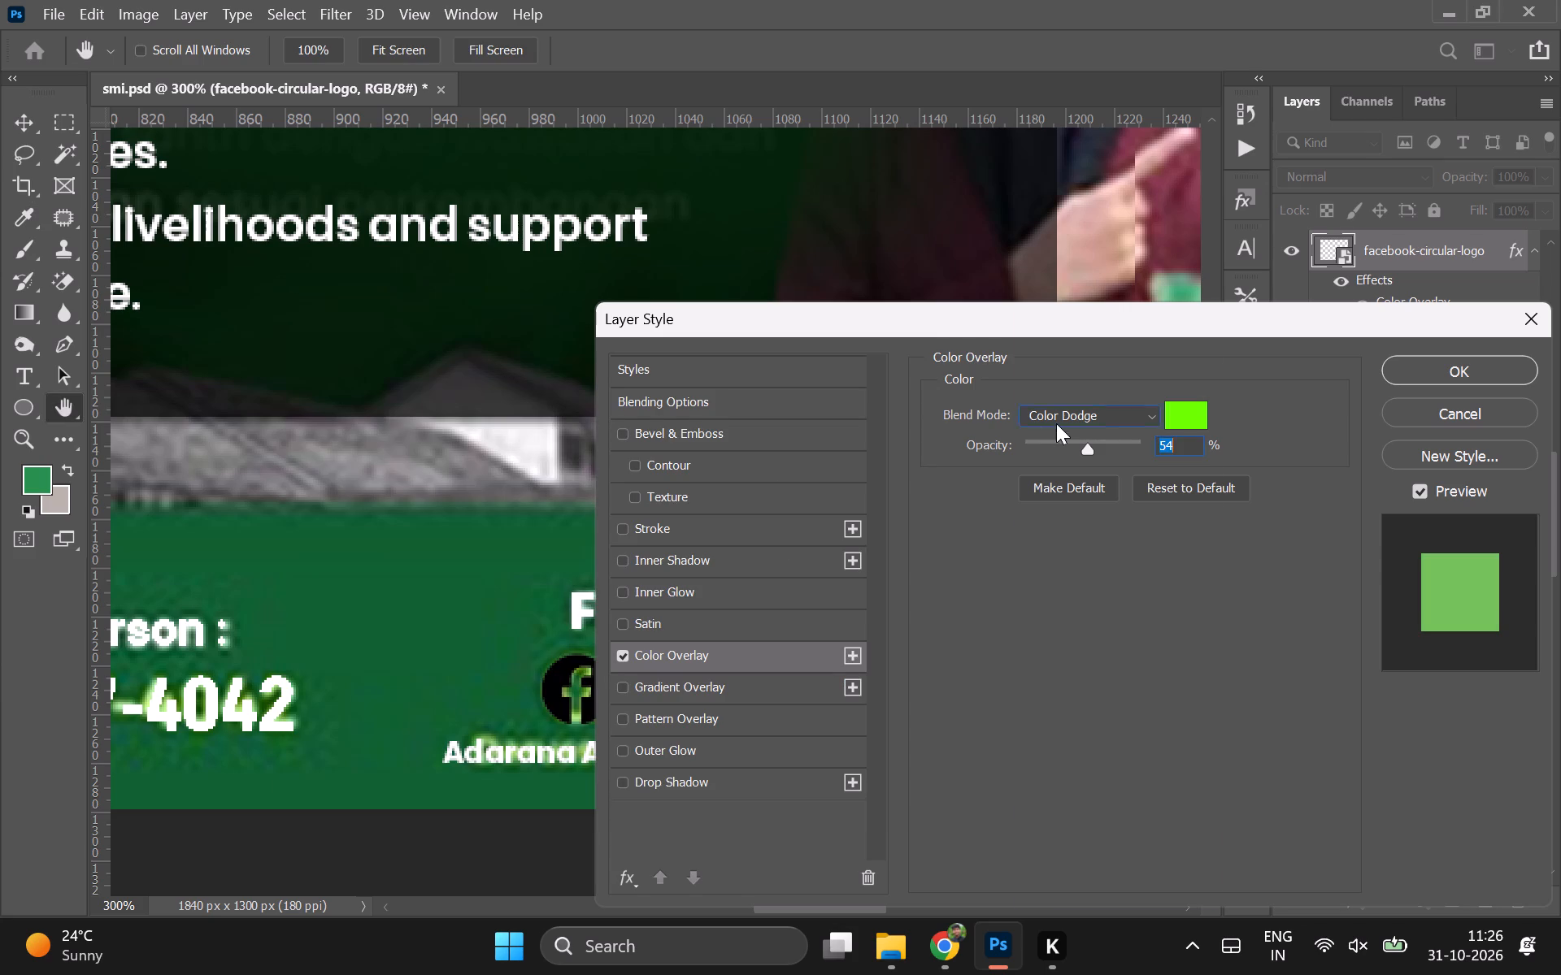
click(1056, 308)
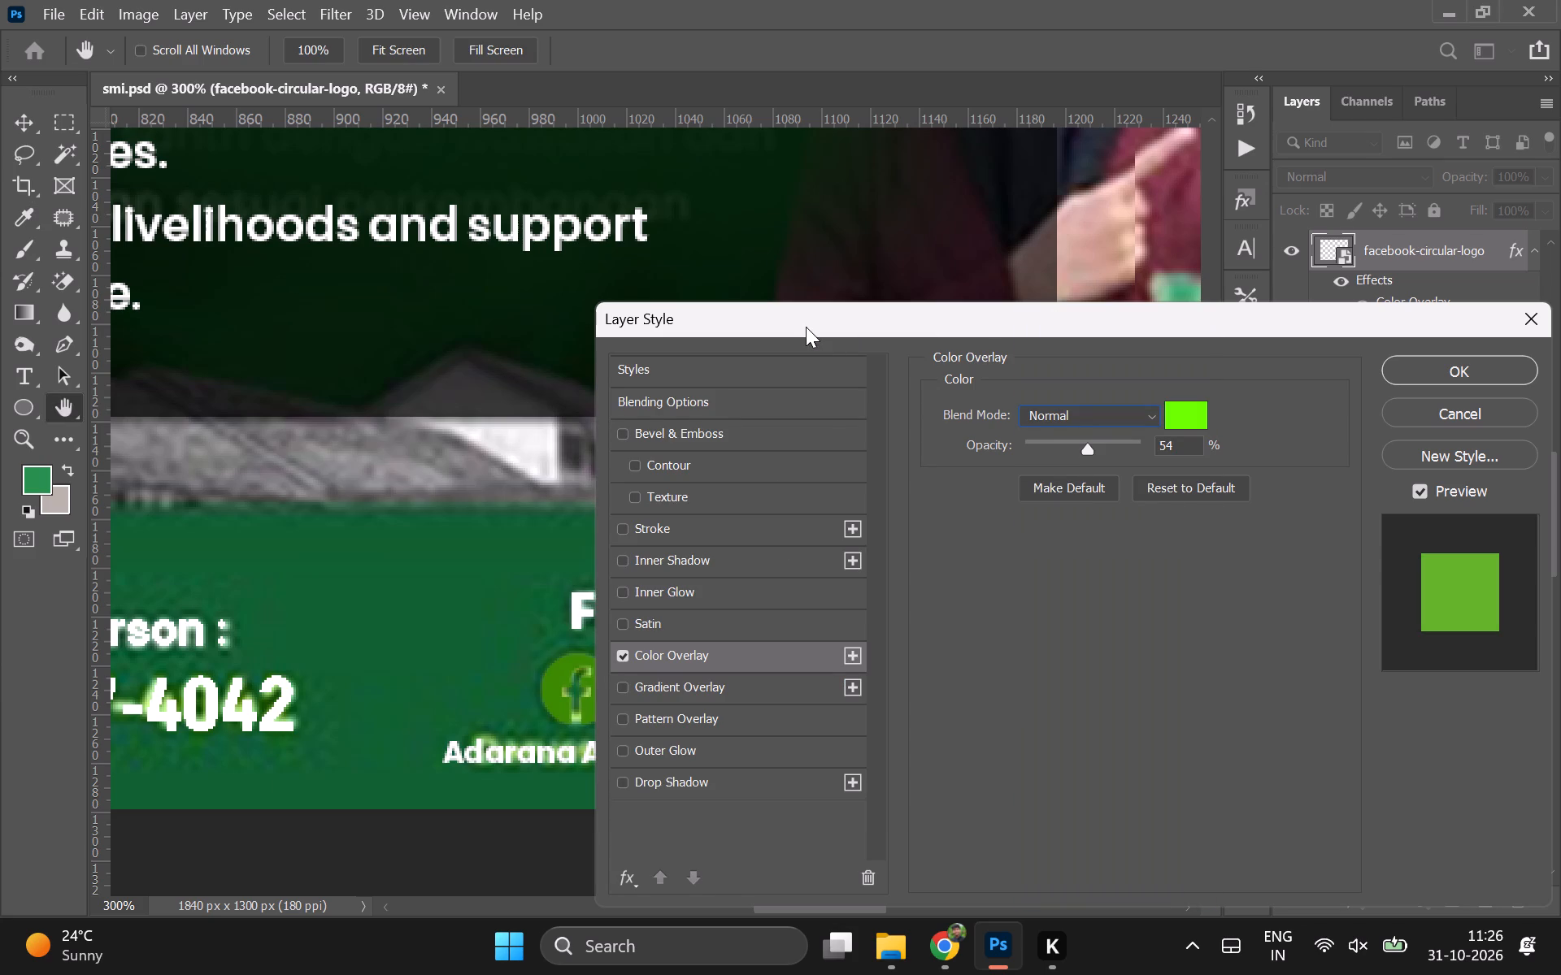
drag(806, 327, 1067, 514)
drag(1336, 626, 1560, 658)
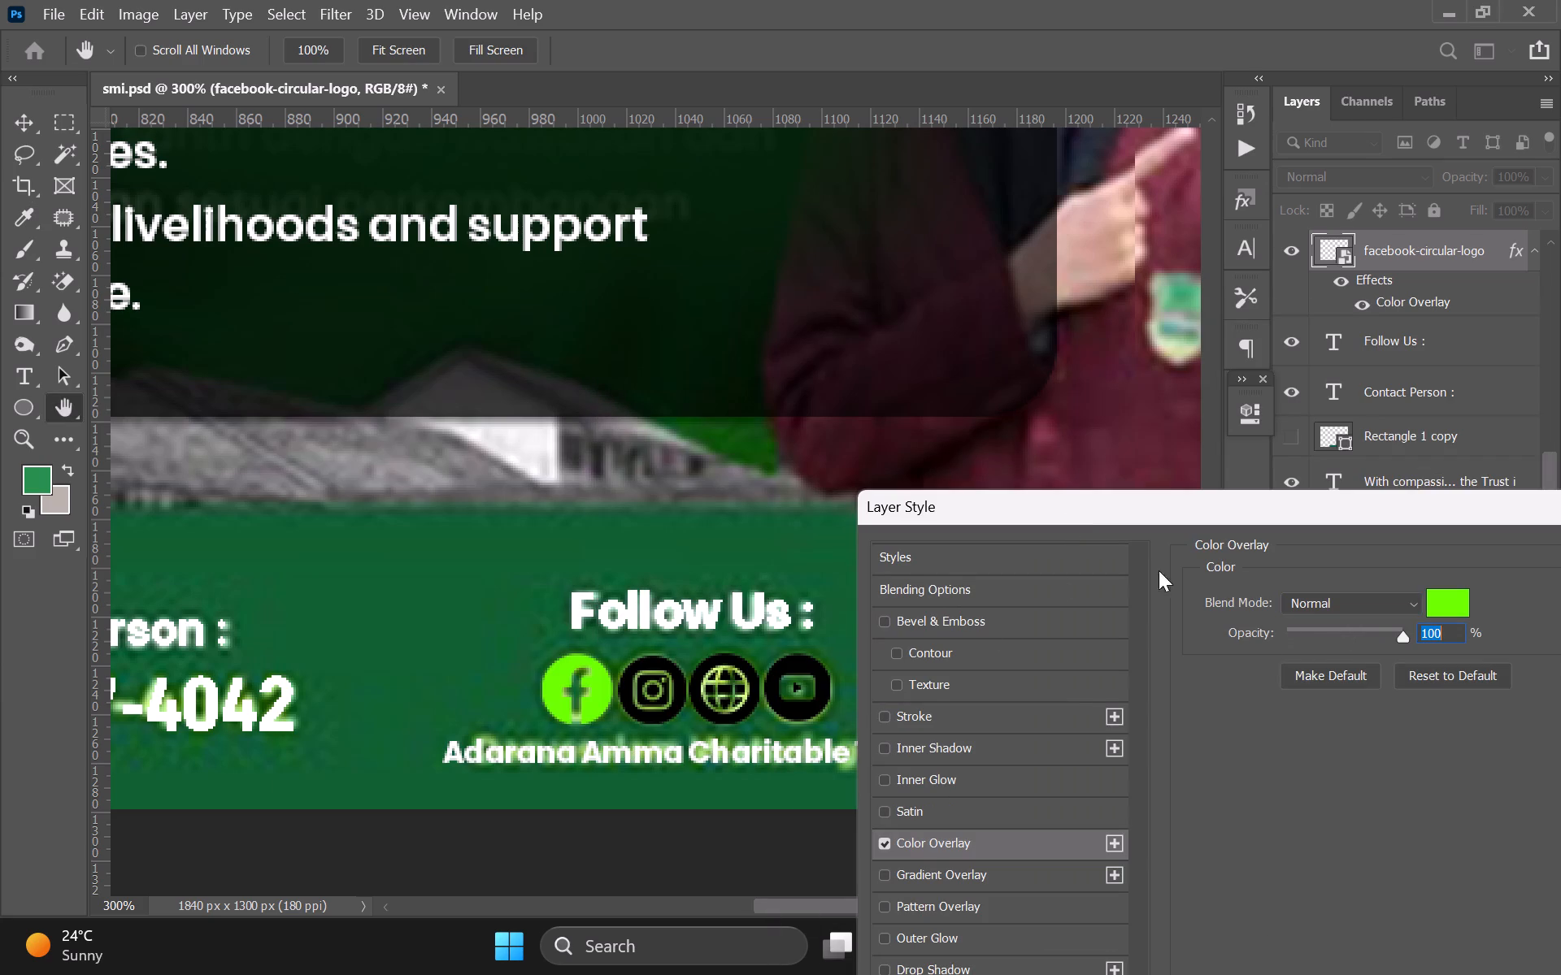
Change the Facebook icon's overlay colour to the light green #a0c25e sampled from the template's website icon, and apply the layer style.
click(1439, 609)
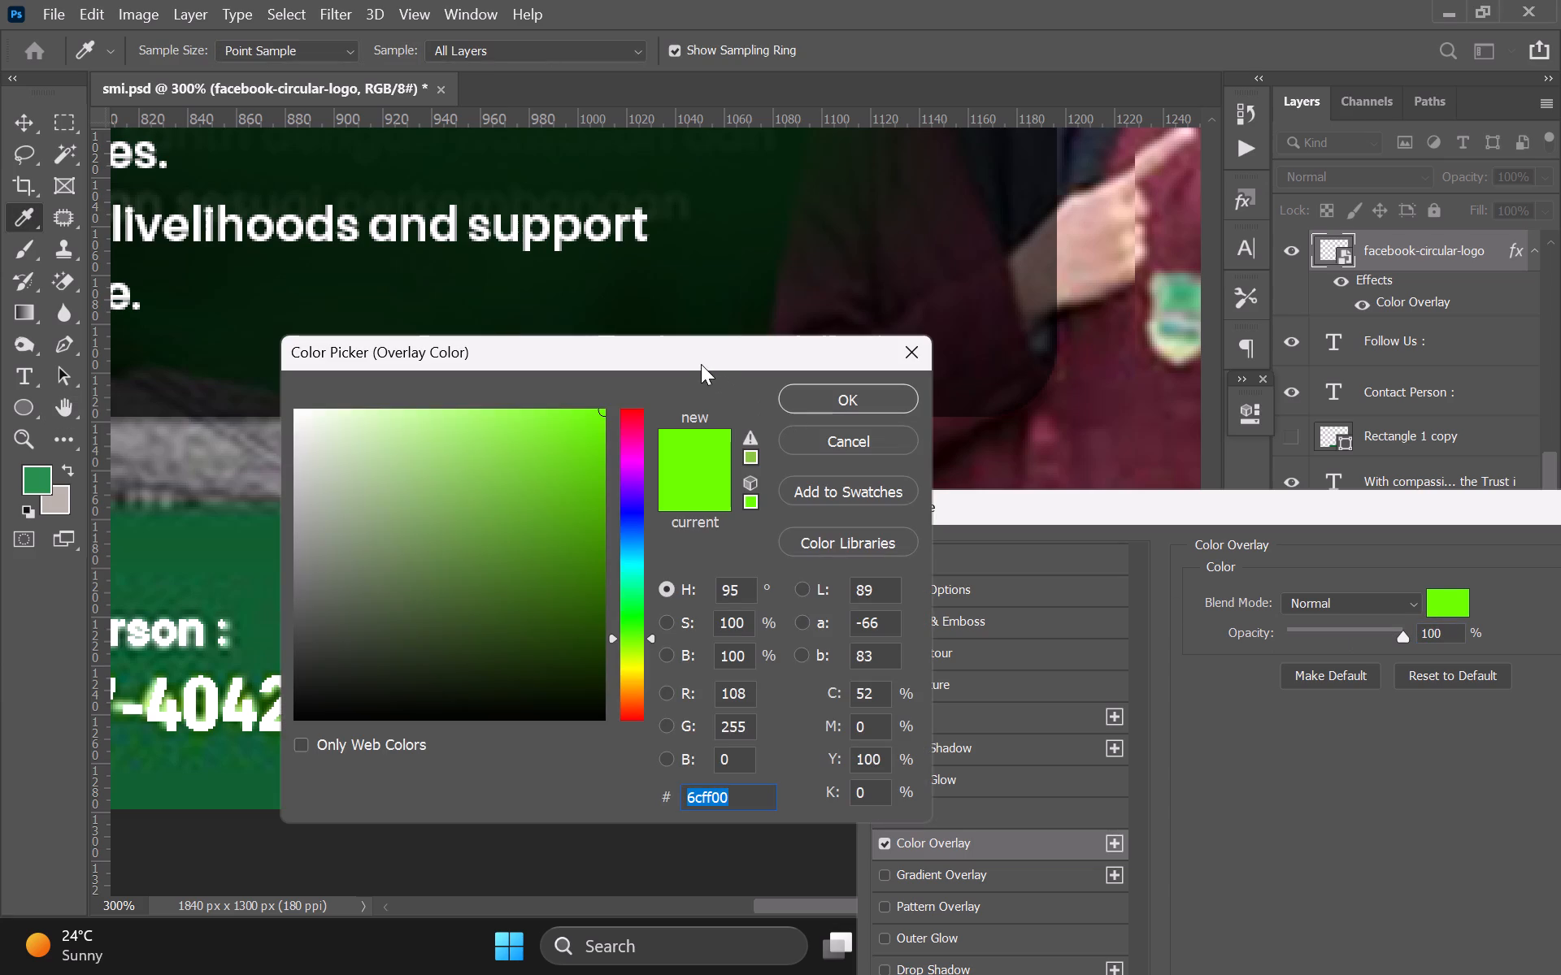
drag(701, 364, 1142, 695)
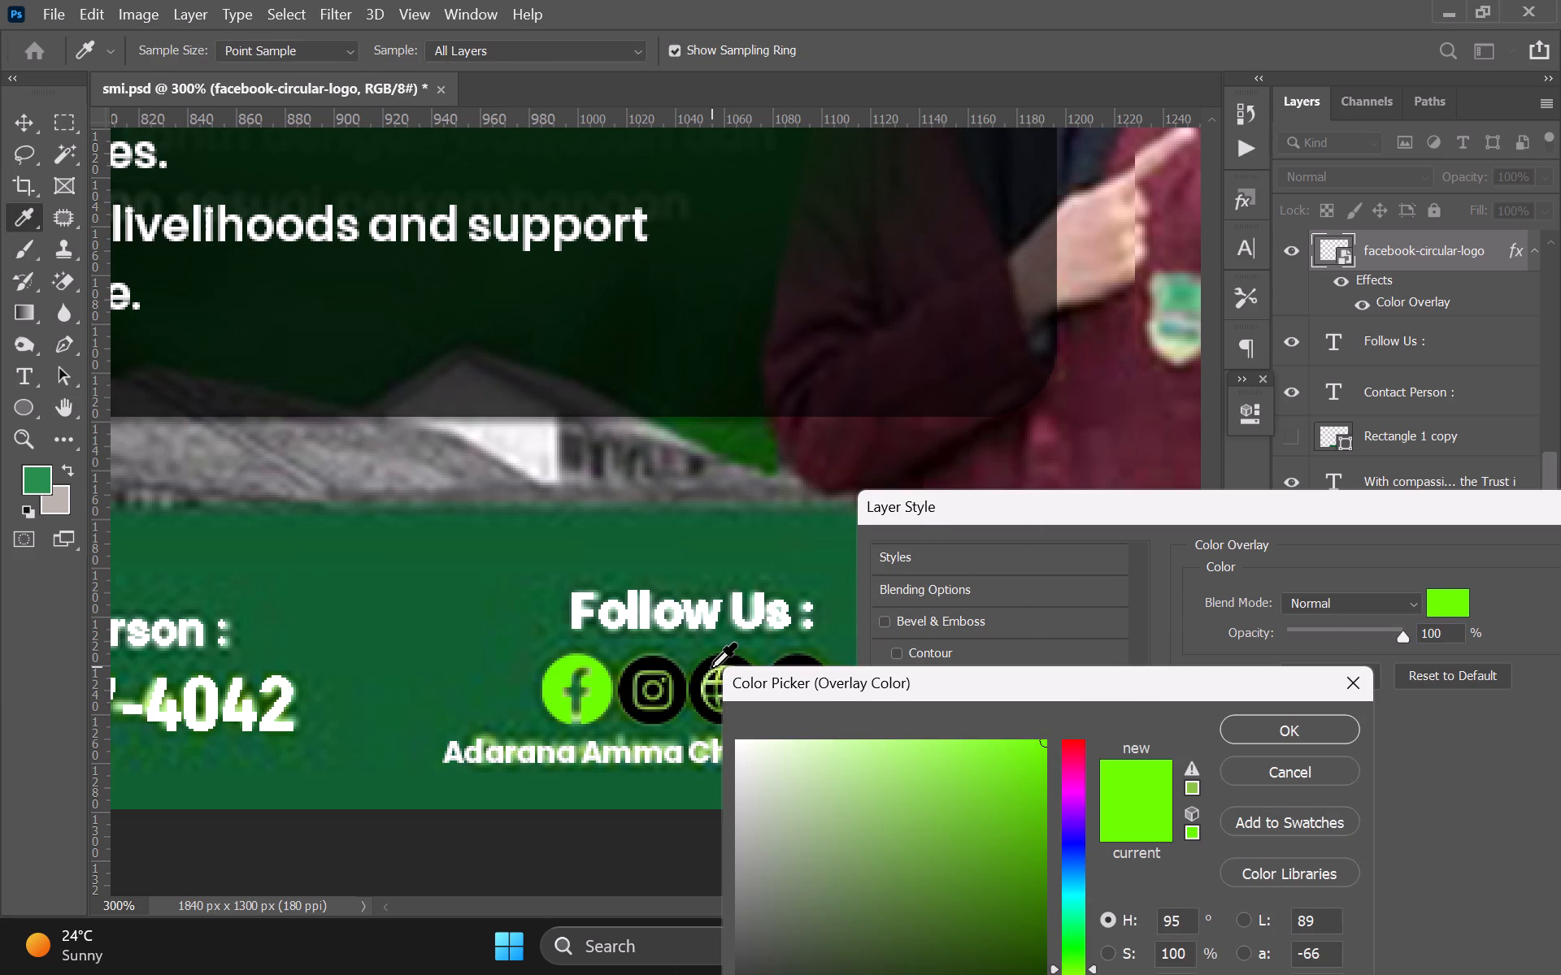
click(711, 667)
drag(775, 689, 828, 682)
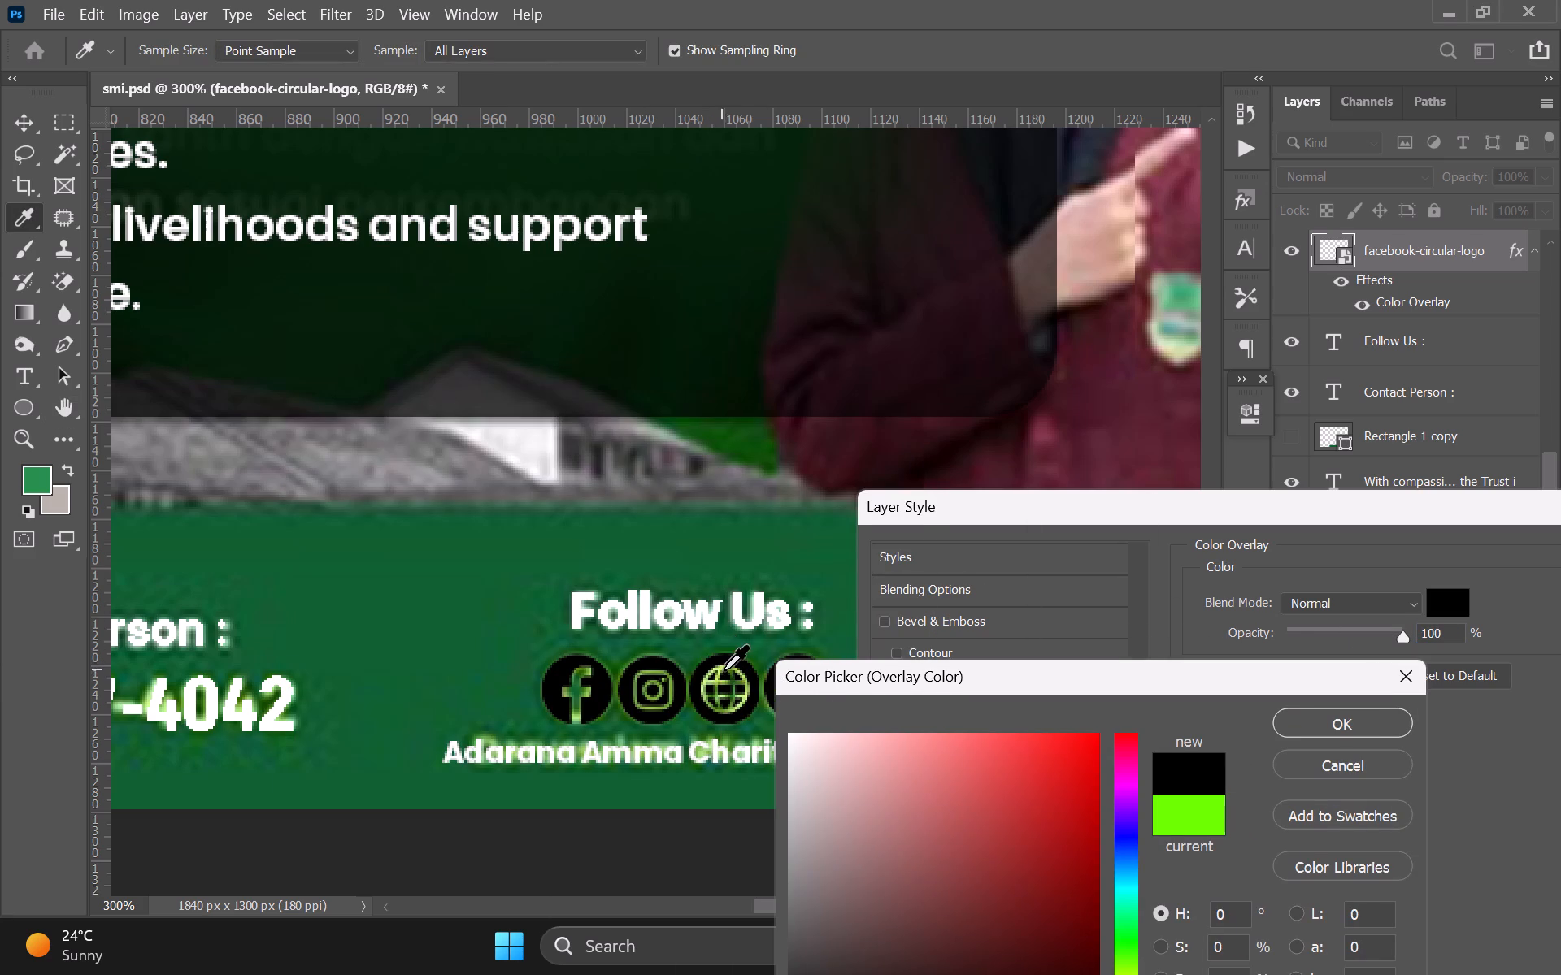
click(720, 668)
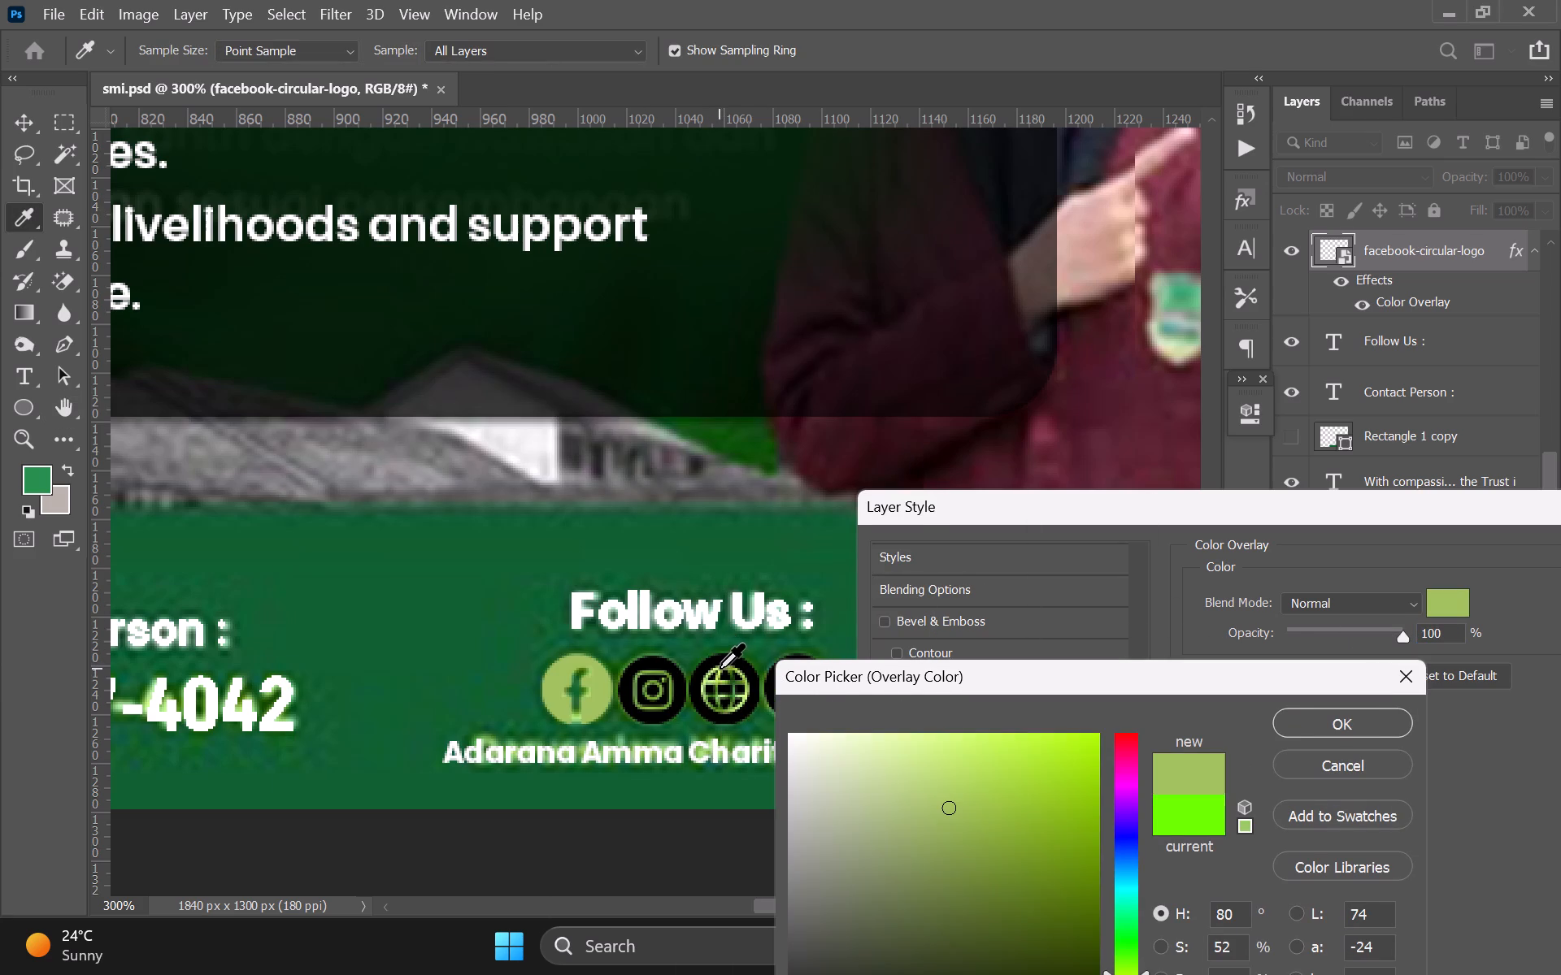
click(1341, 724)
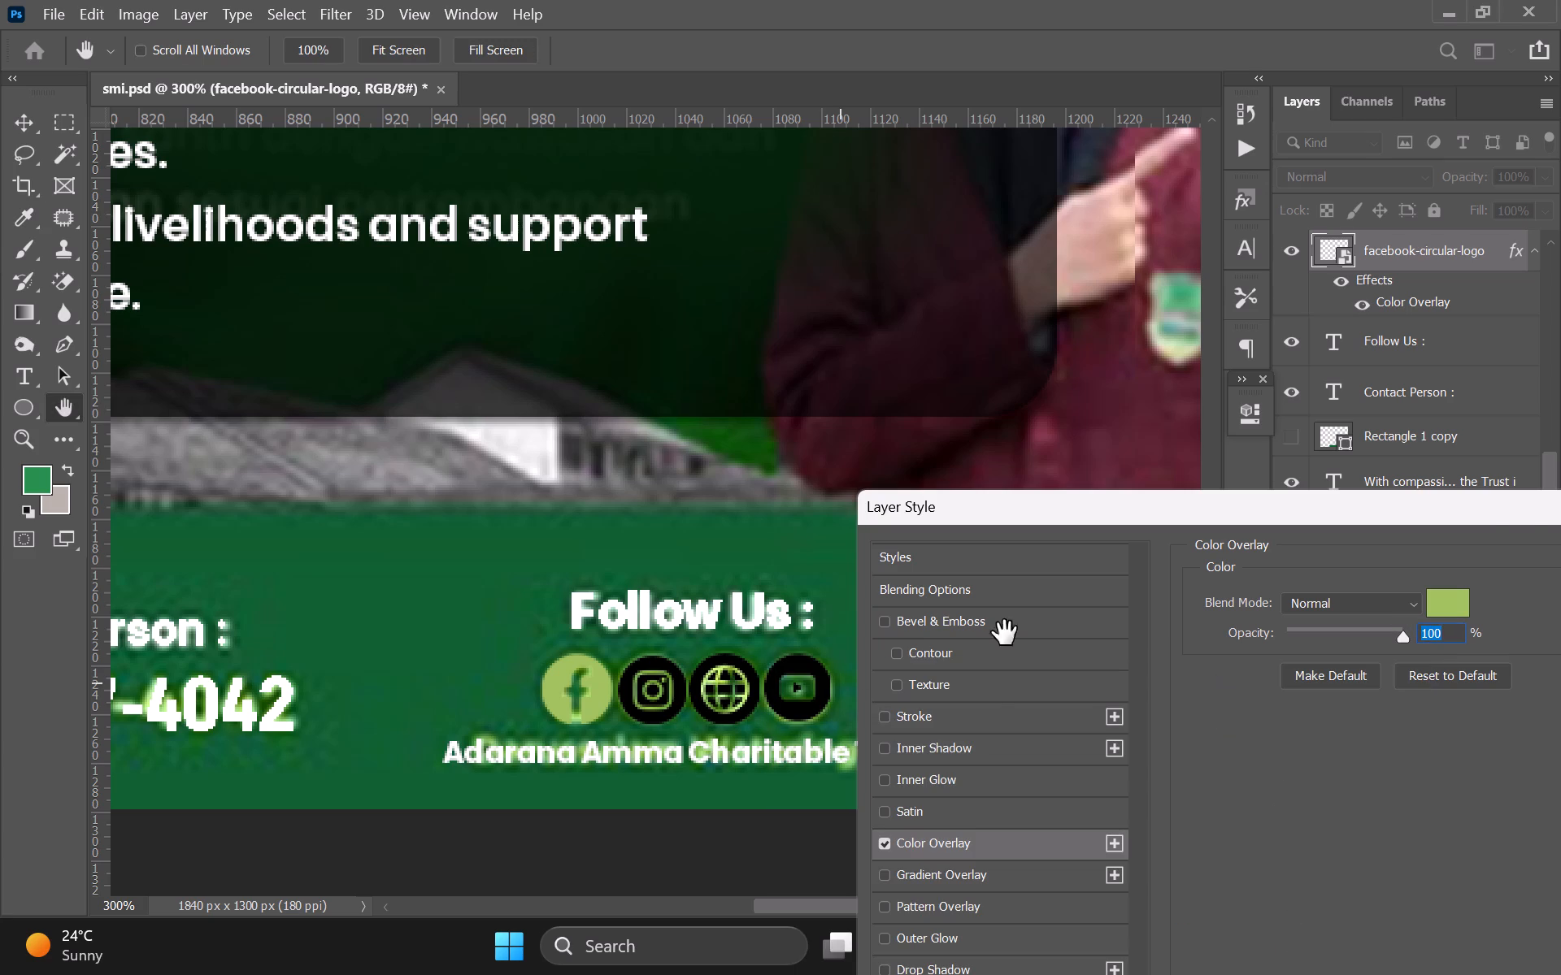
key(Return)
Hide the instagram icon layer to expose the template's original icon for colour comparison.
key(ctrl+equal)
key(ctrl+equal)
key(ctrl+equal)
scroll(1489, 525, down, 2)
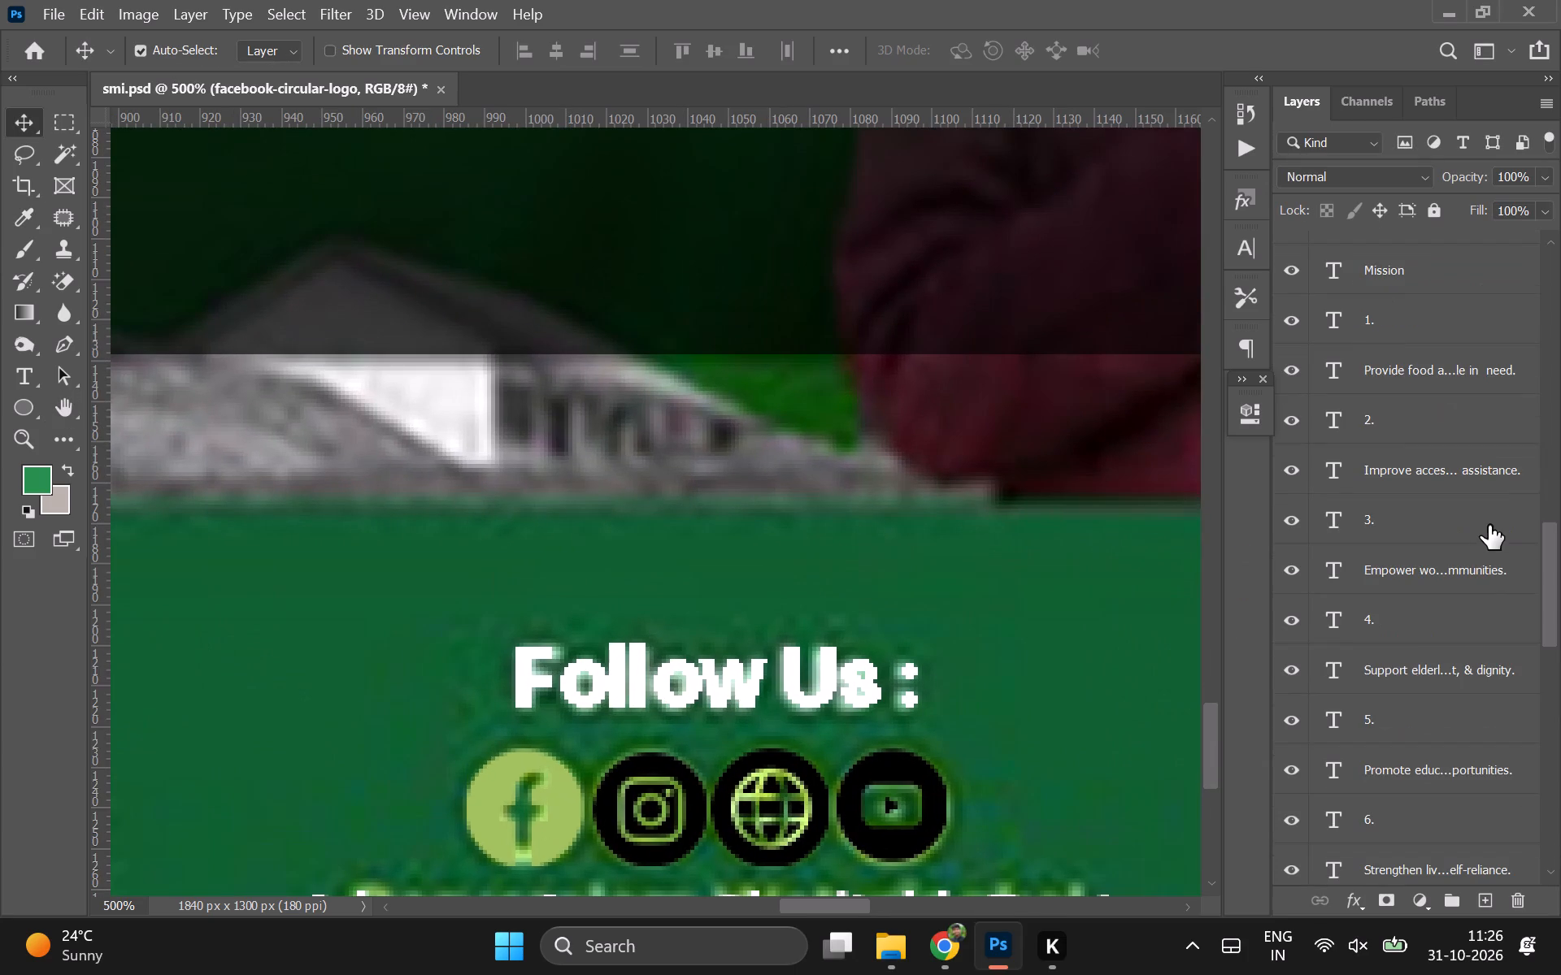
scroll(1298, 326, up, 3)
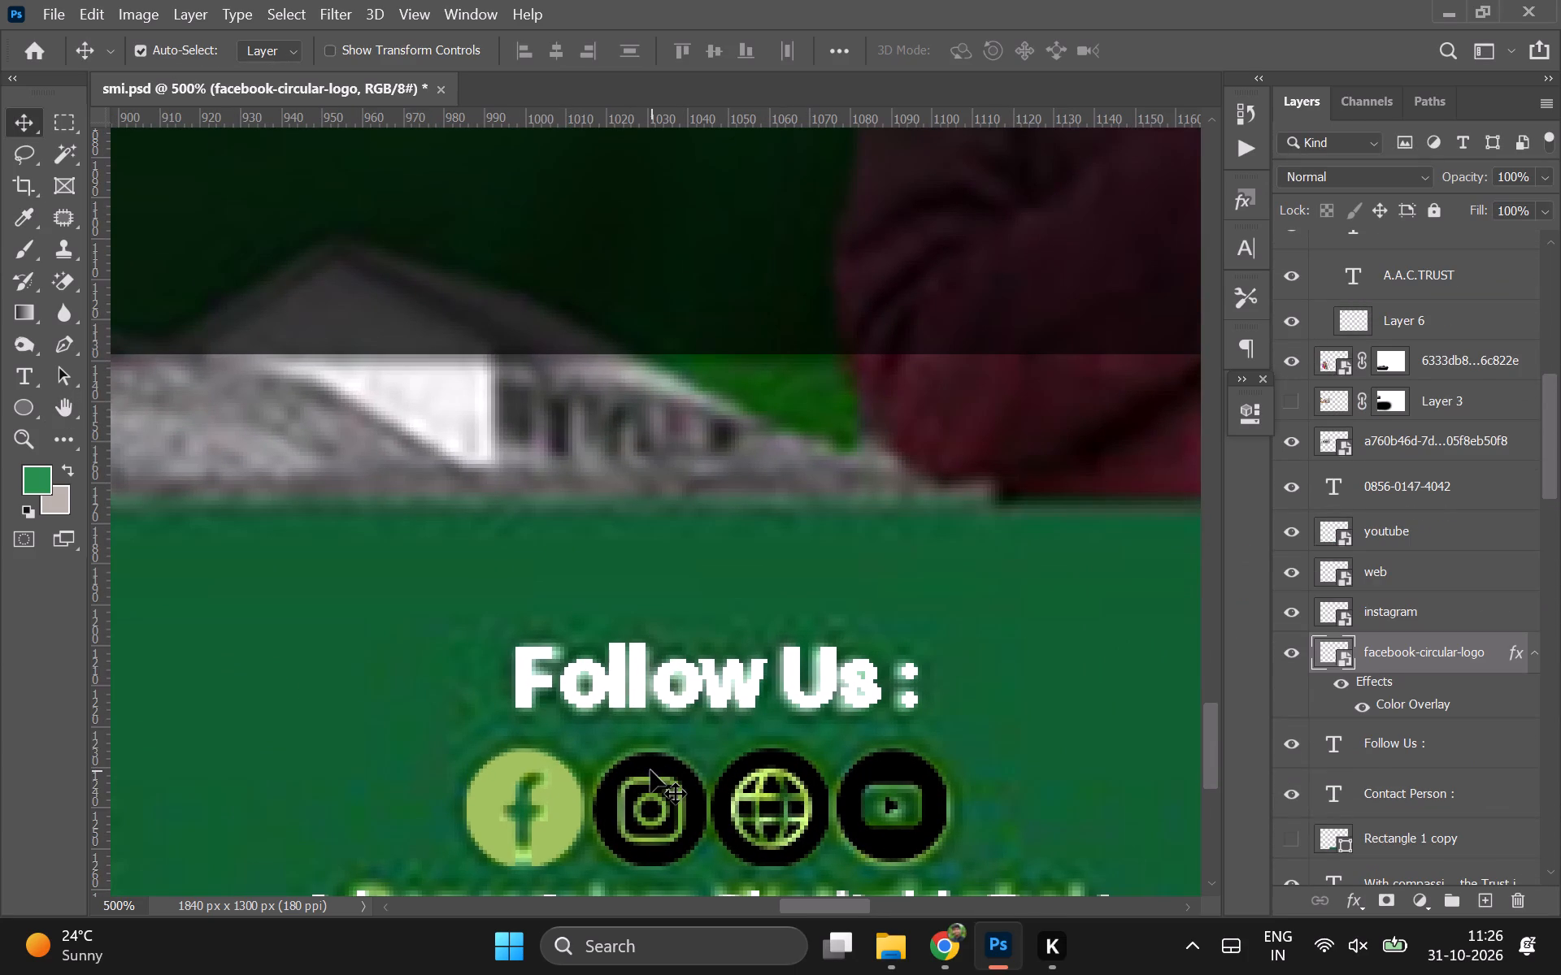
click(650, 770)
click(1276, 610)
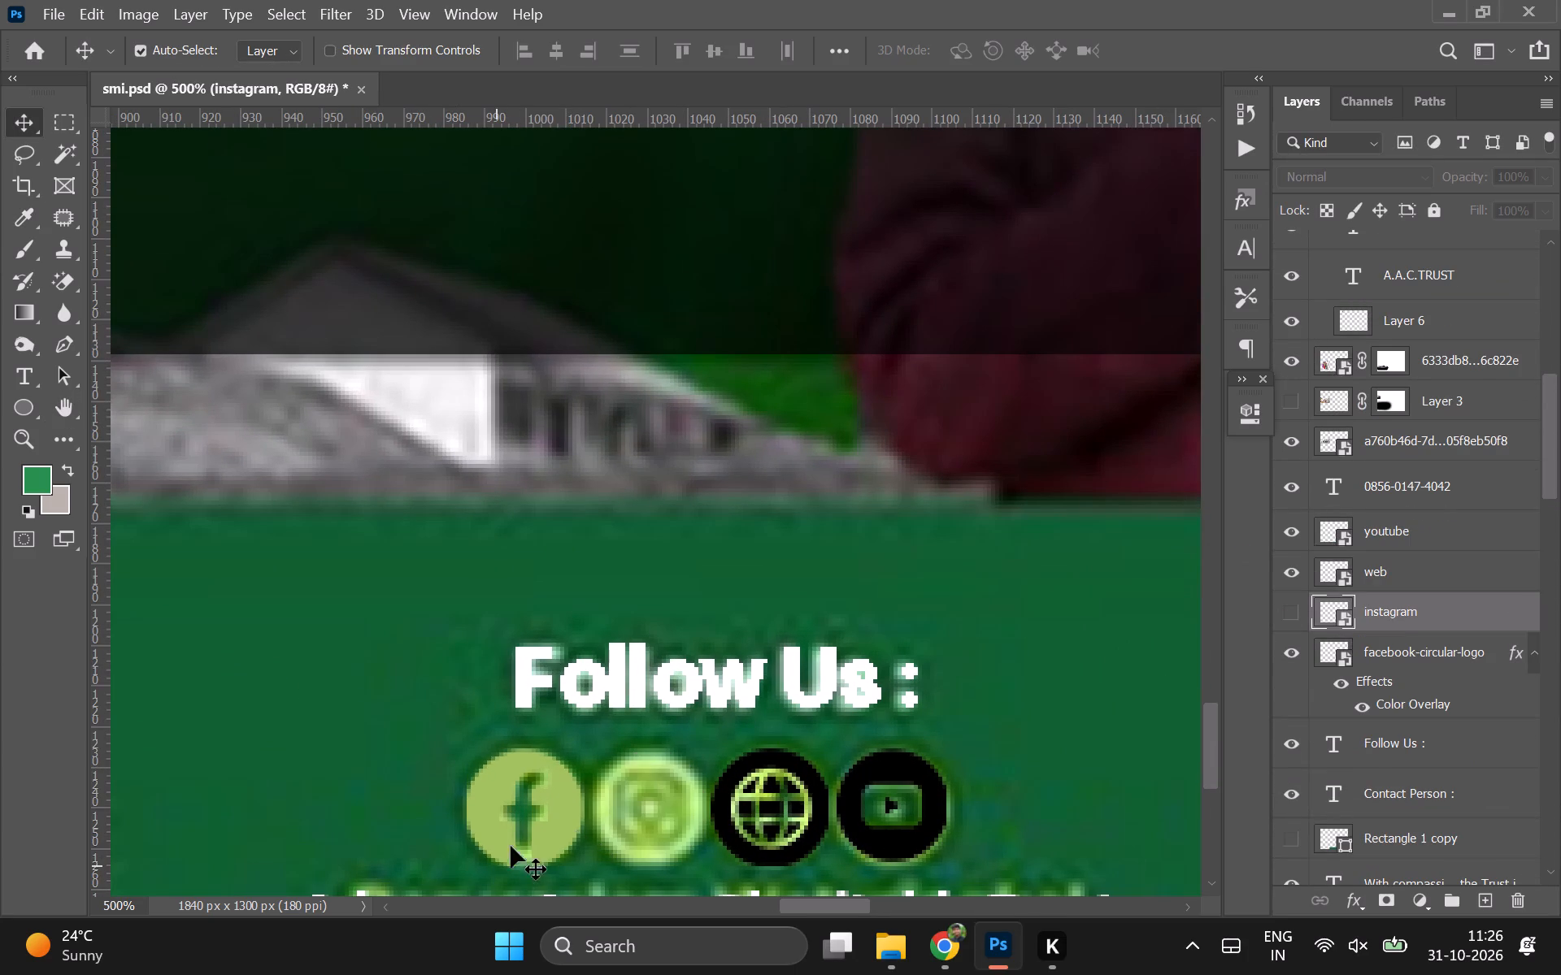
Change the Facebook icon's Color Overlay to the brighter lime green #b4ff21.
click(551, 789)
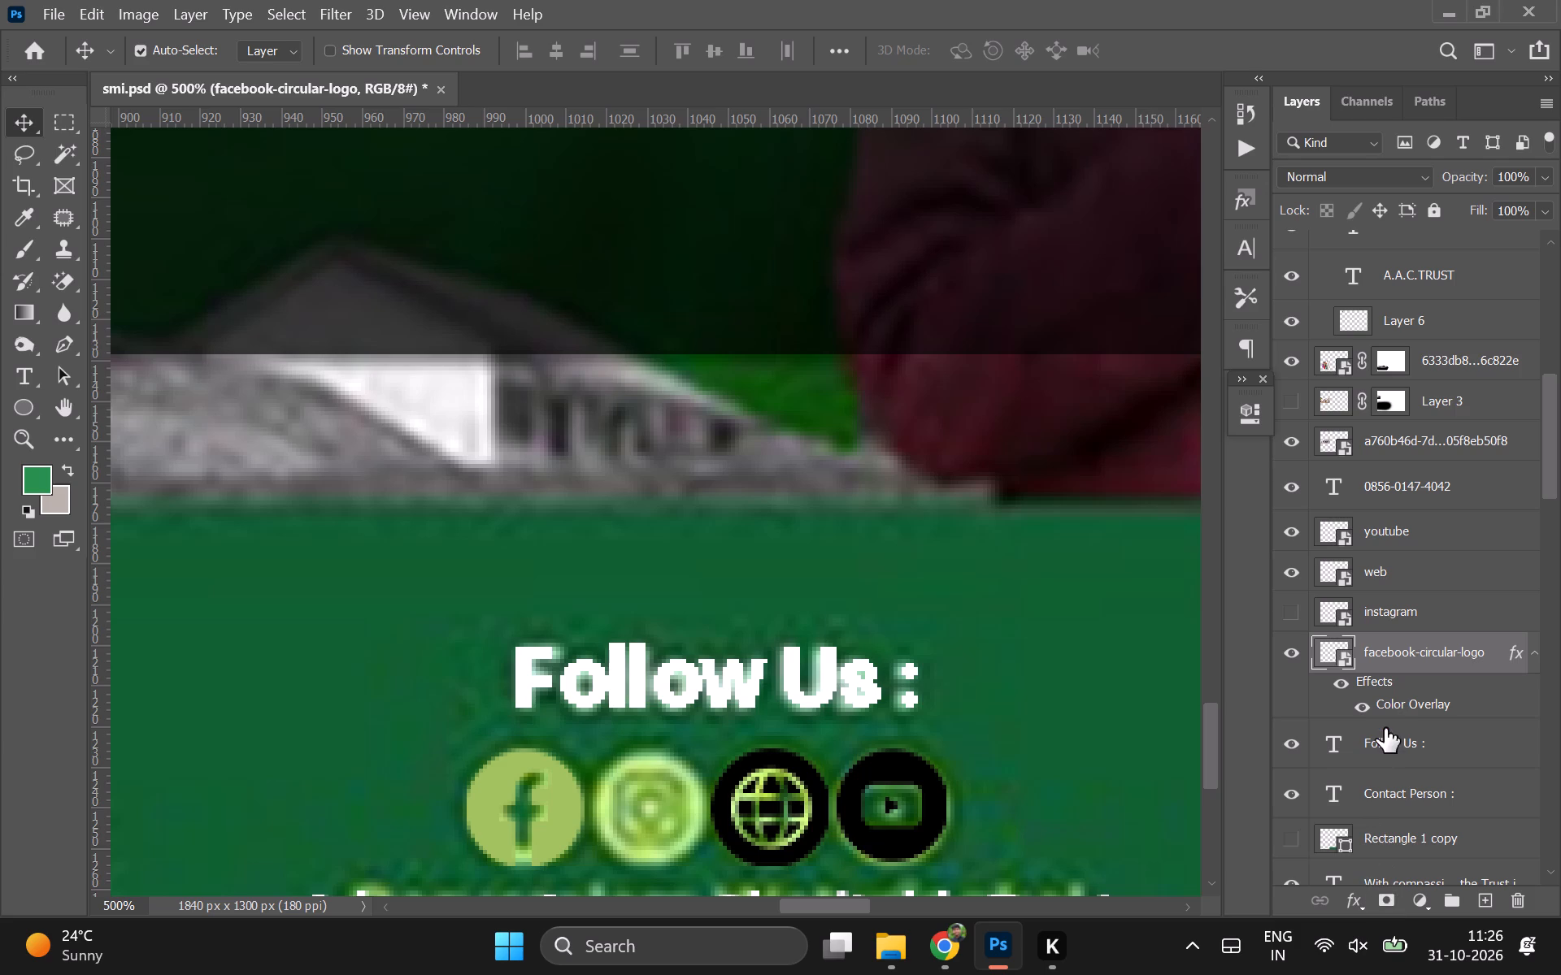
double_click(1397, 700)
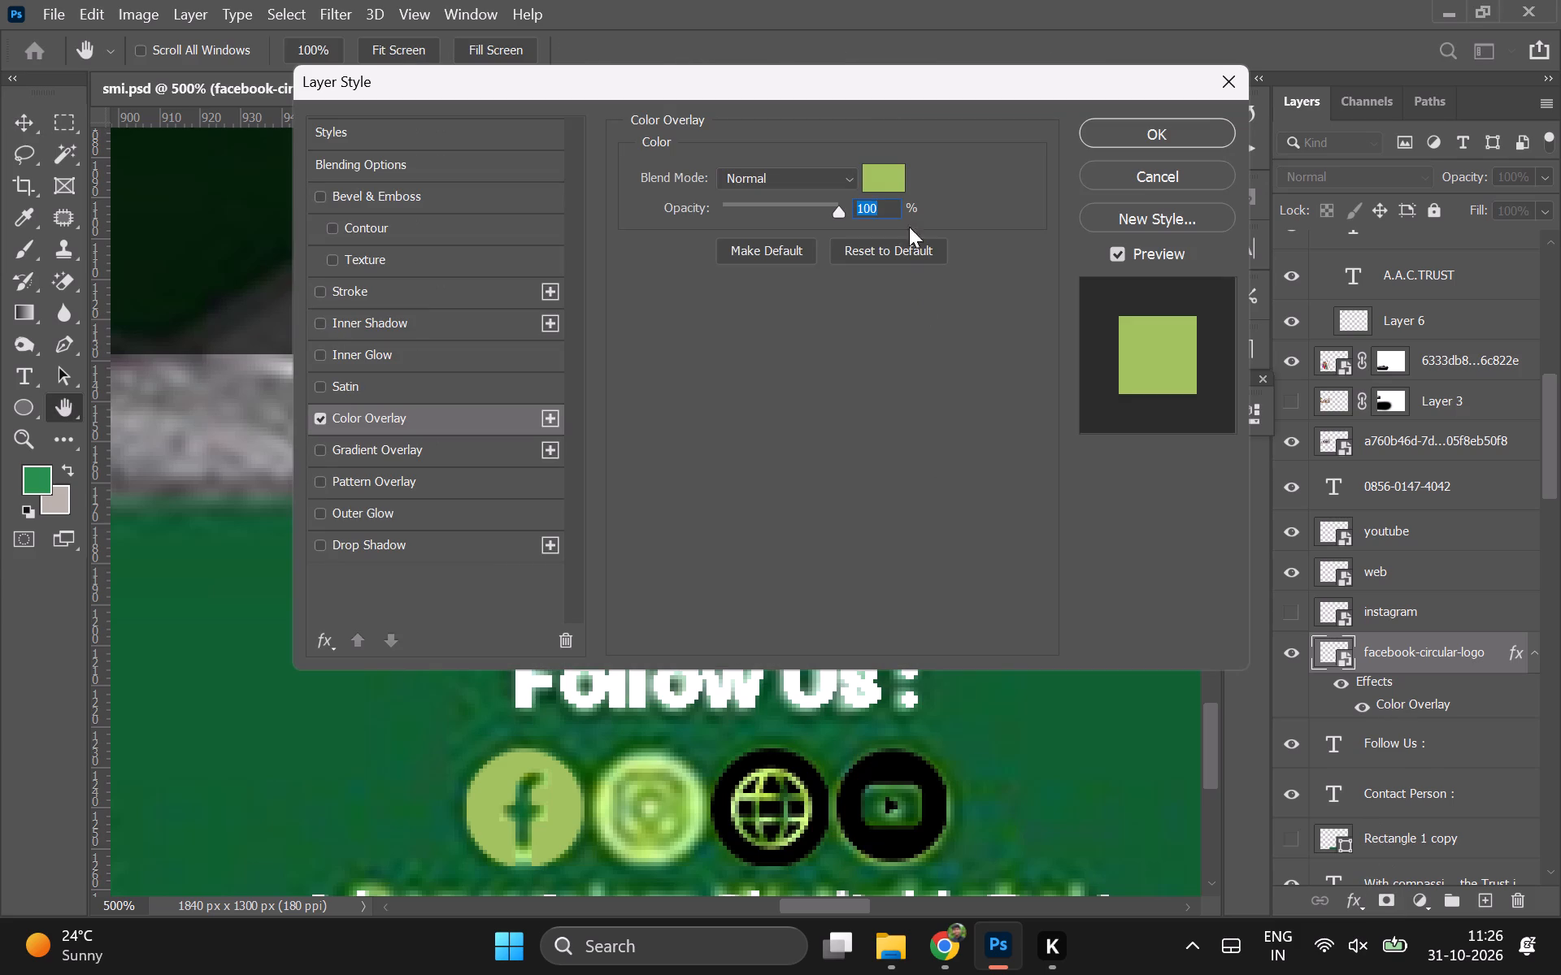
click(871, 180)
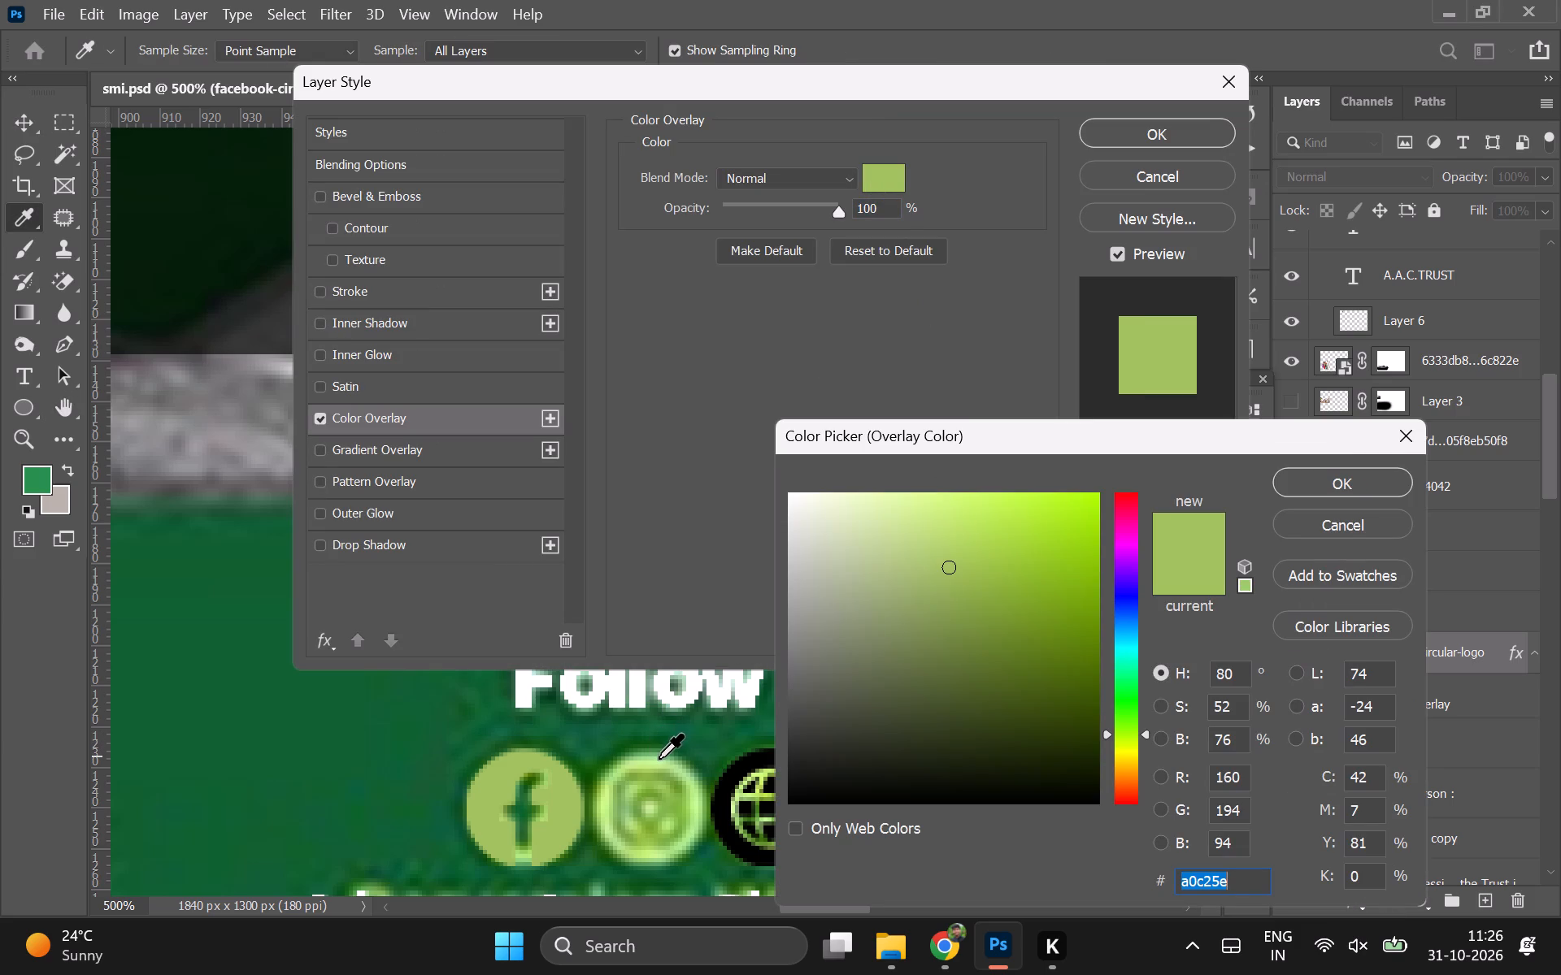
drag(985, 560, 1090, 425)
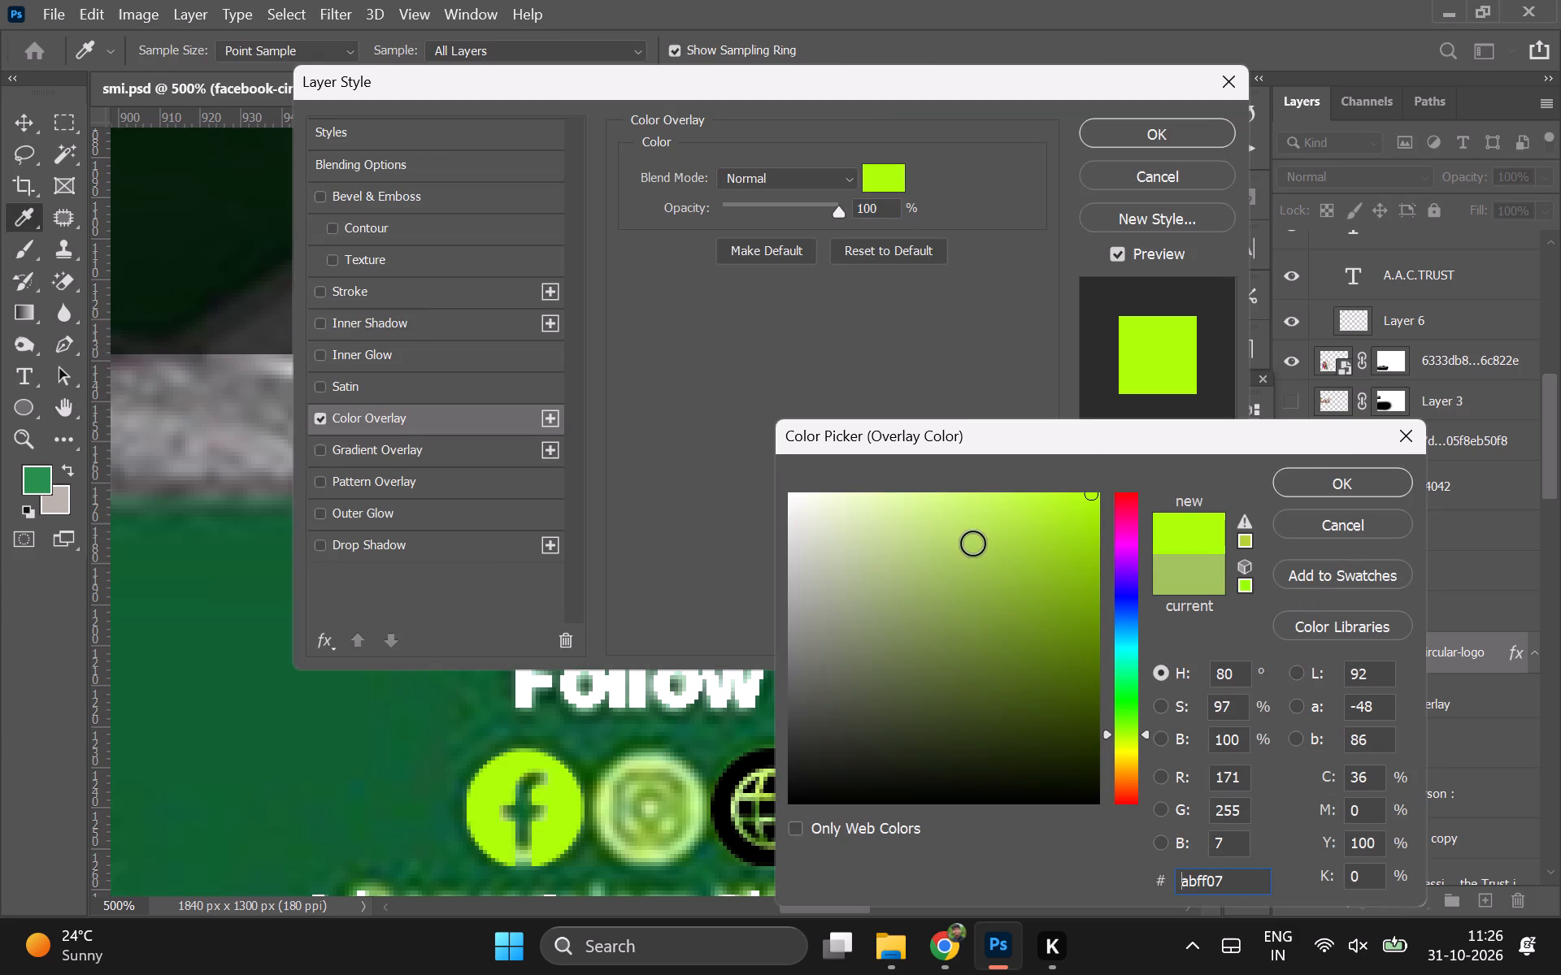
drag(1043, 505, 1059, 453)
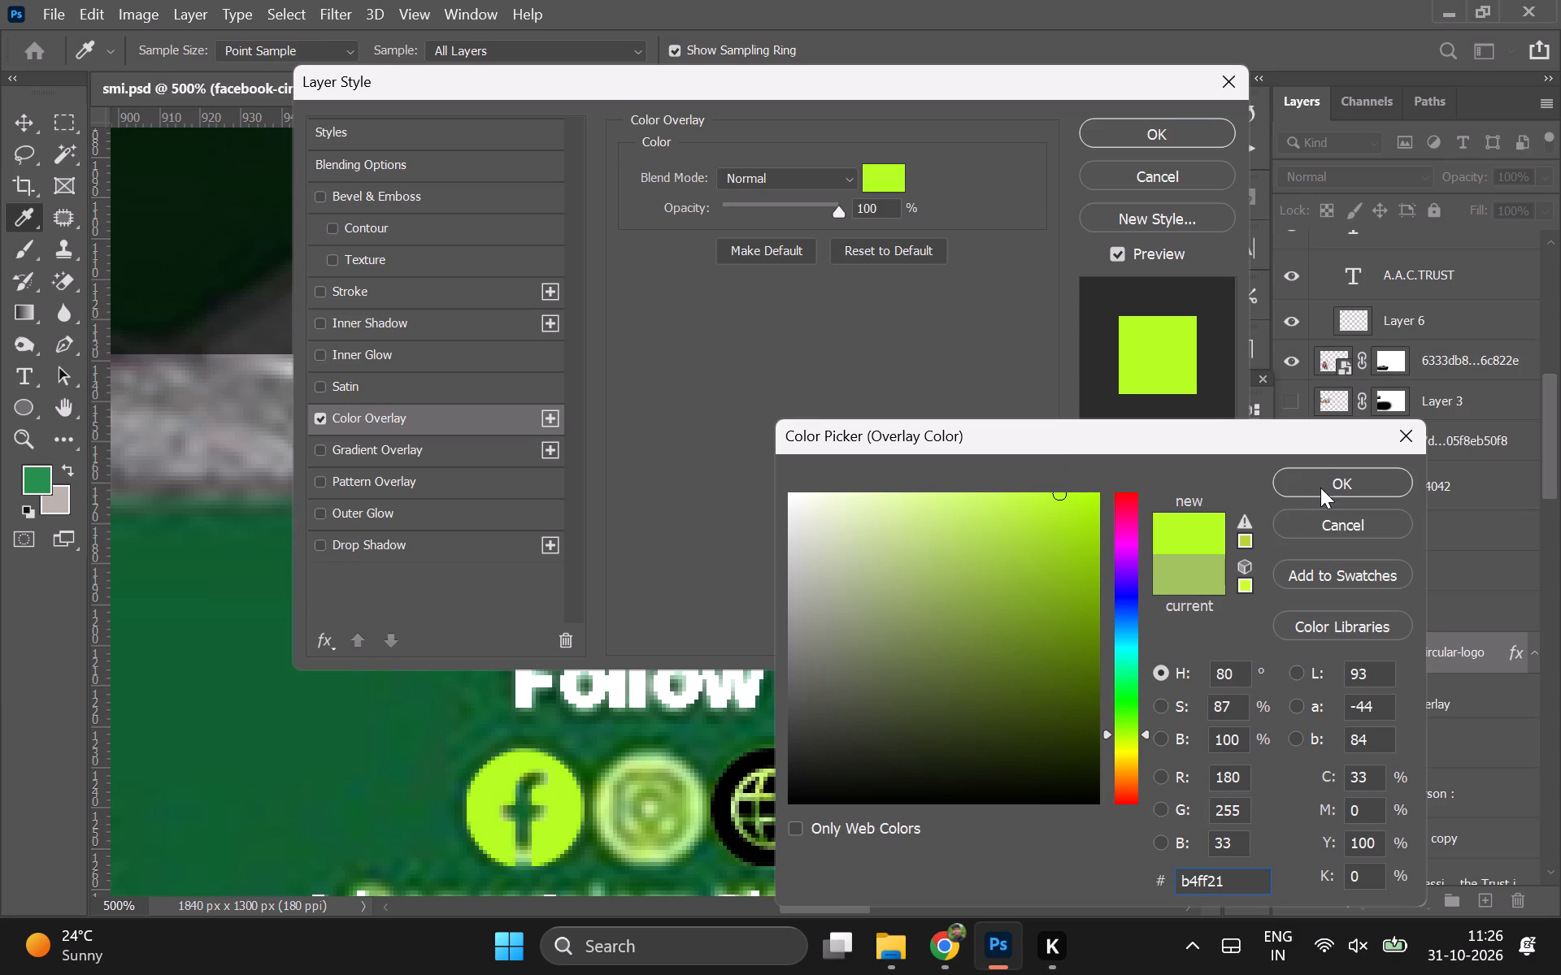
click(1320, 487)
key(Return)
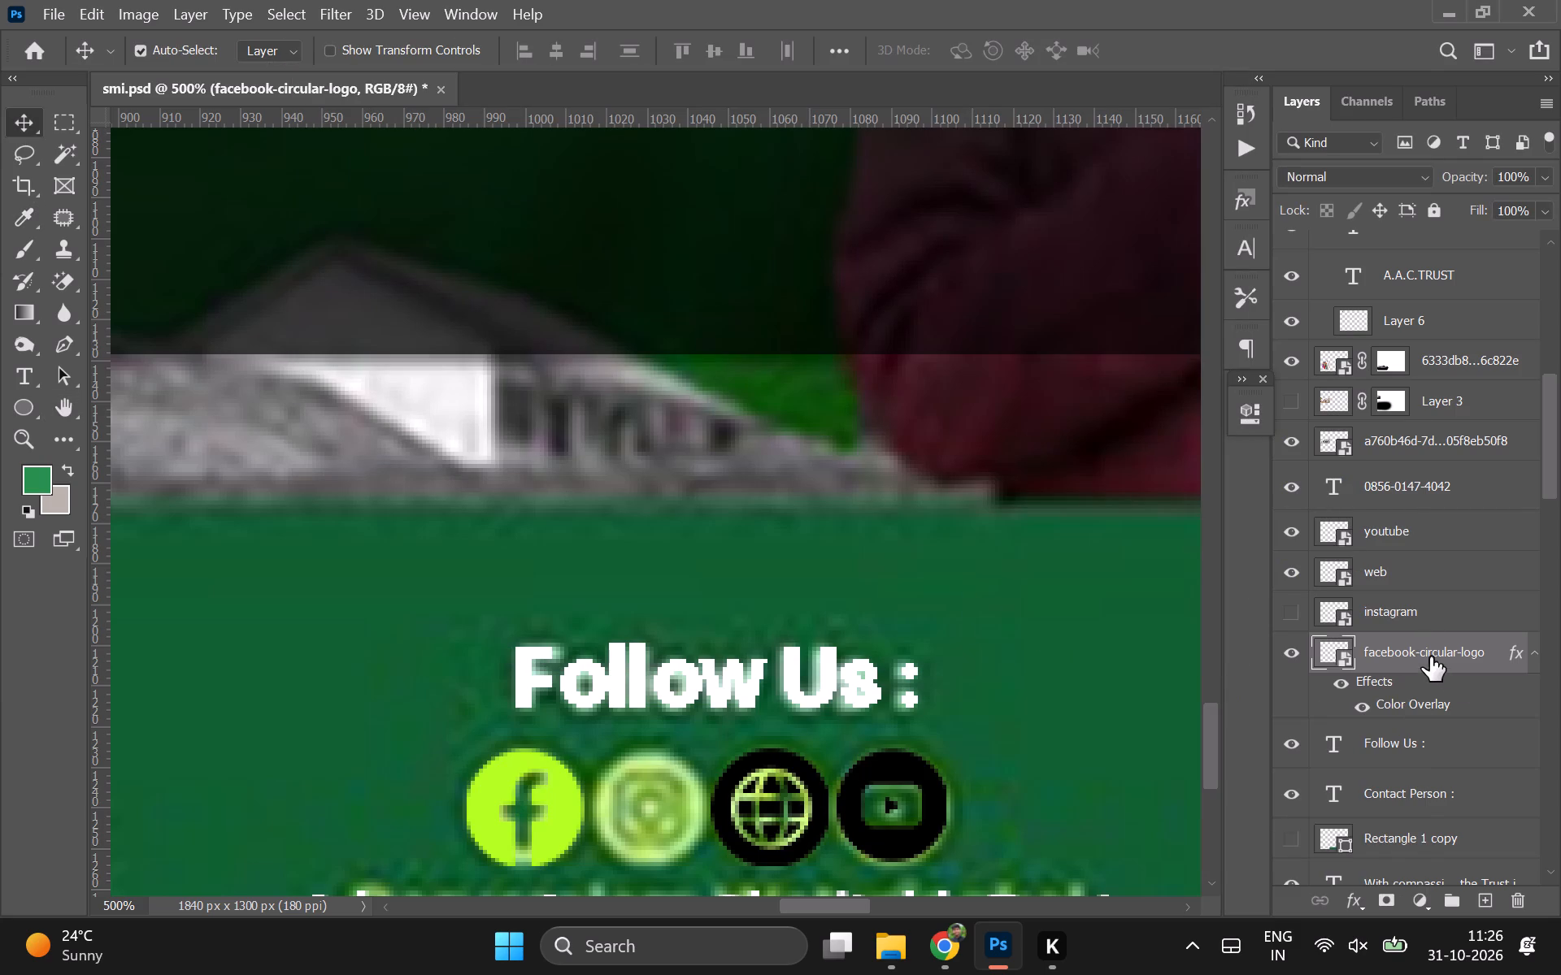
Copy the Facebook icon's Color Overlay layer style to the web, instagram and youtube icons, making the hidden instagram layer visible.
right_click(1430, 656)
click(1180, 656)
right_click(1432, 609)
right_click(1471, 561)
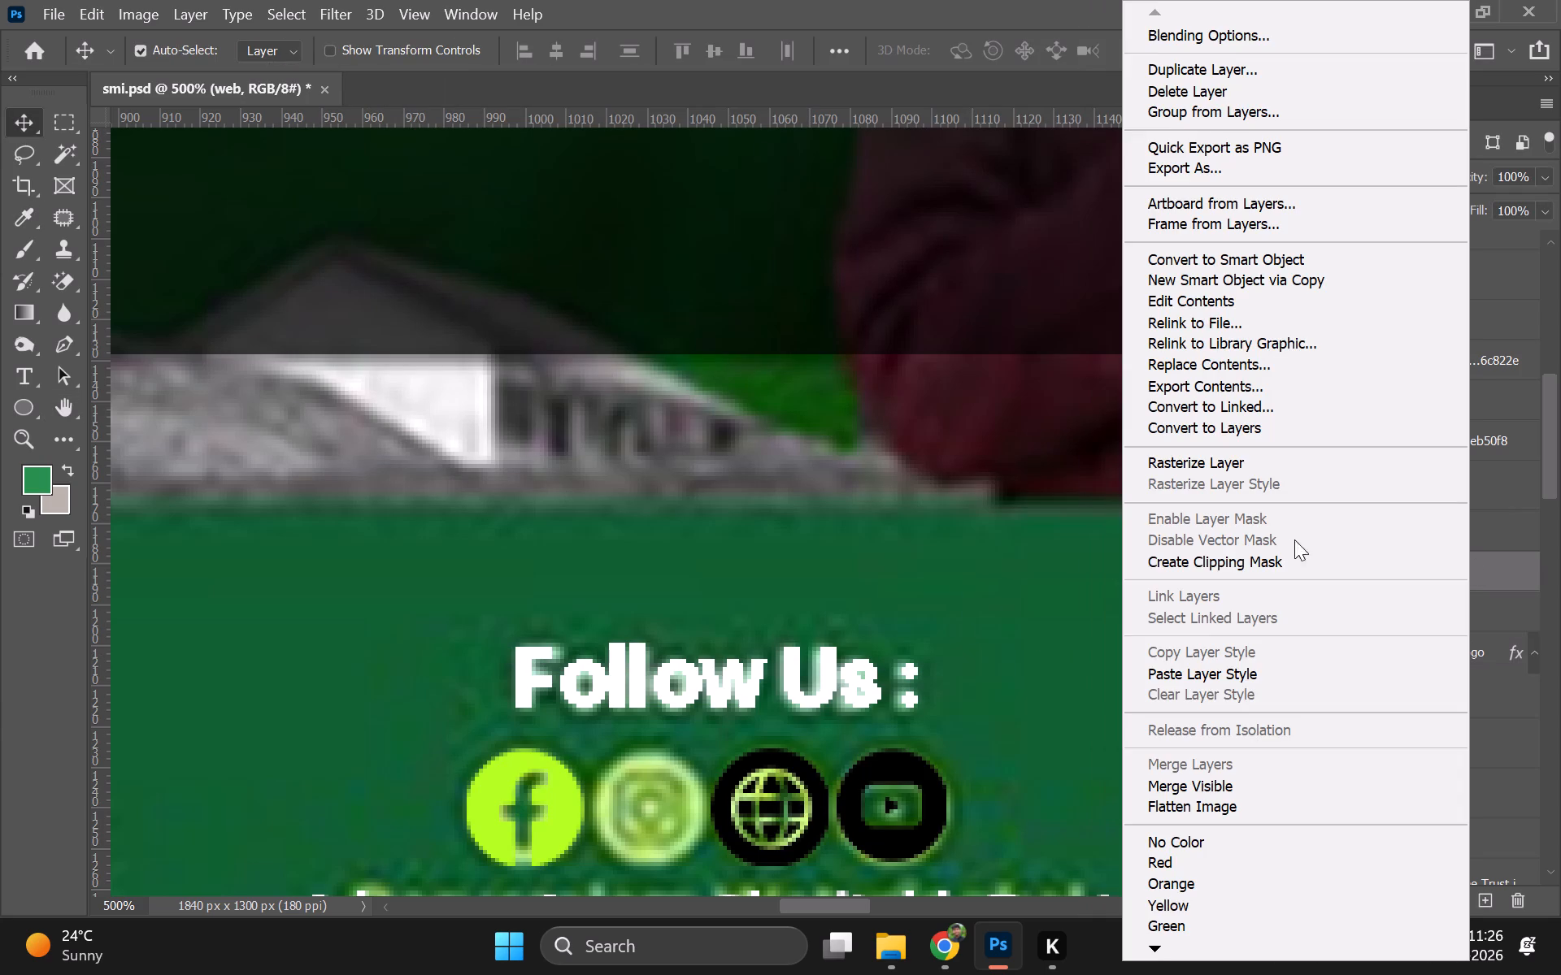
click(1236, 678)
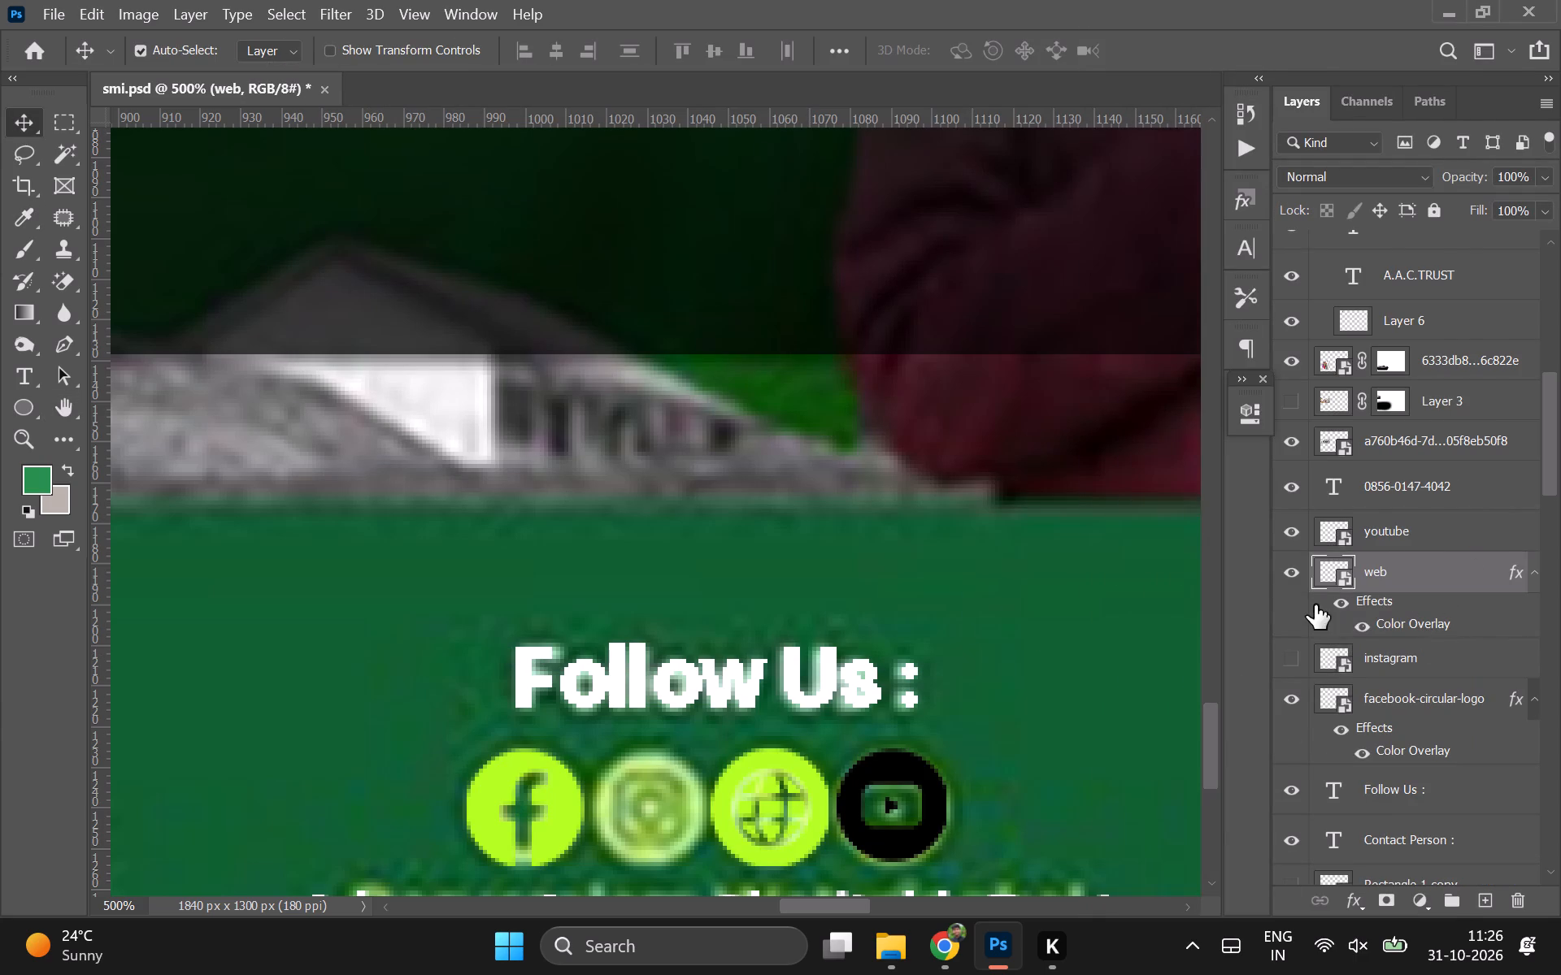
click(1283, 662)
right_click(1398, 663)
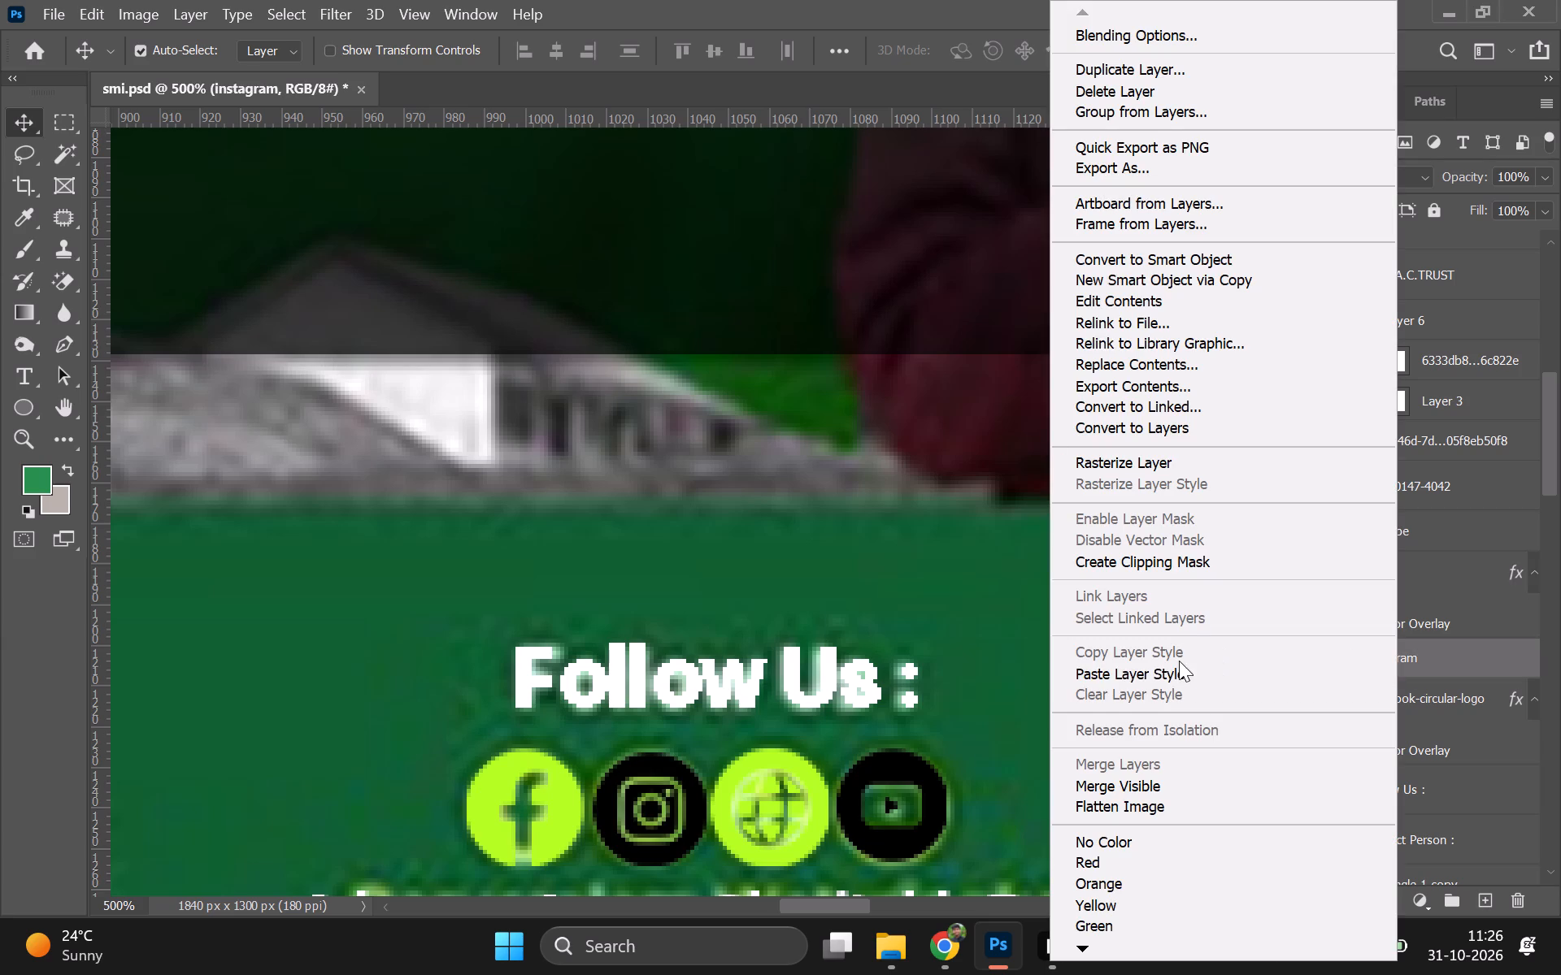
click(1204, 679)
right_click(1413, 539)
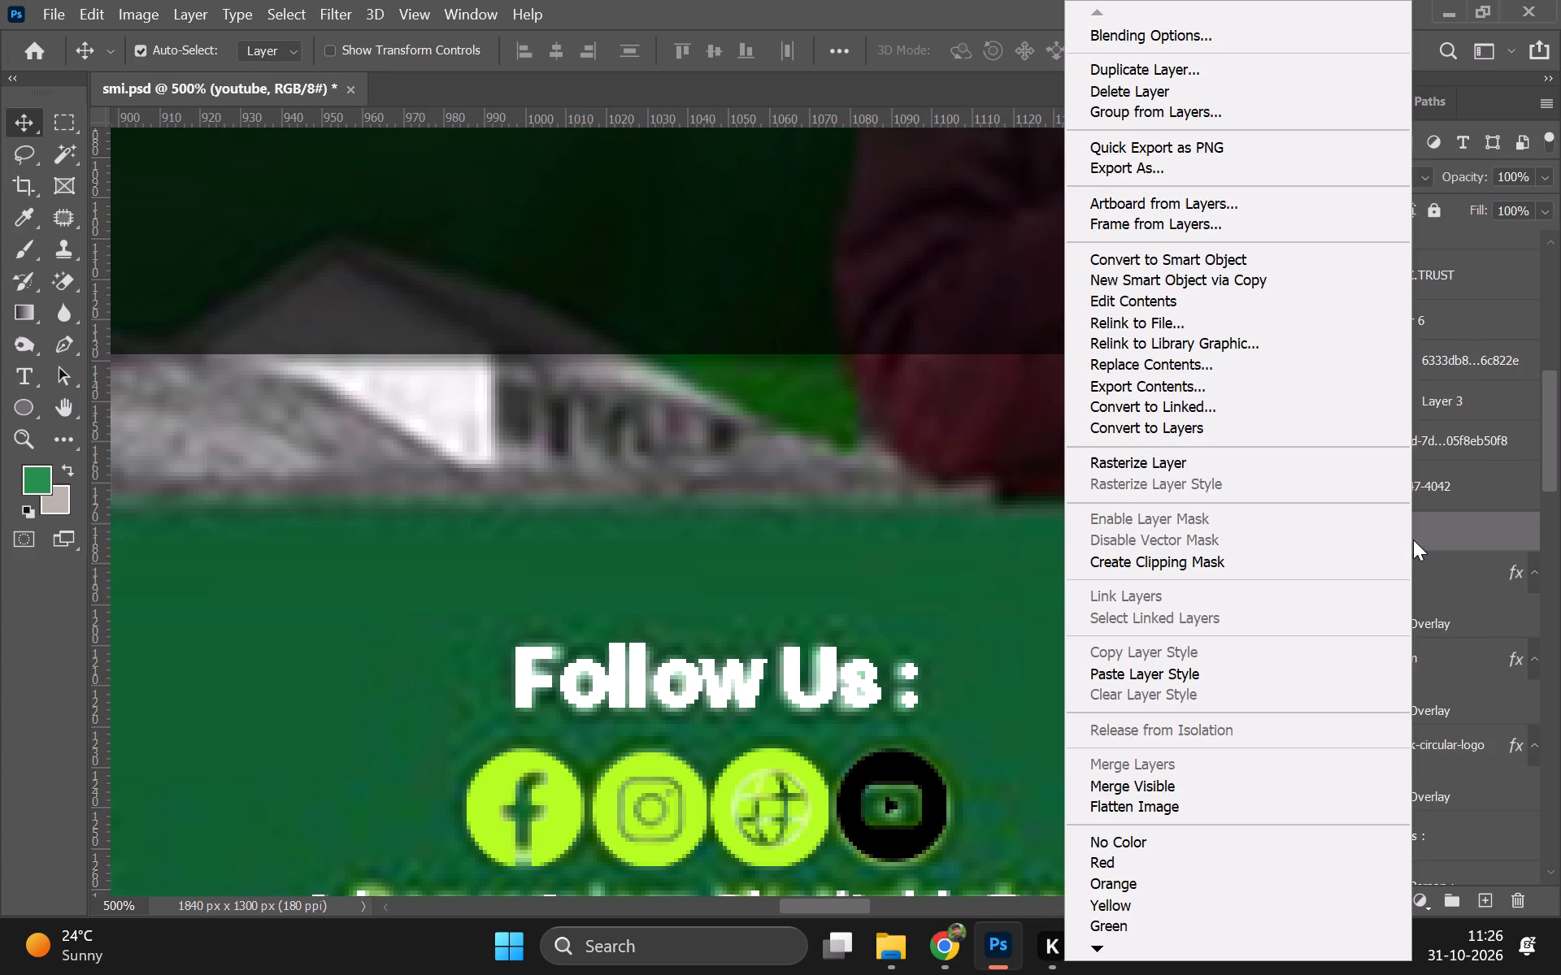
click(1176, 665)
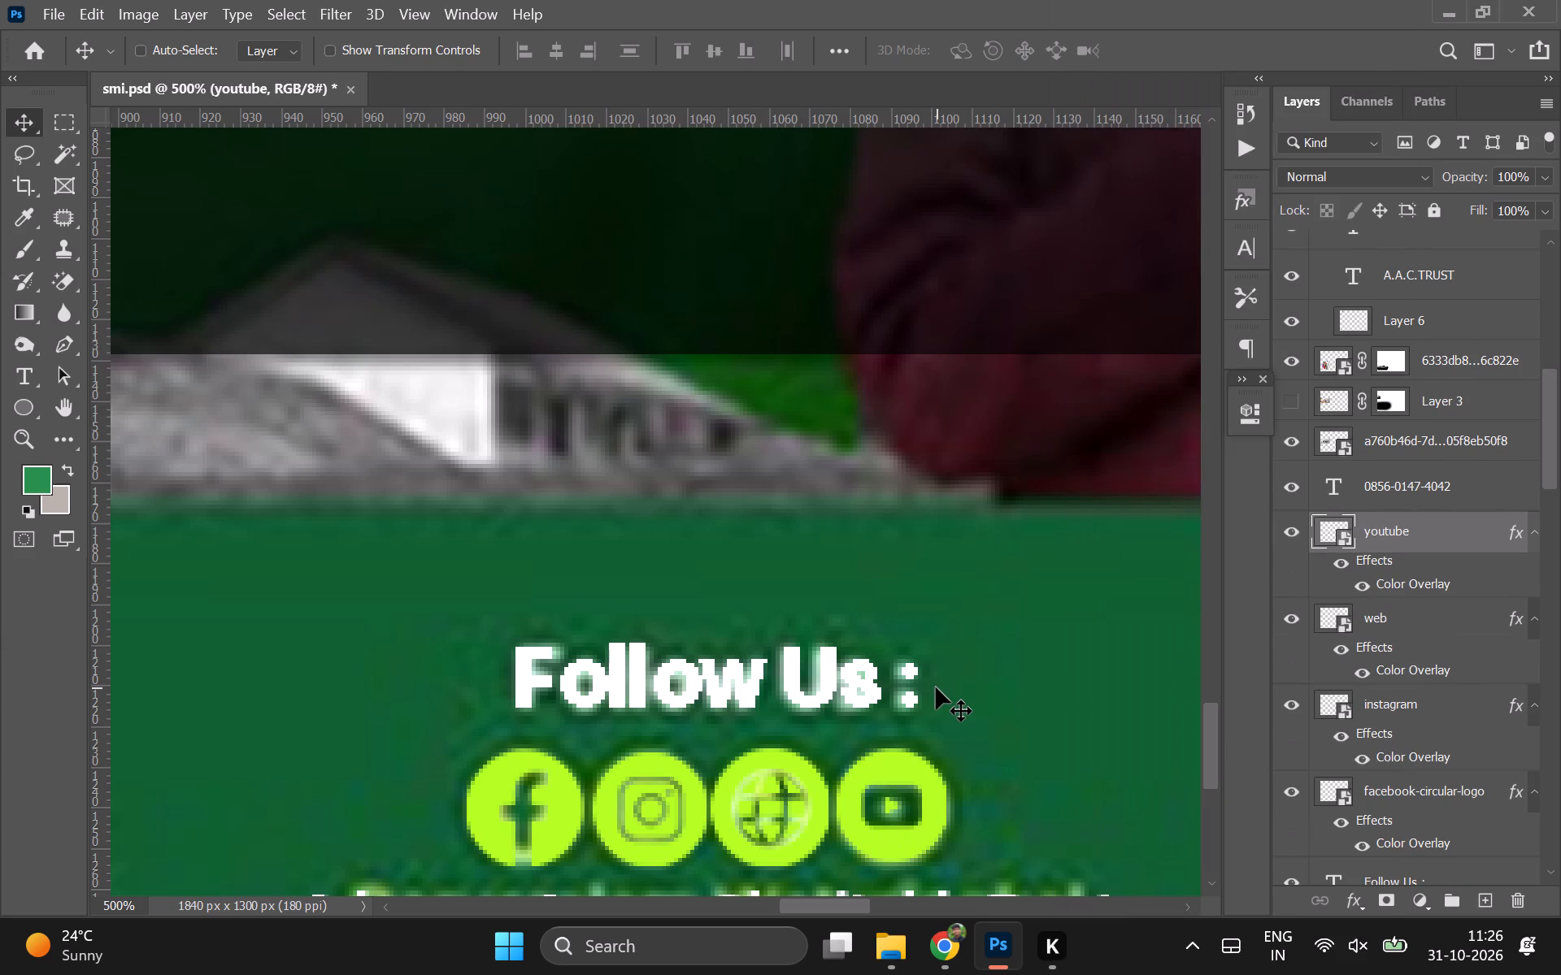
Recolour the "Adarana Amma Charitable Trust" line under the icons with the lime green sampled from the social icons.
key(ctrl+minus)
key(ctrl+minus)
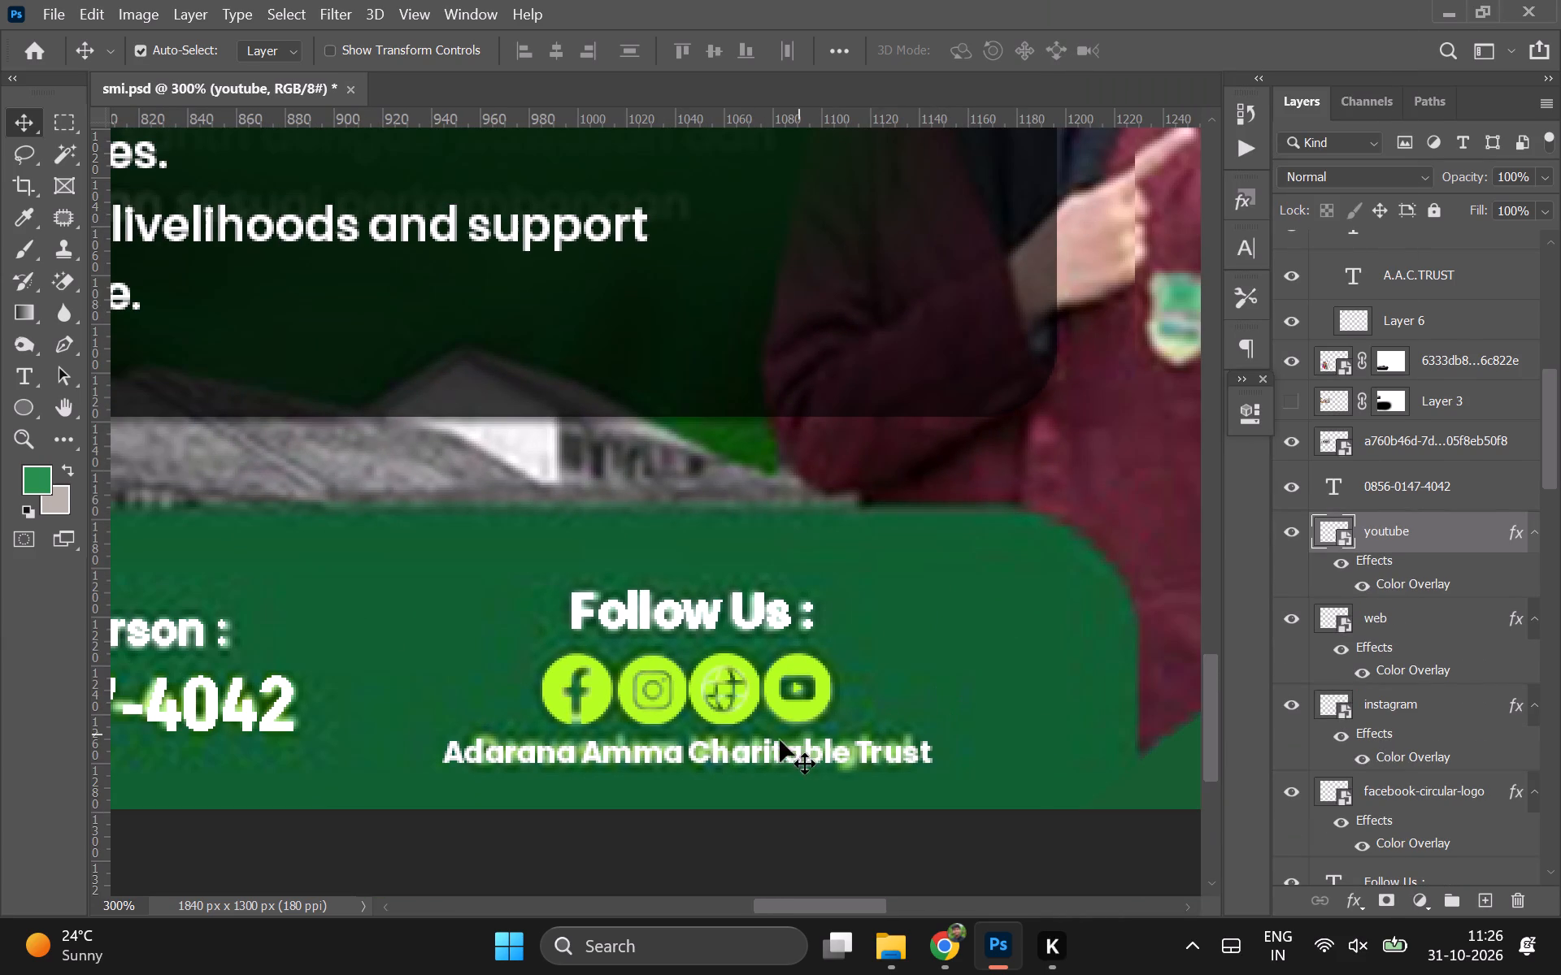
triple_click(772, 746)
click(971, 55)
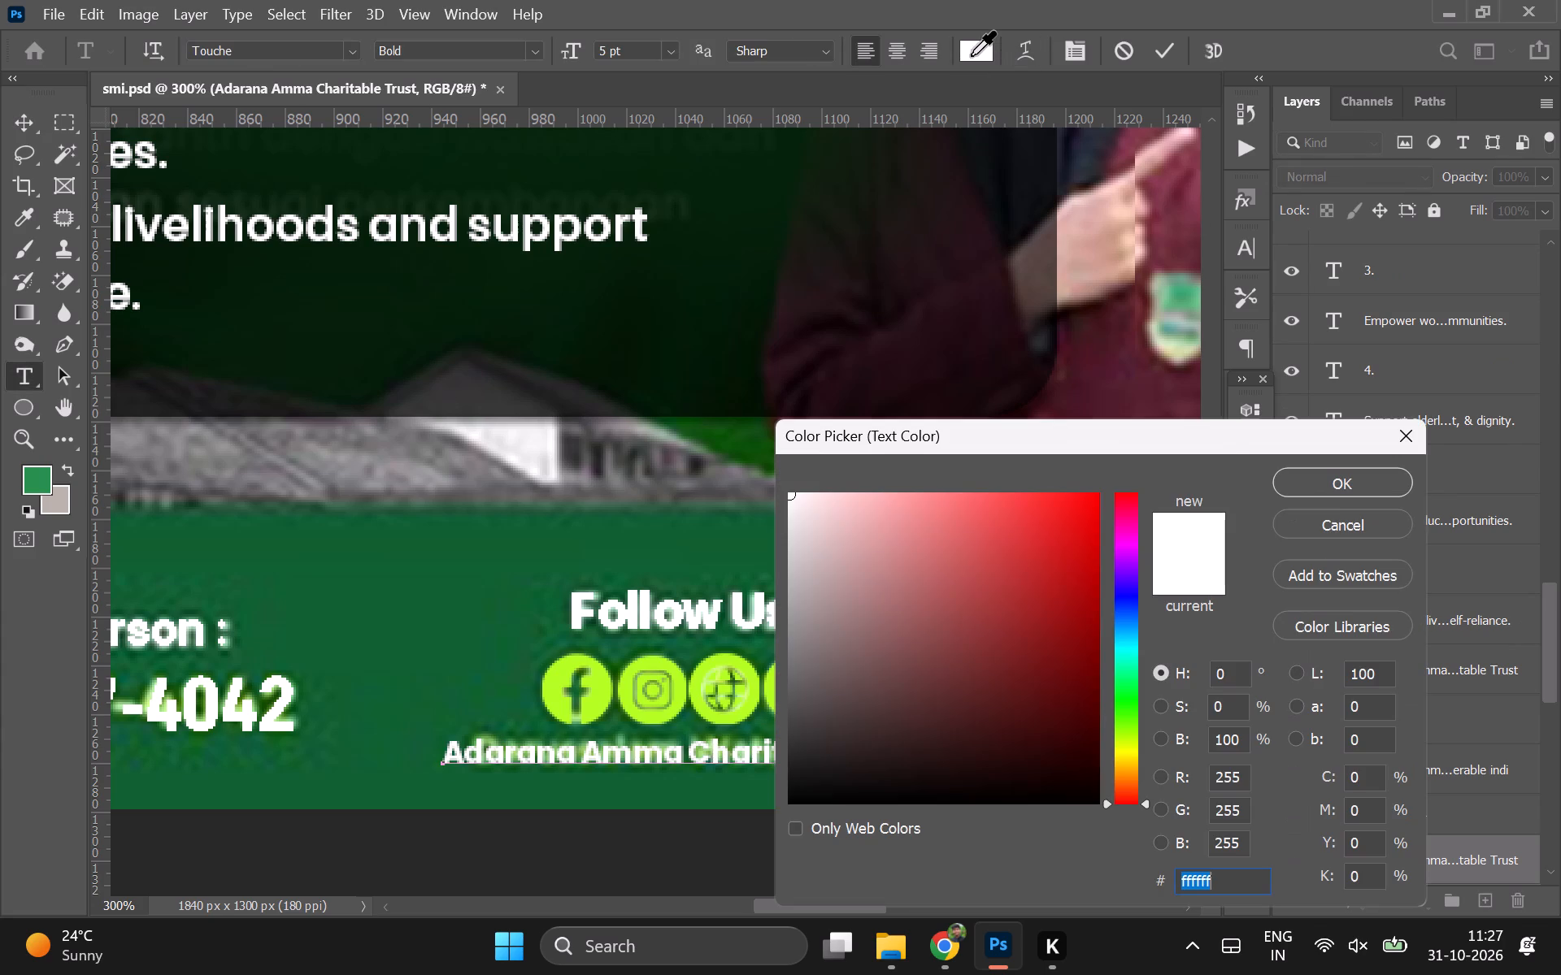
click(677, 683)
key(Return)
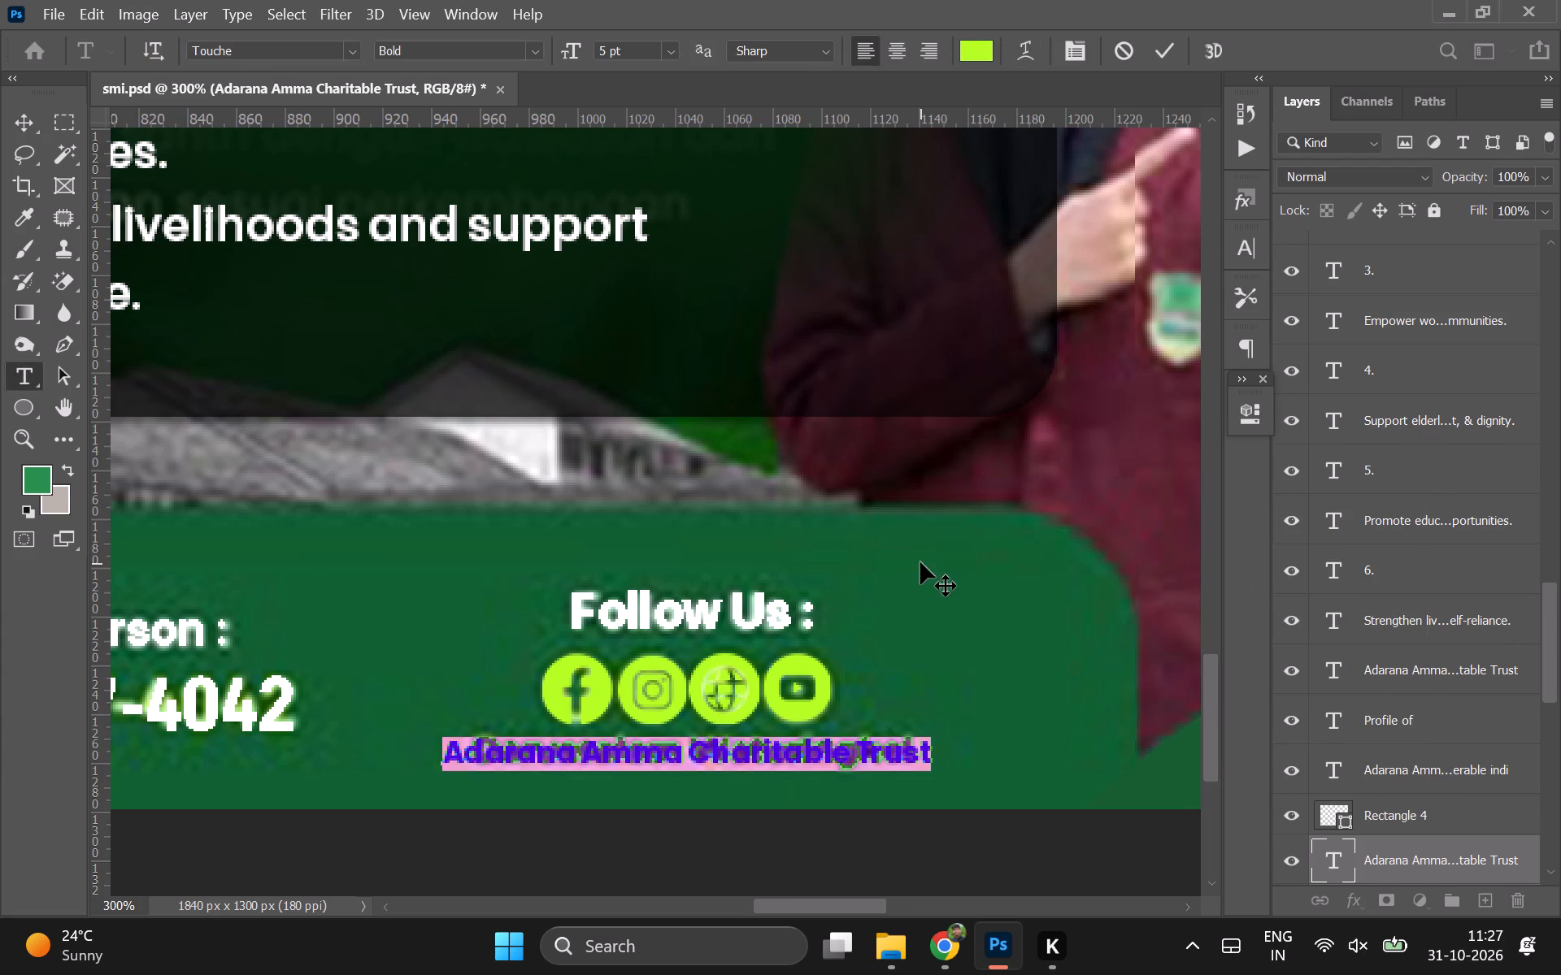
click(34, 136)
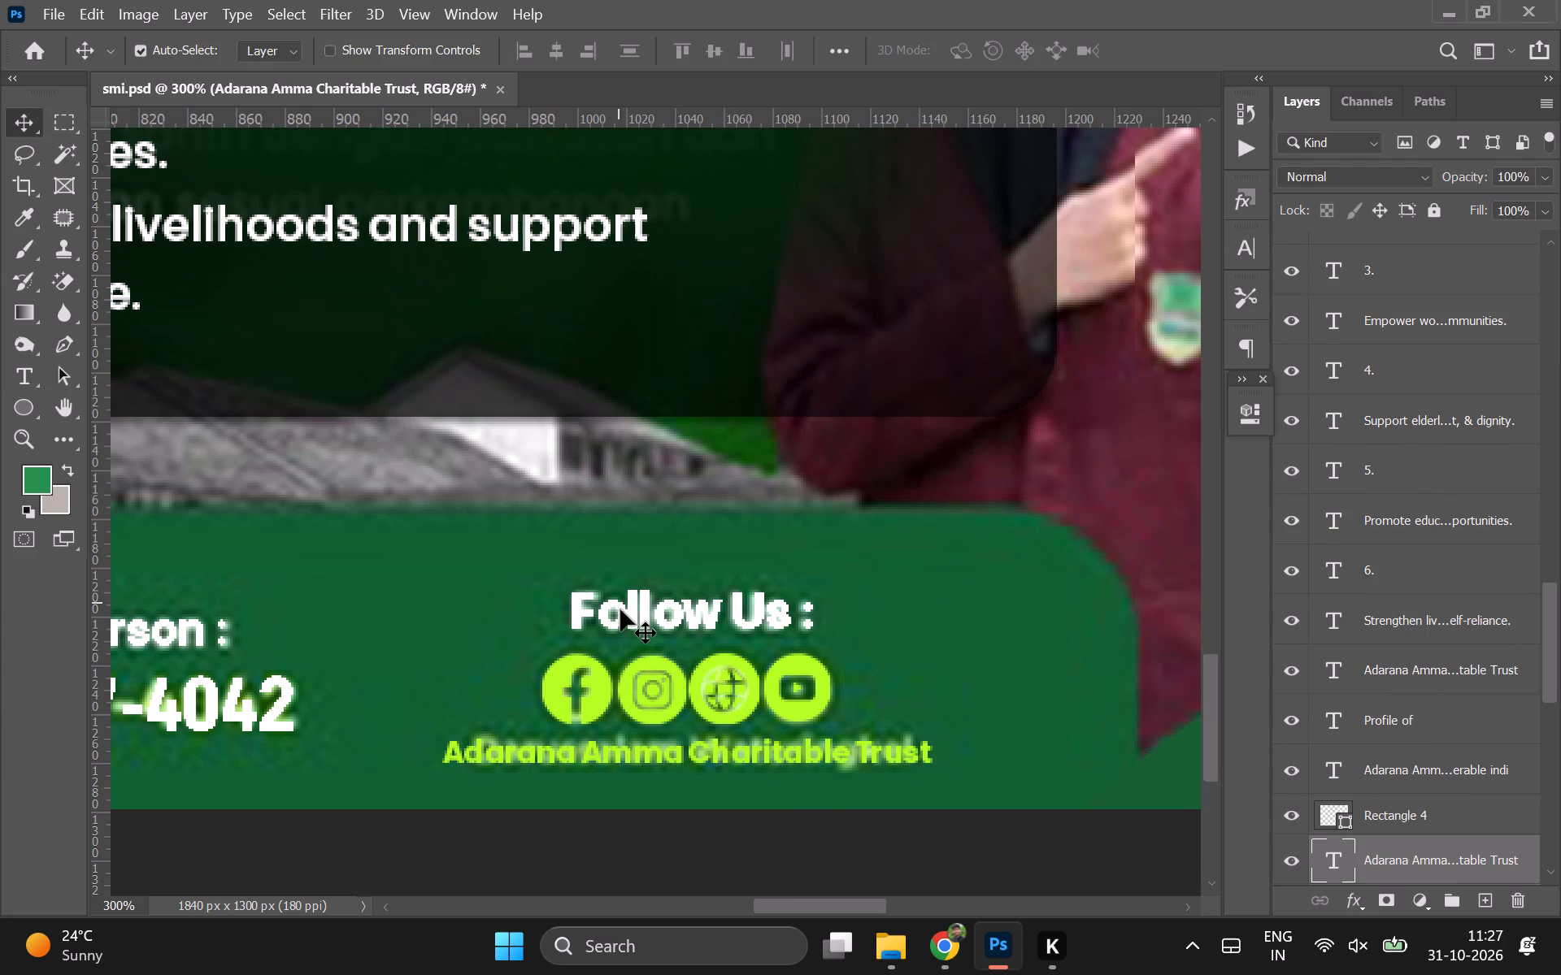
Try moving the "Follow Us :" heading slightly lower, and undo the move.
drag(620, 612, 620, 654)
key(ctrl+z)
Save the brochure document.
key(ctrl+s)
Examine which layers make up the middle footer, switching the visibility of Layer 1 and Layer 4 to compare.
key(ctrl+minus)
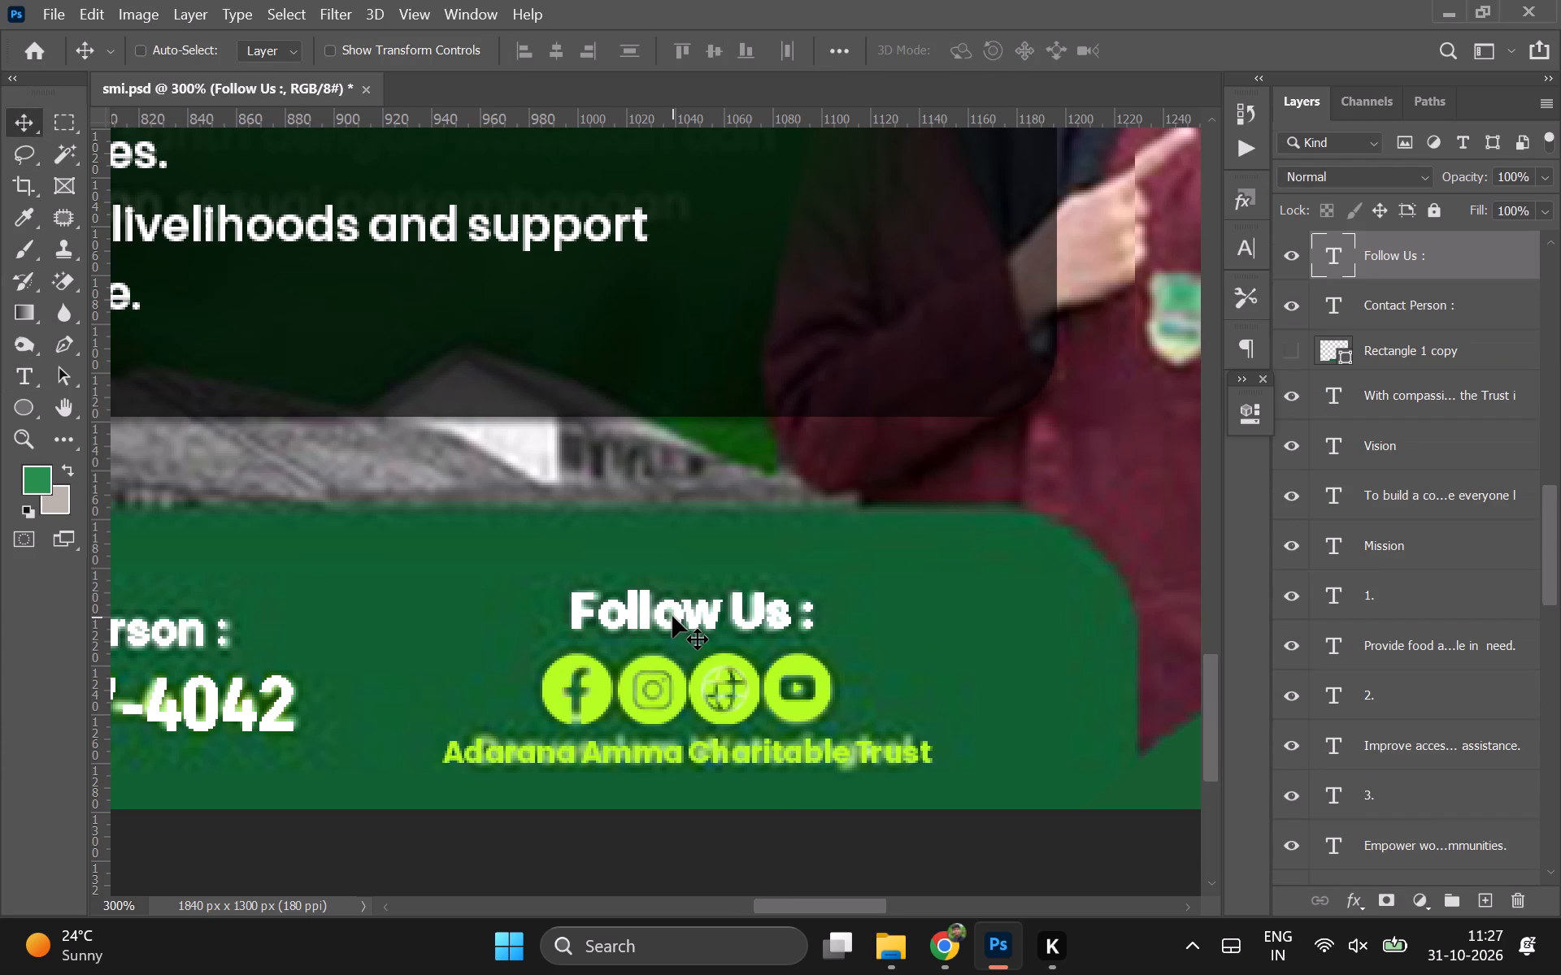
key(ctrl+minus)
key(ctrl+minus)
key(ctrl+minus)
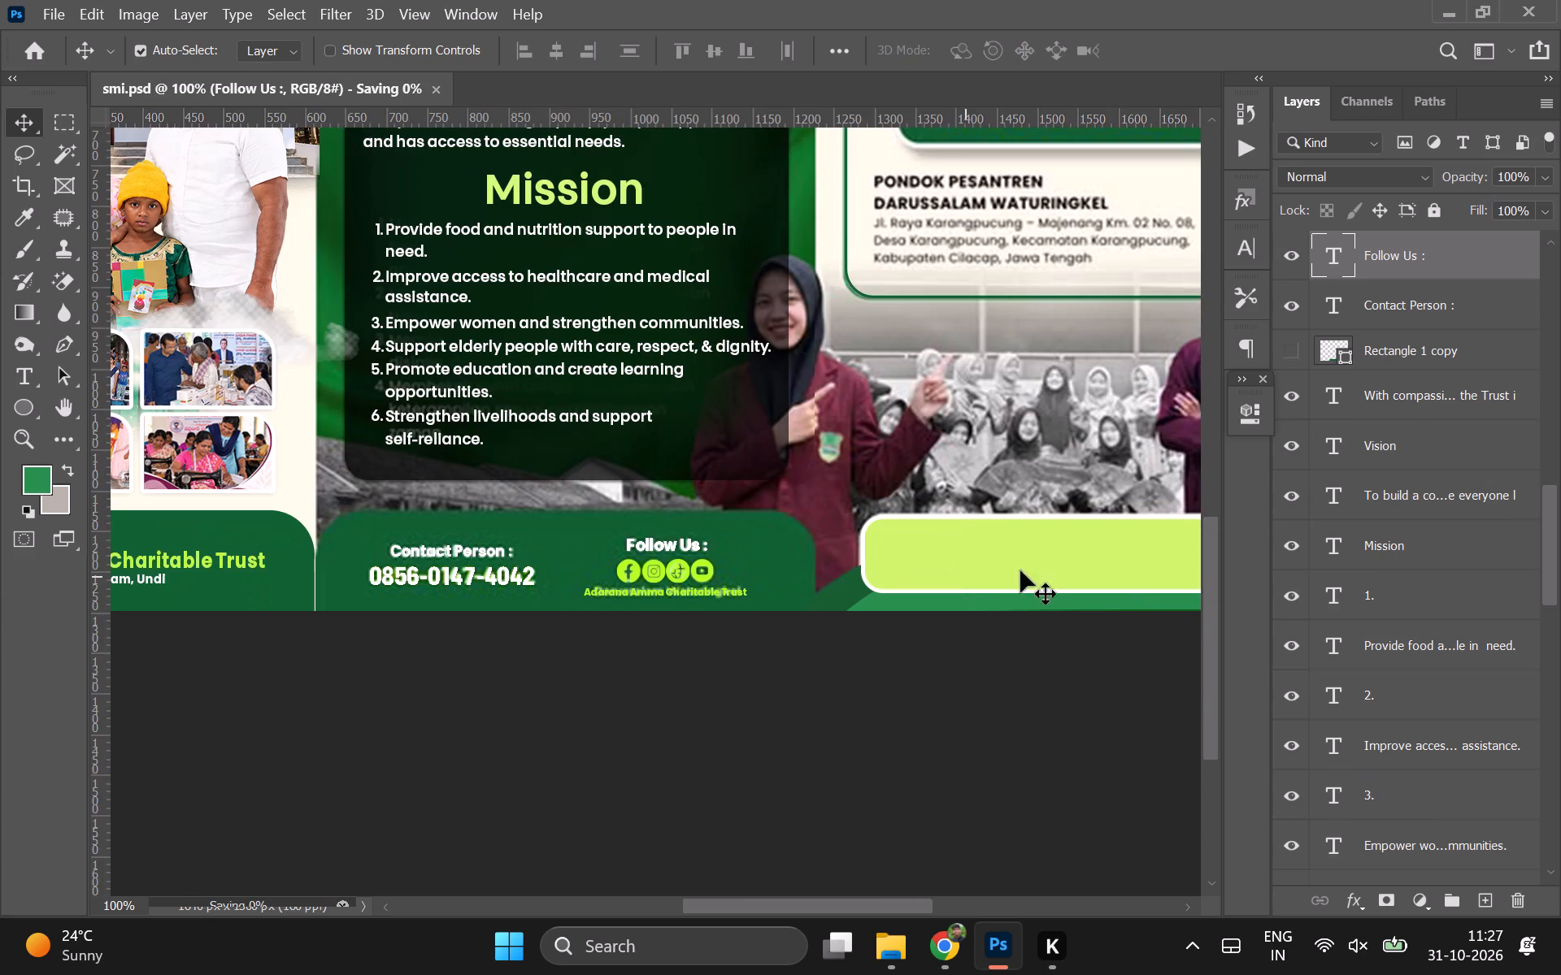
scroll(1385, 657, down, 3)
scroll(1385, 657, up, 14)
click(791, 554)
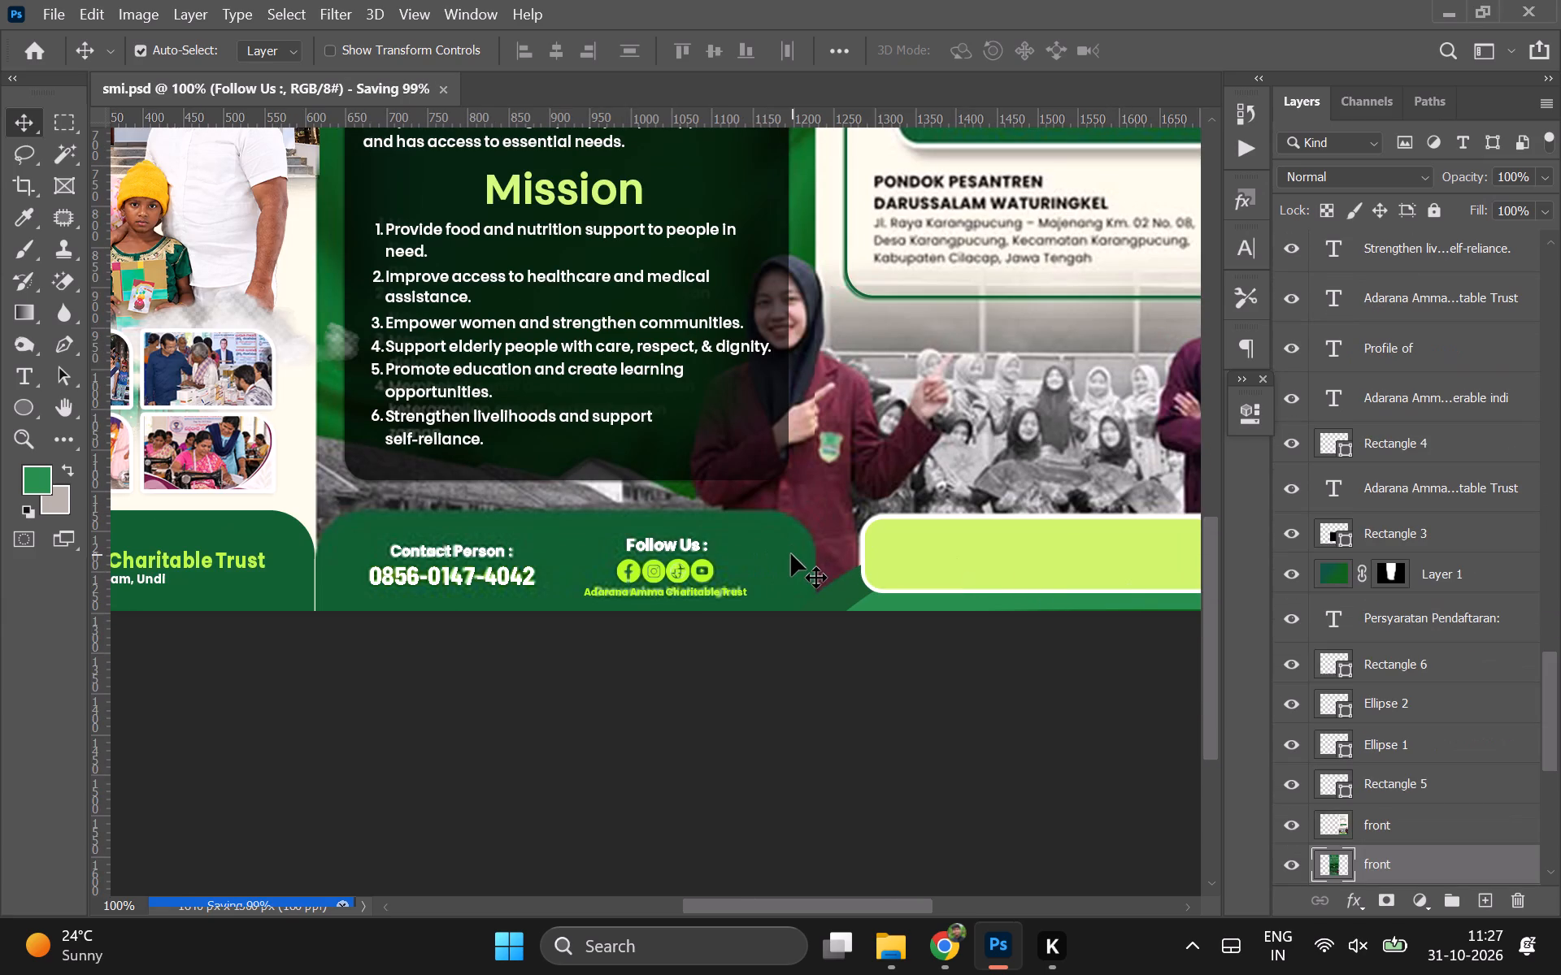
scroll(1358, 702, down, 1)
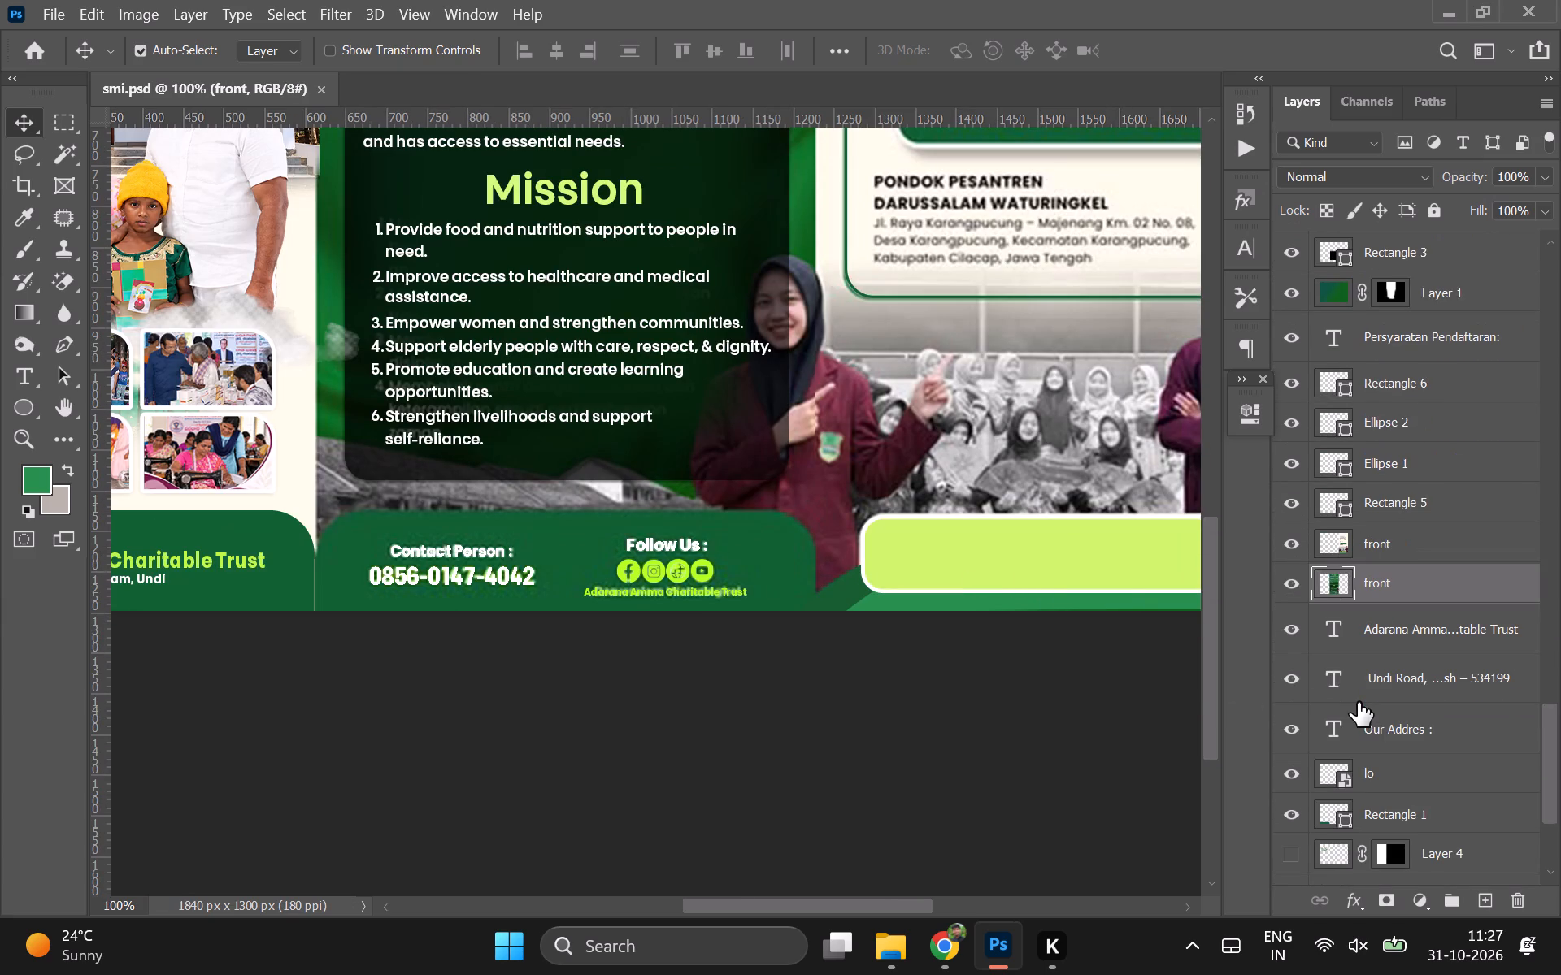
scroll(1358, 702, up, 1)
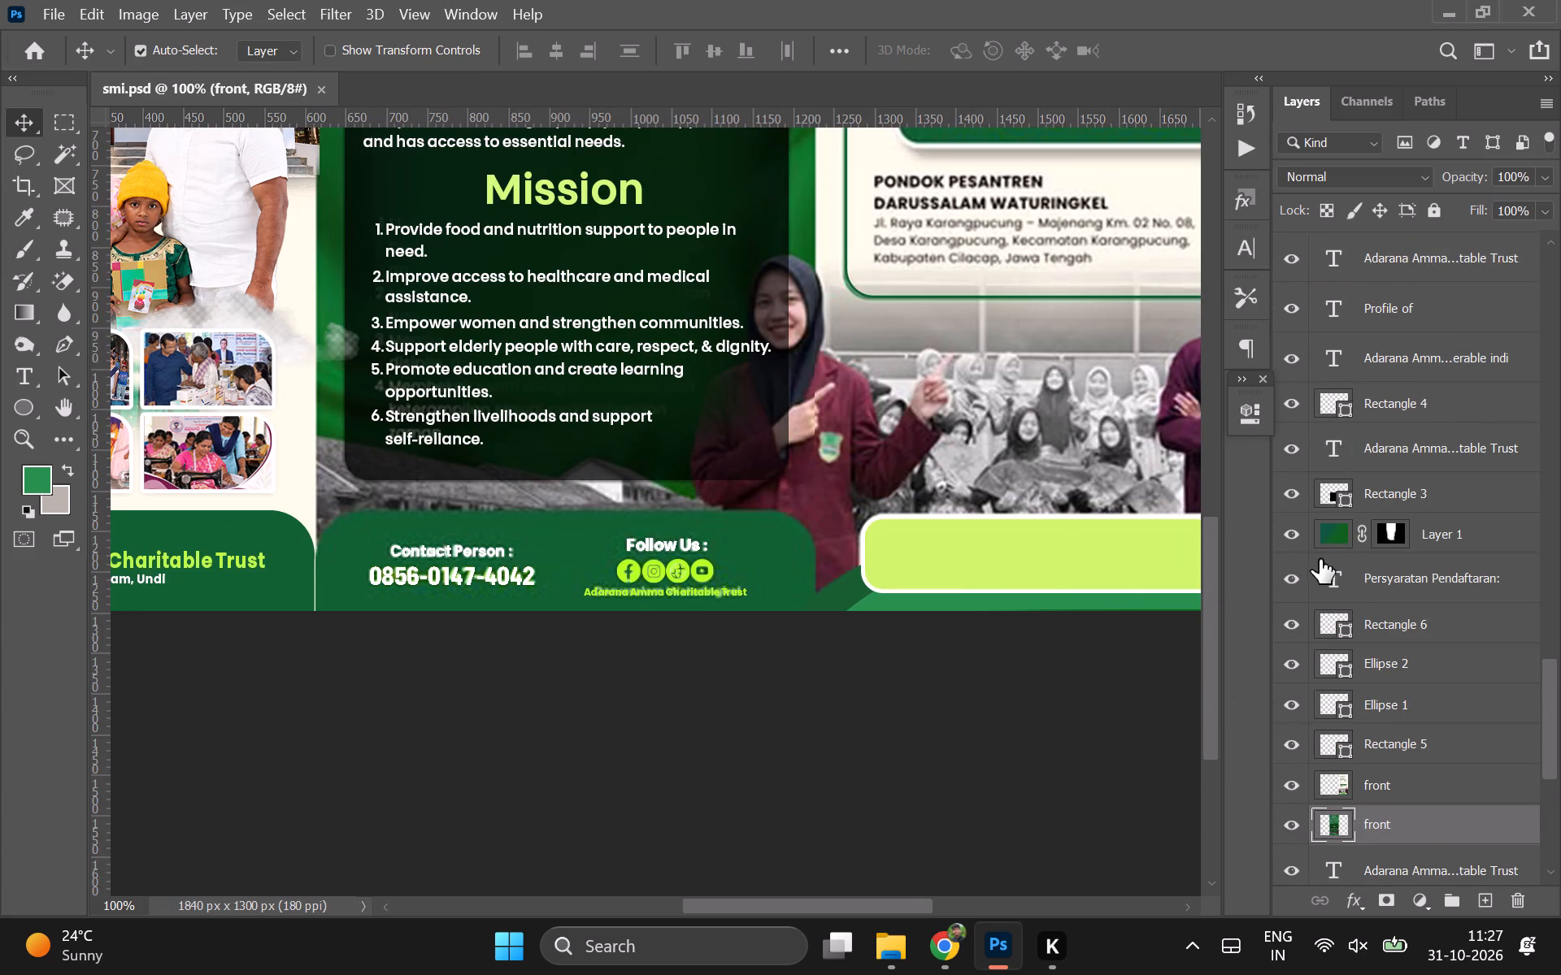
click(1298, 535)
click(1298, 535)
scroll(1398, 601, up, 2)
scroll(1398, 601, down, 20)
scroll(1398, 601, down, 20)
scroll(1398, 601, down, 4)
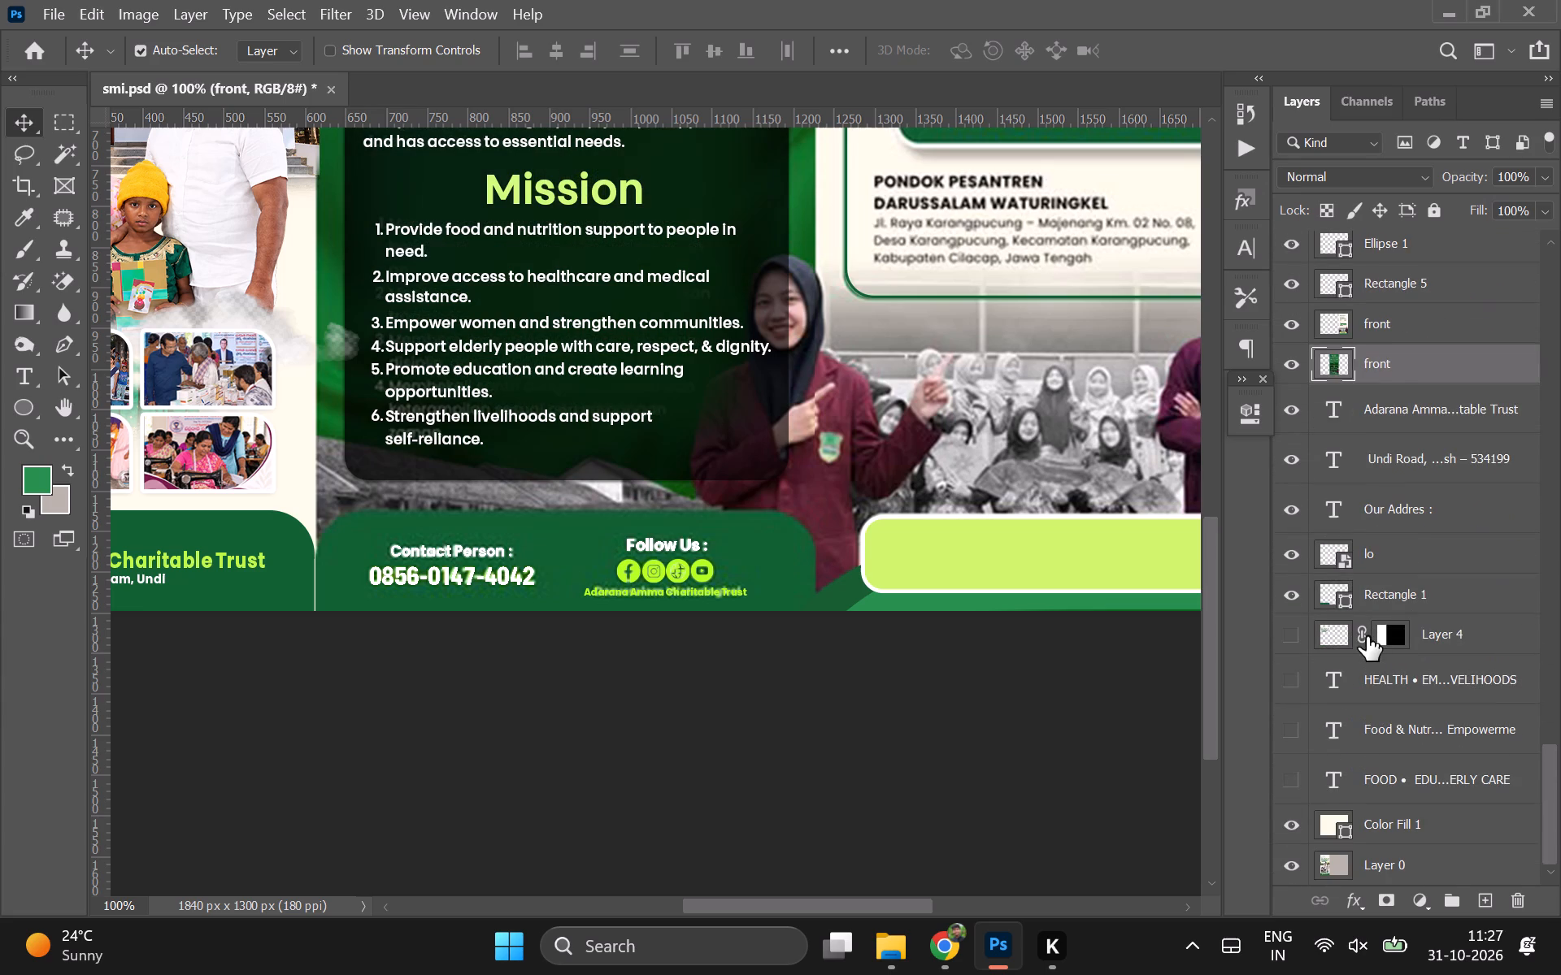
click(1283, 635)
click(1283, 635)
Show the hidden Rectangle 1 copy layer behind the middle panel's footer content.
scroll(1436, 627, up, 9)
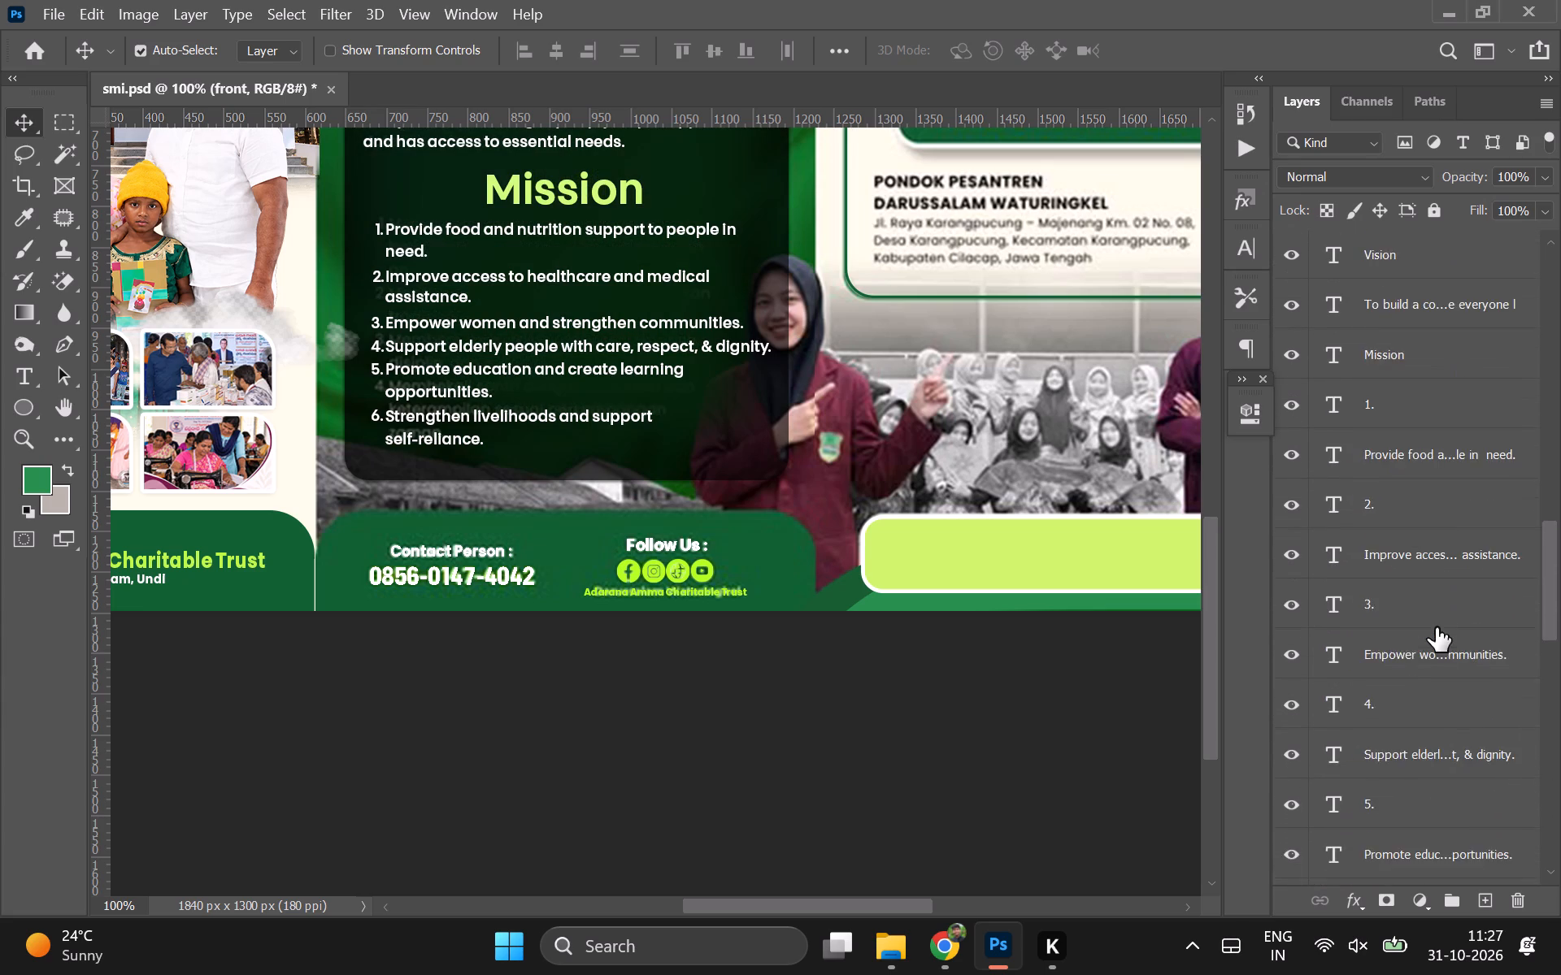
scroll(1436, 627, up, 4)
scroll(1436, 627, down, 1)
scroll(1436, 627, up, 1)
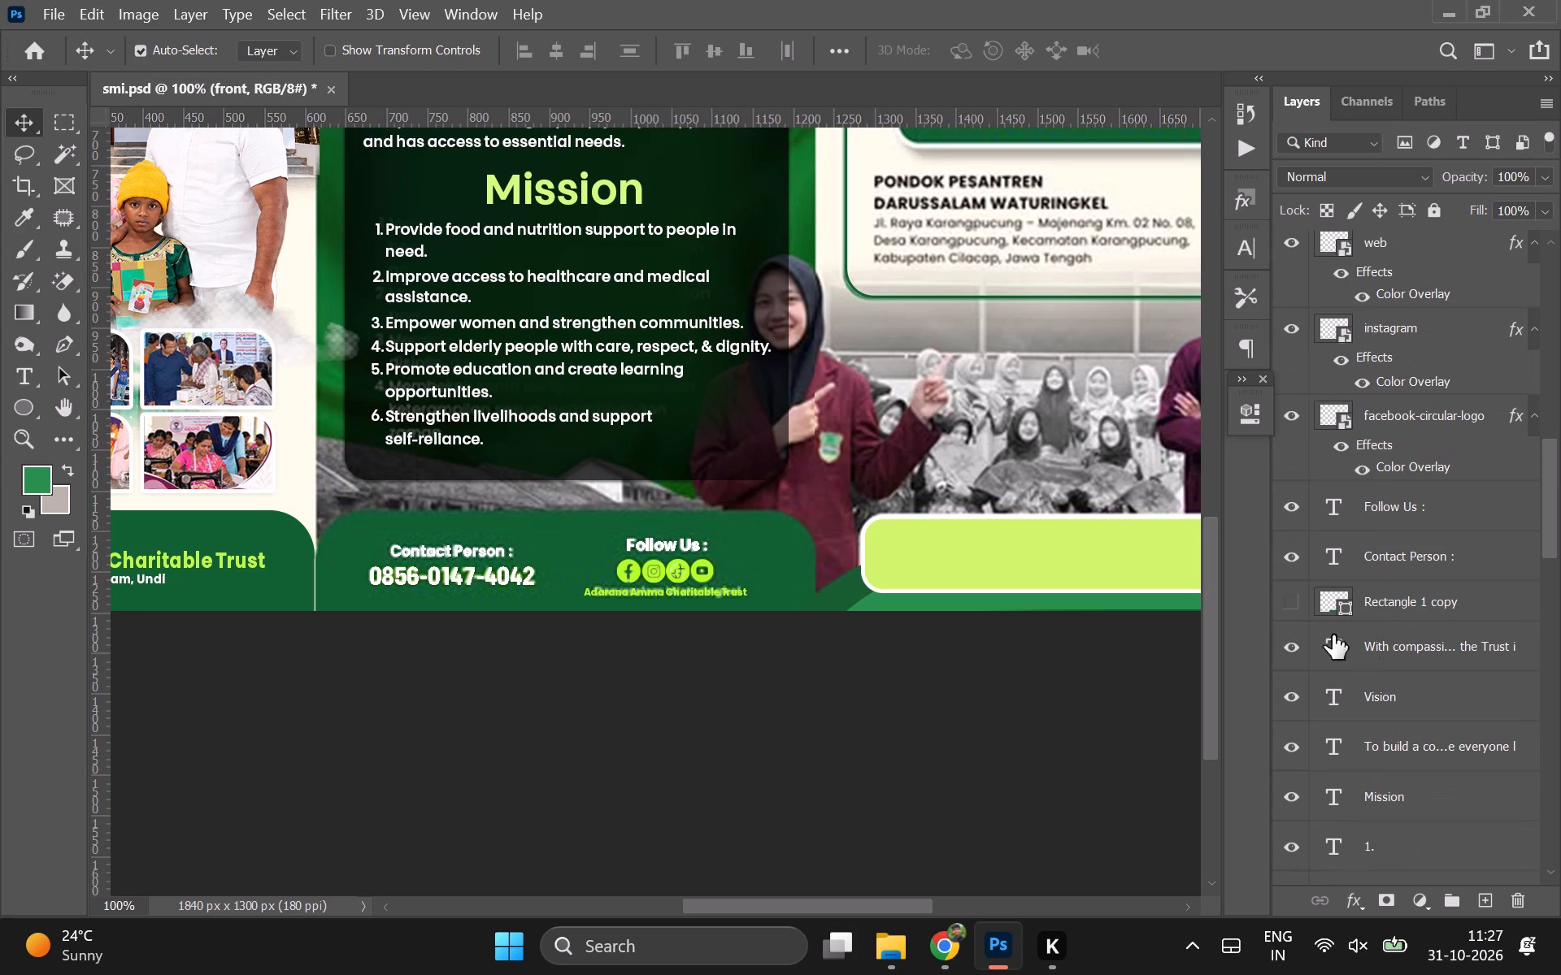
click(1274, 597)
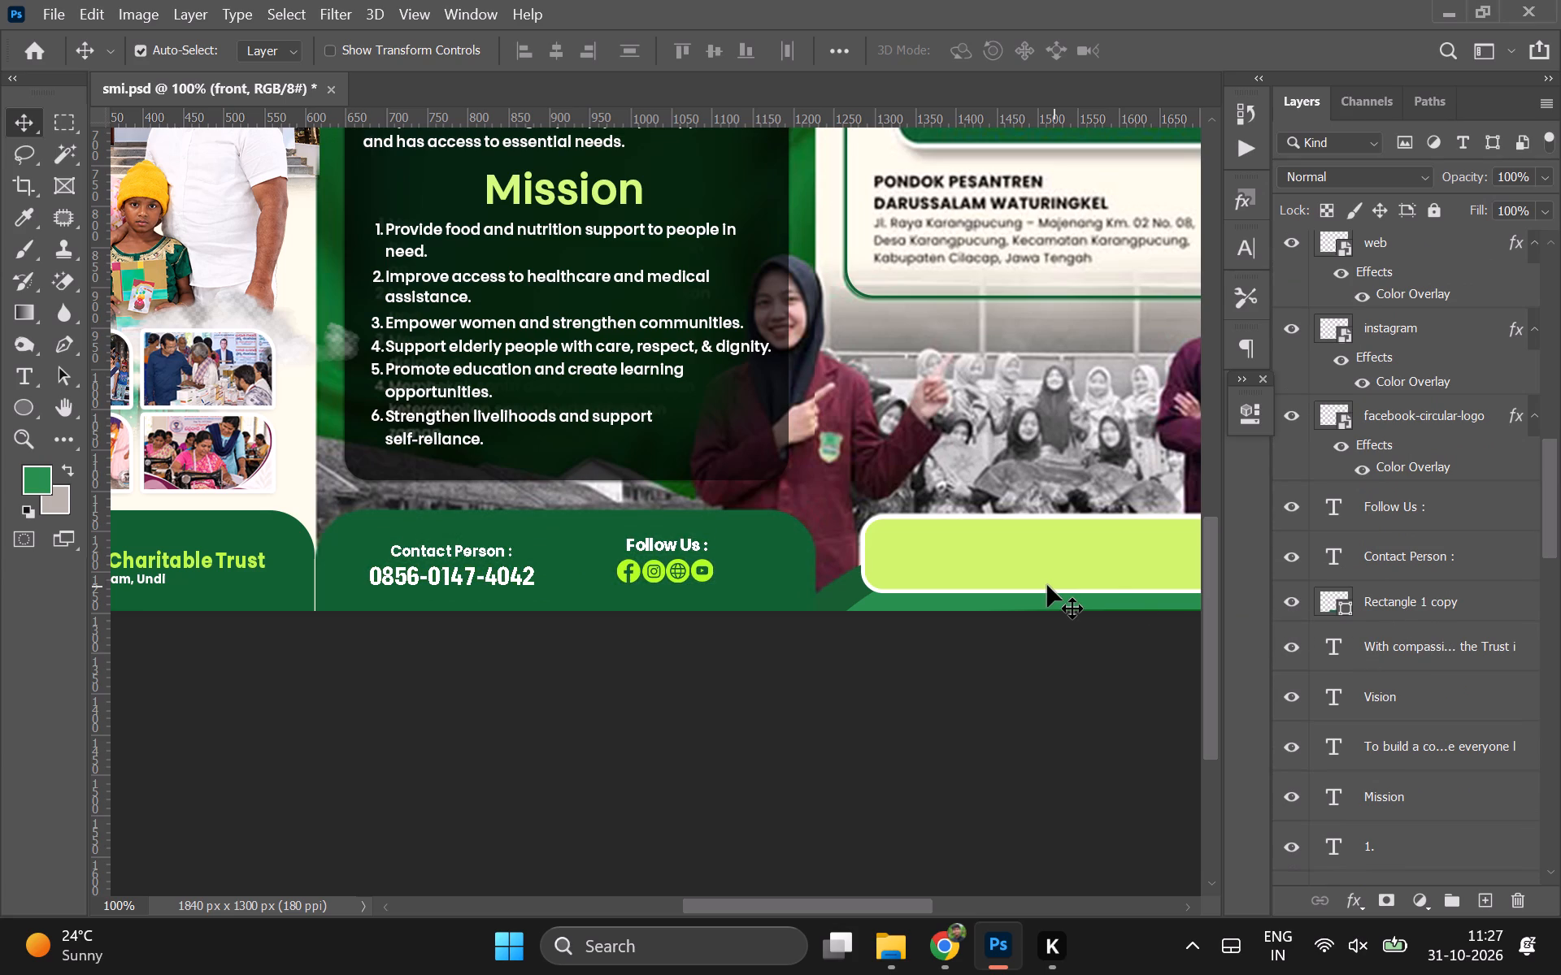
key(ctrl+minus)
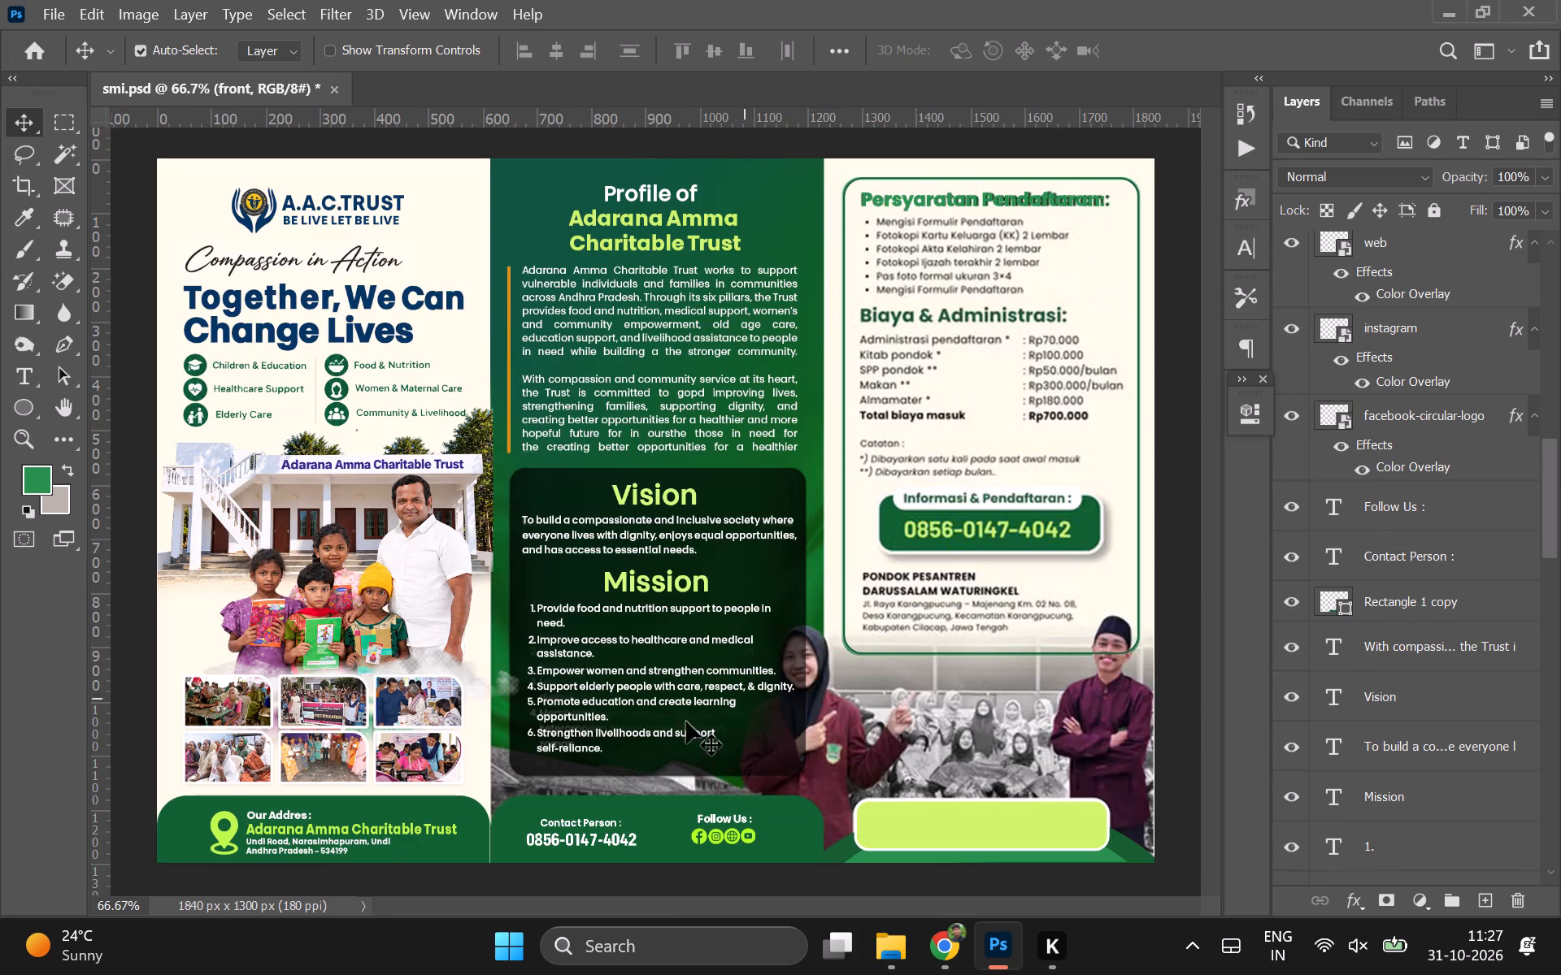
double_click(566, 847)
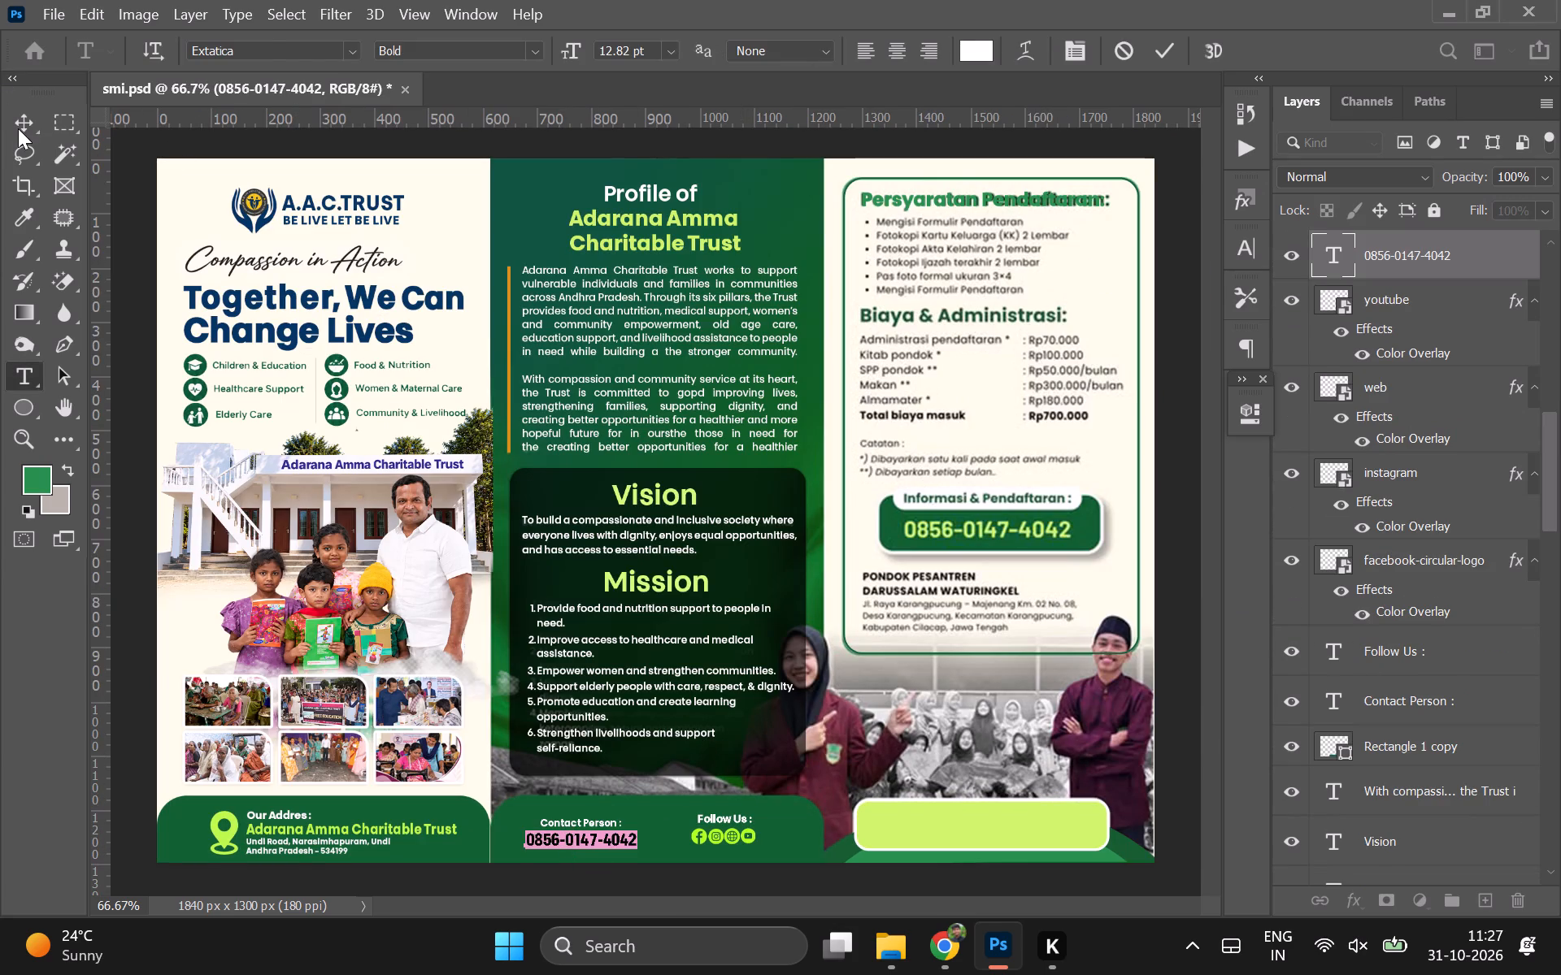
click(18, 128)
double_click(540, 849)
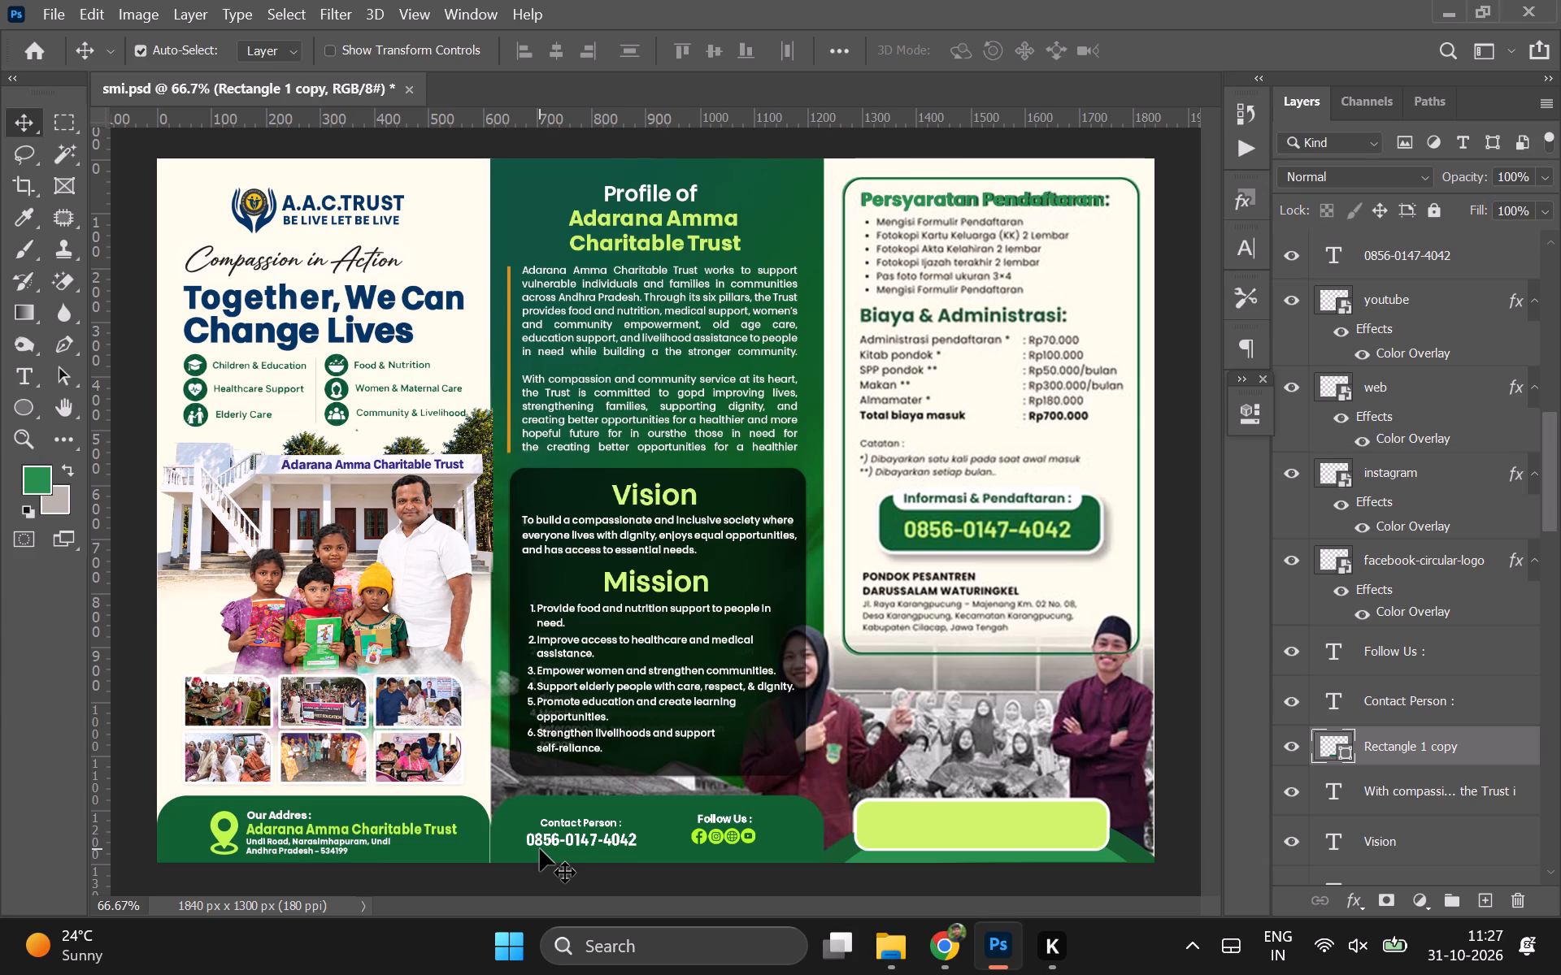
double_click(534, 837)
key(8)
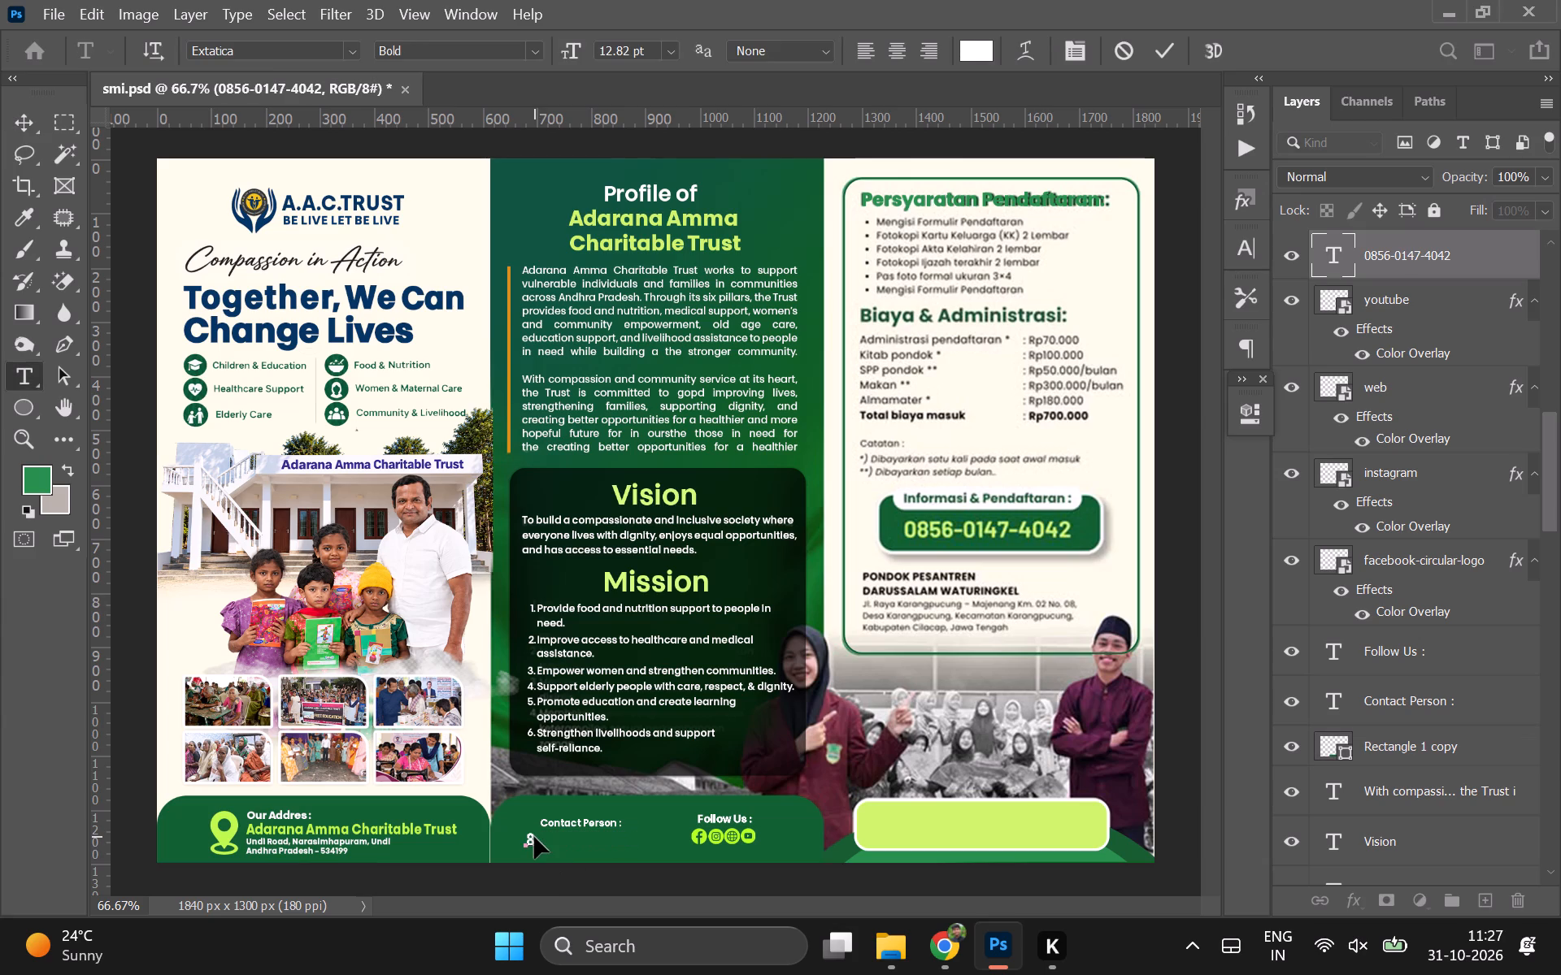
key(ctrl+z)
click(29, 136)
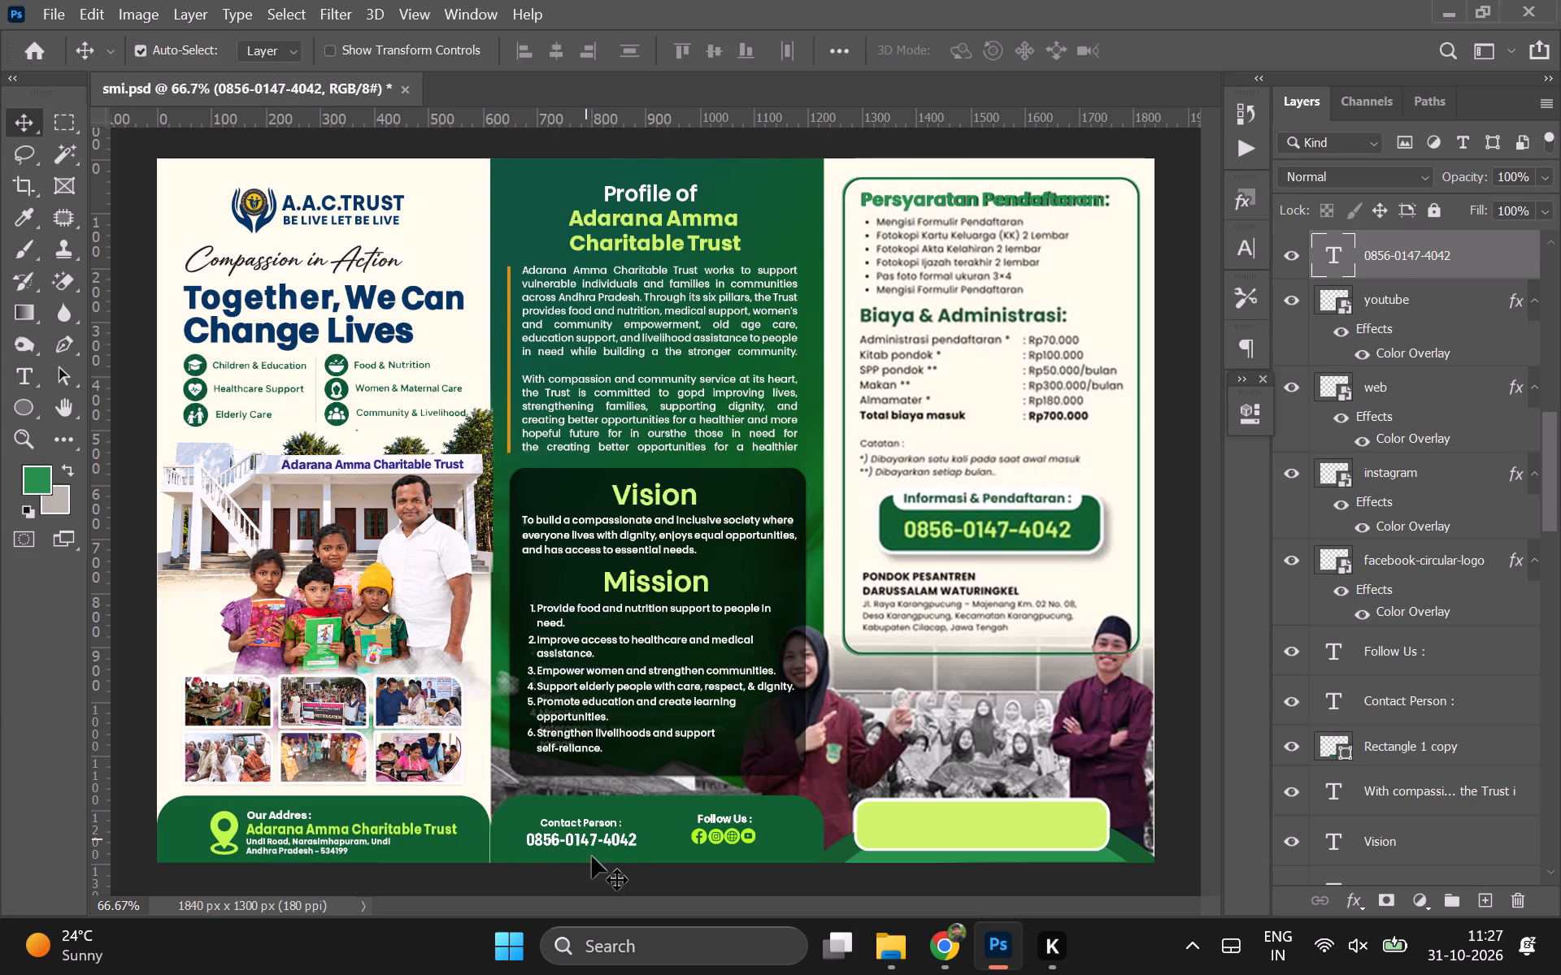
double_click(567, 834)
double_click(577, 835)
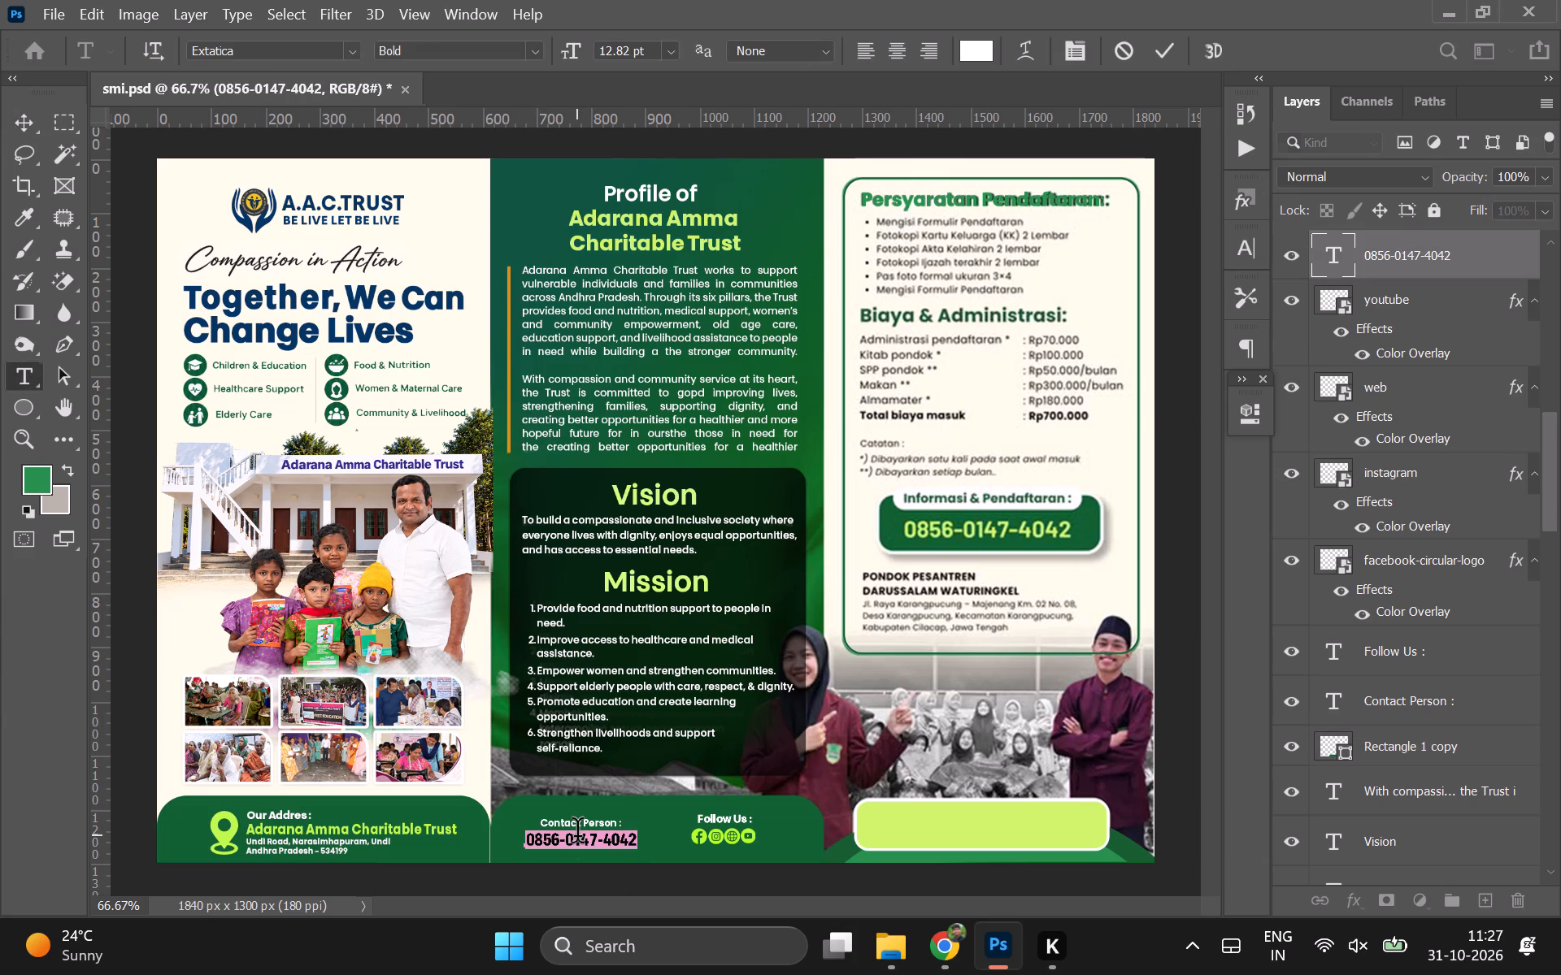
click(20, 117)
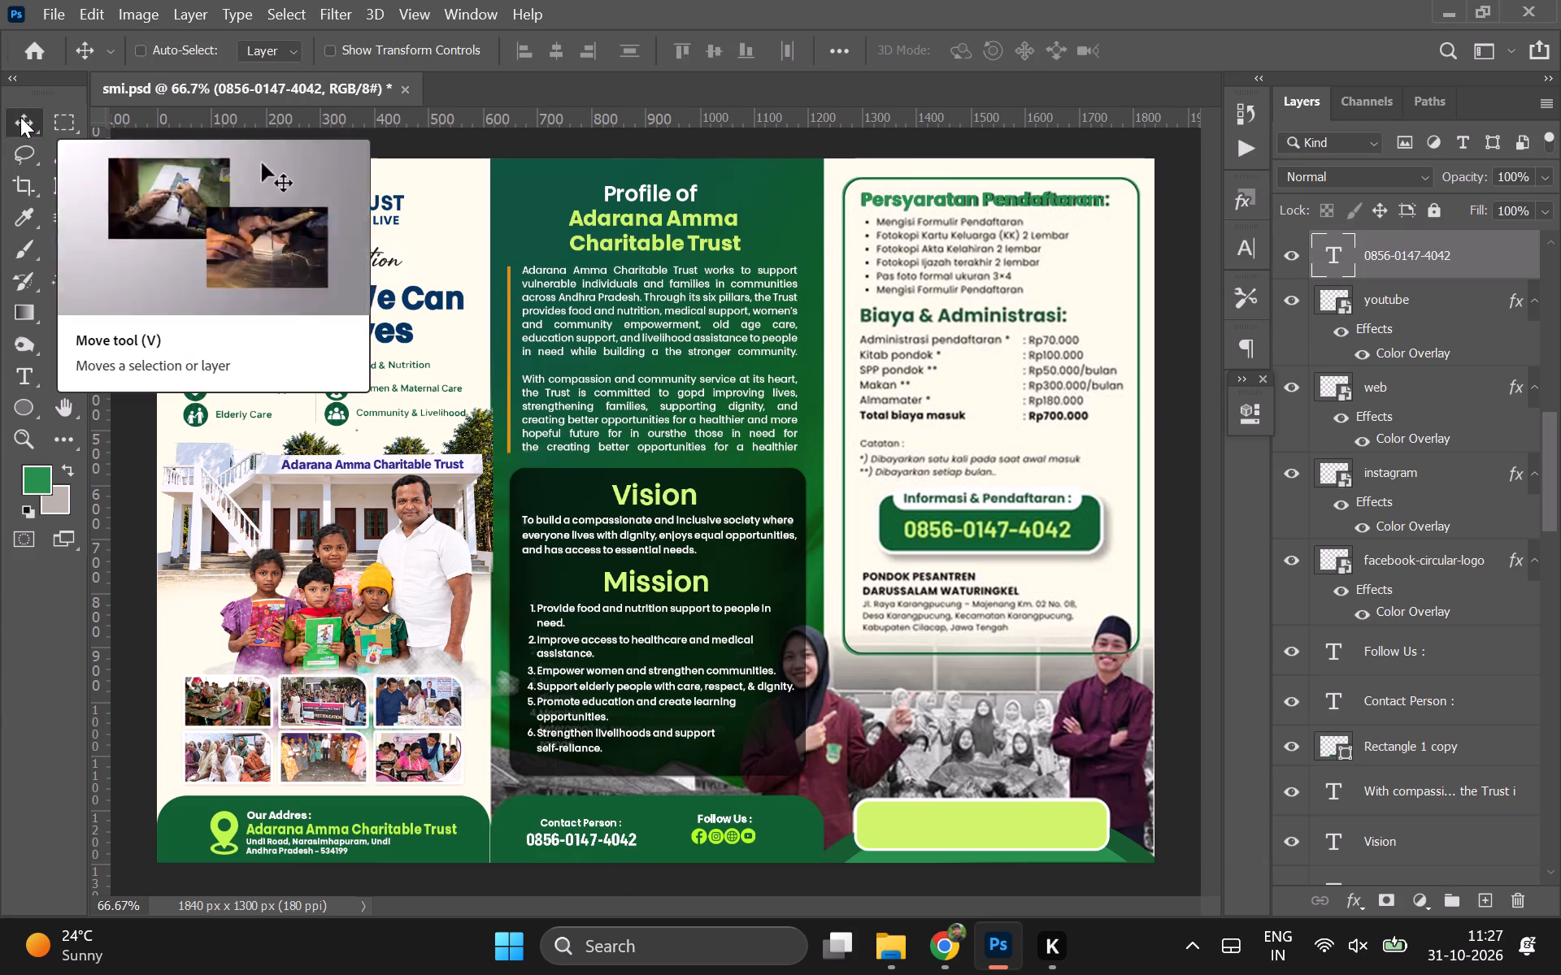
Save the brochure document.
key(ctrl+s)
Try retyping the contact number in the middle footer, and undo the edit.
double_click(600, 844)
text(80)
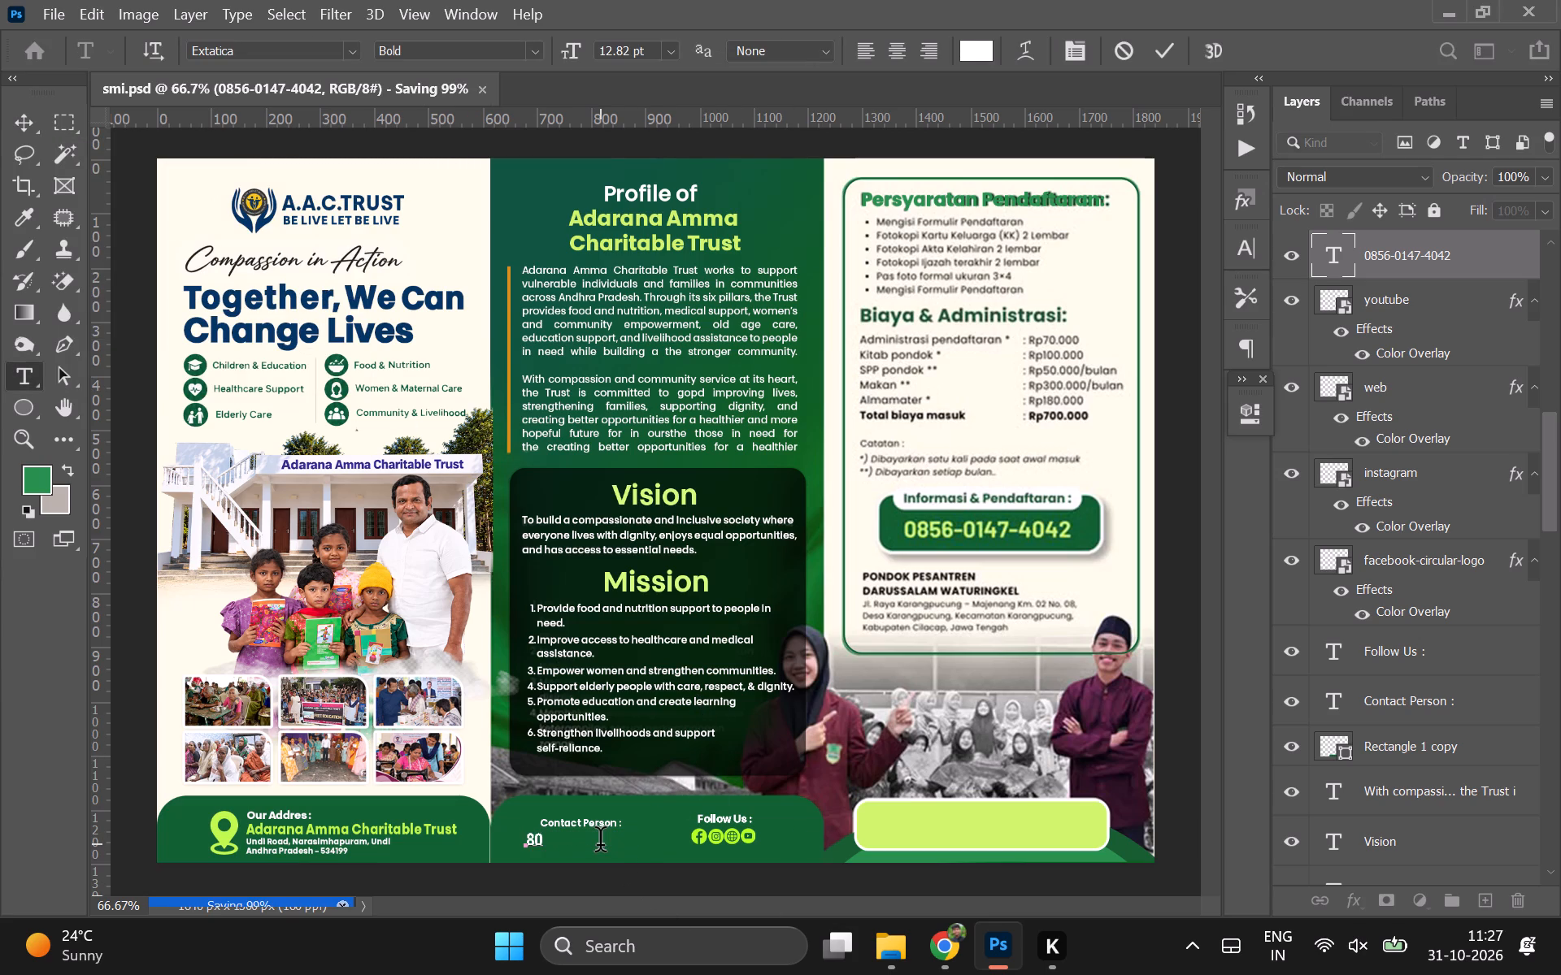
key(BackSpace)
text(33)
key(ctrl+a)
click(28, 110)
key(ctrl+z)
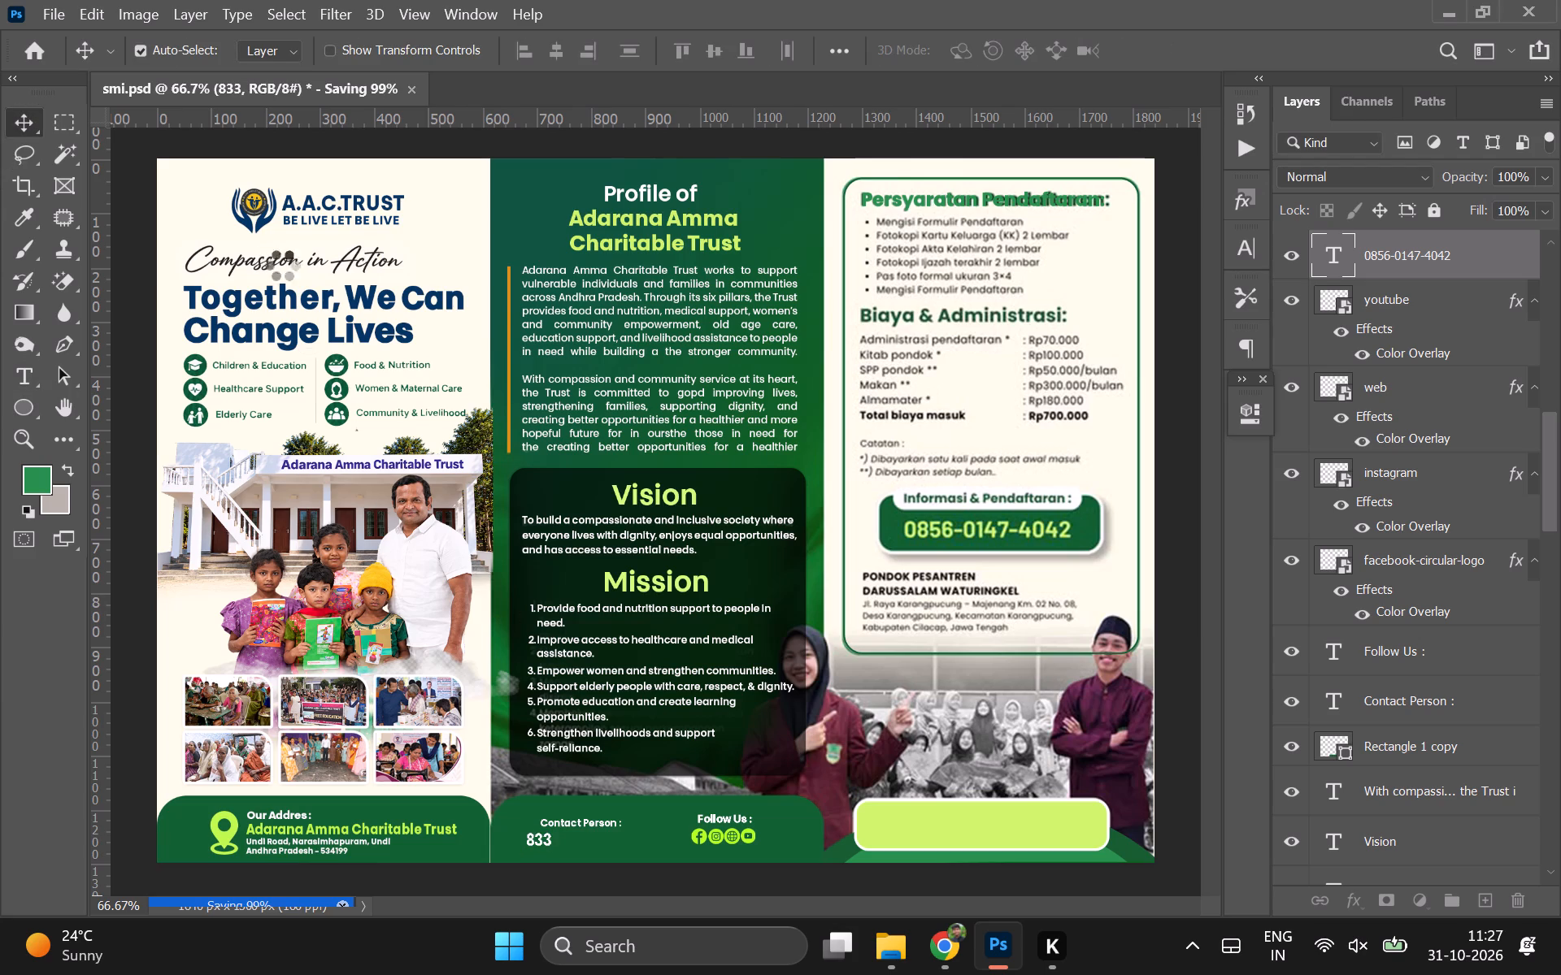
triple_click(557, 842)
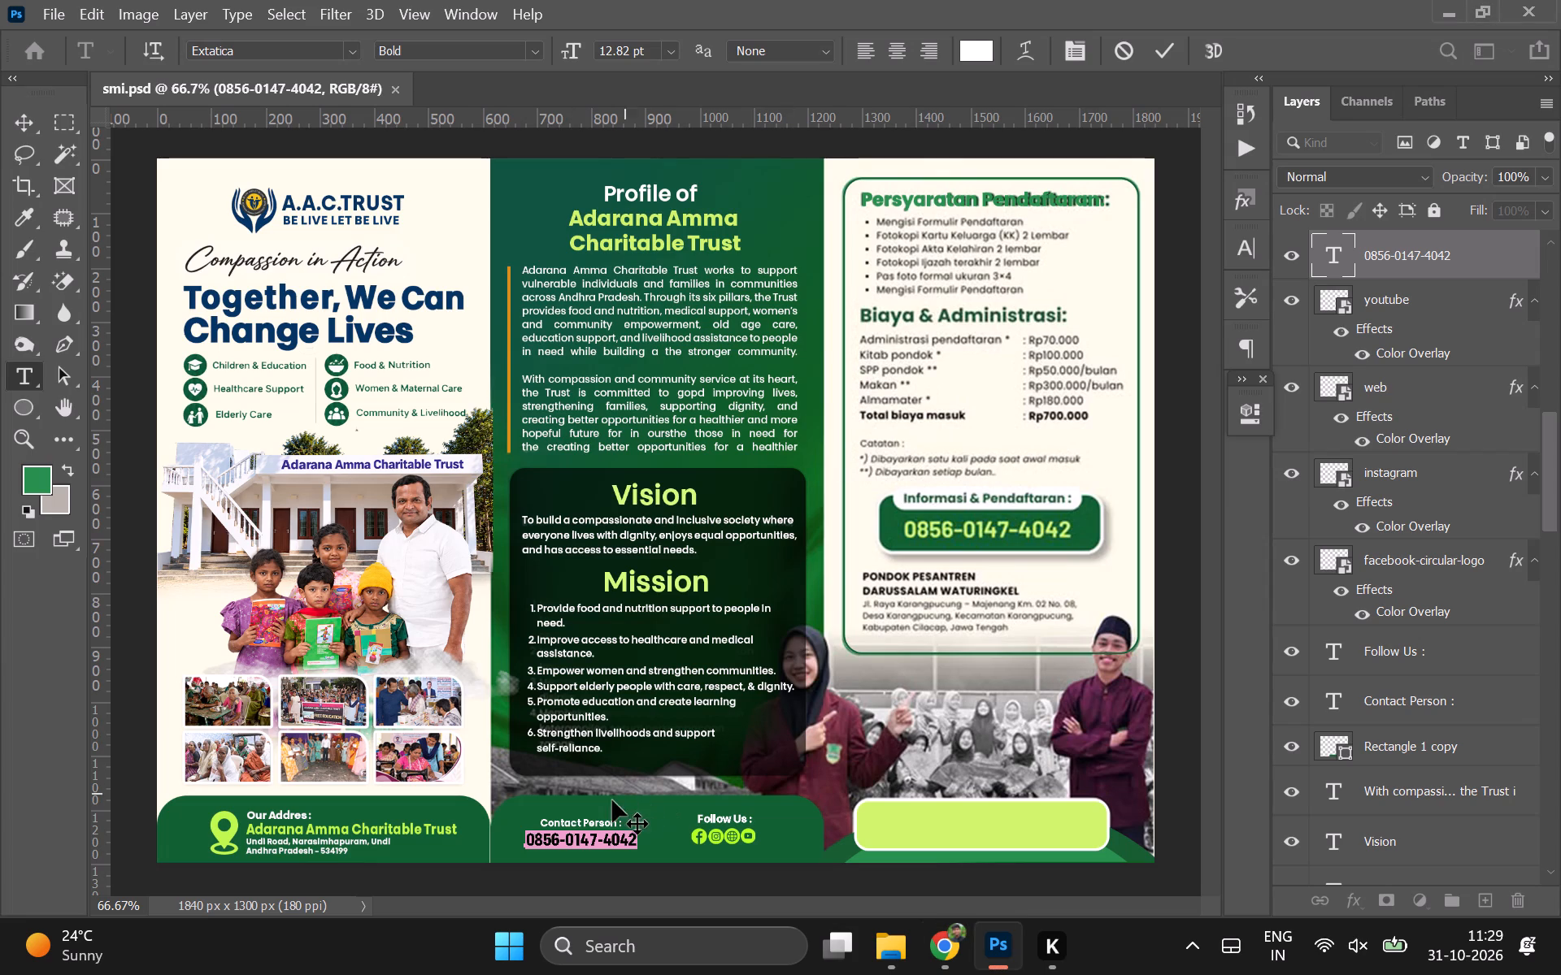
key(ctrl+v)
Separate the groups of the pasted contact number with hyphens, including after +91, and commit the text.
key(ctrl+Left)
key(BackSpace)
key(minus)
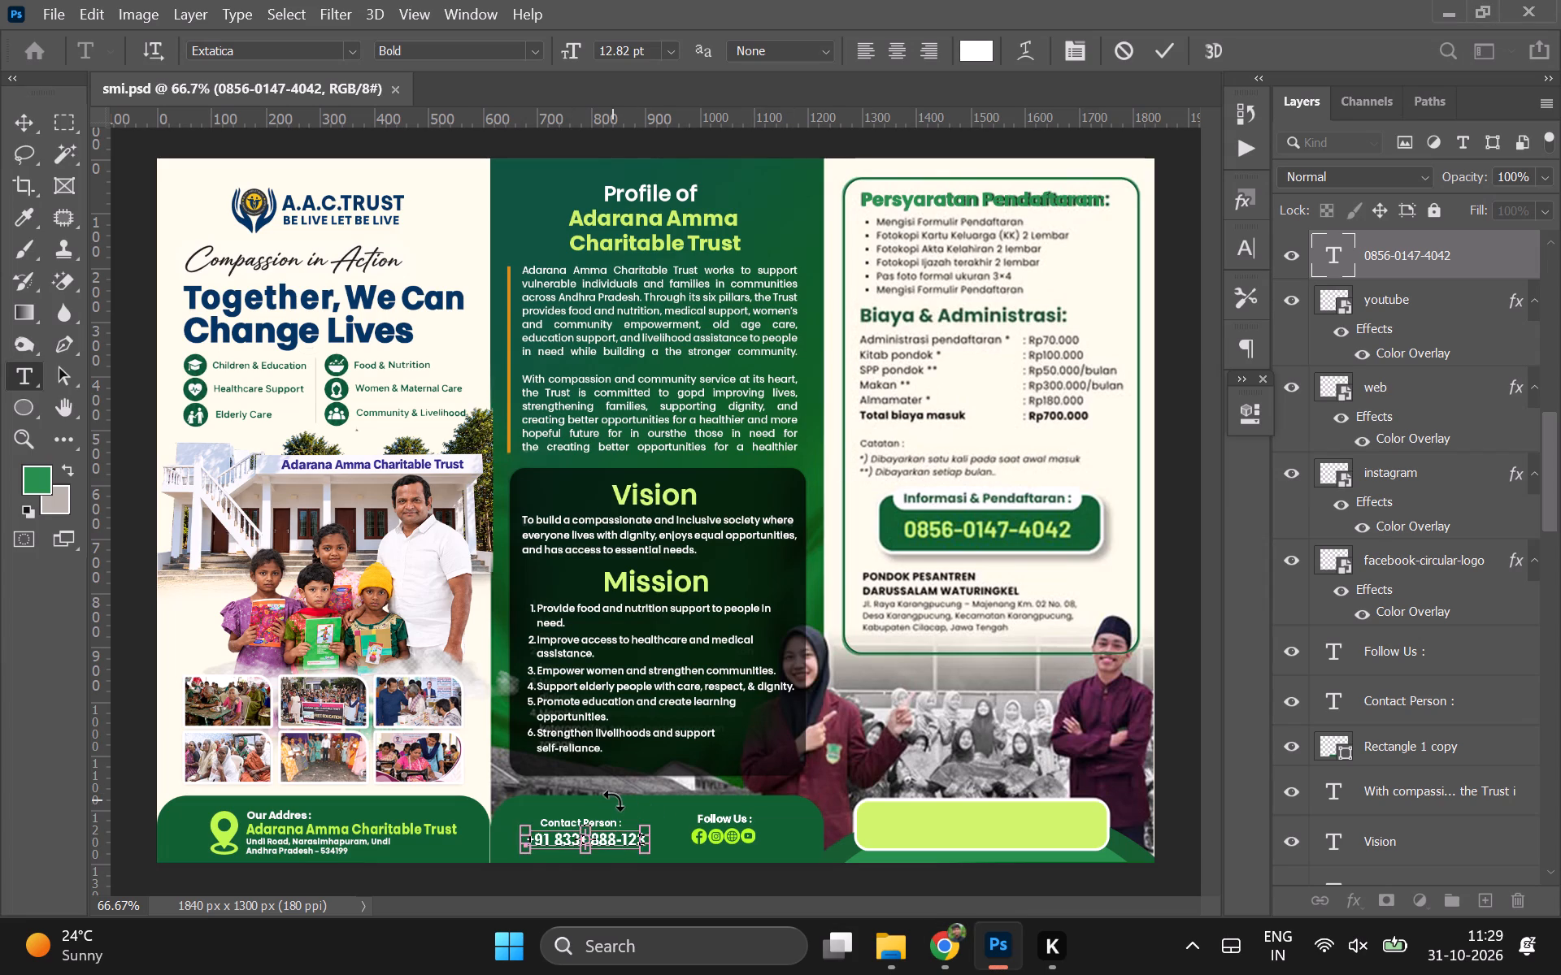
key(ctrl+Left)
key(BackSpace)
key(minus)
key(ctrl+Left)
key(BackSpace)
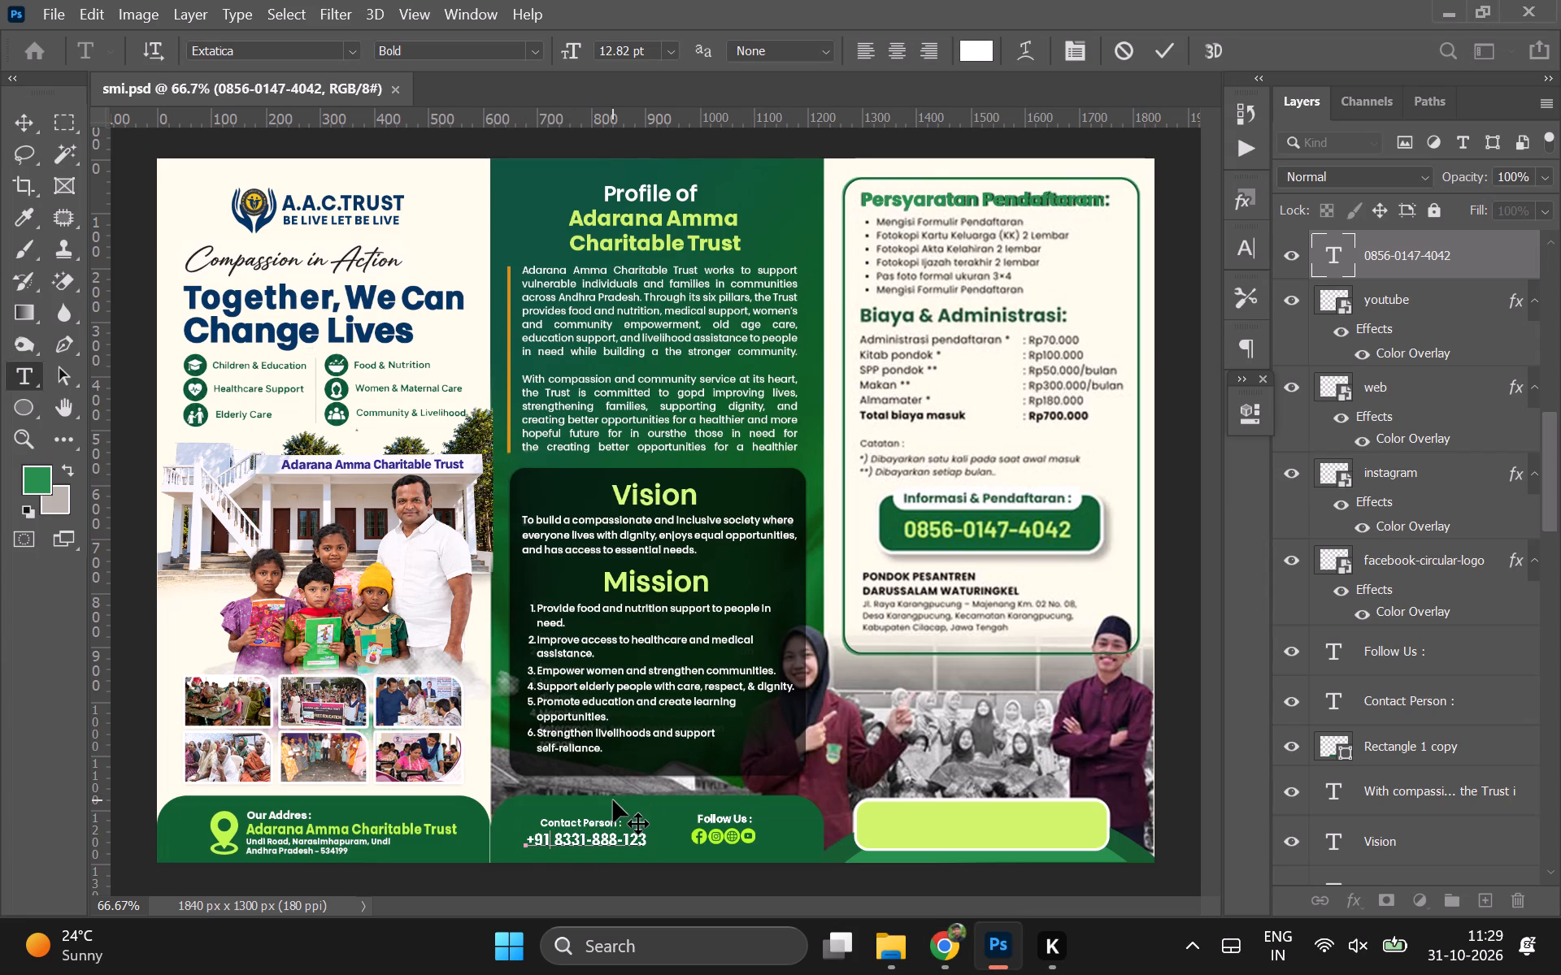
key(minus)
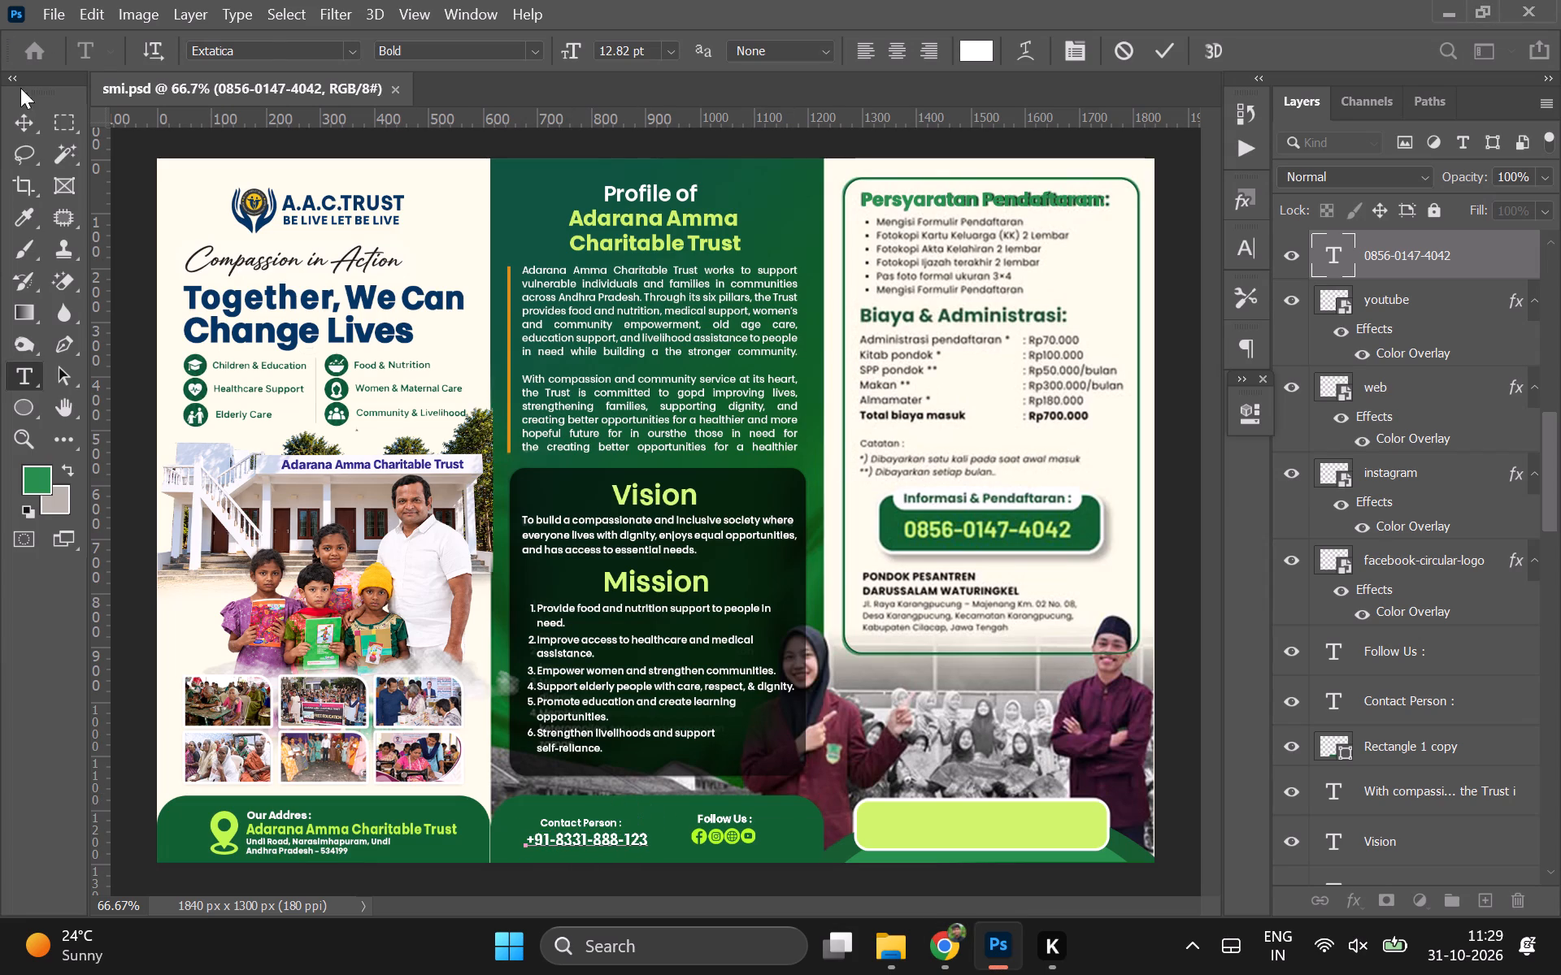
click(21, 106)
Save the brochure document with the updated contact number.
key(ctrl+s)
Nudge the contact number about 20 px to the left under the "Contact Person :" heading.
key(shift+Left)
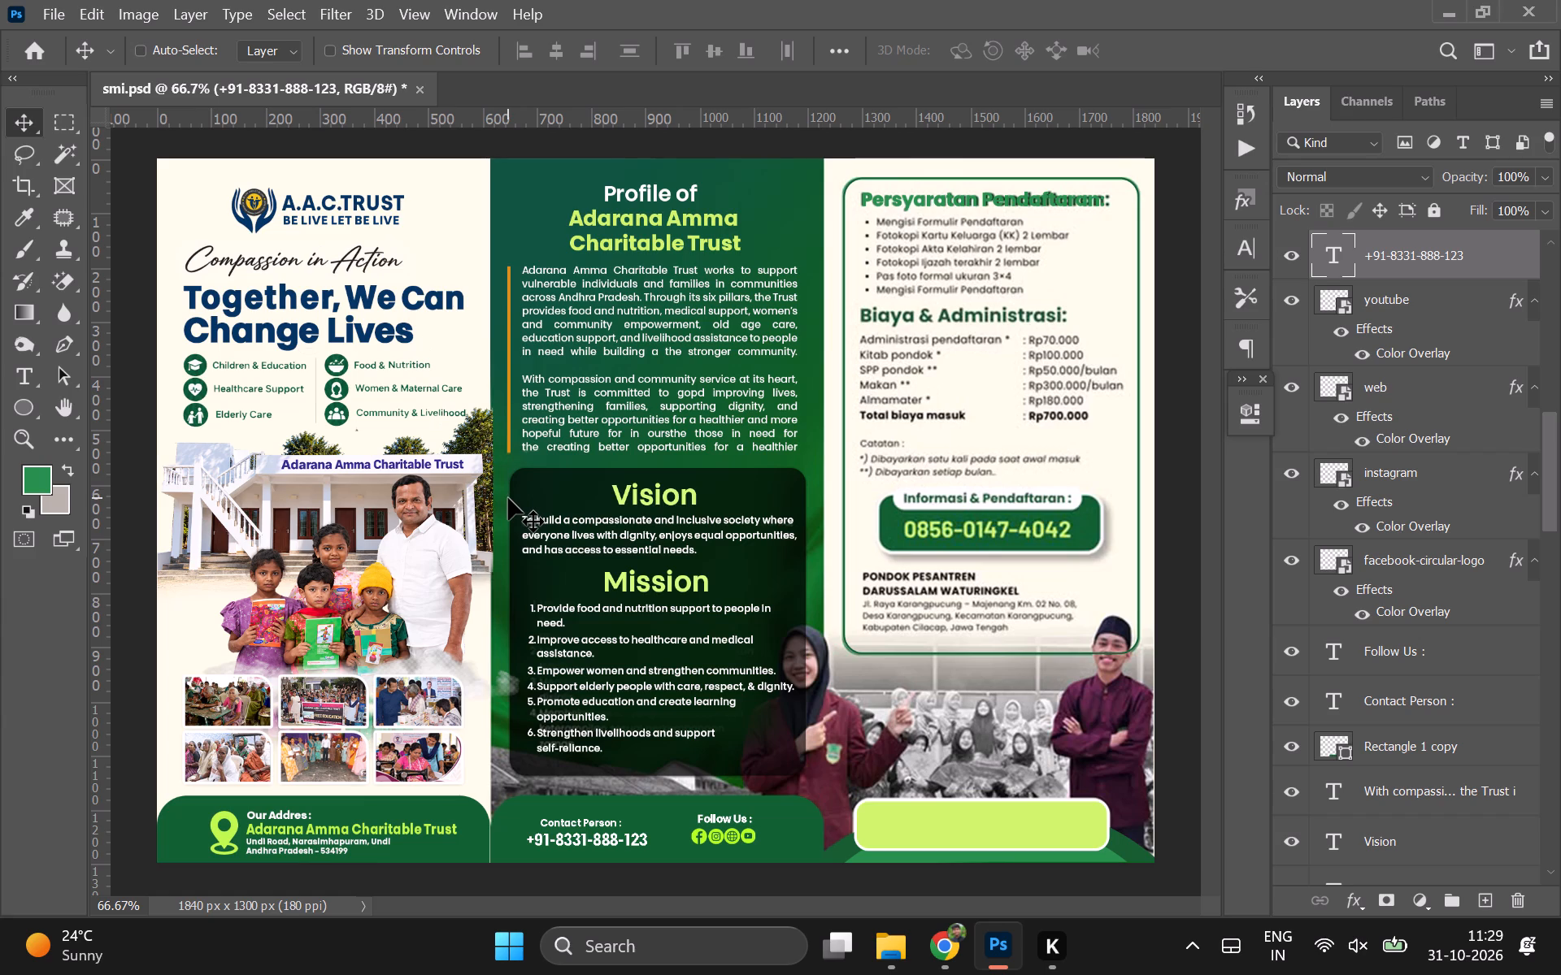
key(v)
key(shift+Left)
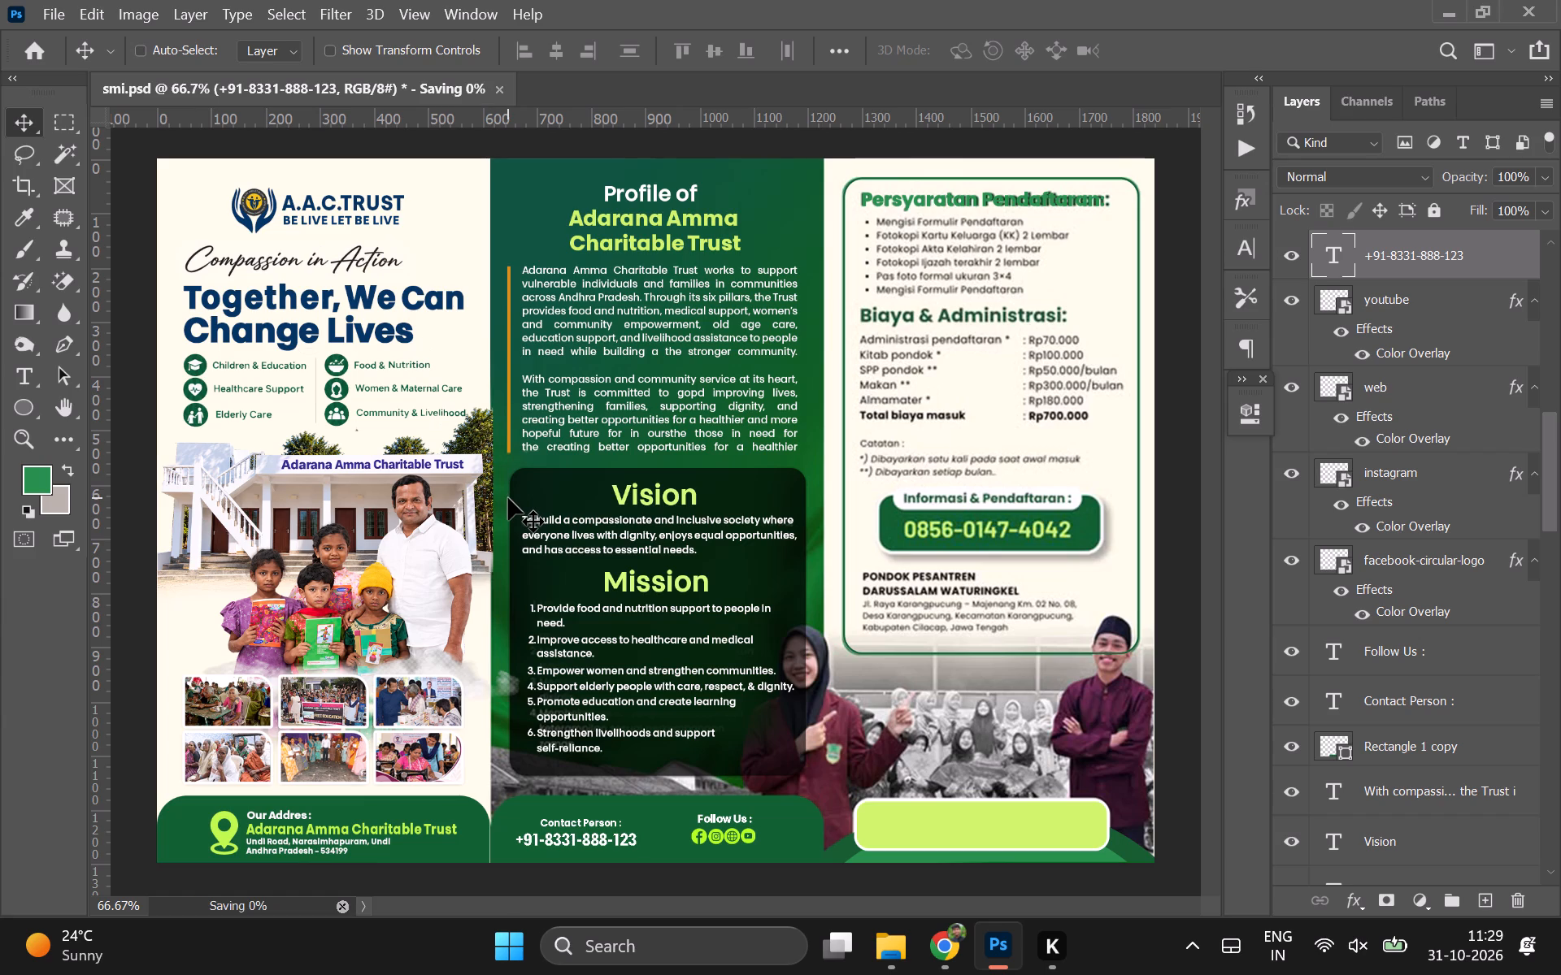
Nudge the contact number slightly to the right under the "Contact Person :" heading.
key(Right)
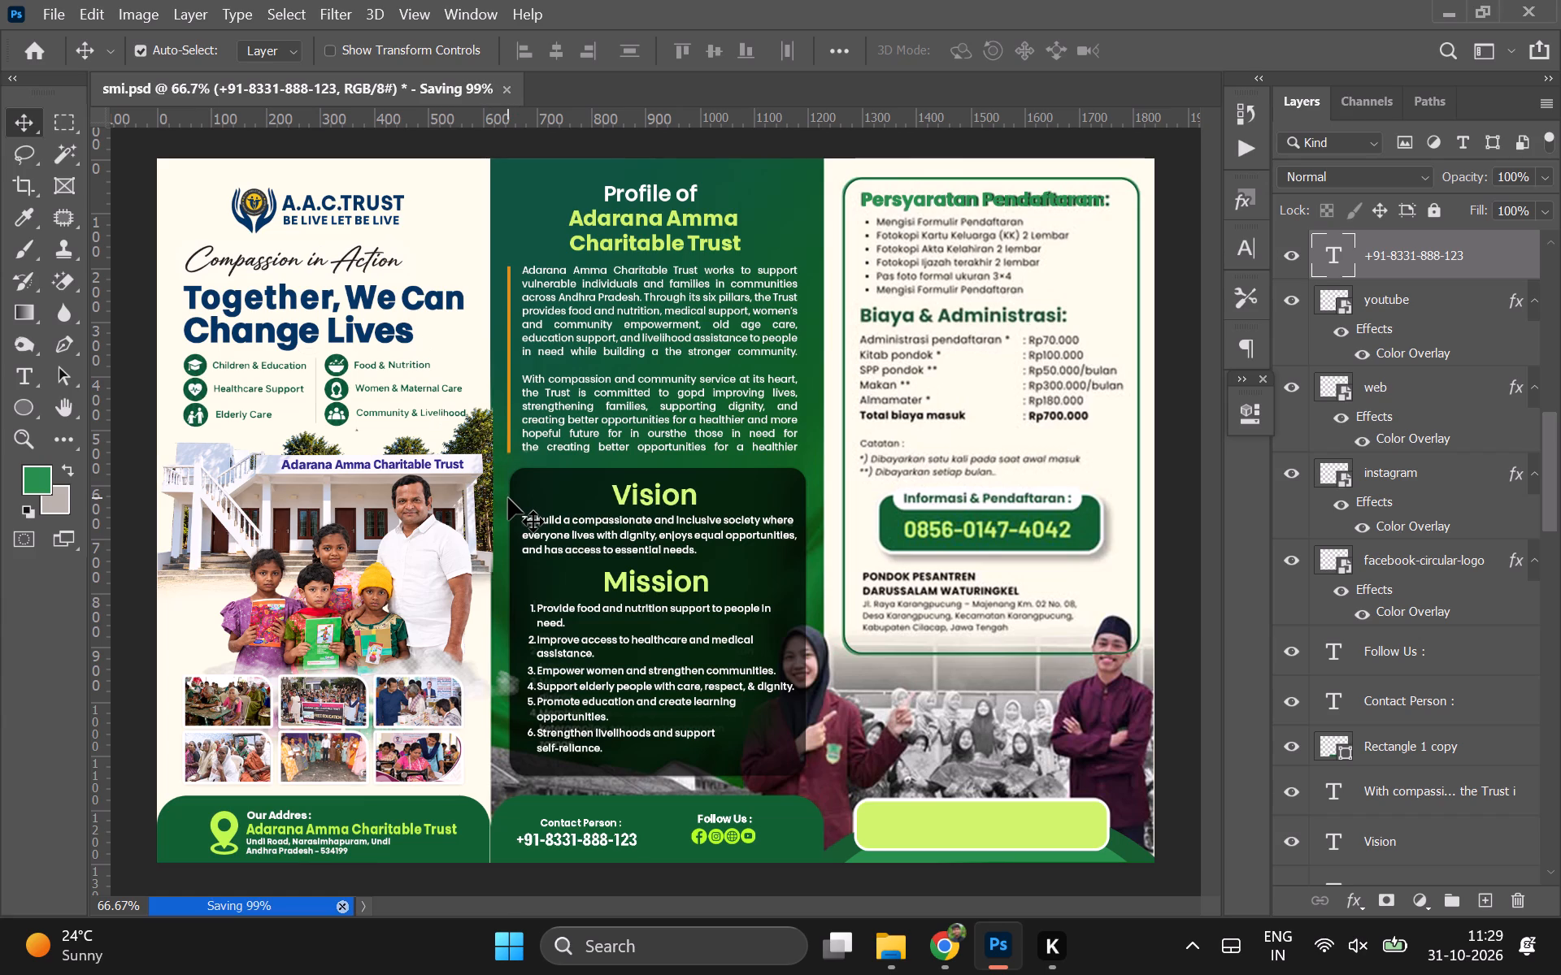
Open the front template image from New folder (2) in the new dowloads folder on New Volume (D:).
key(ctrl+equal)
key(ctrl+equal)
key(ctrl+equal)
scroll(773, 855, down, 2)
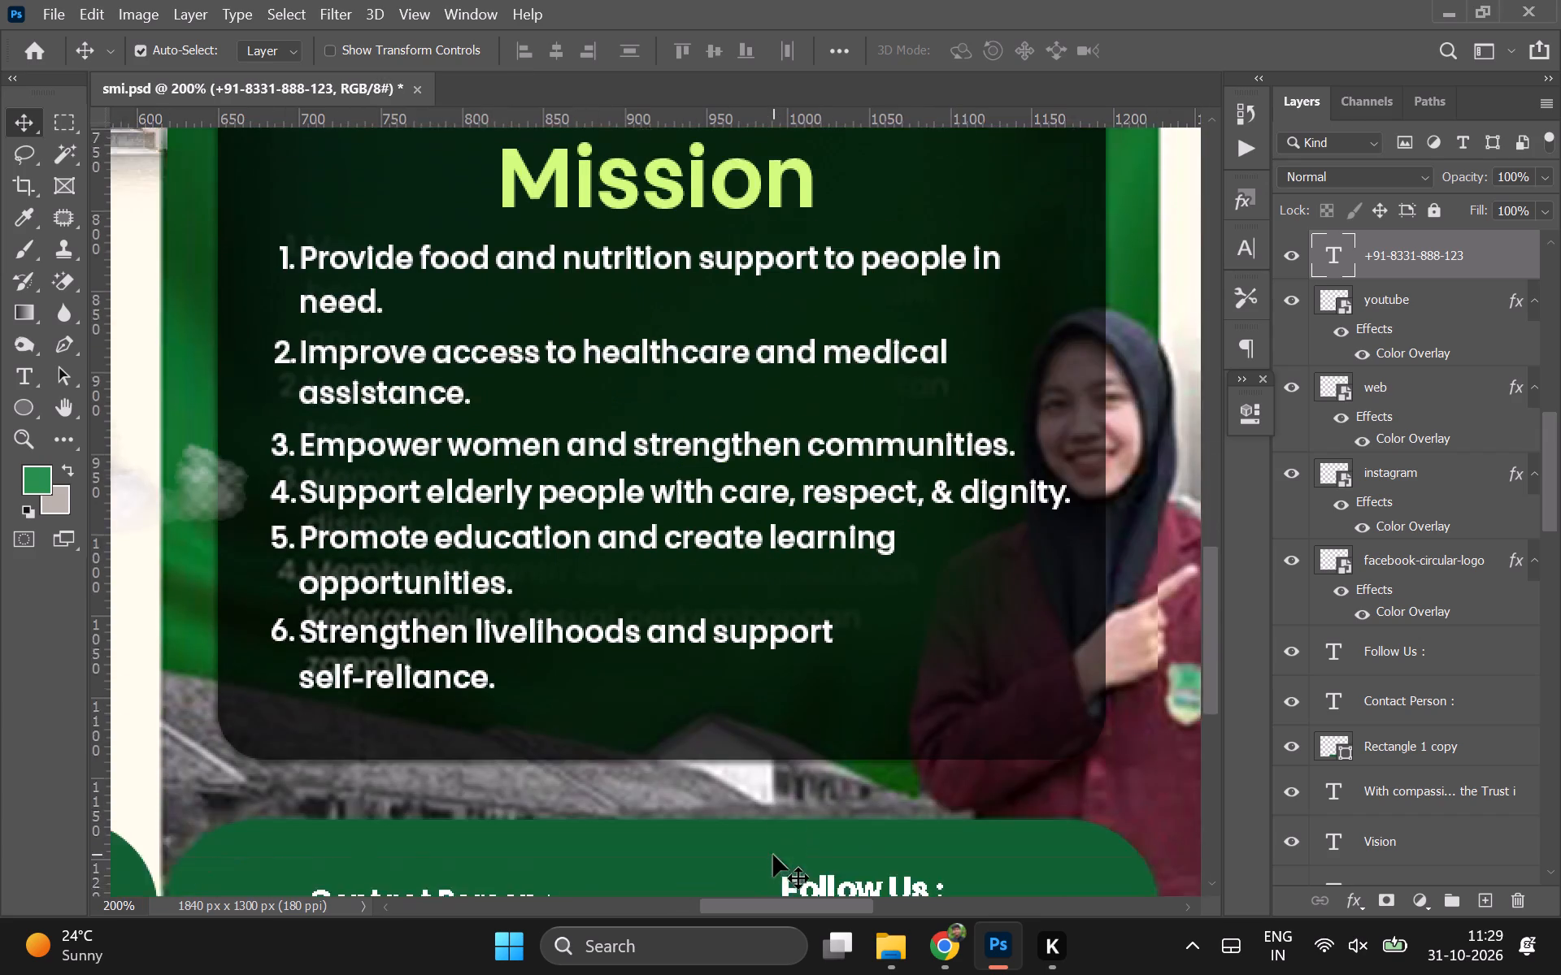
scroll(773, 855, down, 3)
double_click(912, 955)
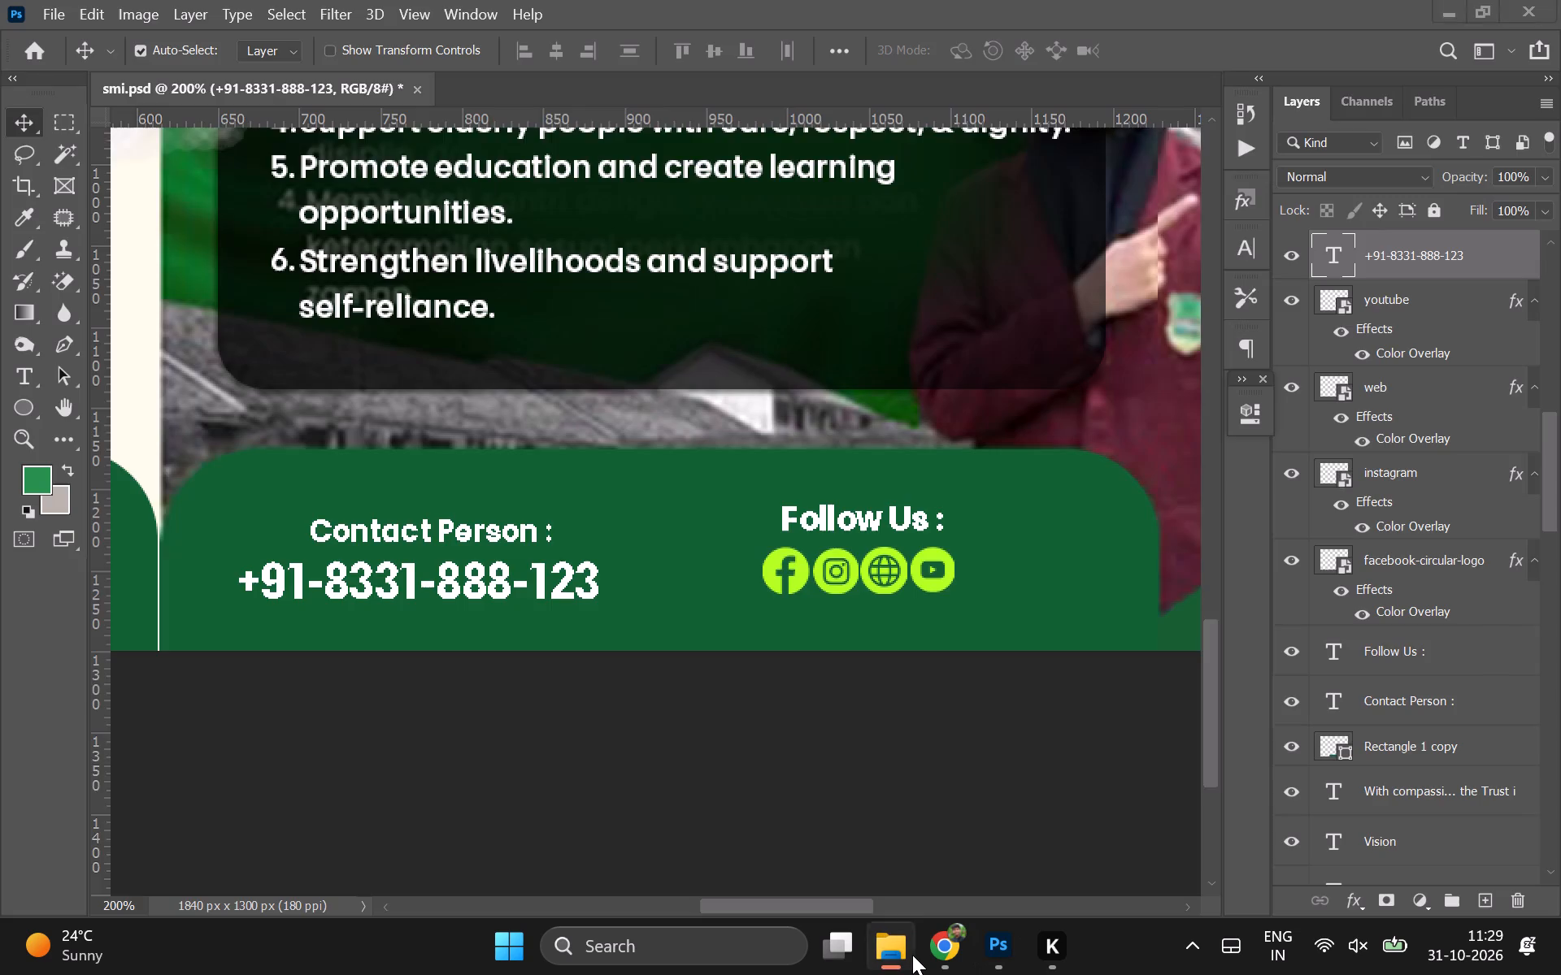
scroll(885, 720, down, 1)
click(863, 950)
click(886, 951)
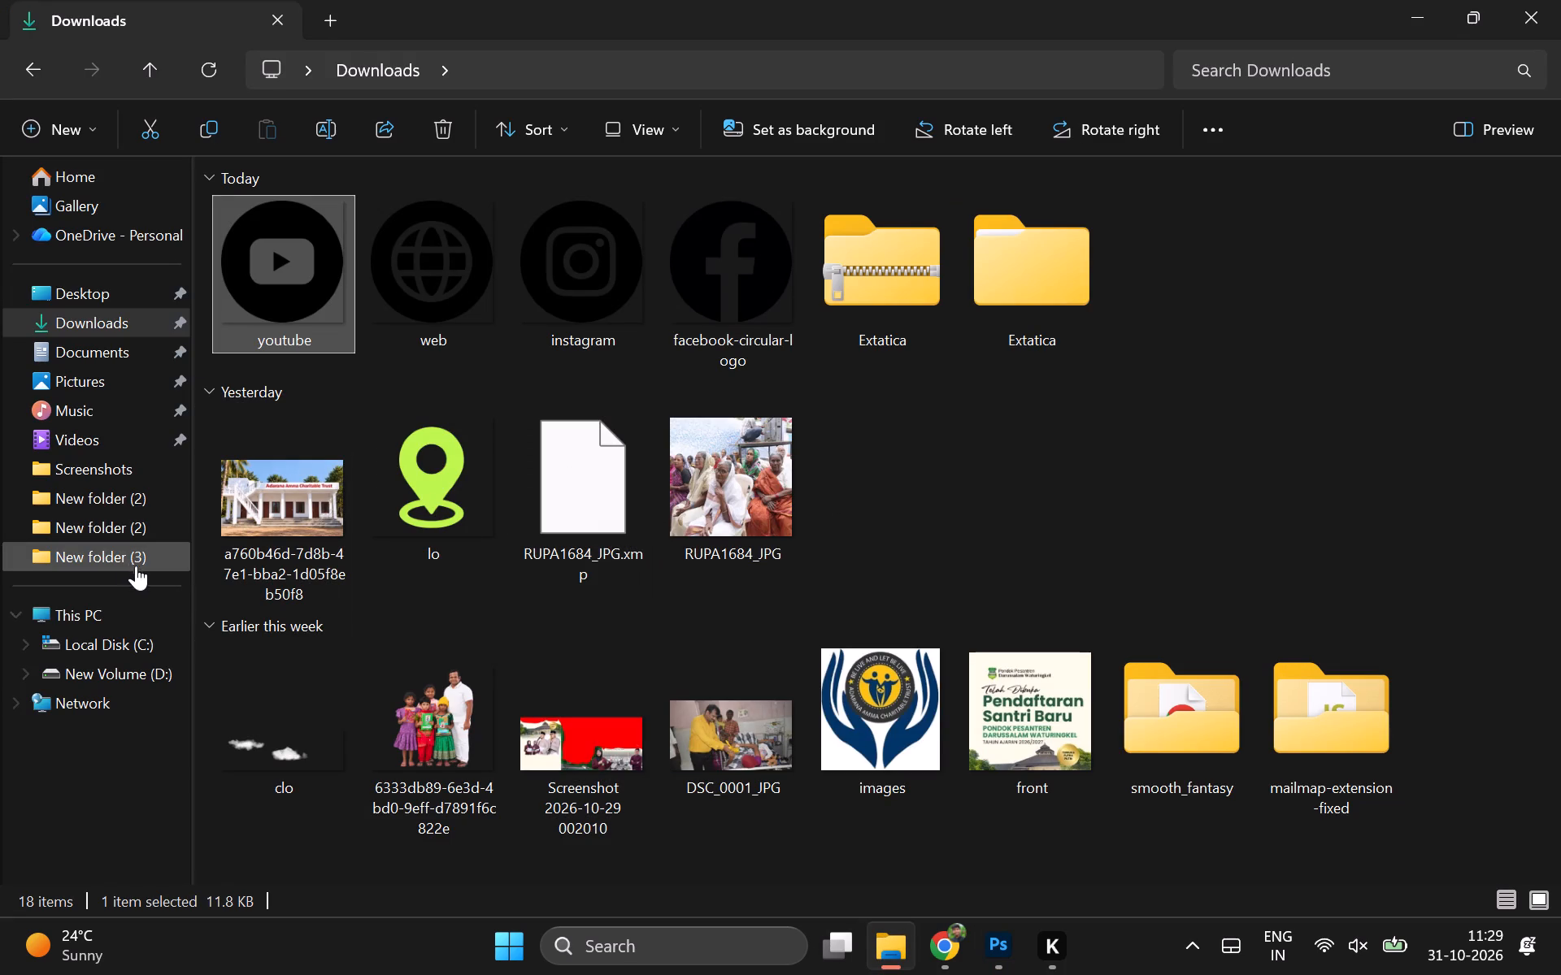
click(128, 677)
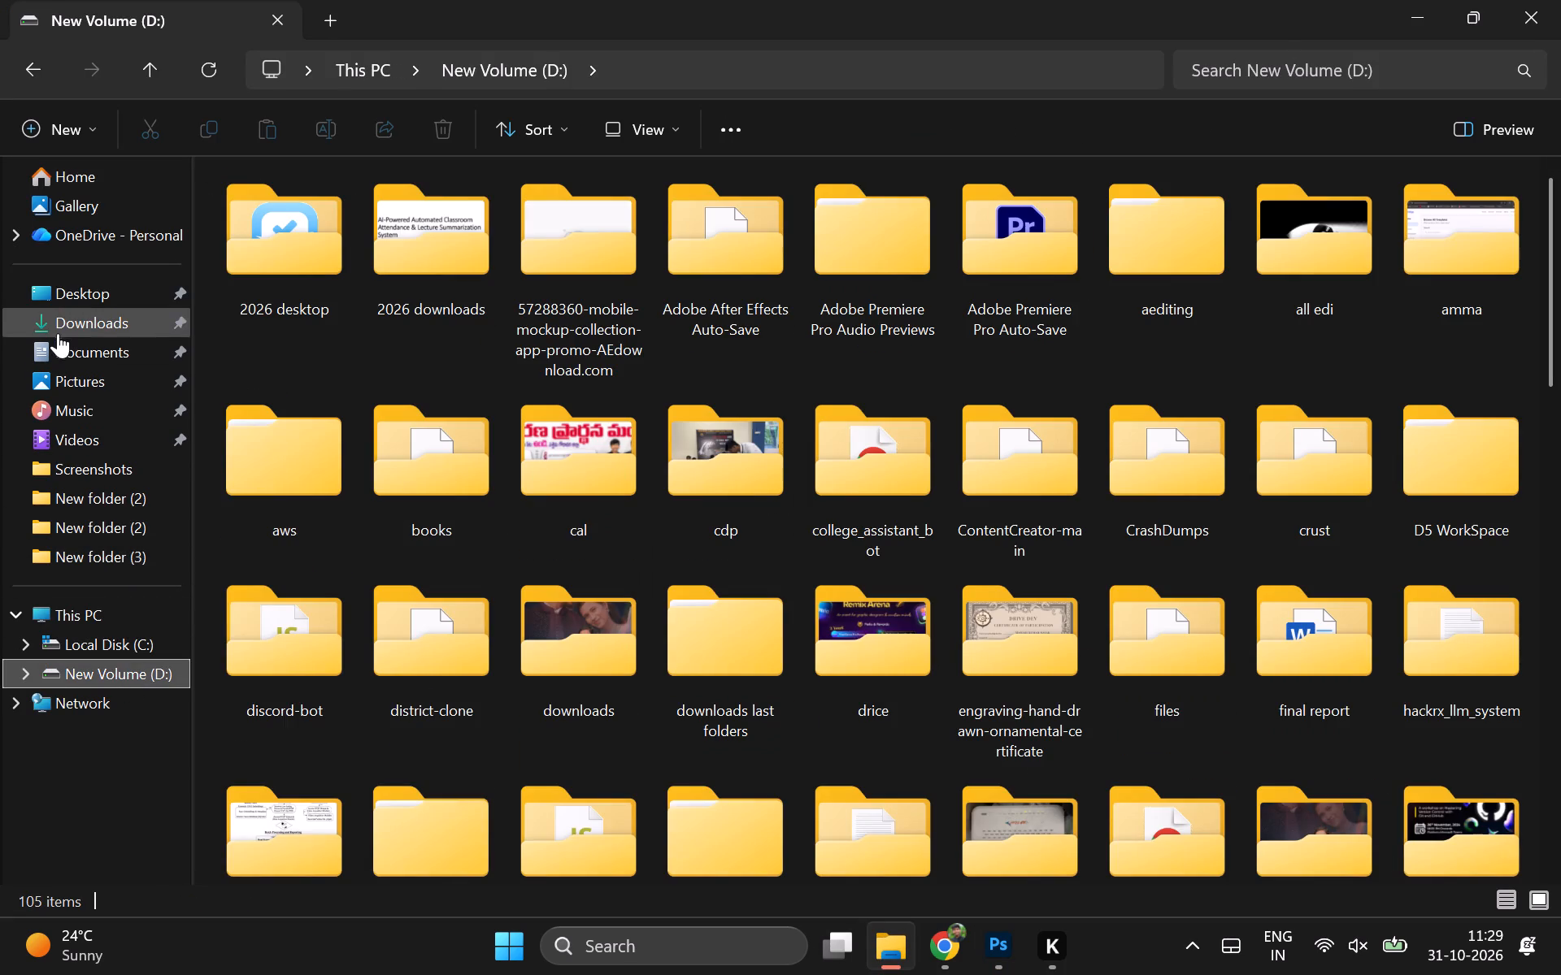
click(58, 331)
click(90, 674)
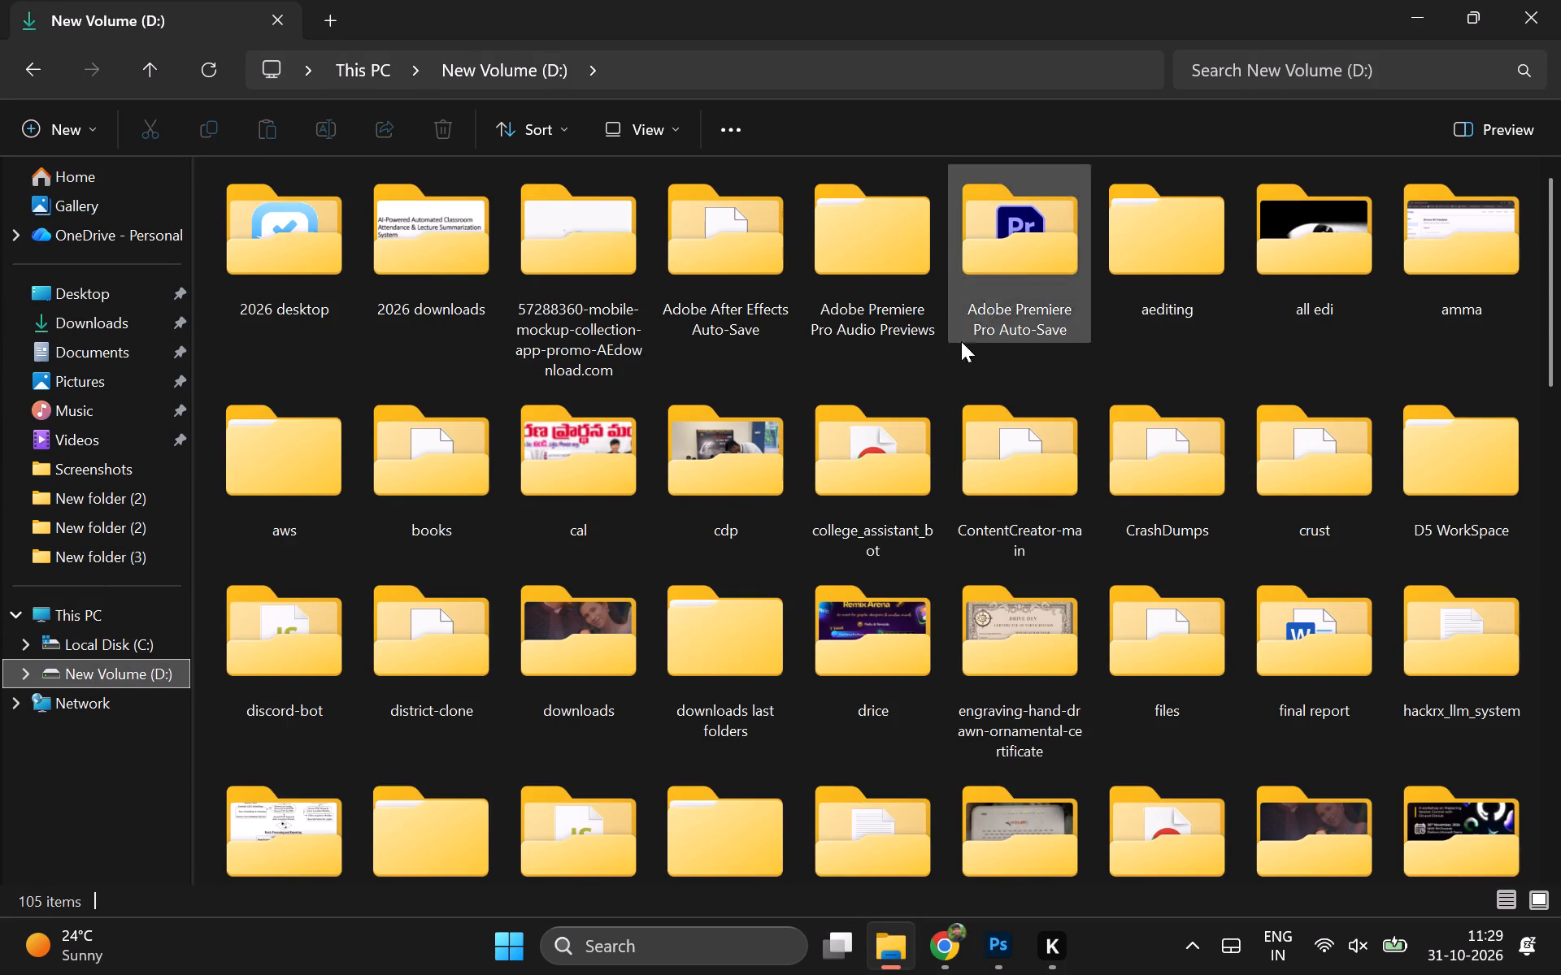
double_click(1159, 802)
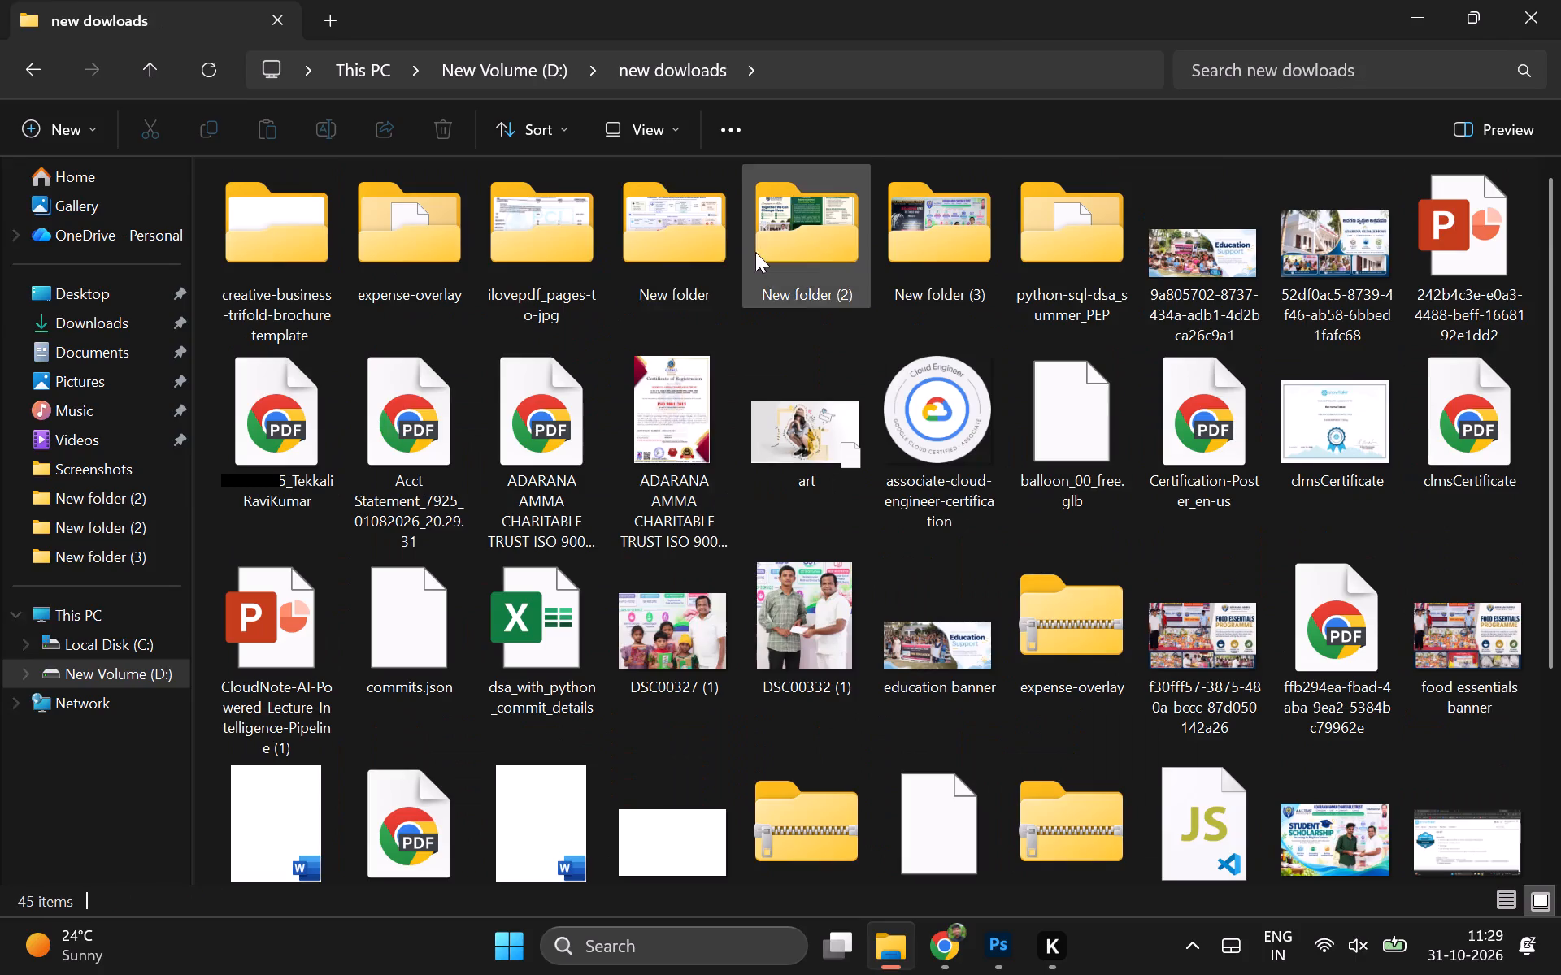
double_click(837, 257)
double_click(1320, 442)
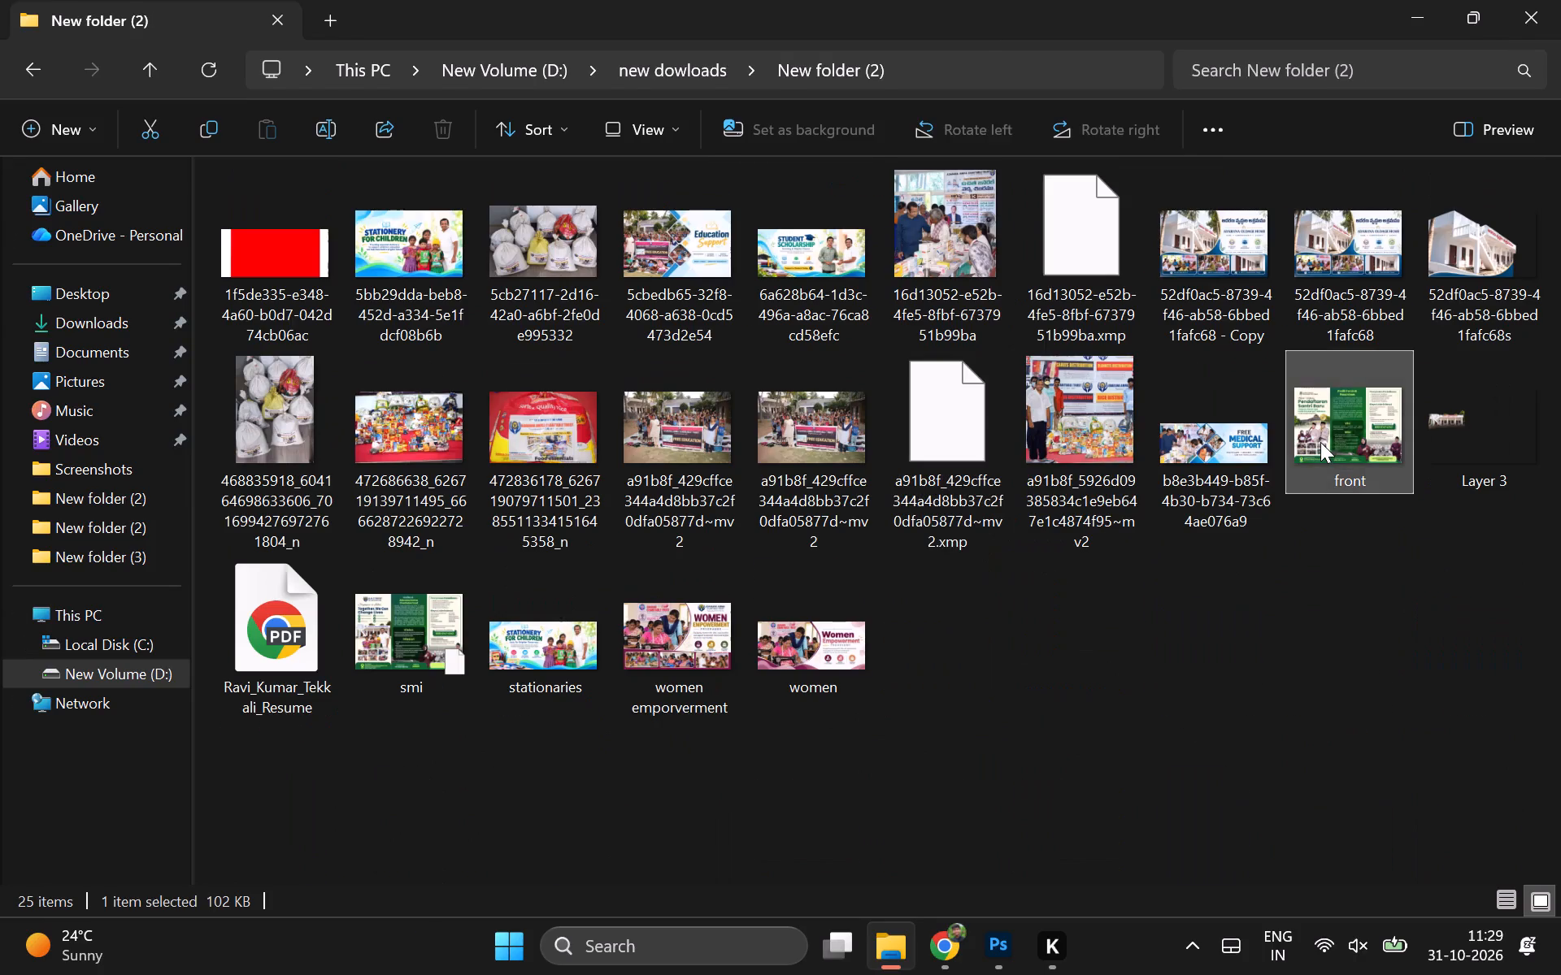
Examine the template's middle footer, including its contact and Follow Us blocks, and return to the brochure in Photoshop.
ctrl+scroll(954, 700, up, 7)
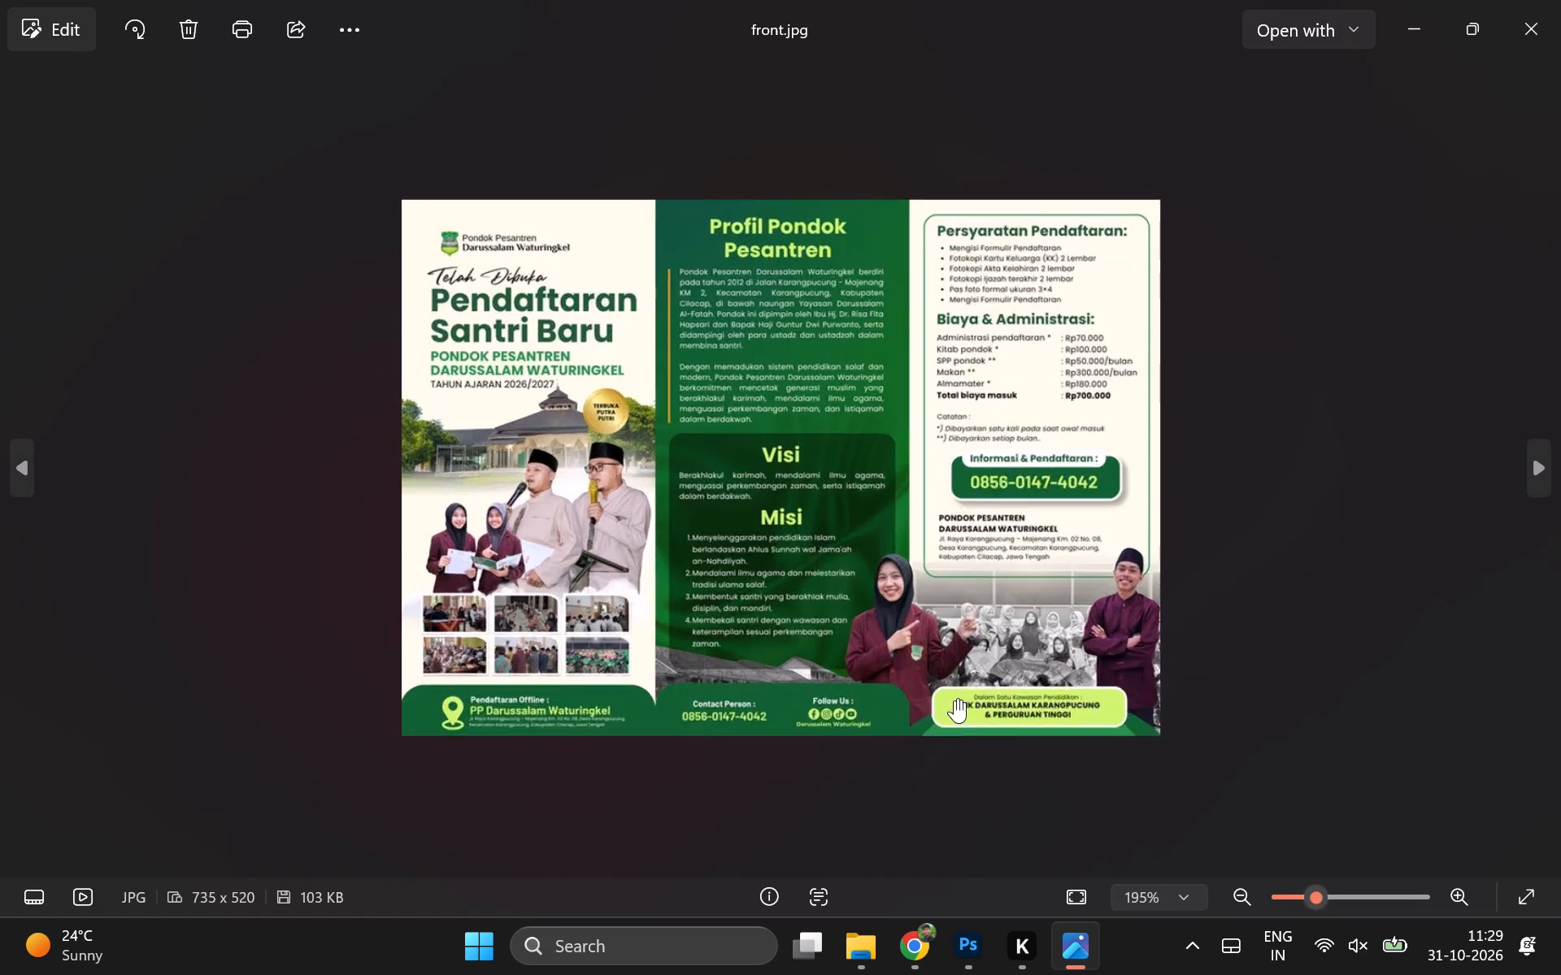
ctrl+scroll(954, 700, up, 2)
scroll(954, 700, down, 3)
scroll(954, 700, up, 14)
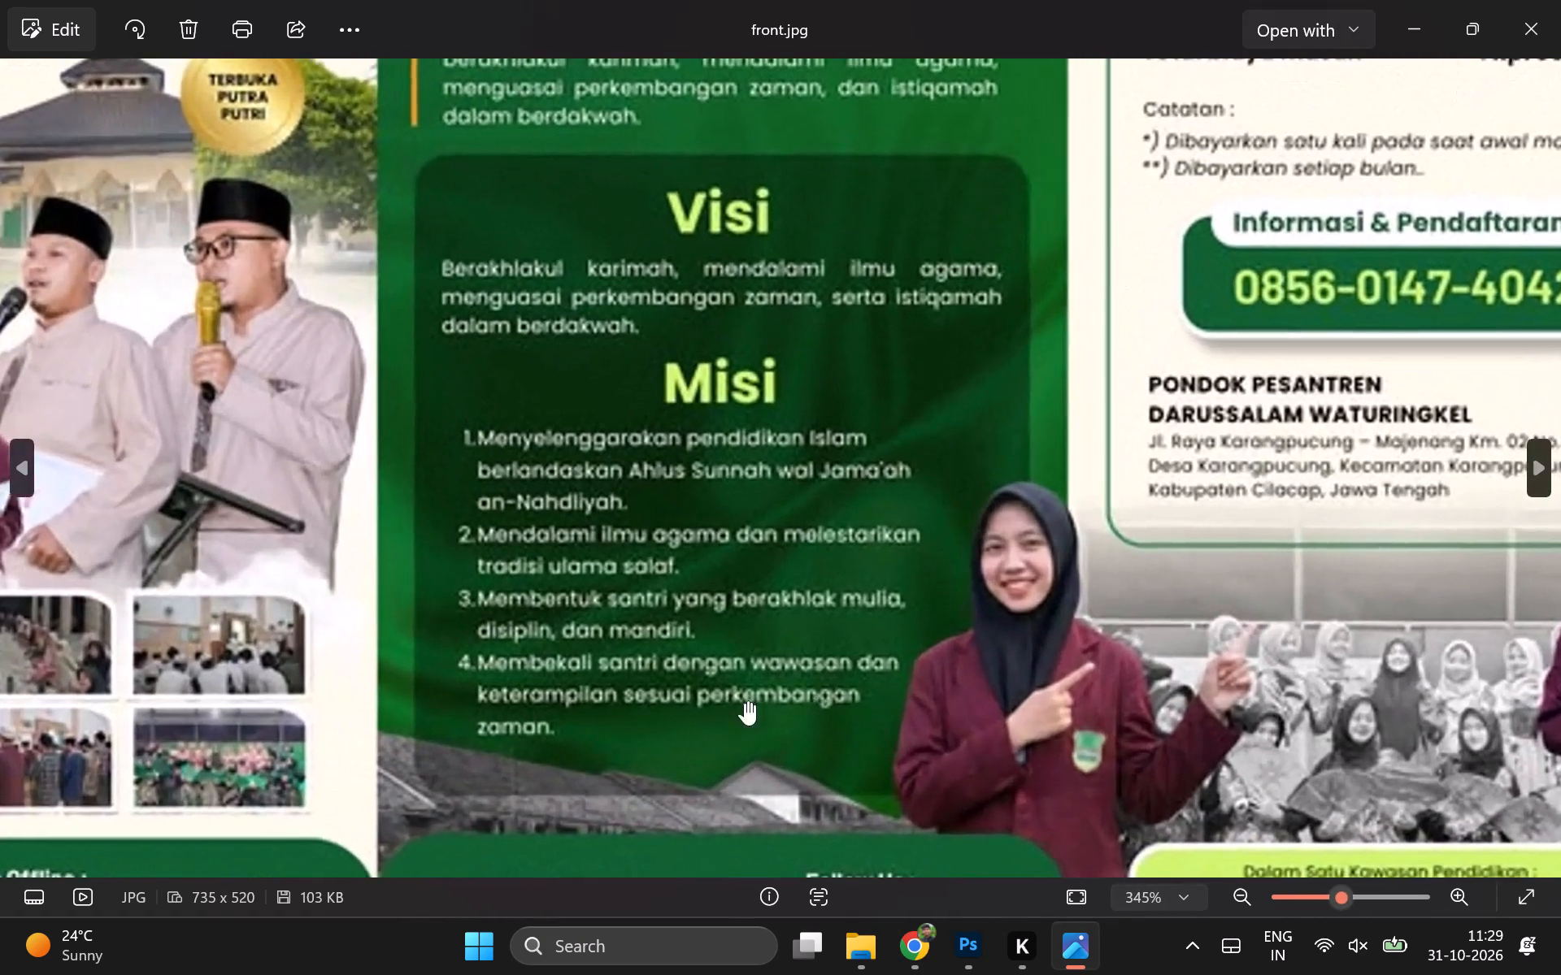
drag(745, 702, 745, 403)
key(alt+Tab)
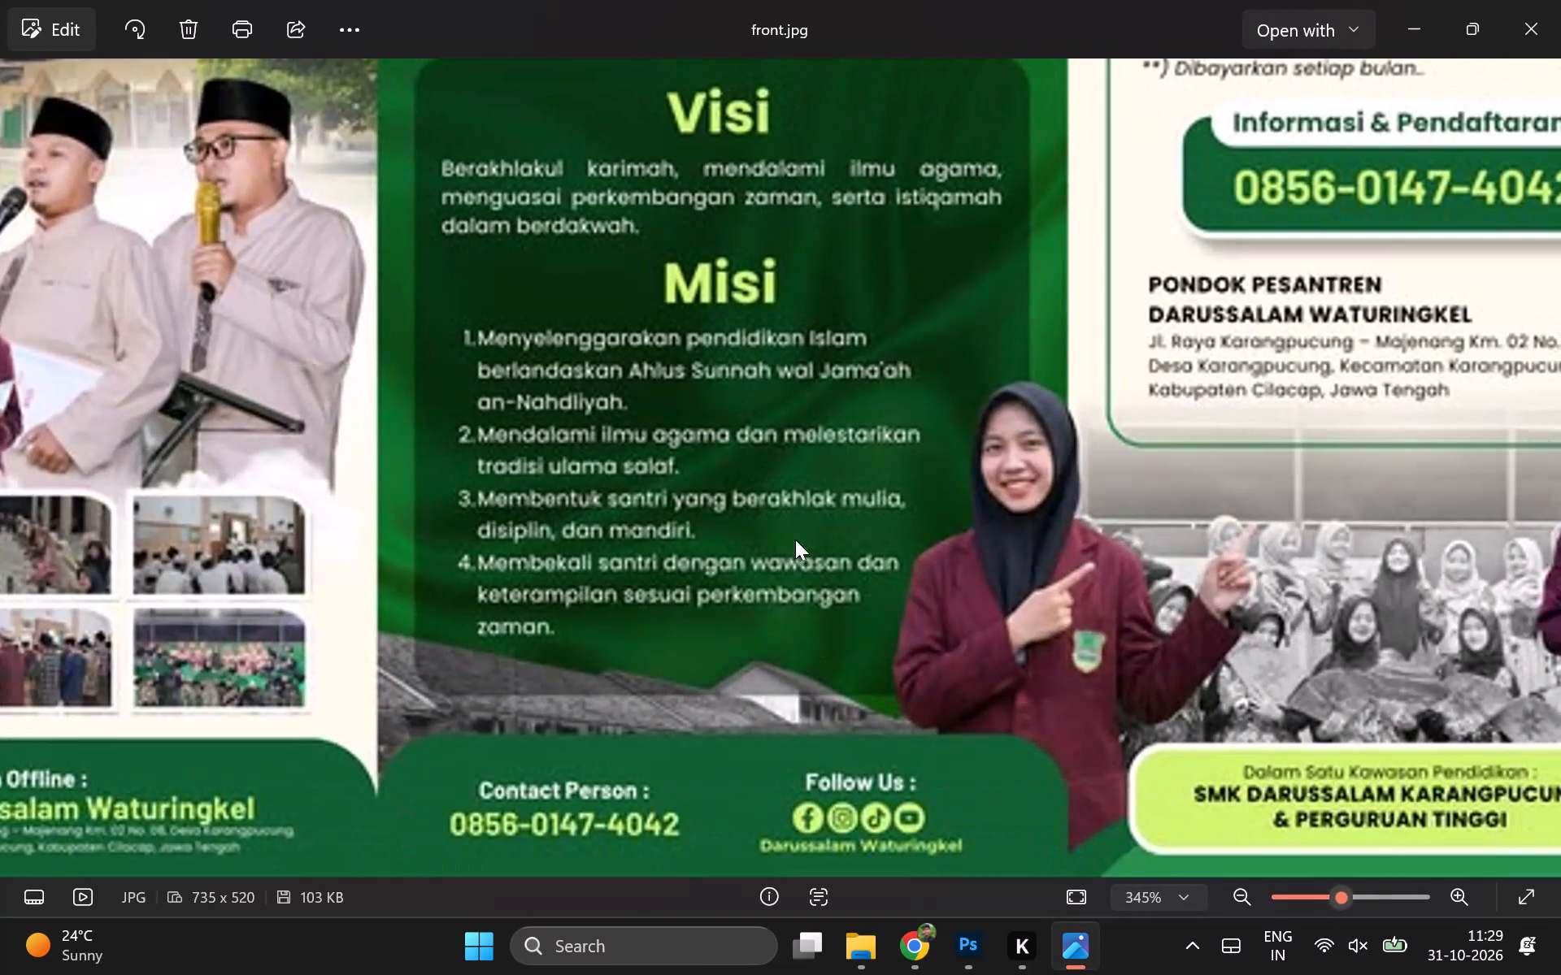
key(alt+Tab)
key(alt+Tab)
key(alt+Tab)
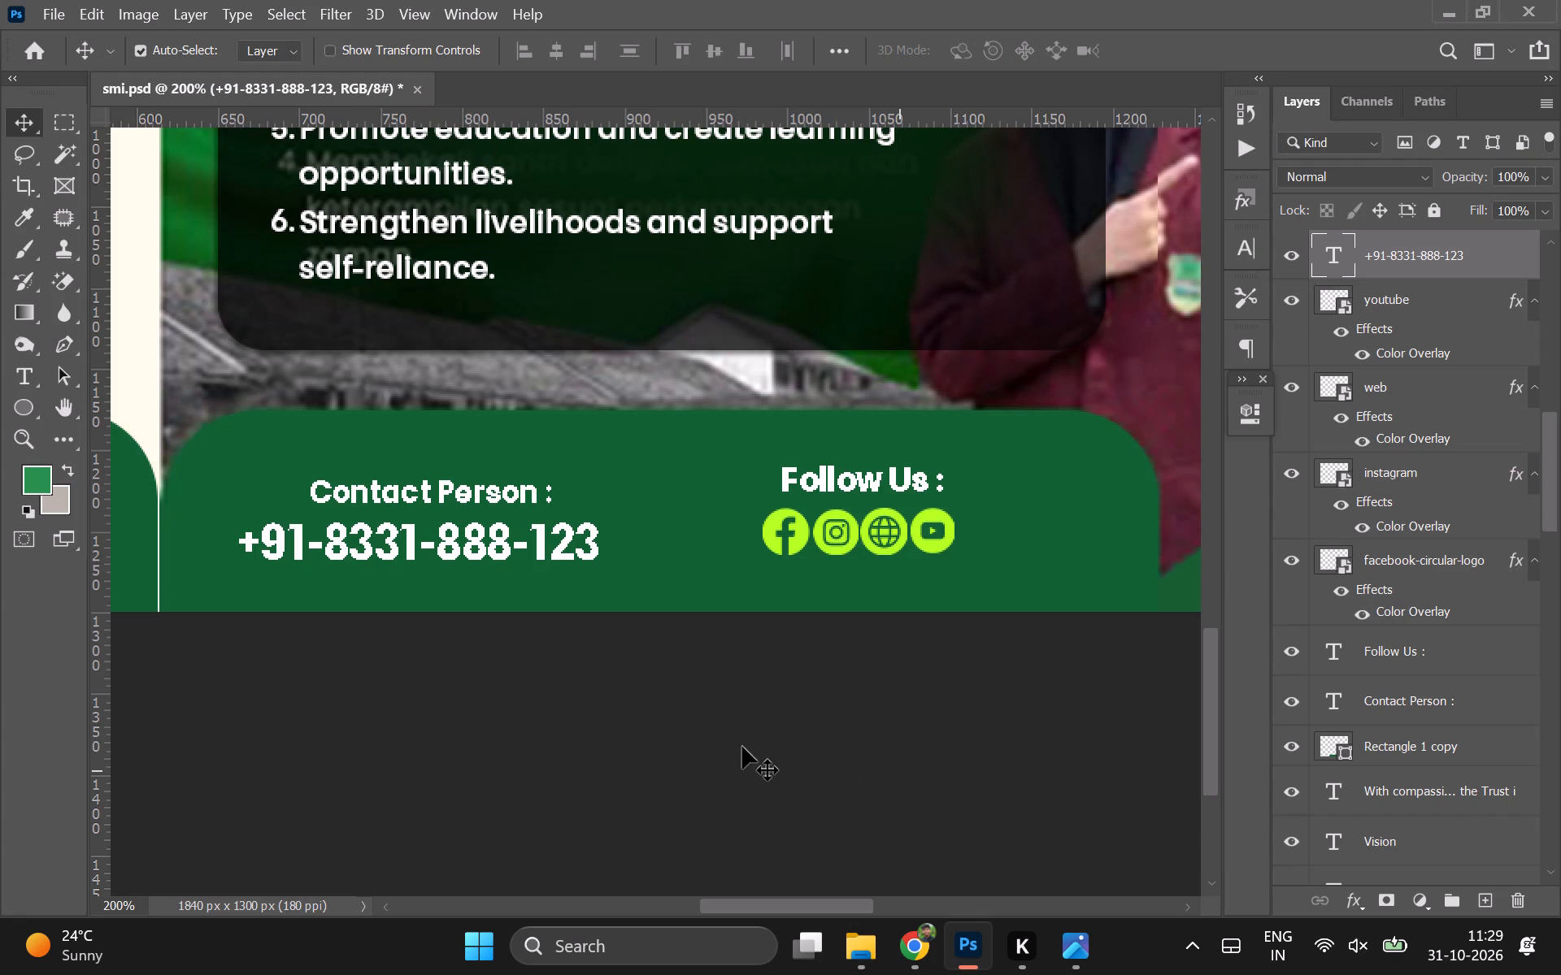
Move the footer's green Rectangle 1 copy layer down the stack, below the trust name text and directly above Rectangle 3.
click(895, 552)
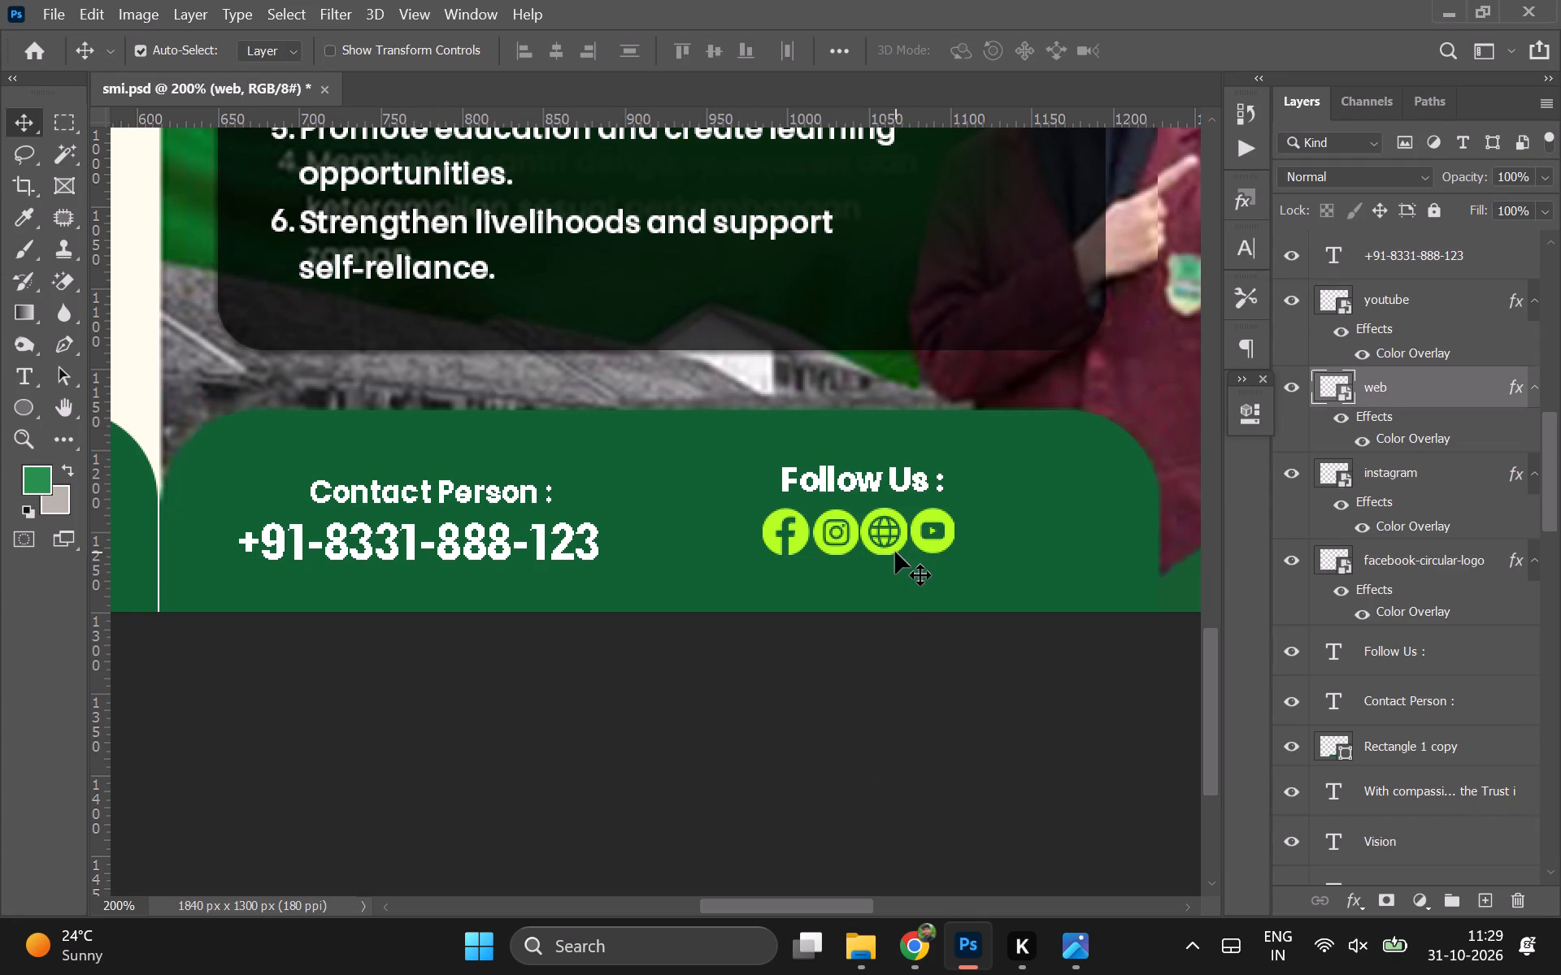
click(889, 582)
drag(1398, 746, 1396, 827)
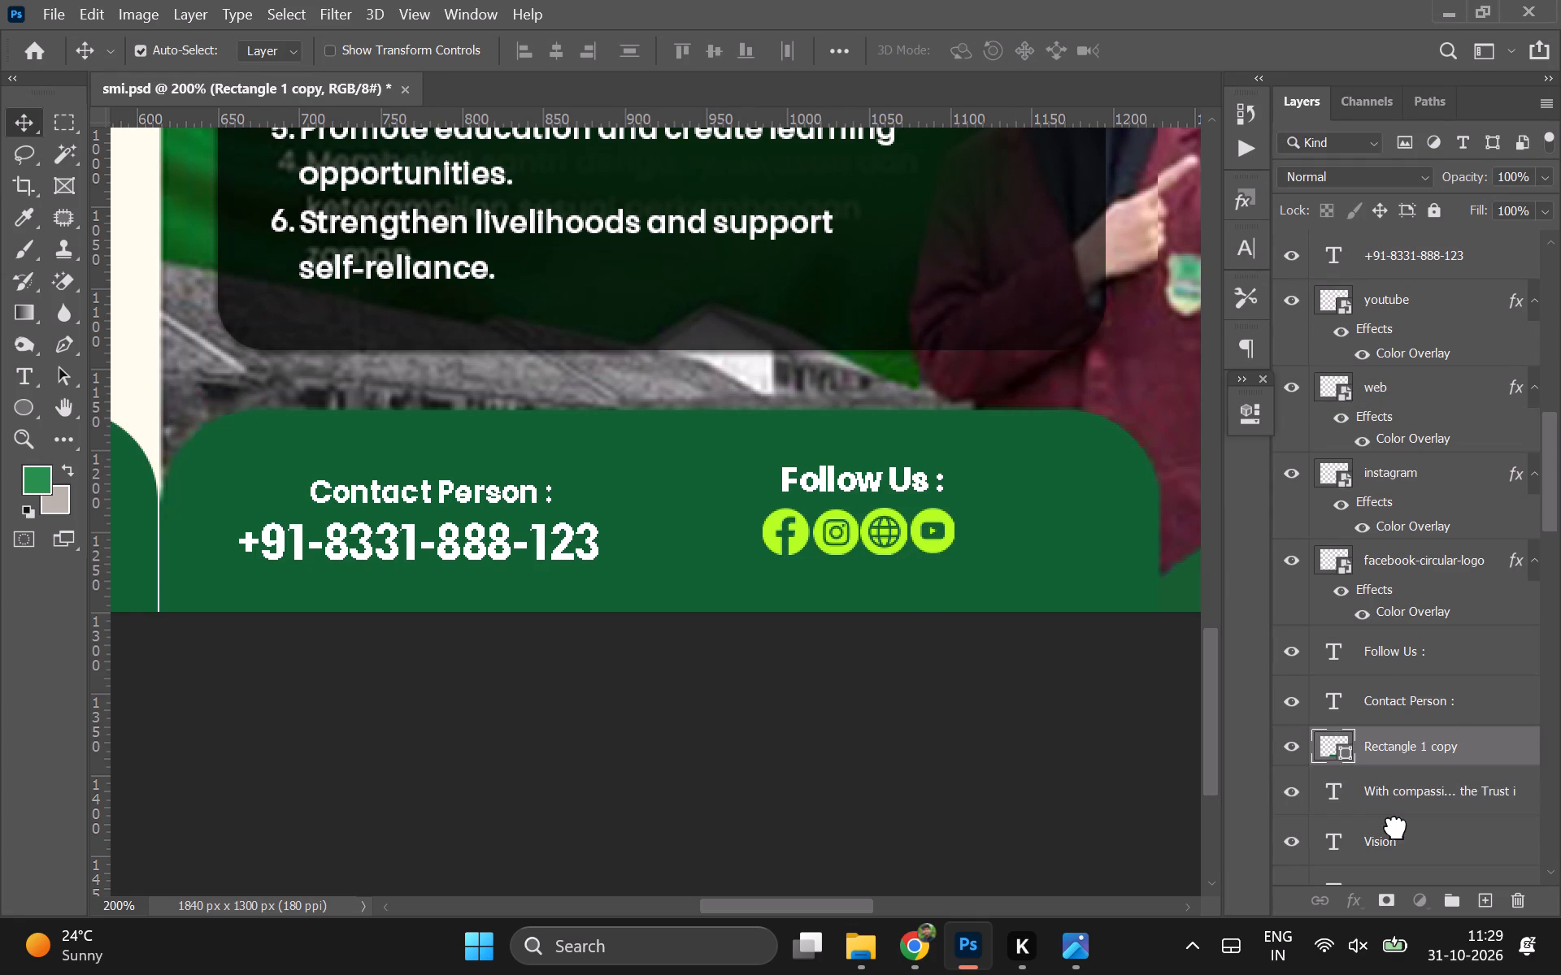
scroll(1396, 827, down, 1)
drag(1386, 631, 1415, 846)
scroll(1415, 846, down, 1)
drag(1376, 496, 1478, 953)
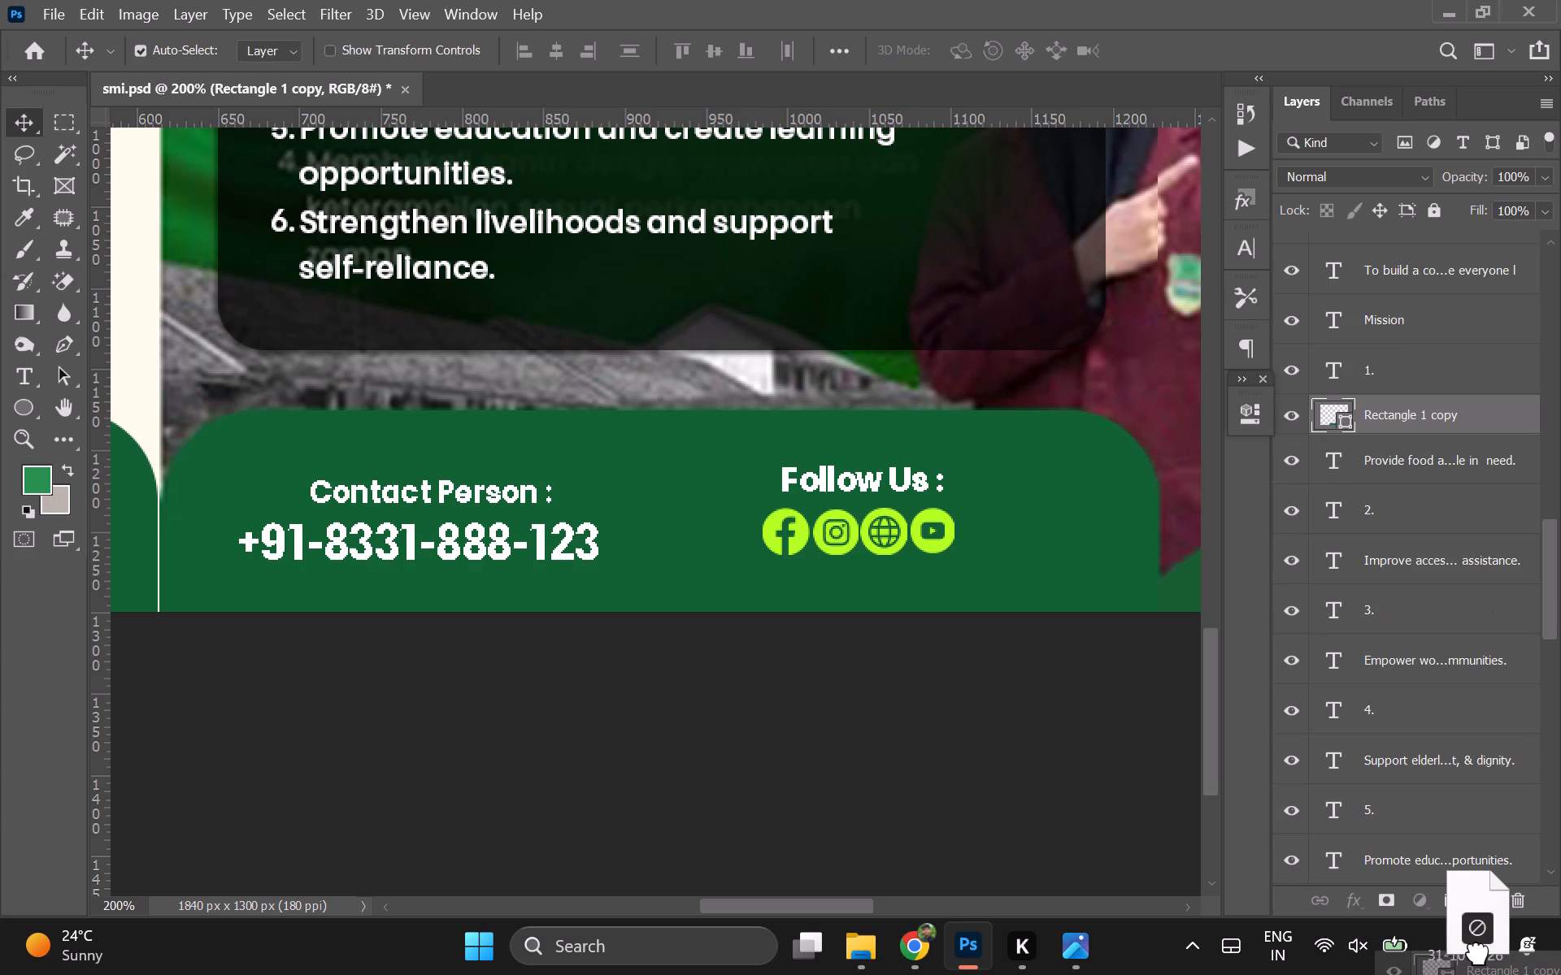
drag(1478, 953, 1453, 440)
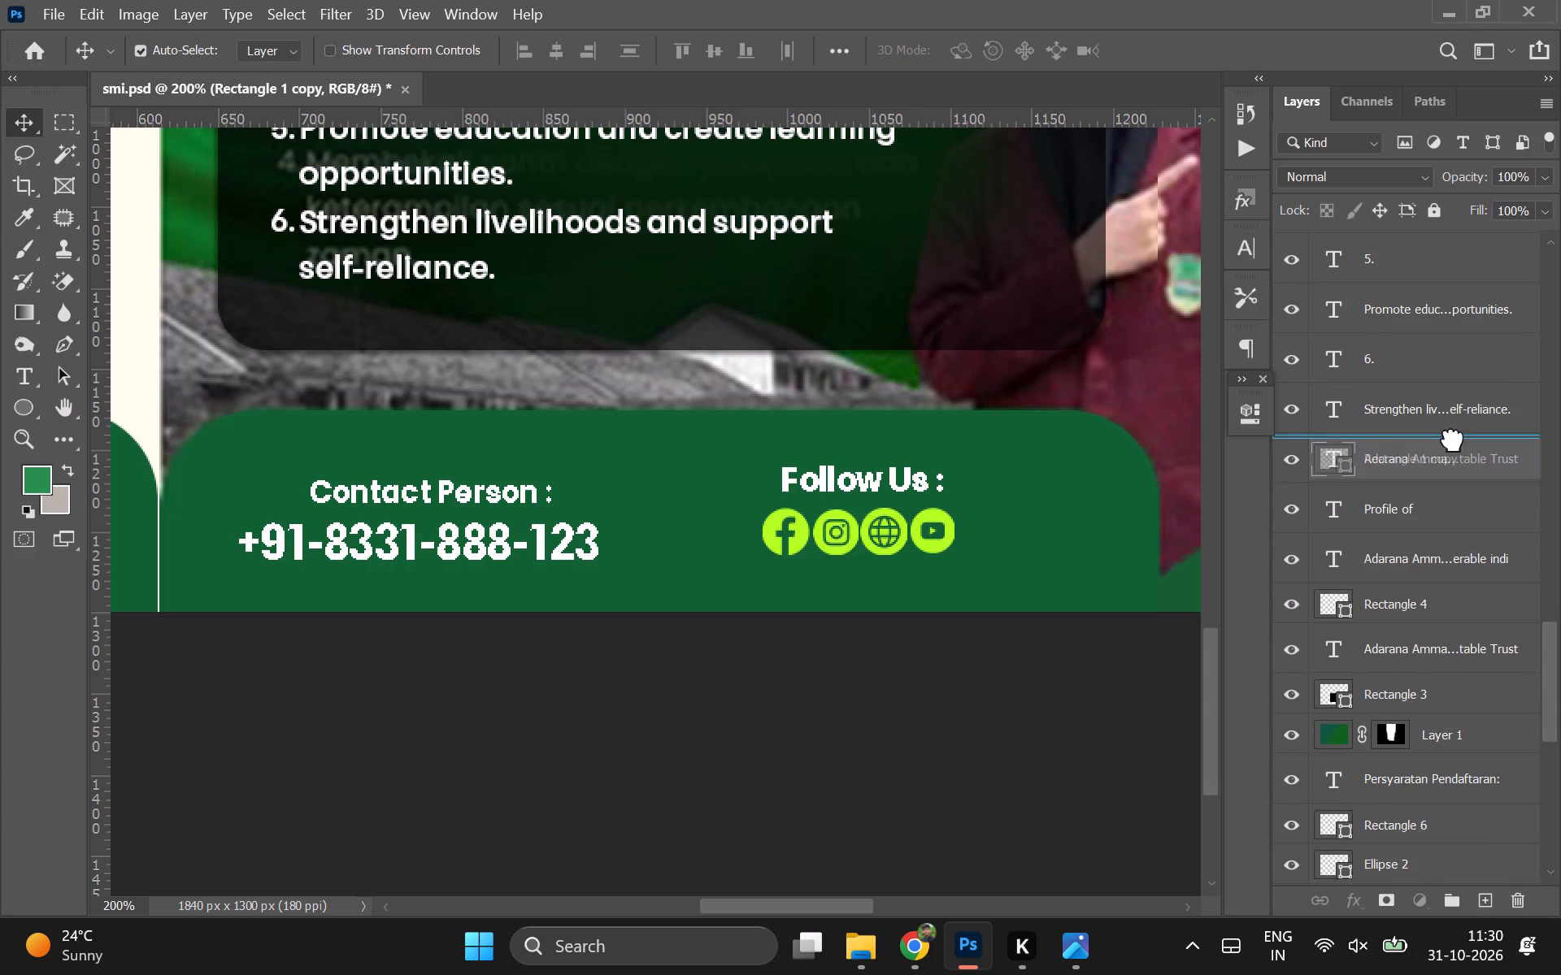
drag(1453, 440, 1464, 469)
drag(1425, 467, 1436, 558)
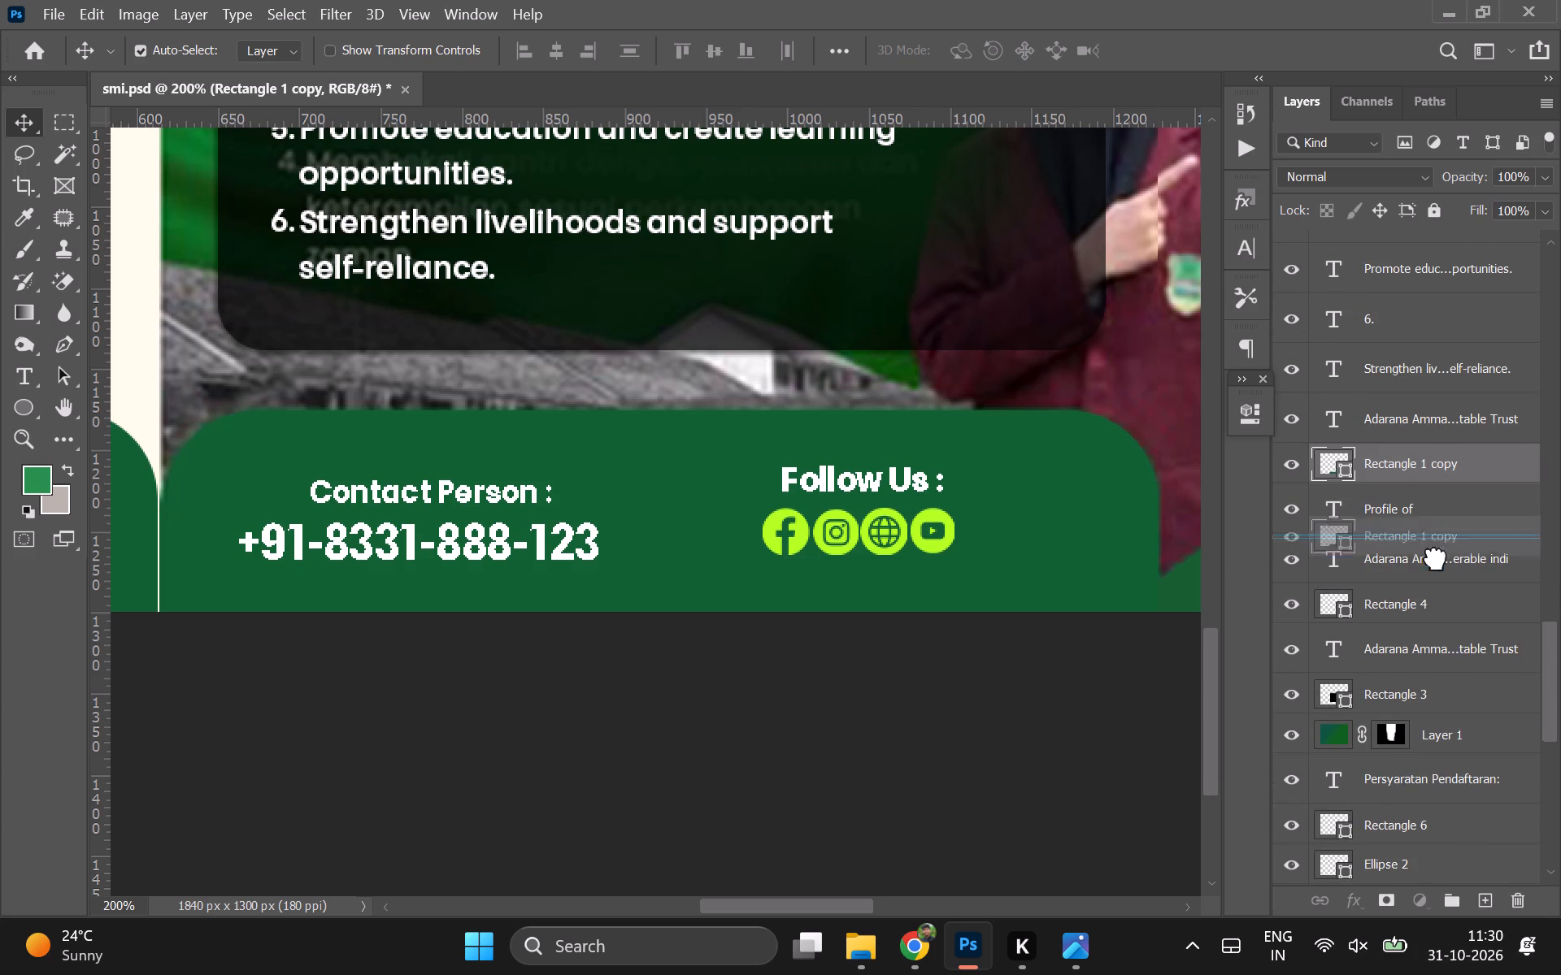
drag(1436, 558, 1437, 577)
drag(1407, 568, 1409, 661)
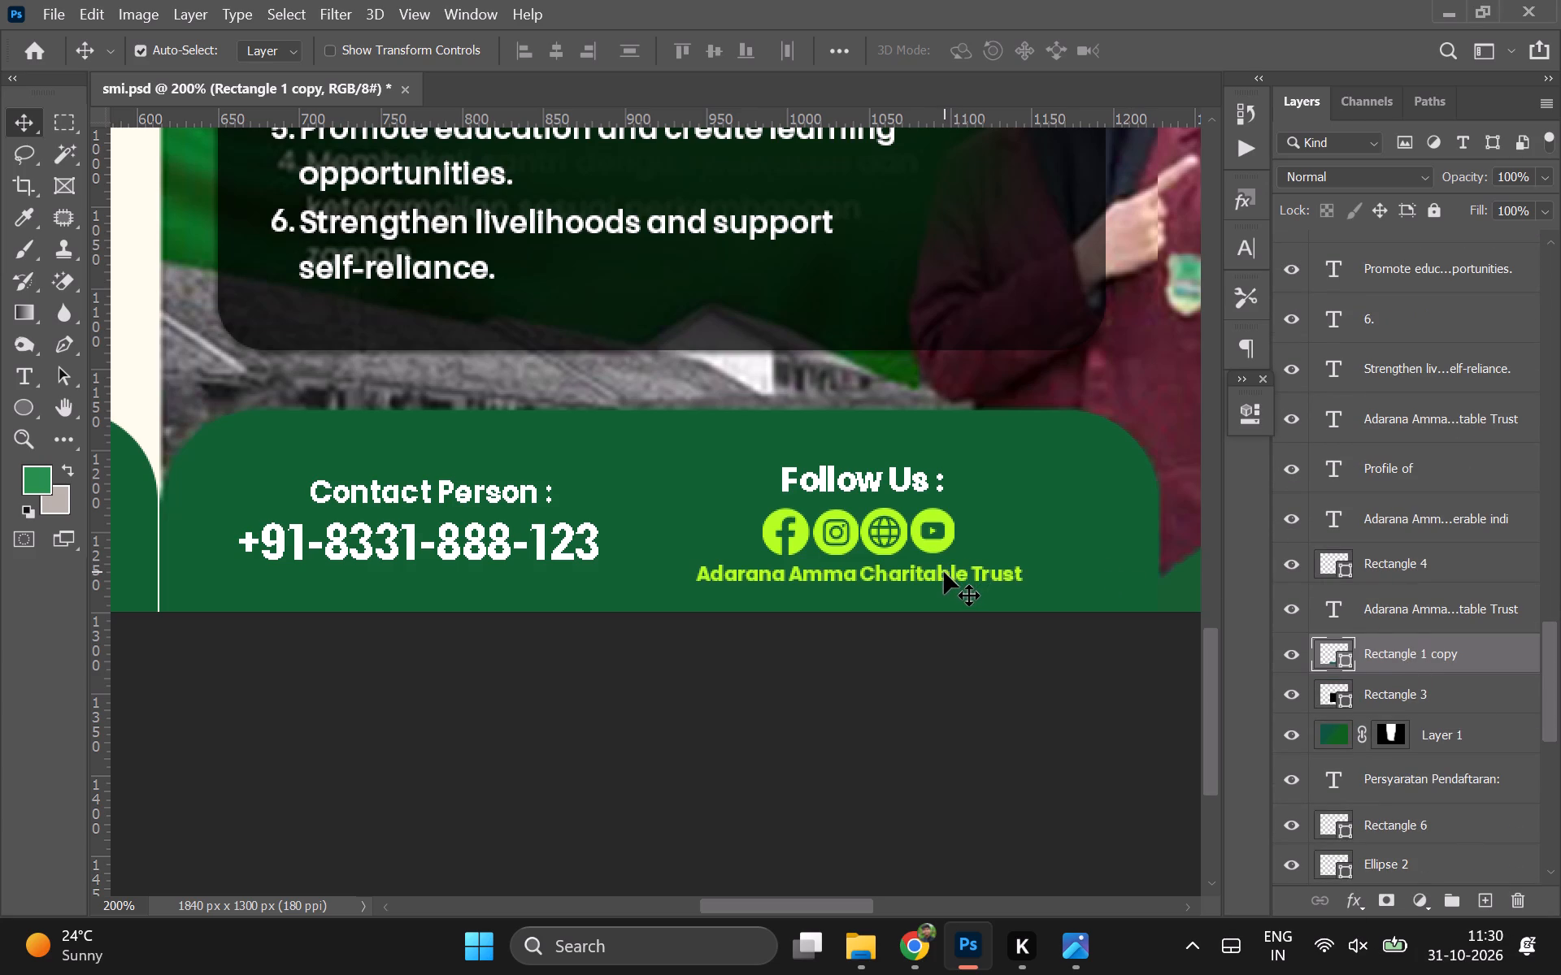
Nudge the "Adarana Amma Charitable Trust" line under the Follow Us icons slightly to the right.
click(944, 573)
key(Right)
Check the middle footer's layout in the brochure and compare it with the front.jpg template.
key(ctrl+minus)
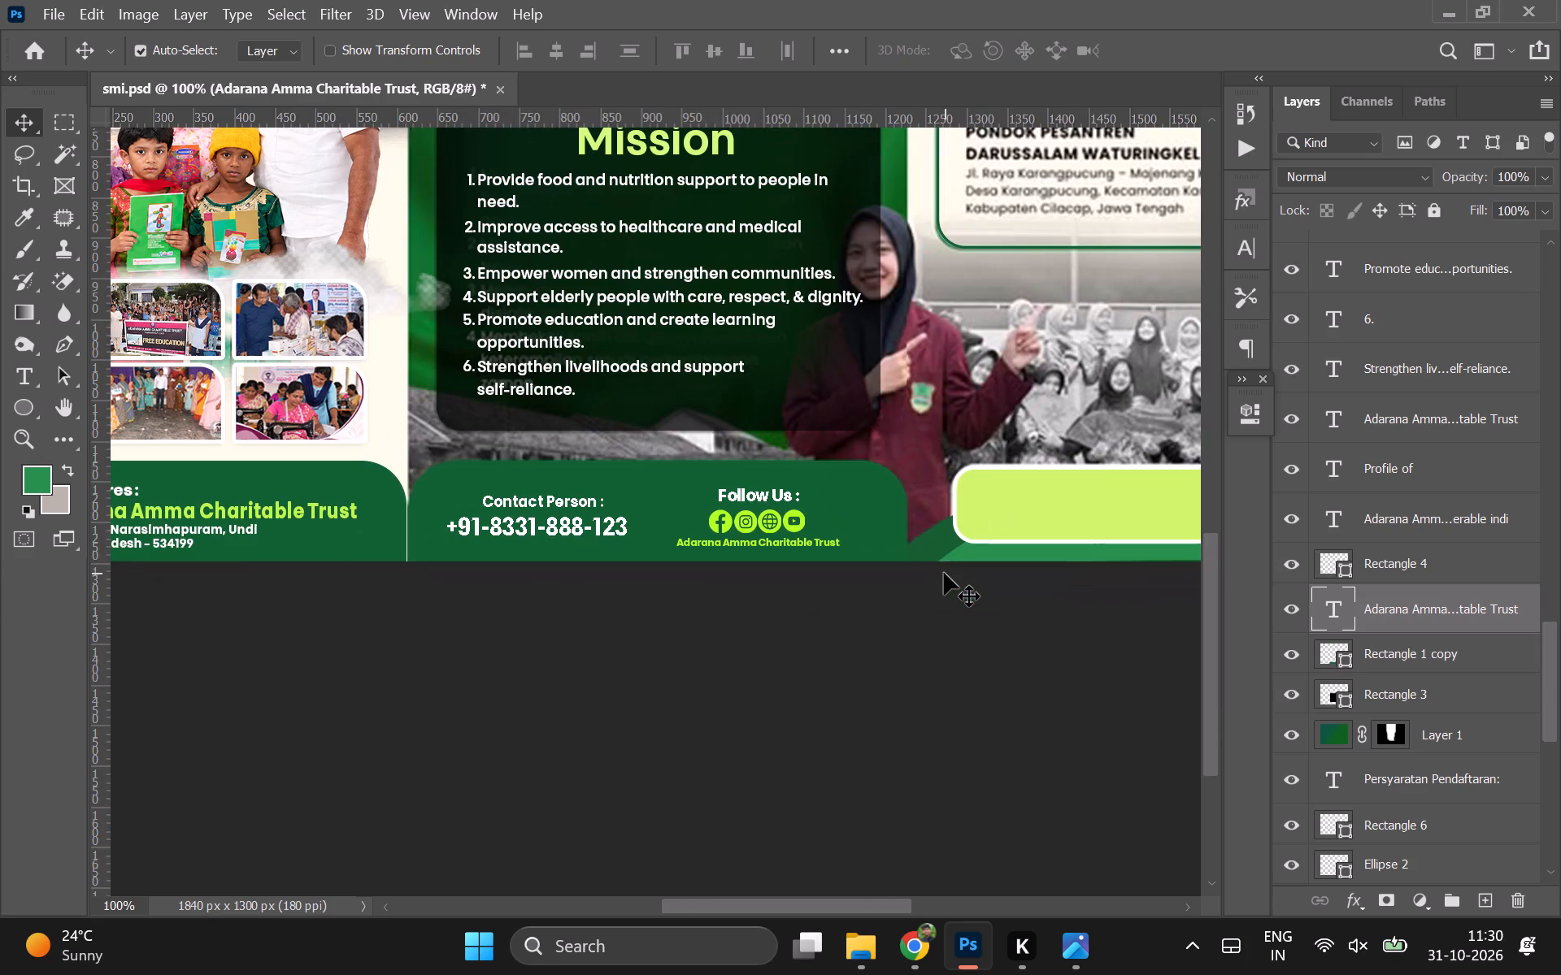
key(ctrl+equal)
scroll(438, 548, left, 1)
scroll(438, 548, right, 1)
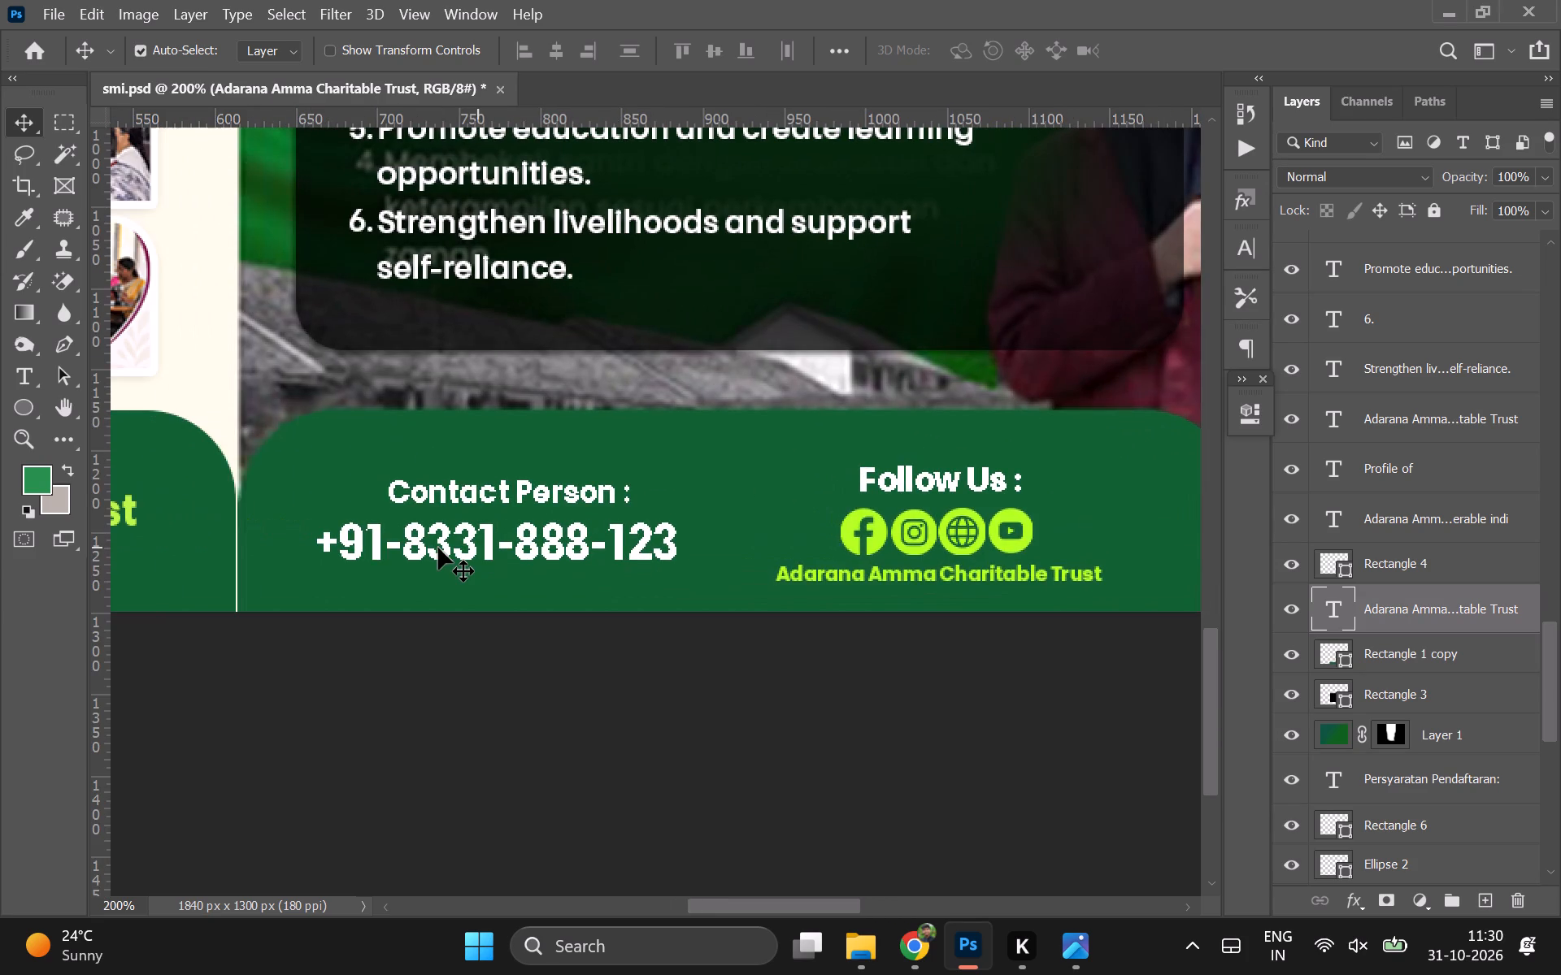
scroll(438, 548, right, 1)
key(ctrl+minus)
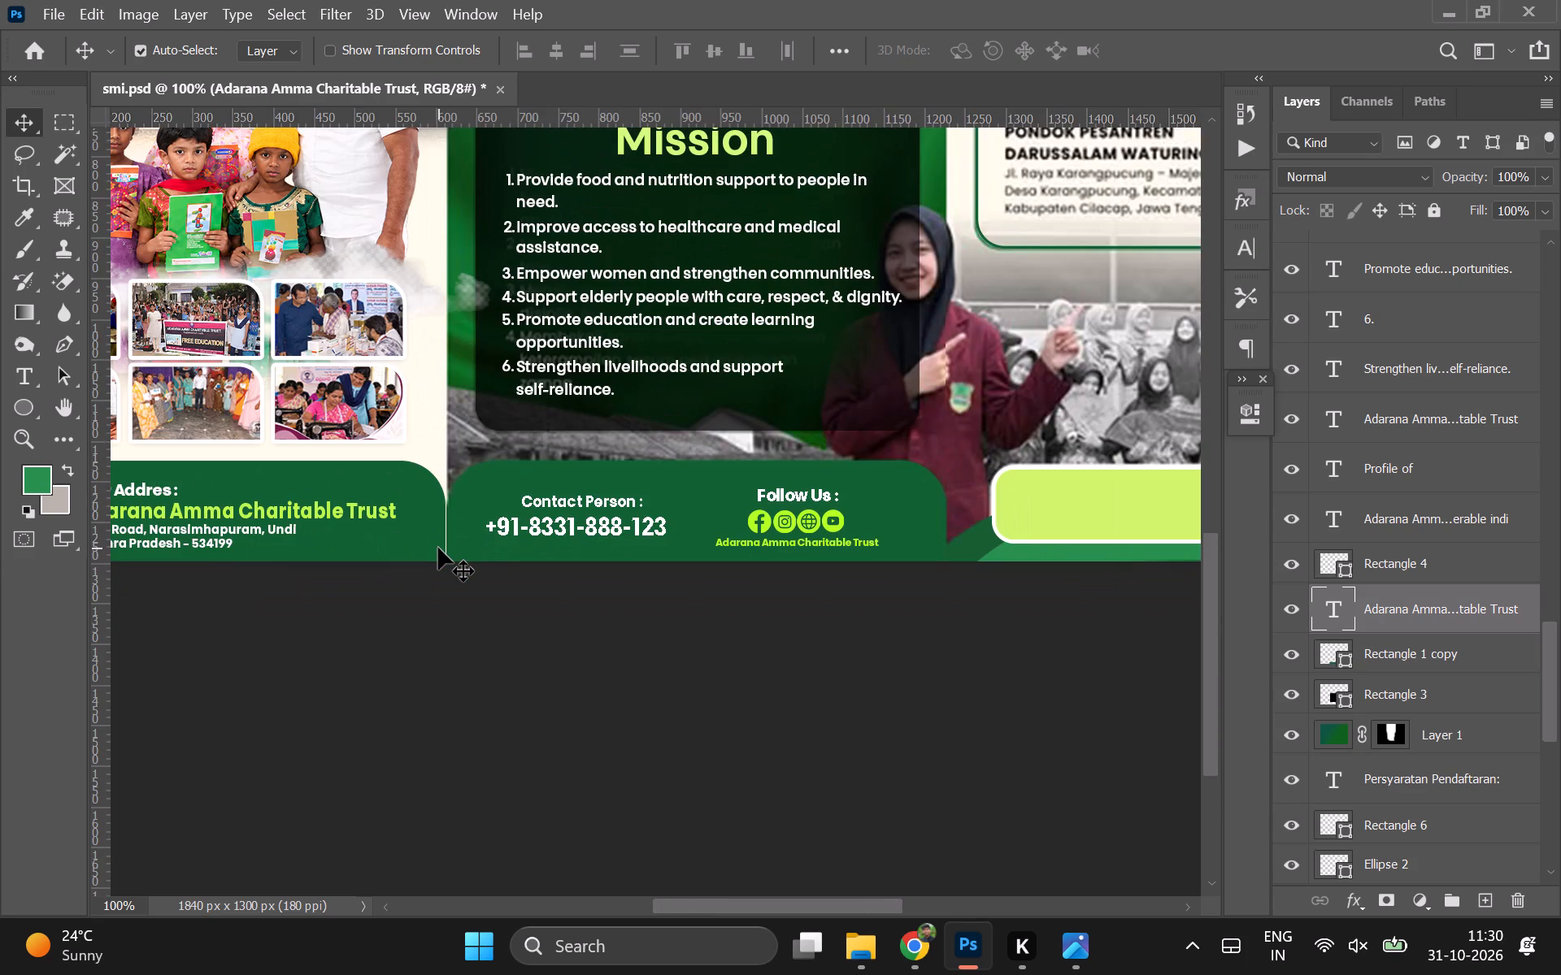
key(alt+Tab)
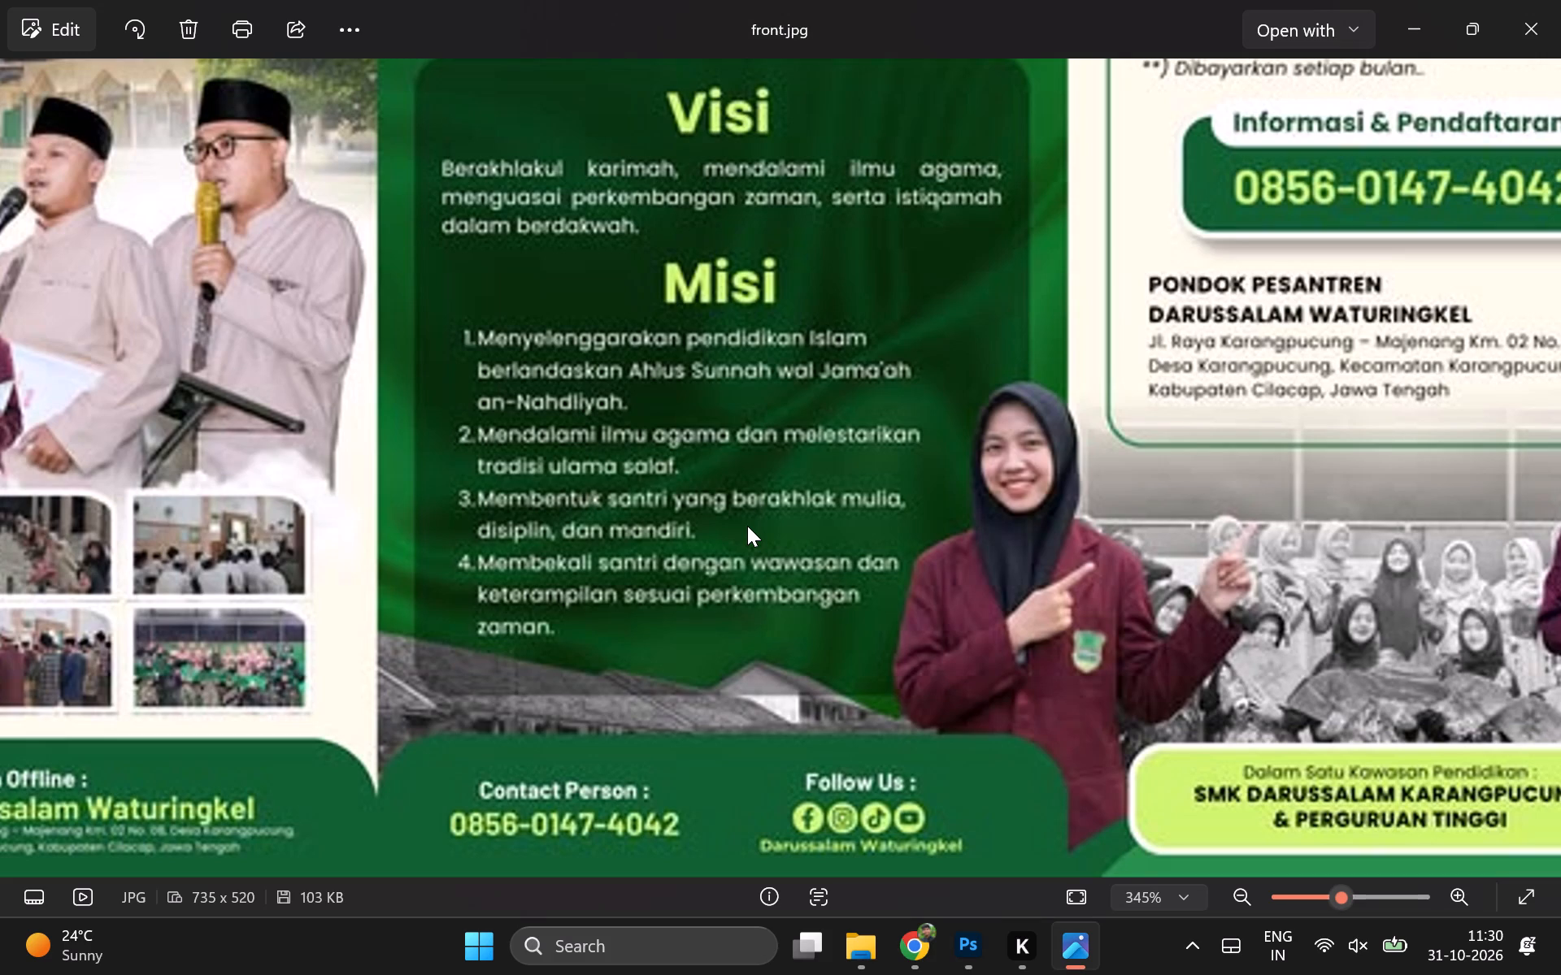
key(alt+Tab)
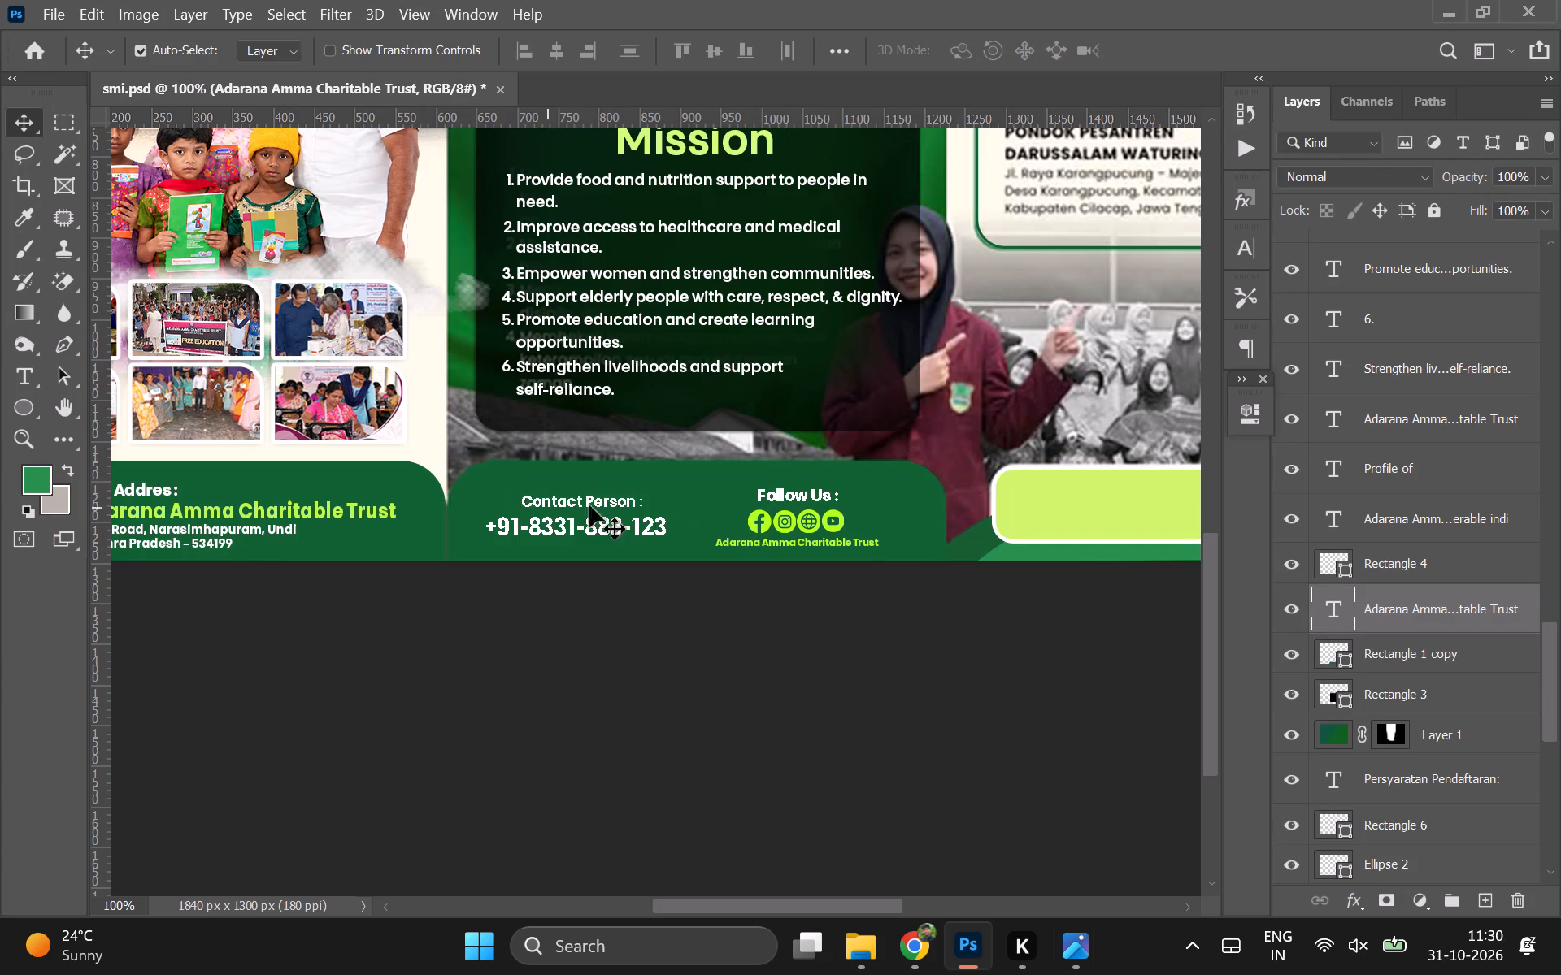
Reorder the "Contact Person :" text layer, moving it up the layer stack above the Compassion in Action layer.
click(607, 504)
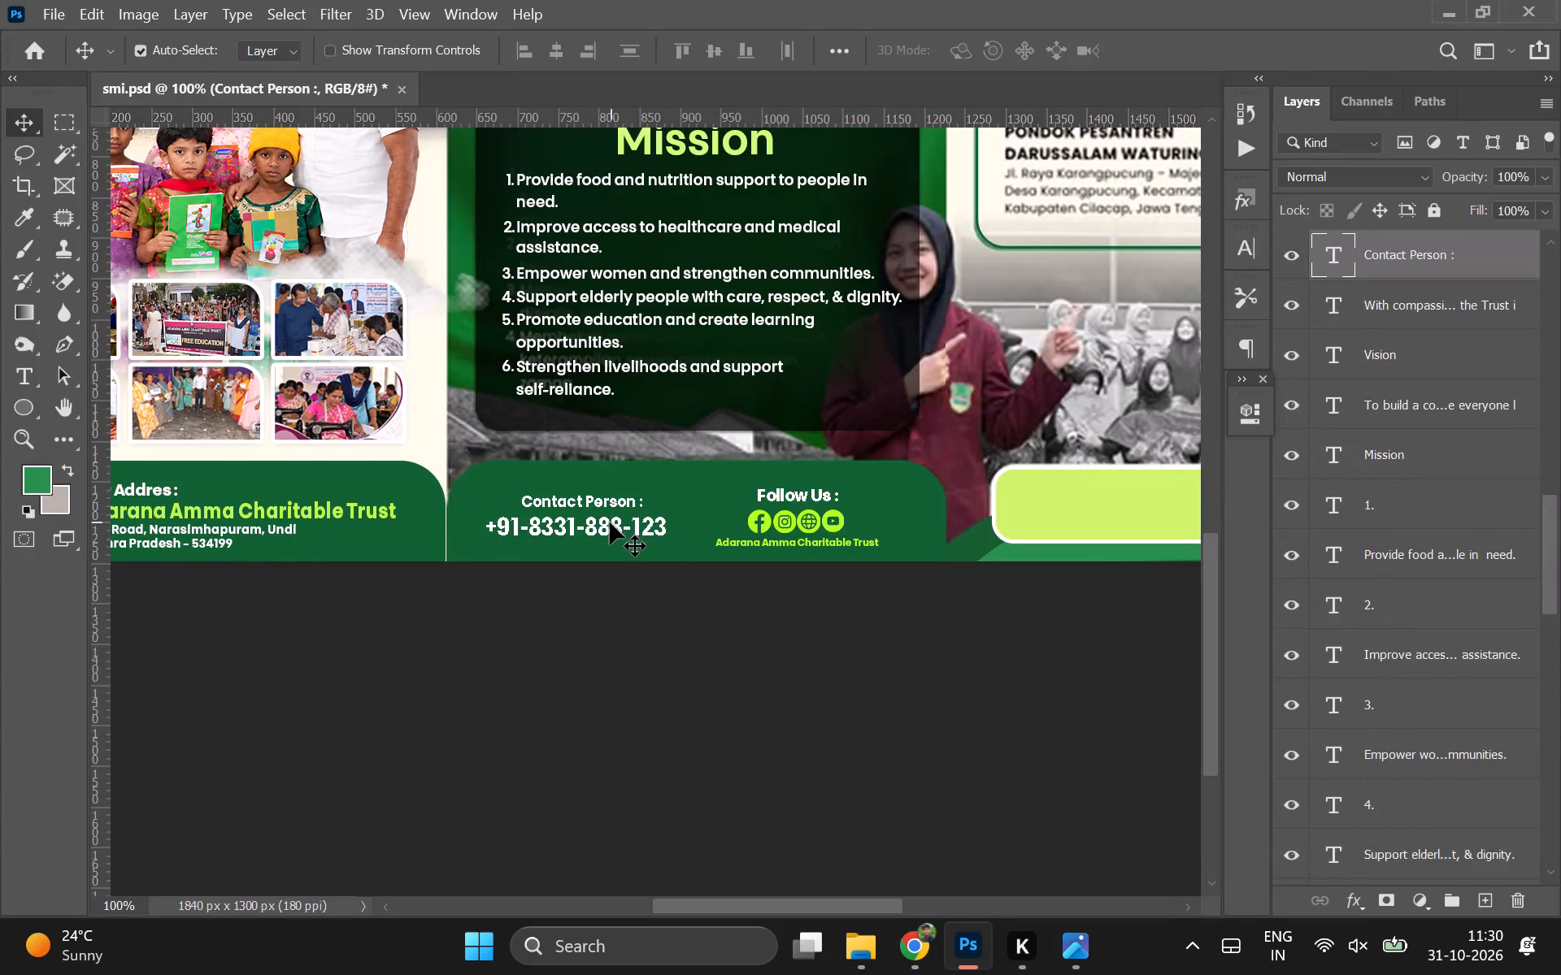
click(610, 522)
scroll(1469, 349, up, 1)
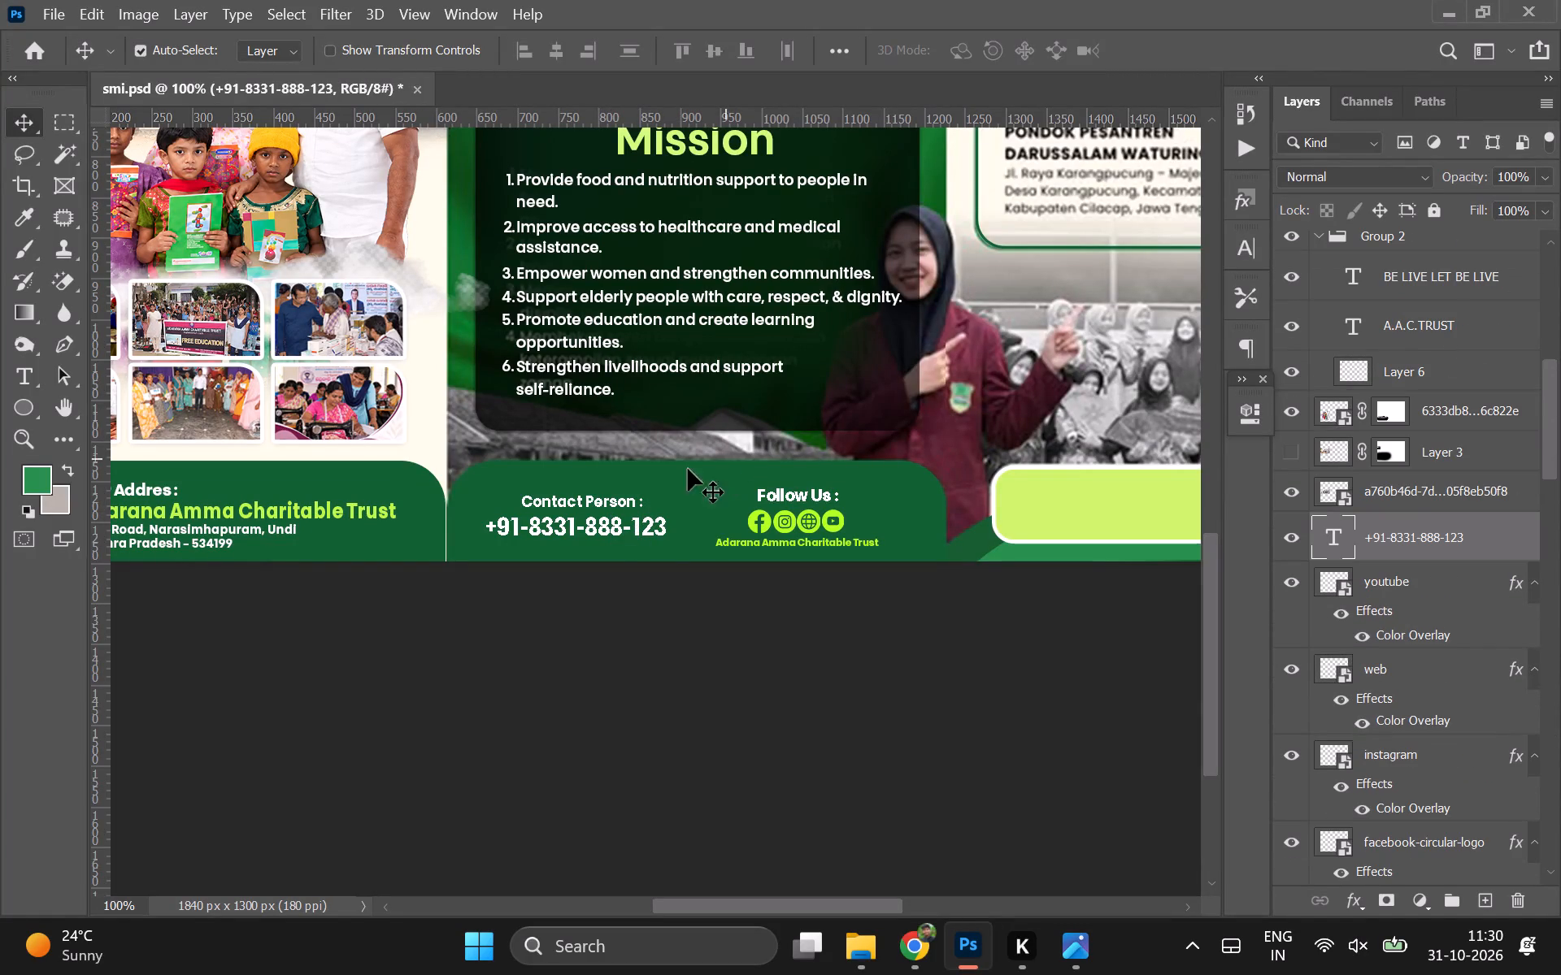
click(610, 503)
drag(1396, 858, 1466, 139)
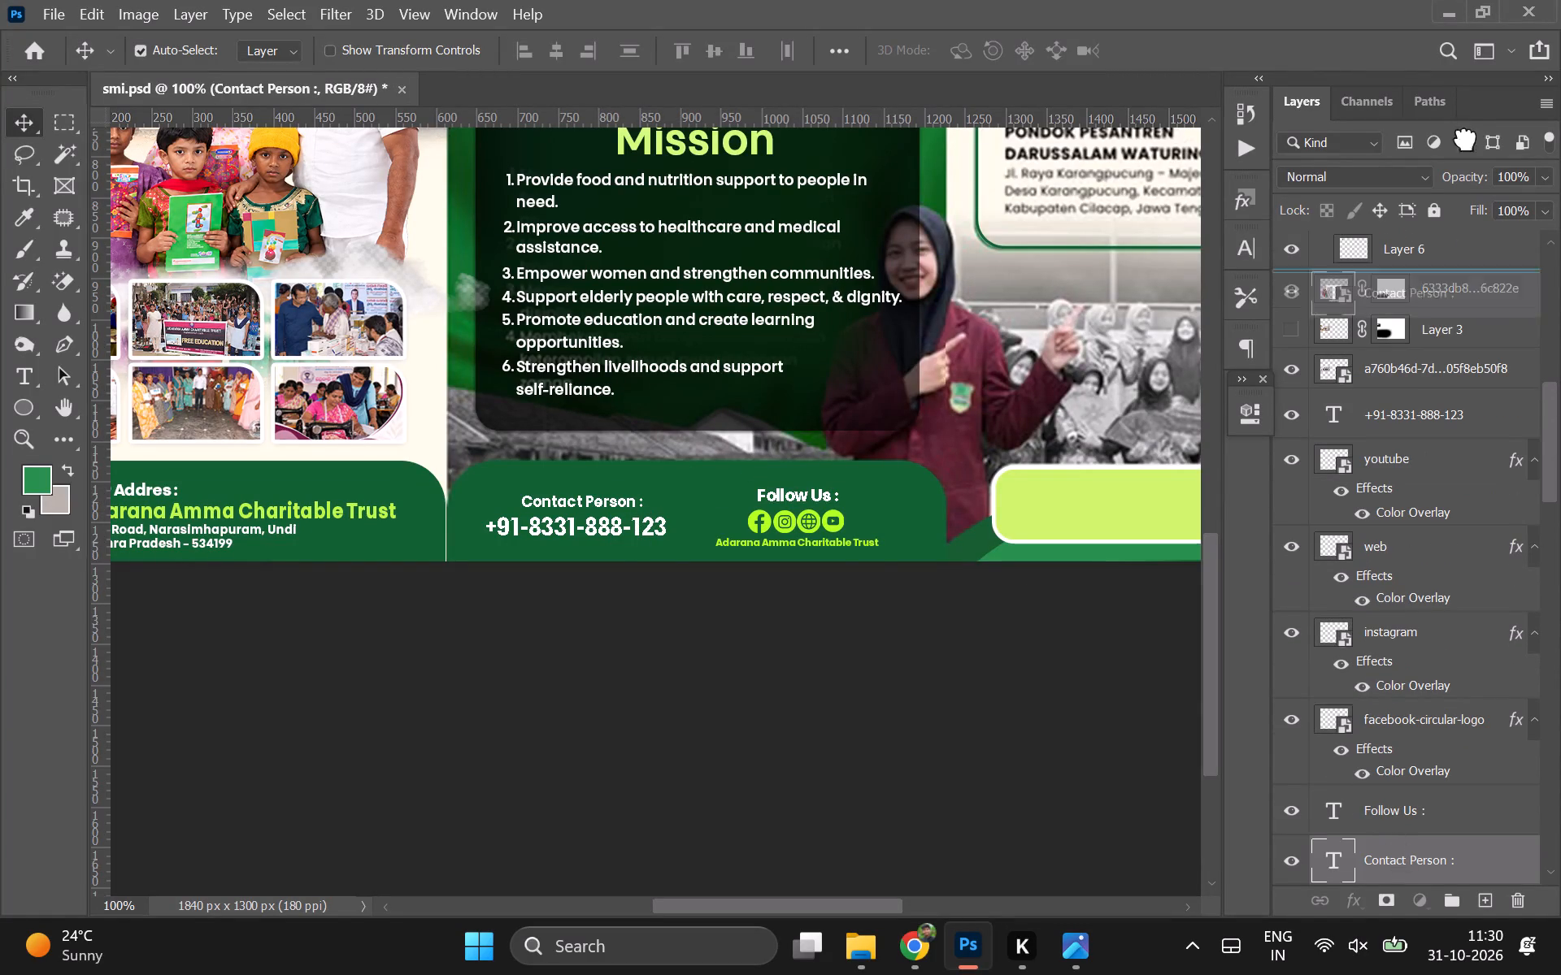
drag(1466, 139, 1475, 86)
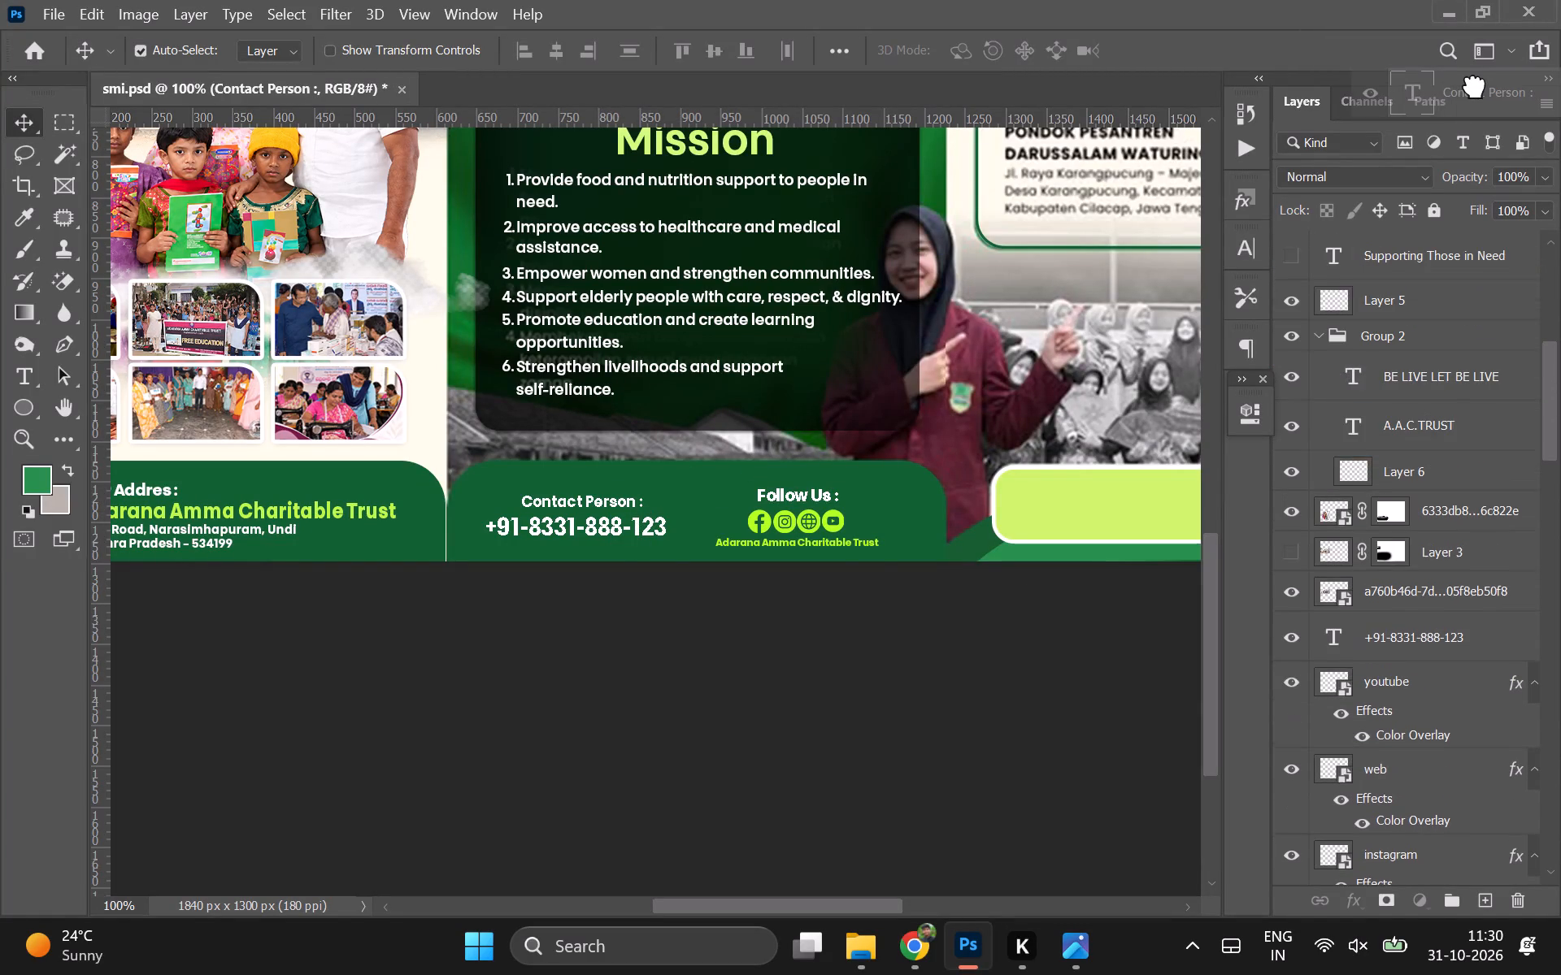
drag(1475, 86, 1444, 63)
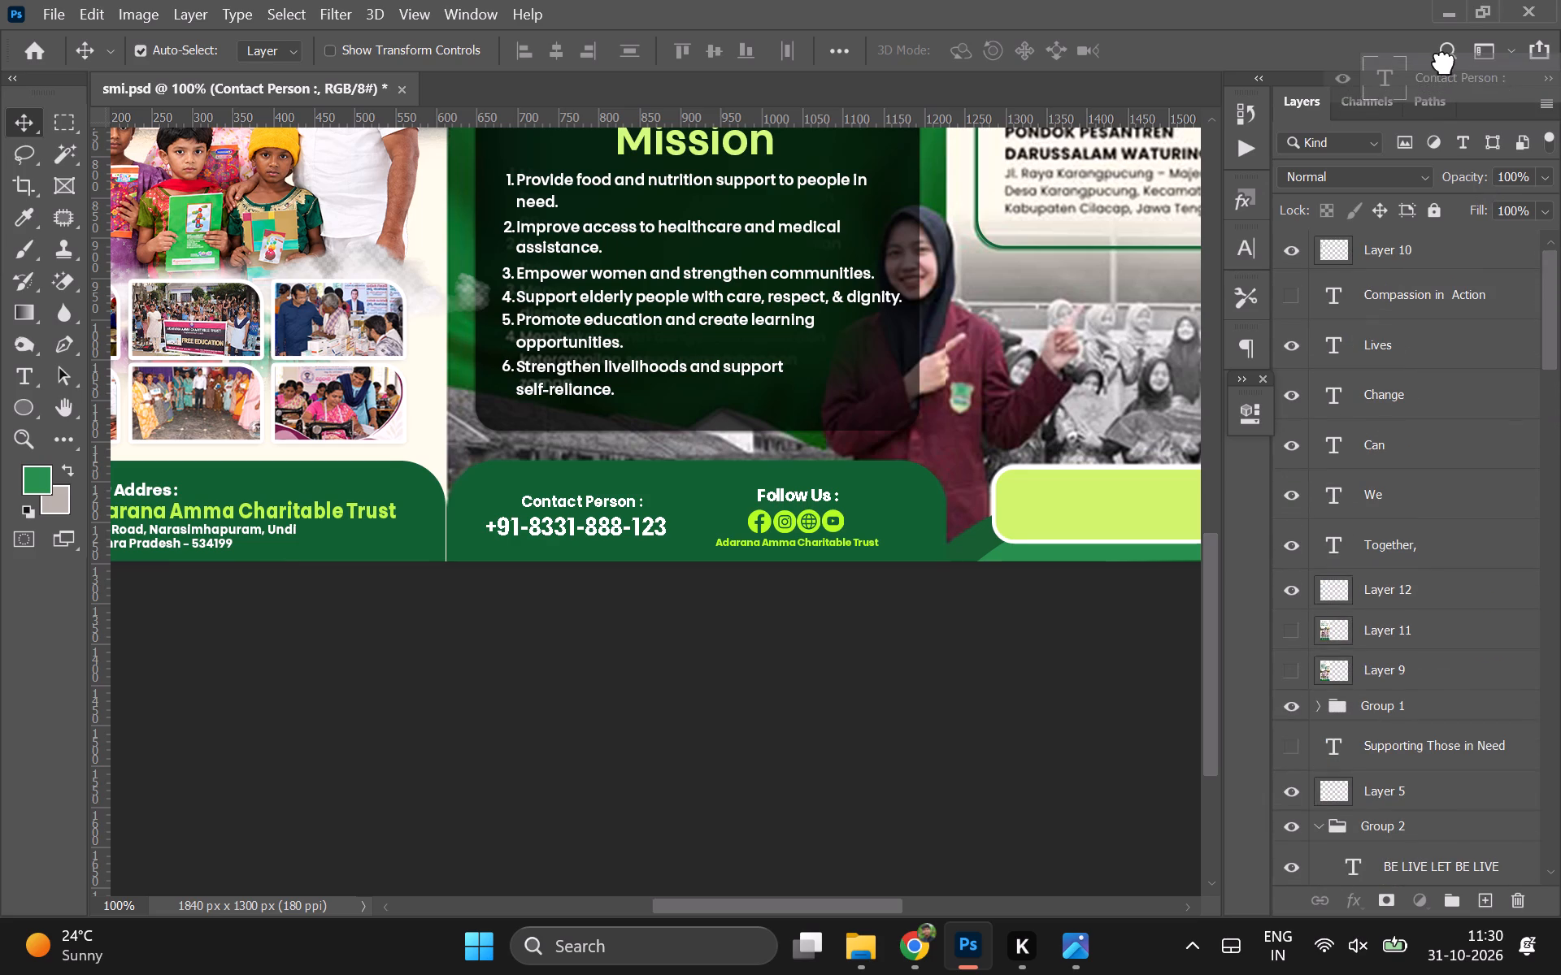
drag(1444, 63, 1384, 171)
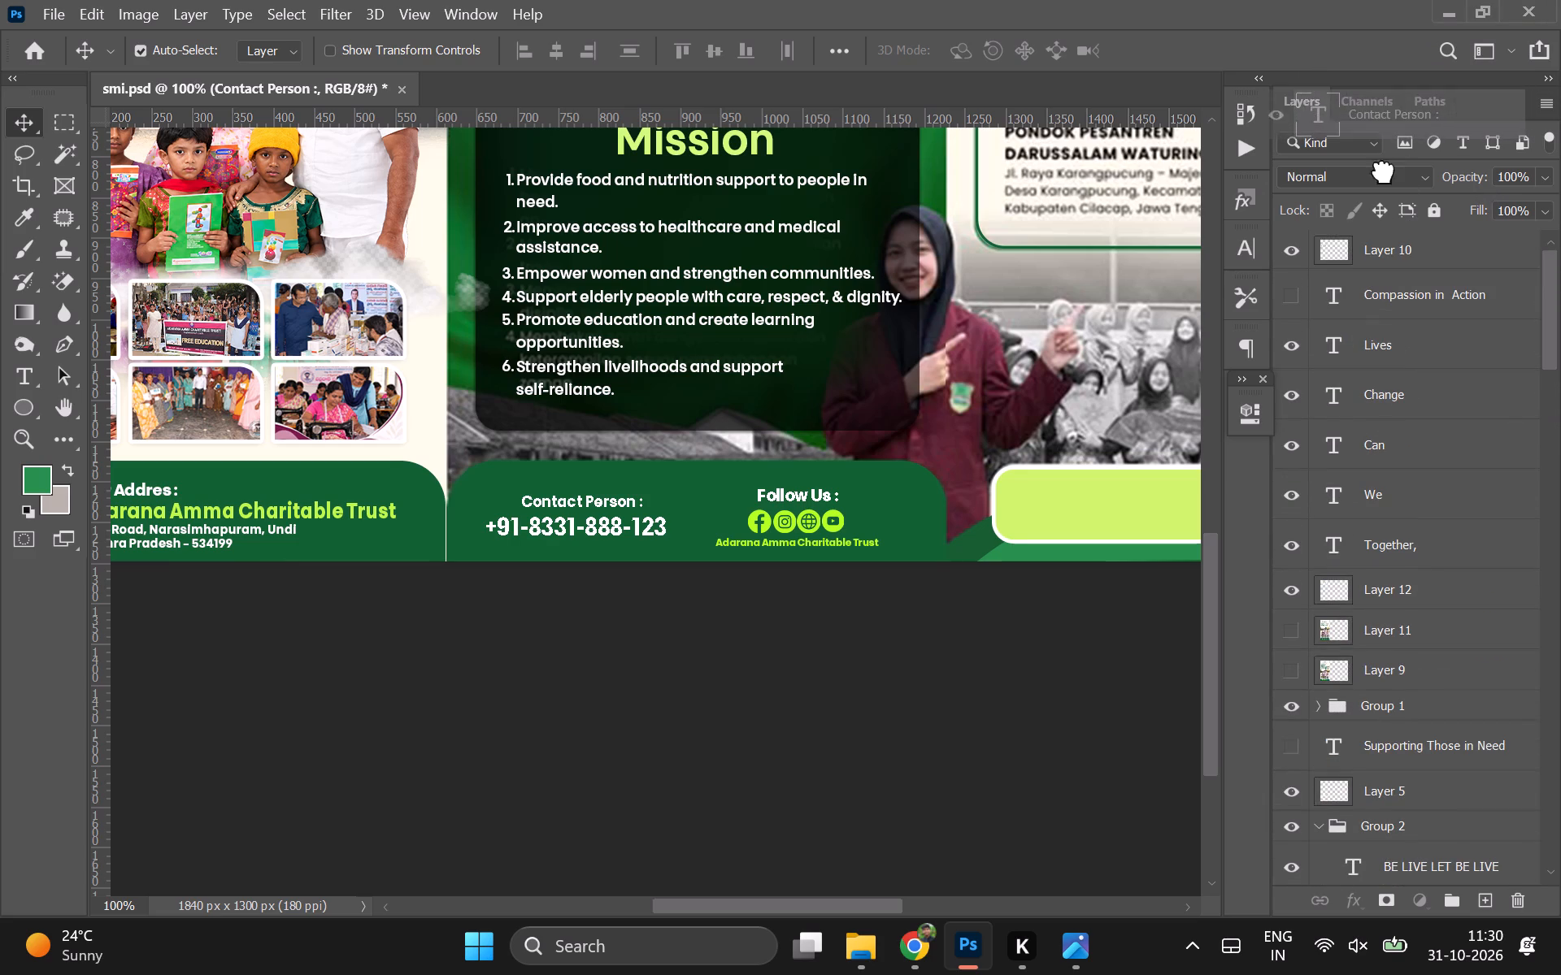
drag(1384, 171, 1414, 315)
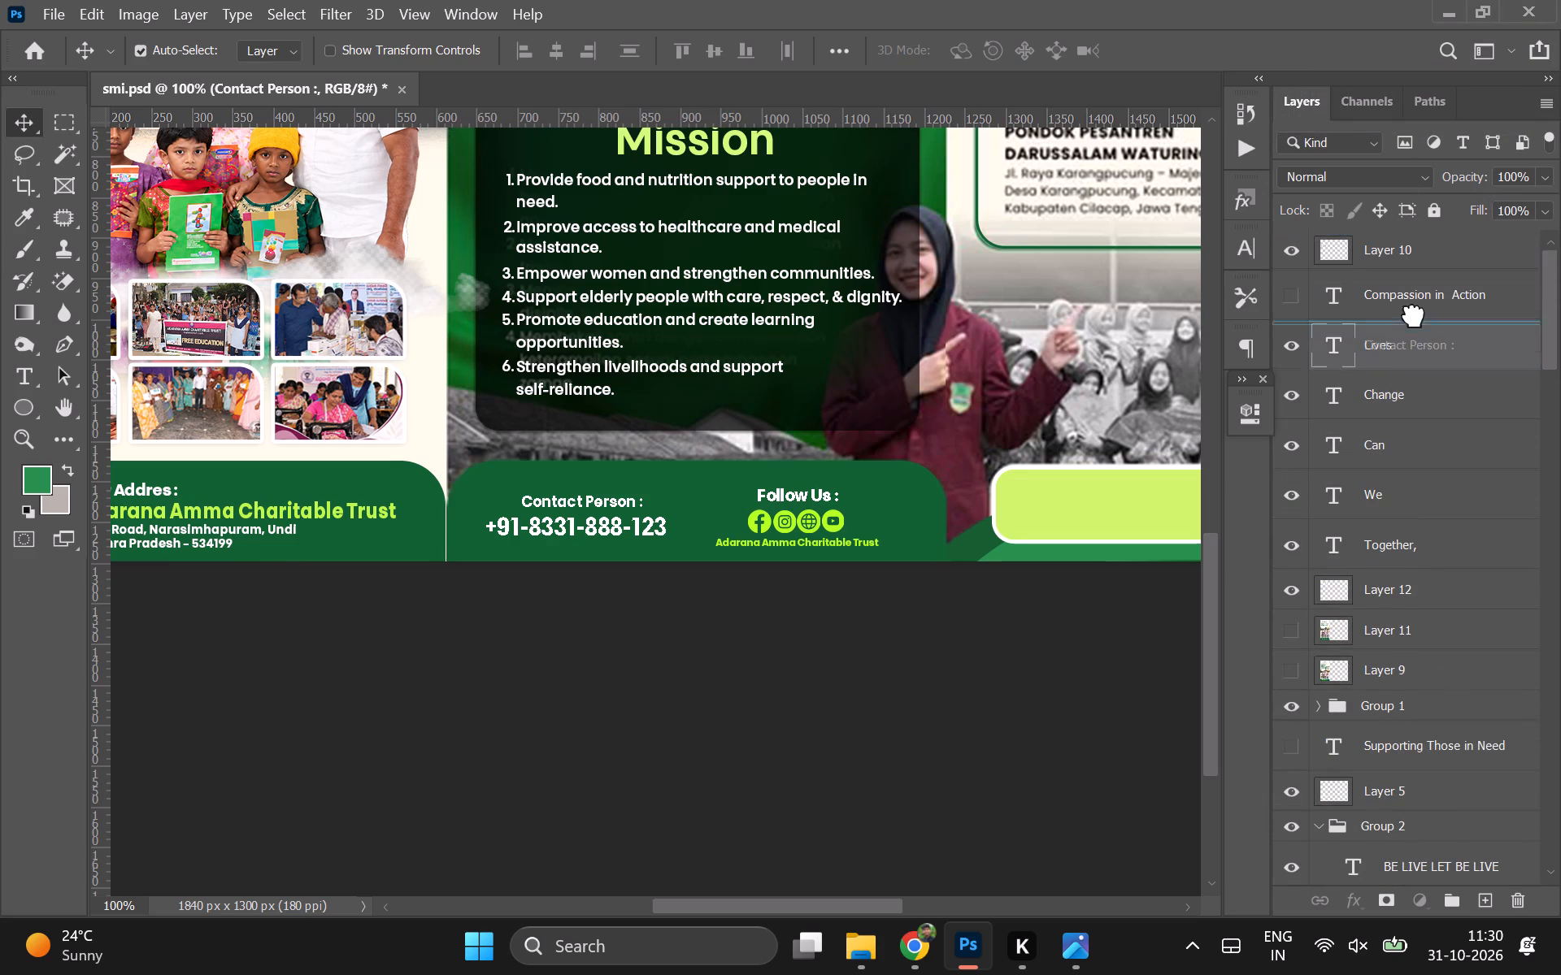
drag(1414, 315, 1401, 279)
scroll(1401, 279, up, 1)
drag(1402, 302, 1400, 158)
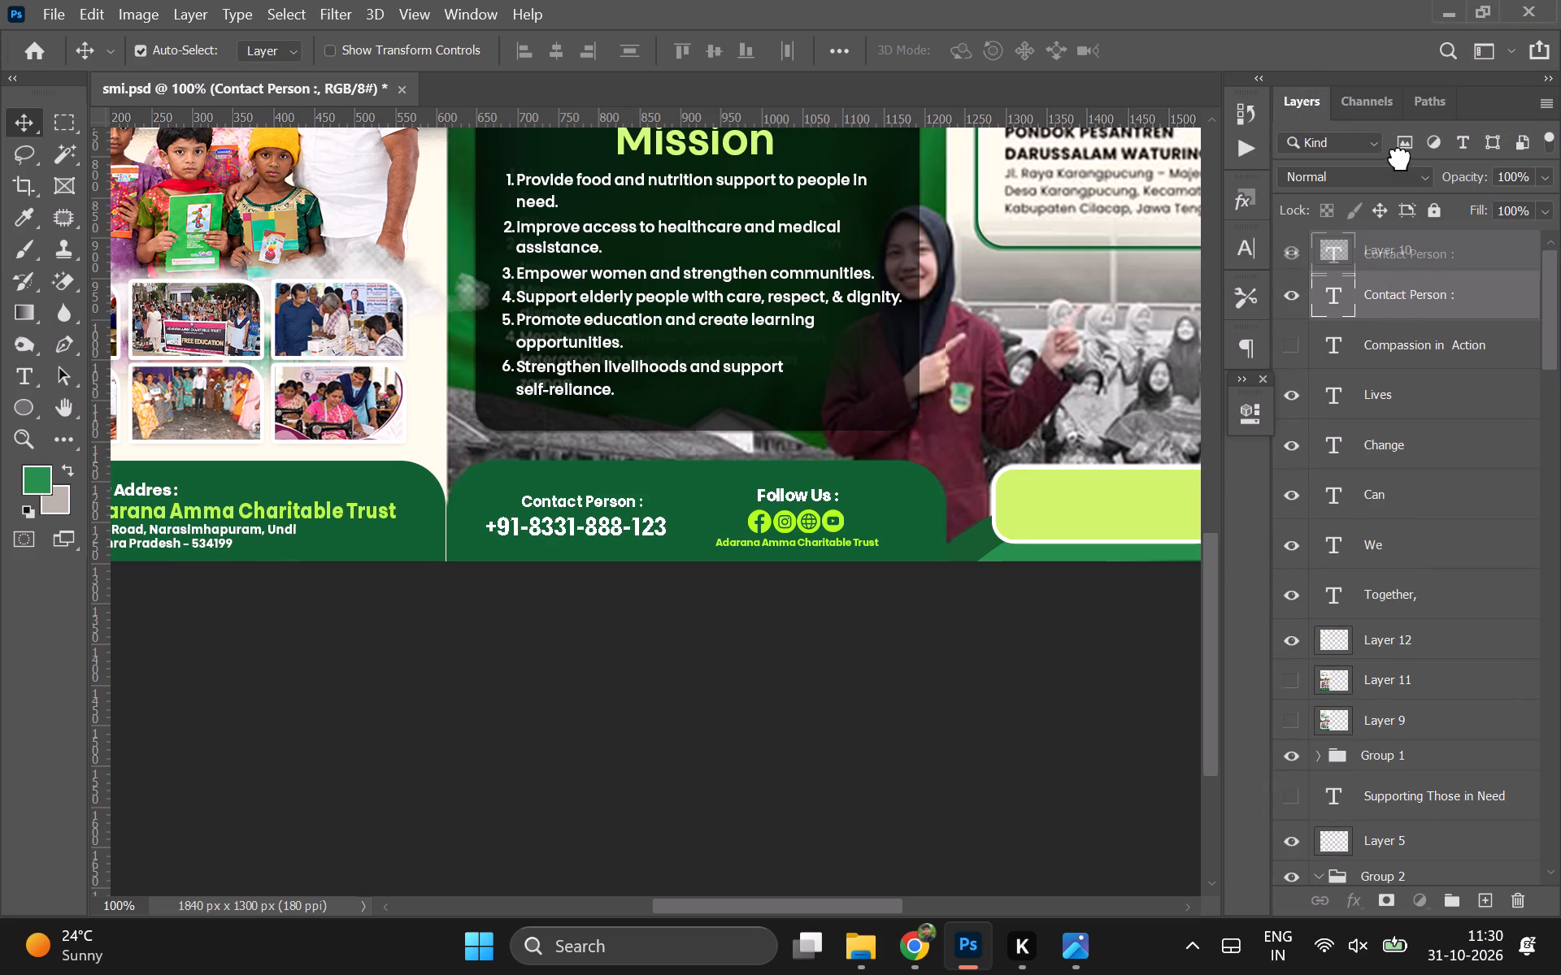
drag(1400, 158, 1442, 813)
Move the "Contact Person :" text layer down the stack so it sits directly above the phone number layer.
scroll(1442, 813, down, 2)
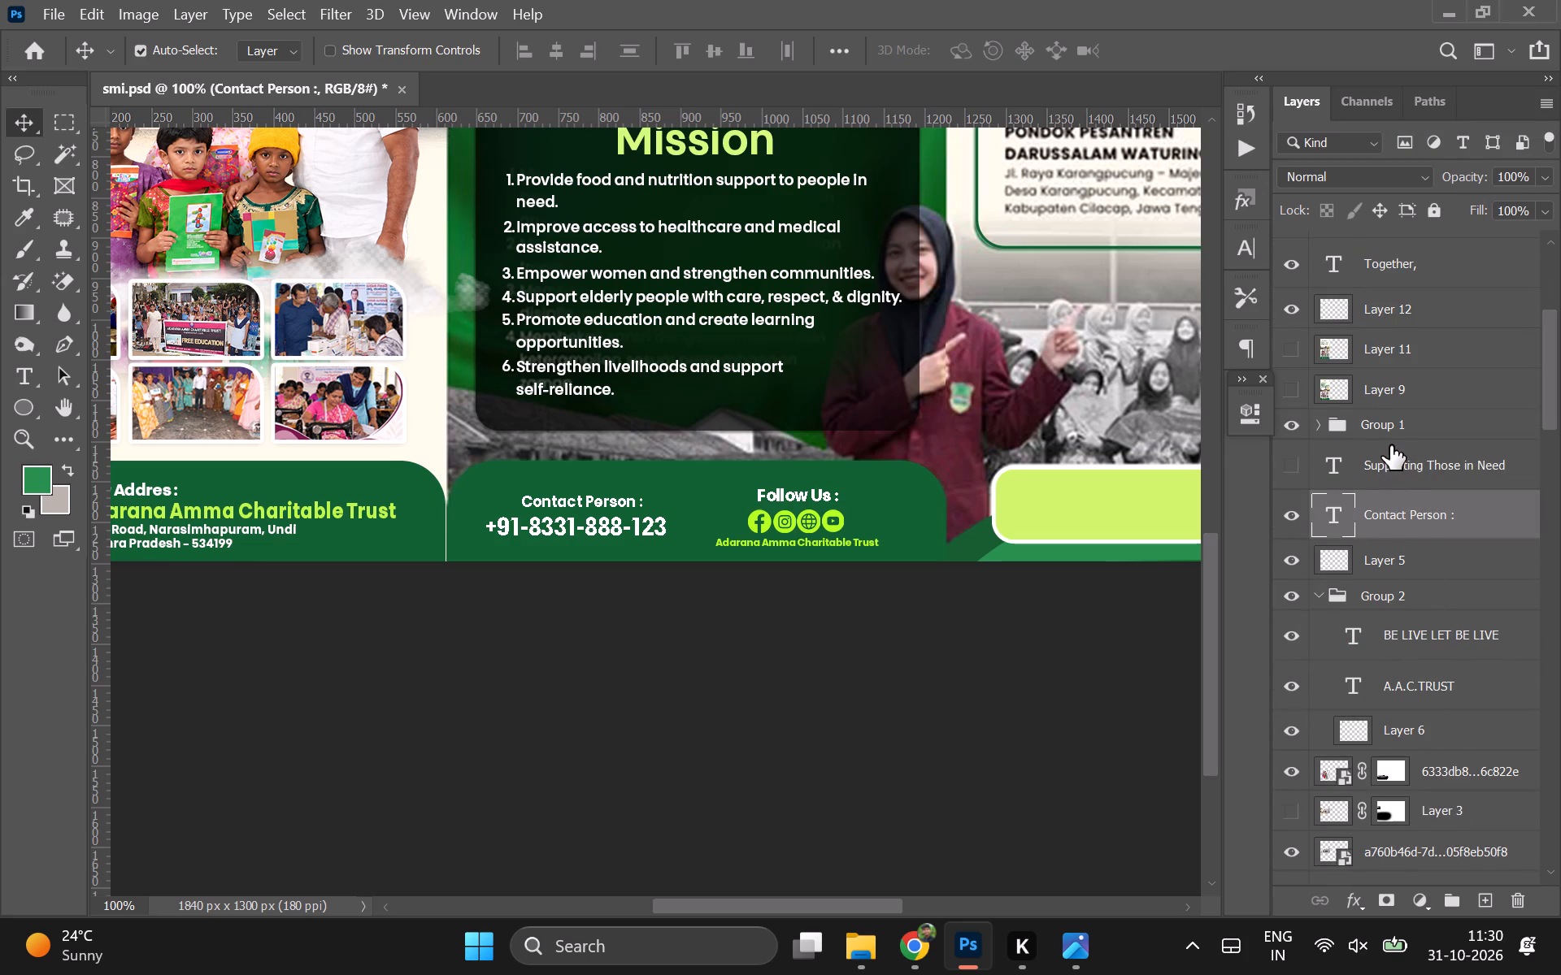
drag(1390, 445, 1446, 815)
Nudge the "Contact Person :" heading and the phone number beneath it slightly upward together in the middle footer.
shift+click(1450, 825)
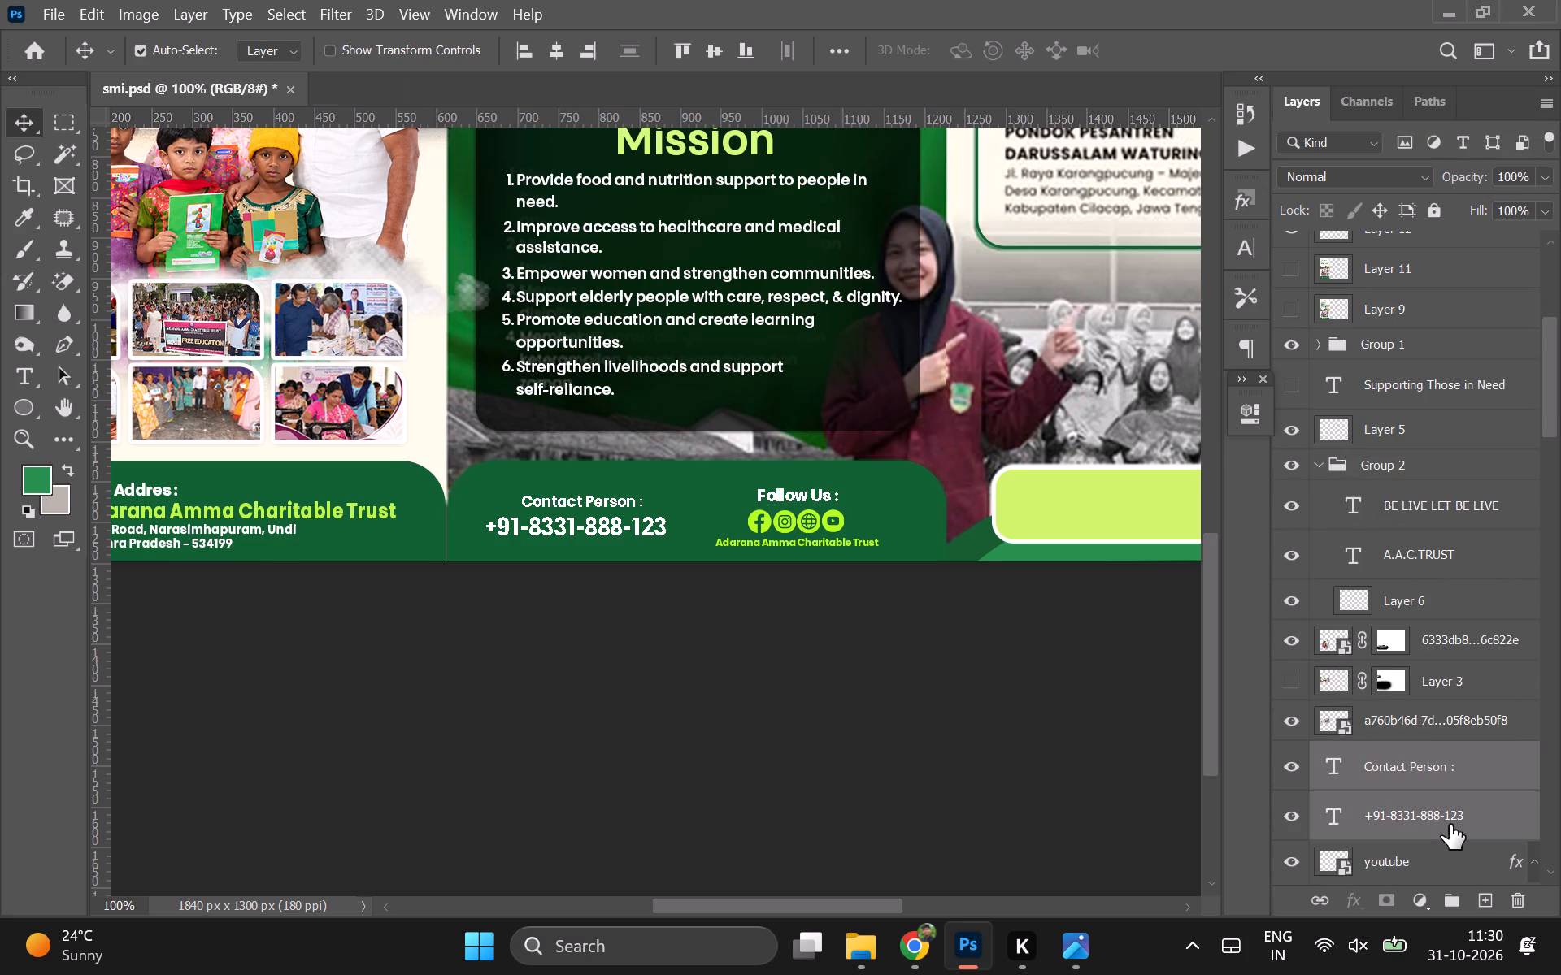
key(Up)
key(Up)
key(Up)
key(Up)
key(Up)
key(Up)
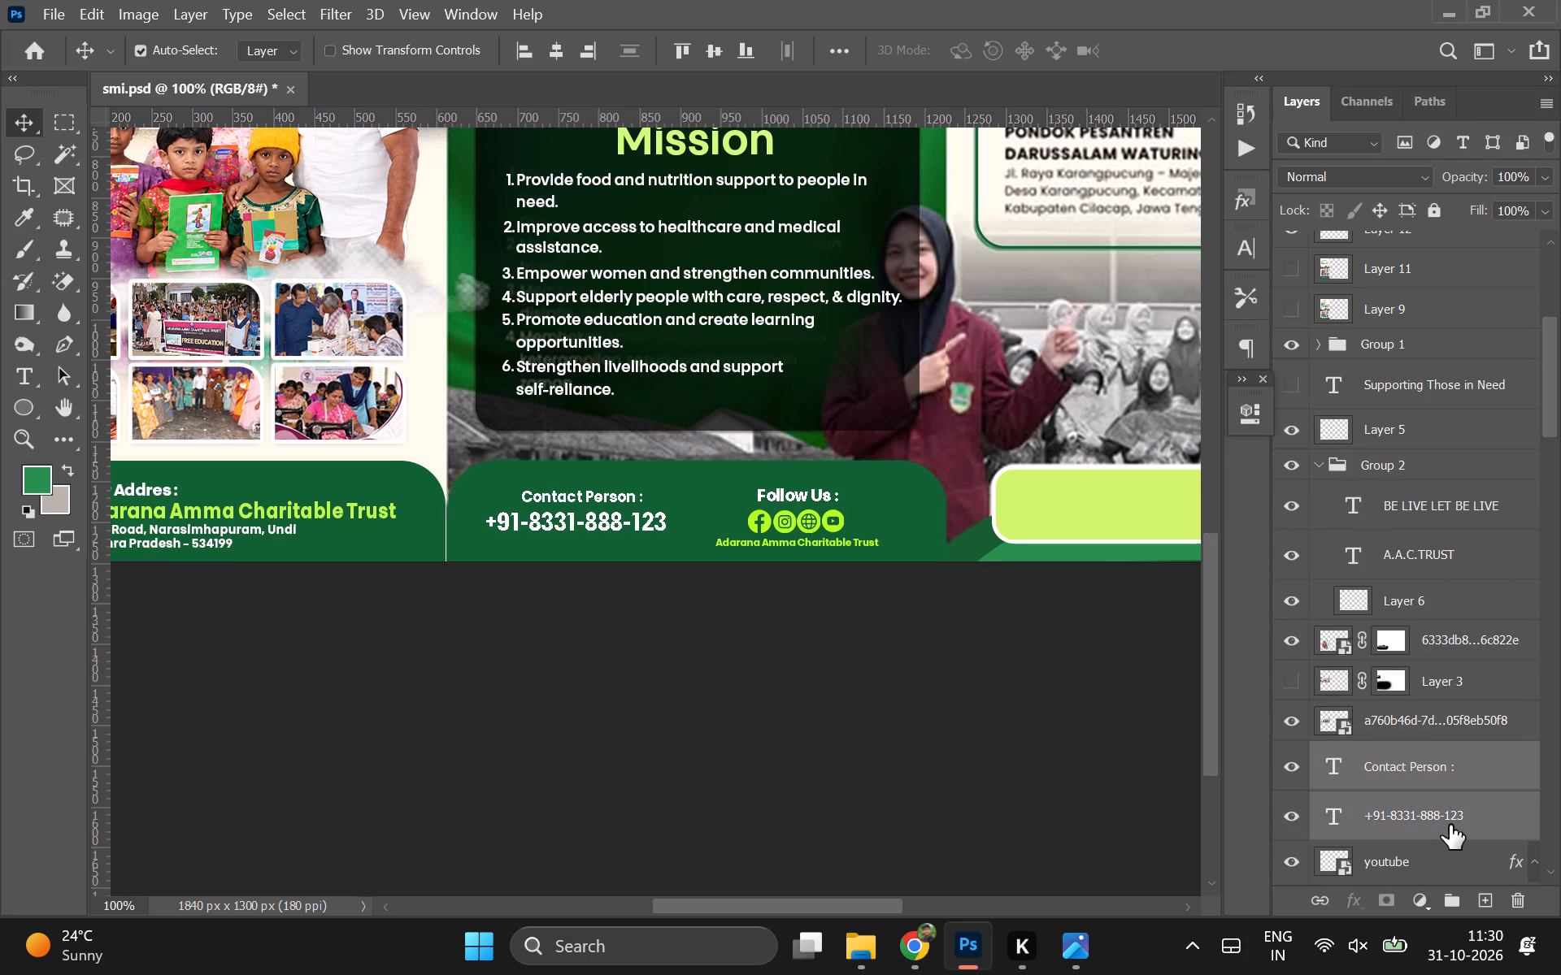
Move the "Follow Us :" text layer up the stack, between the phone number layer and the youtube icon layer.
click(798, 495)
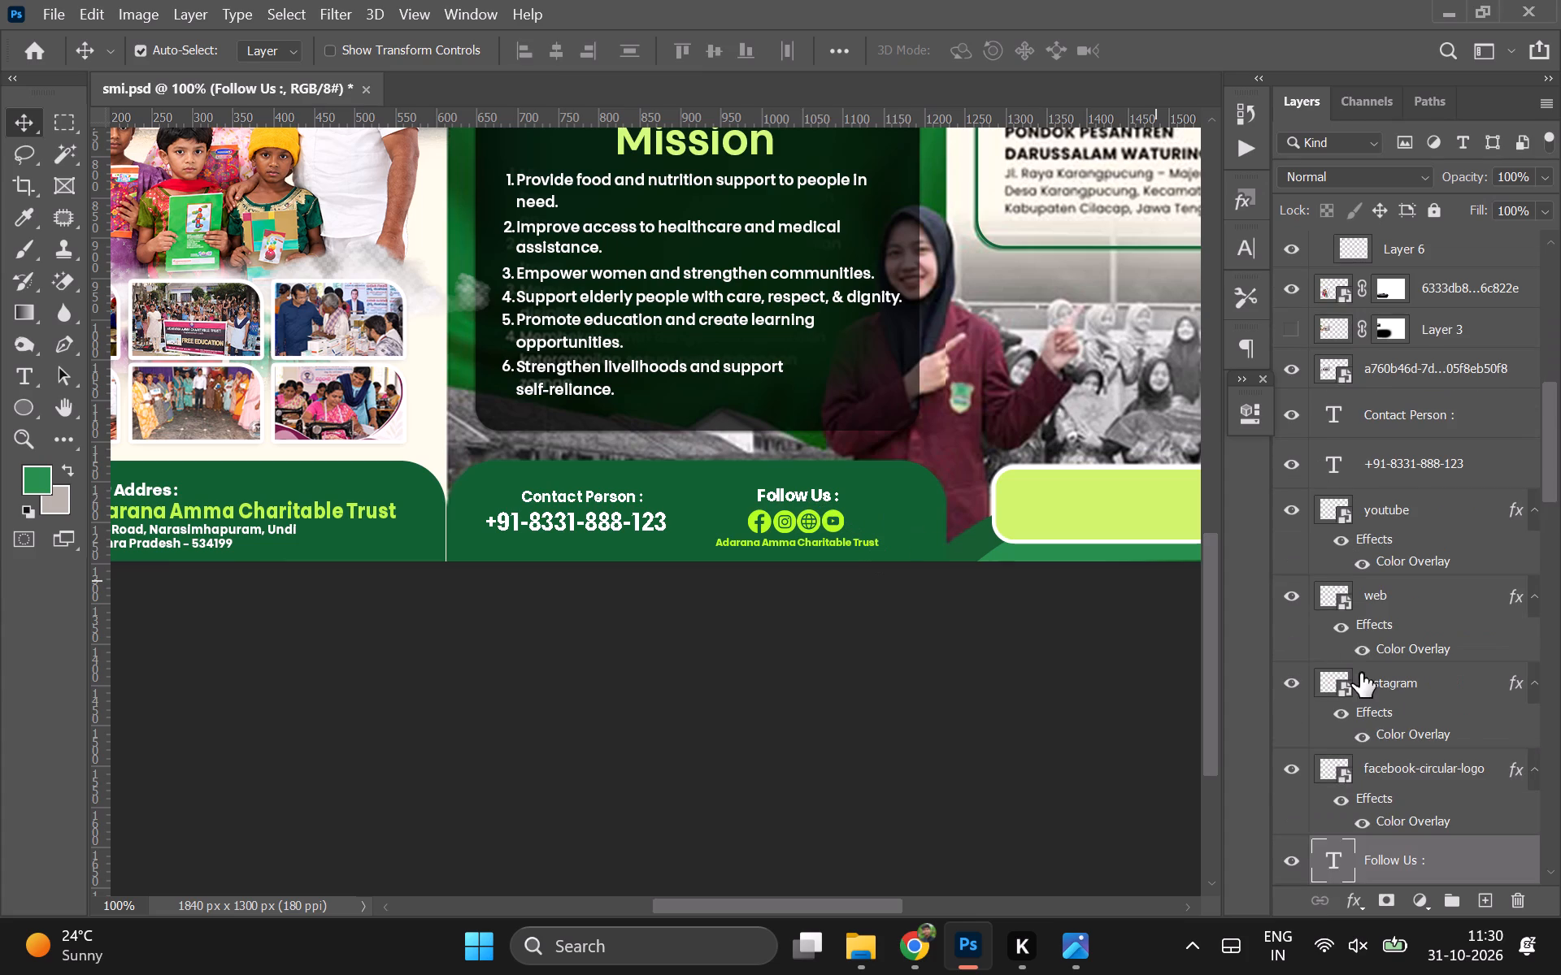
scroll(1385, 692, down, 2)
click(760, 530)
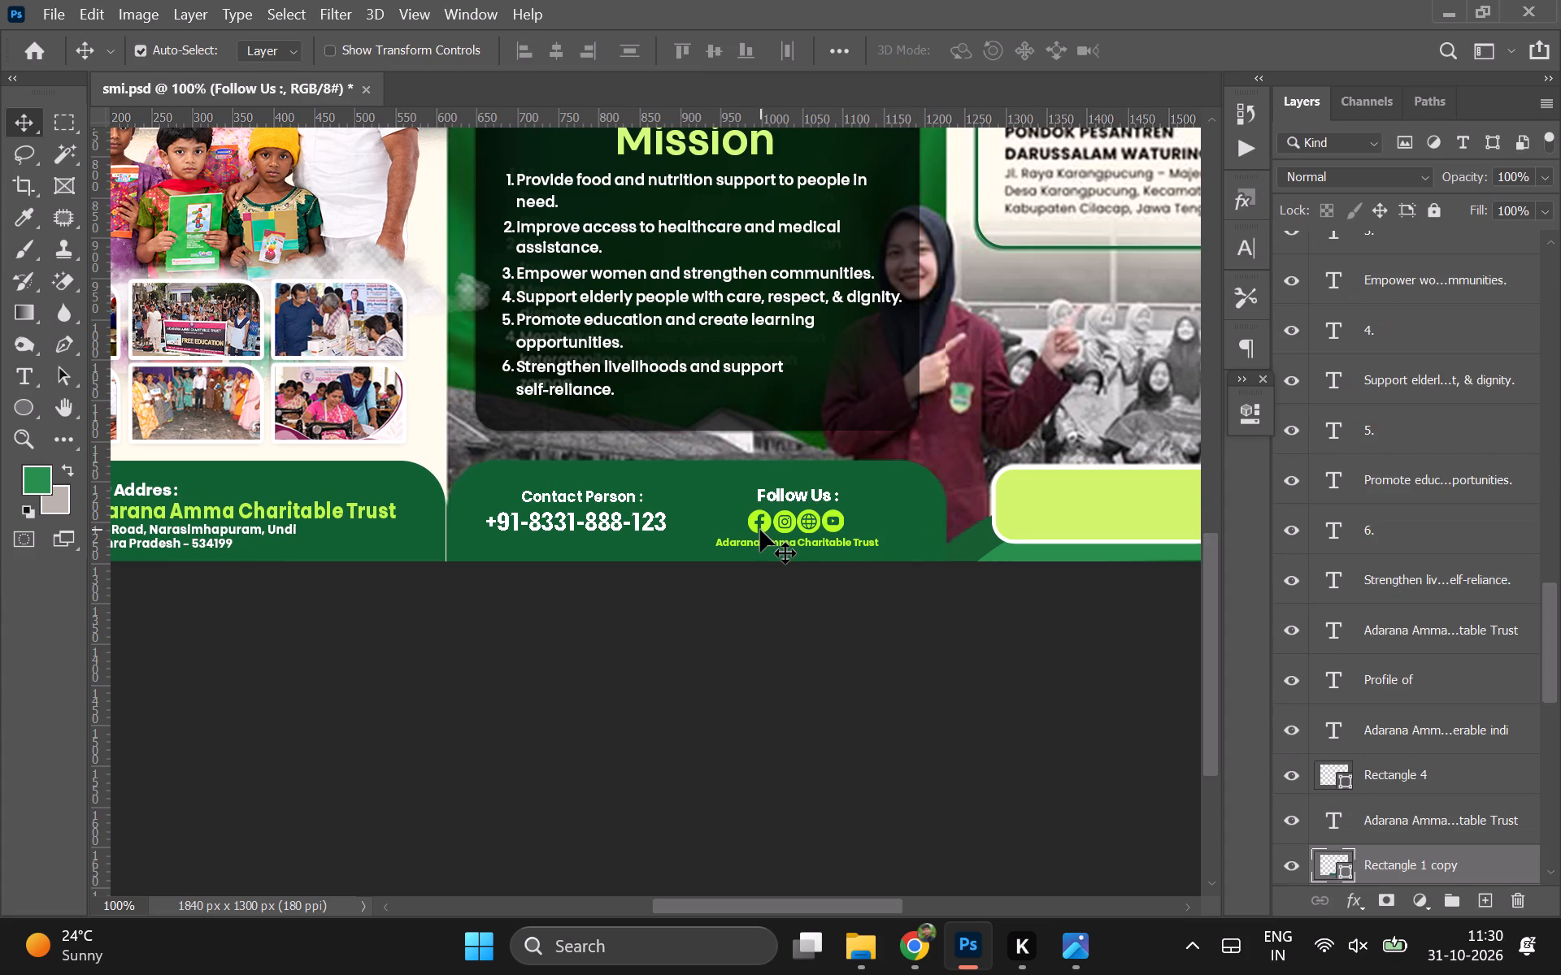
scroll(1454, 698, down, 1)
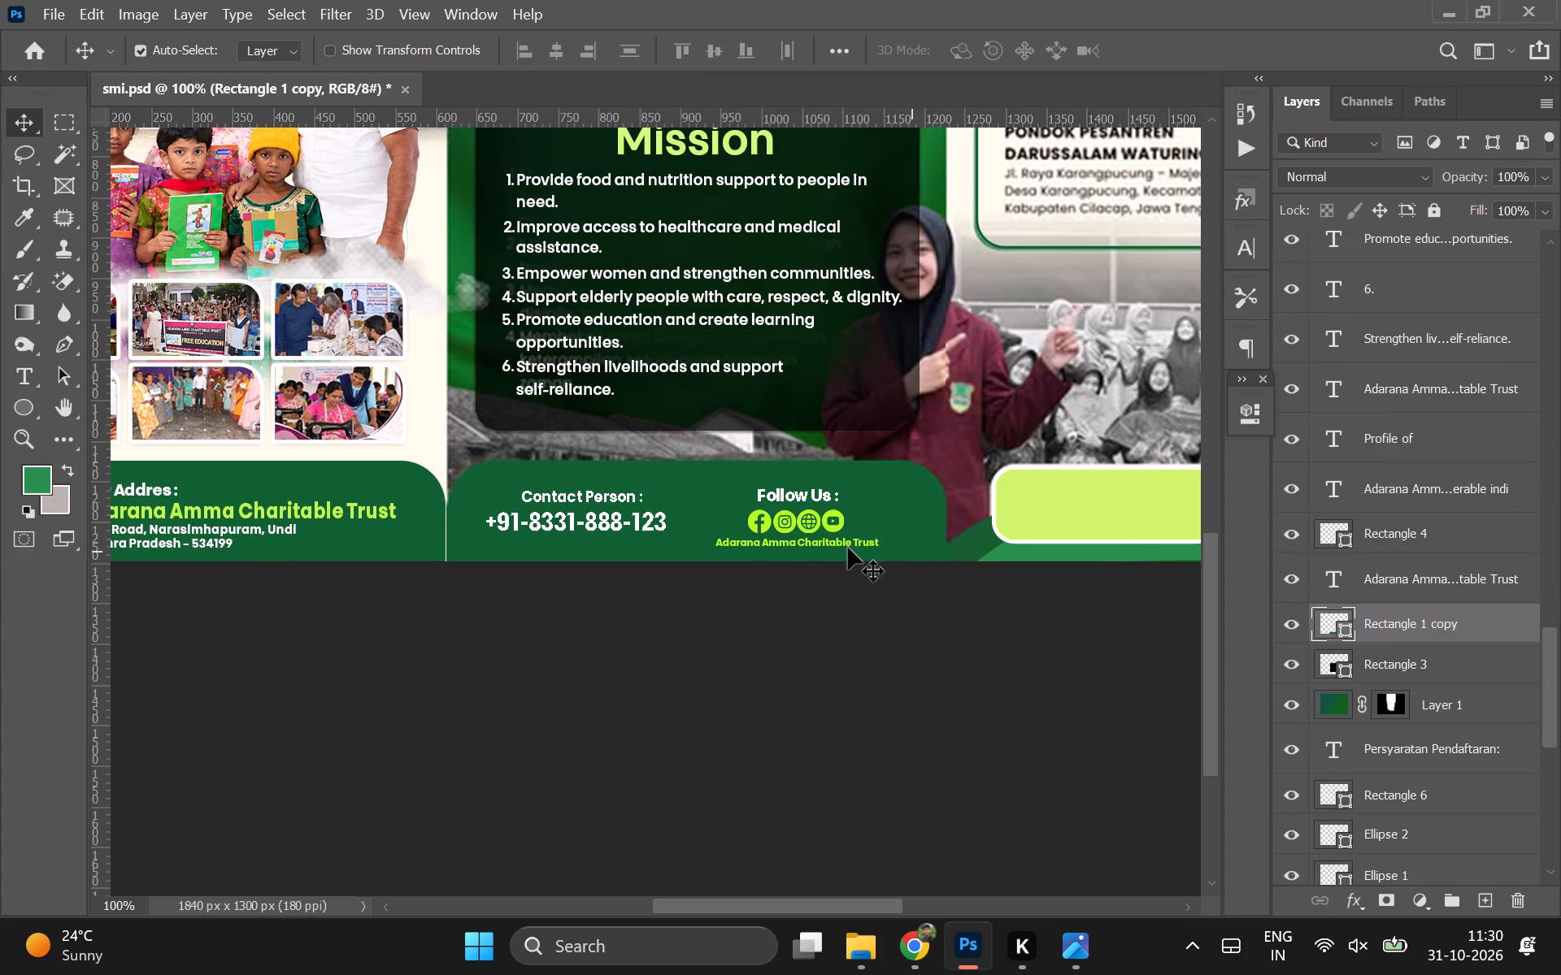
click(767, 496)
click(767, 521)
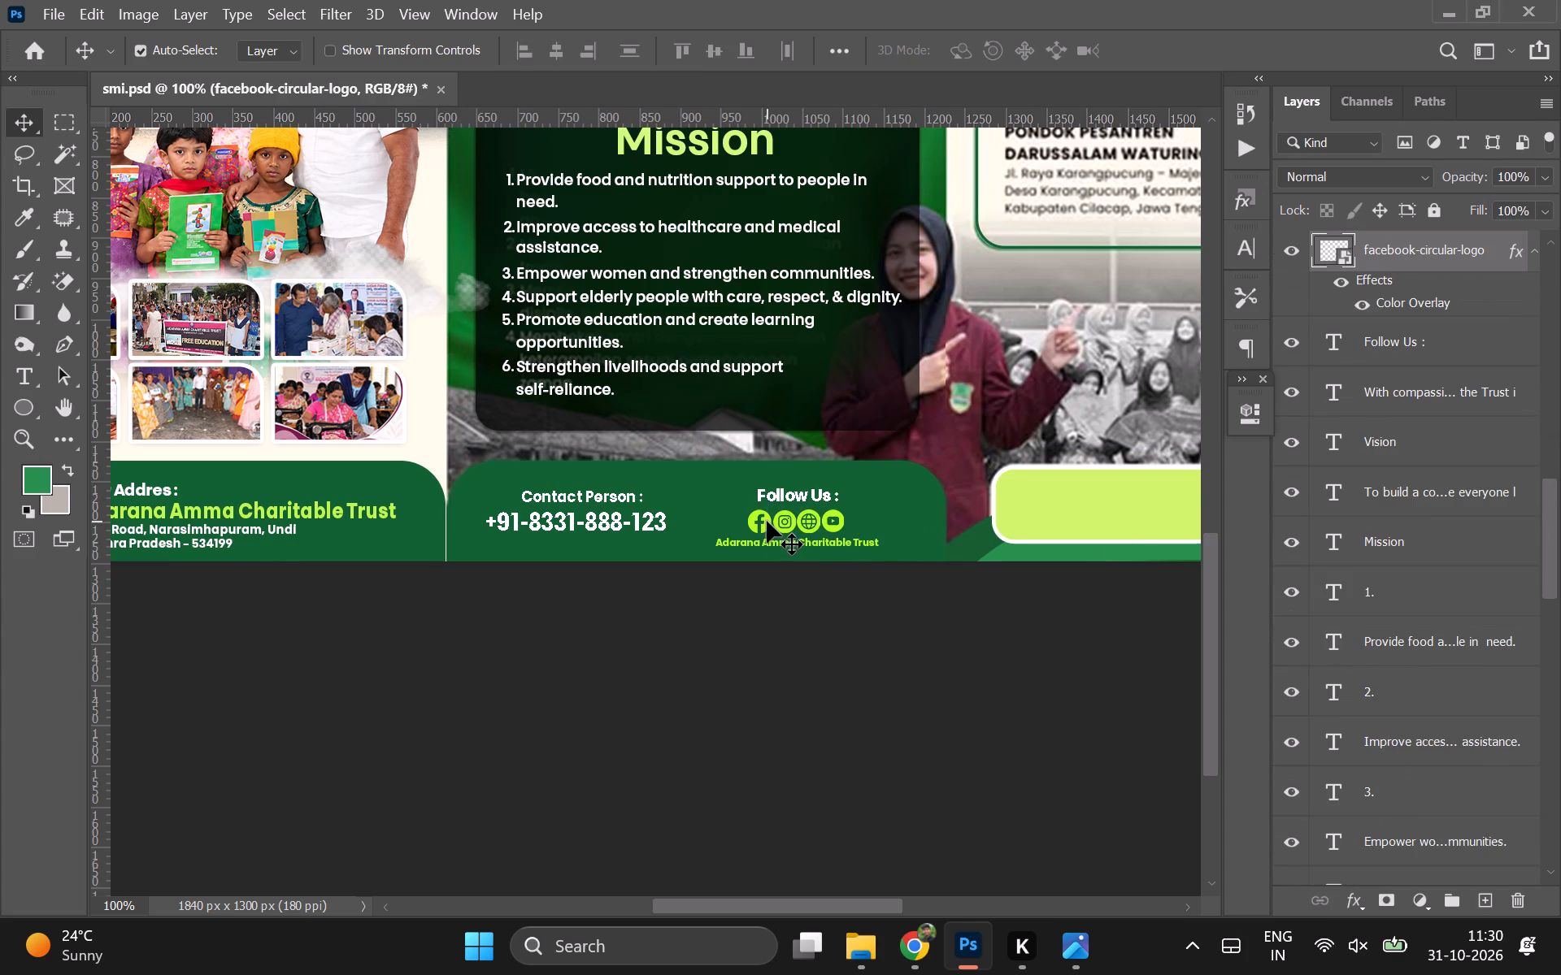
scroll(1541, 330, up, 1)
shift+click(1407, 293)
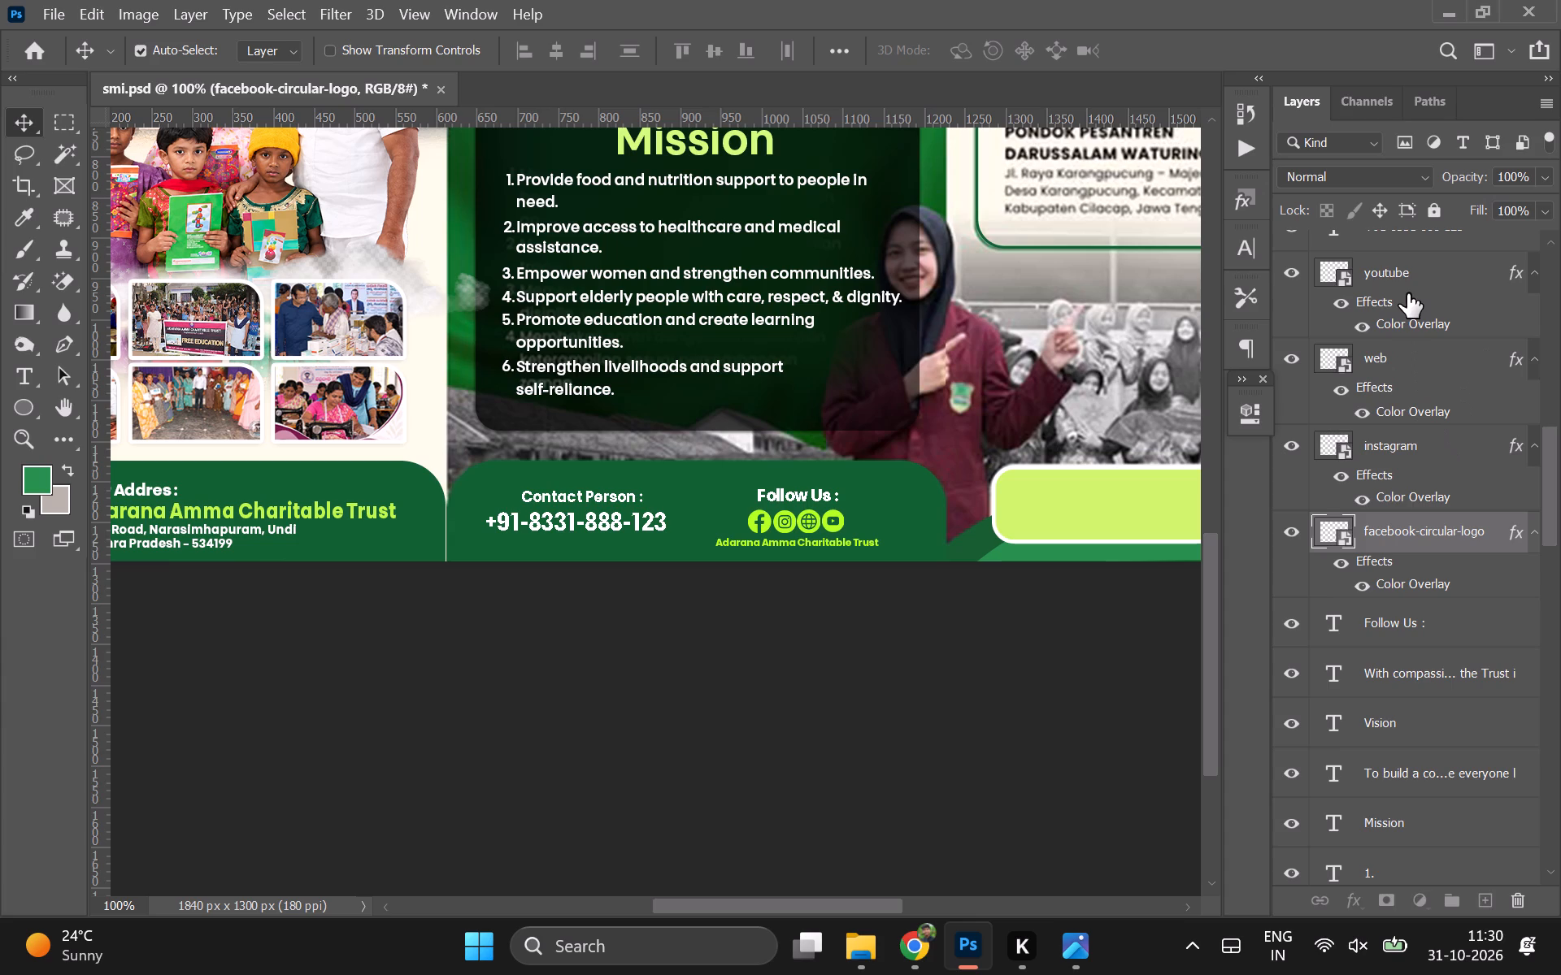
scroll(1407, 293, up, 1)
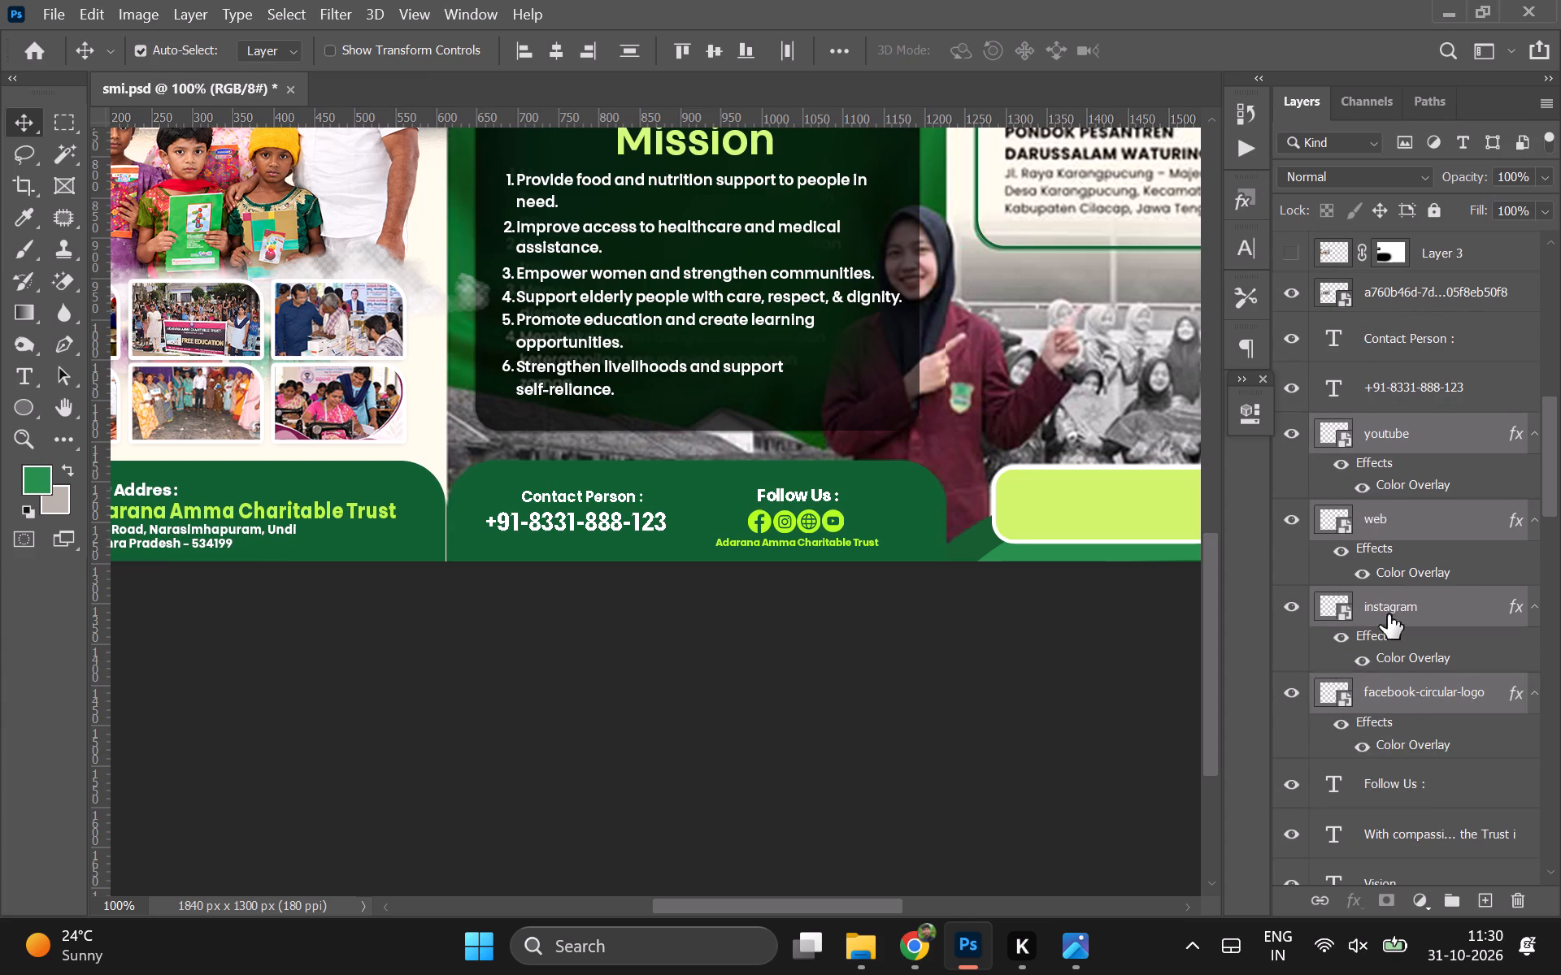
drag(1382, 777, 1379, 415)
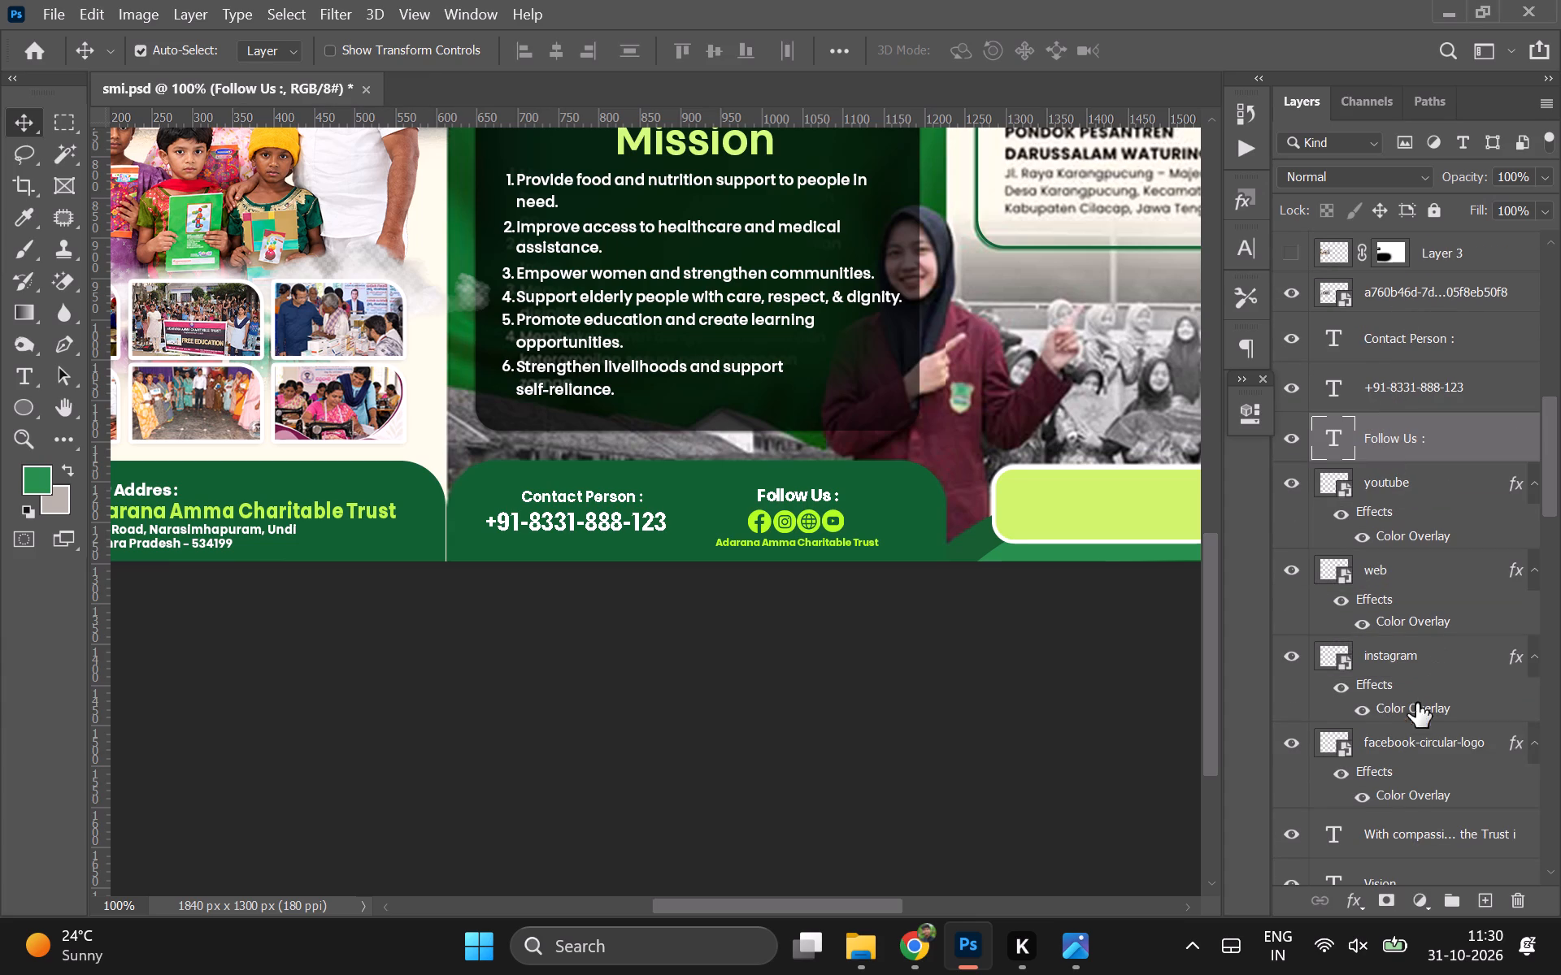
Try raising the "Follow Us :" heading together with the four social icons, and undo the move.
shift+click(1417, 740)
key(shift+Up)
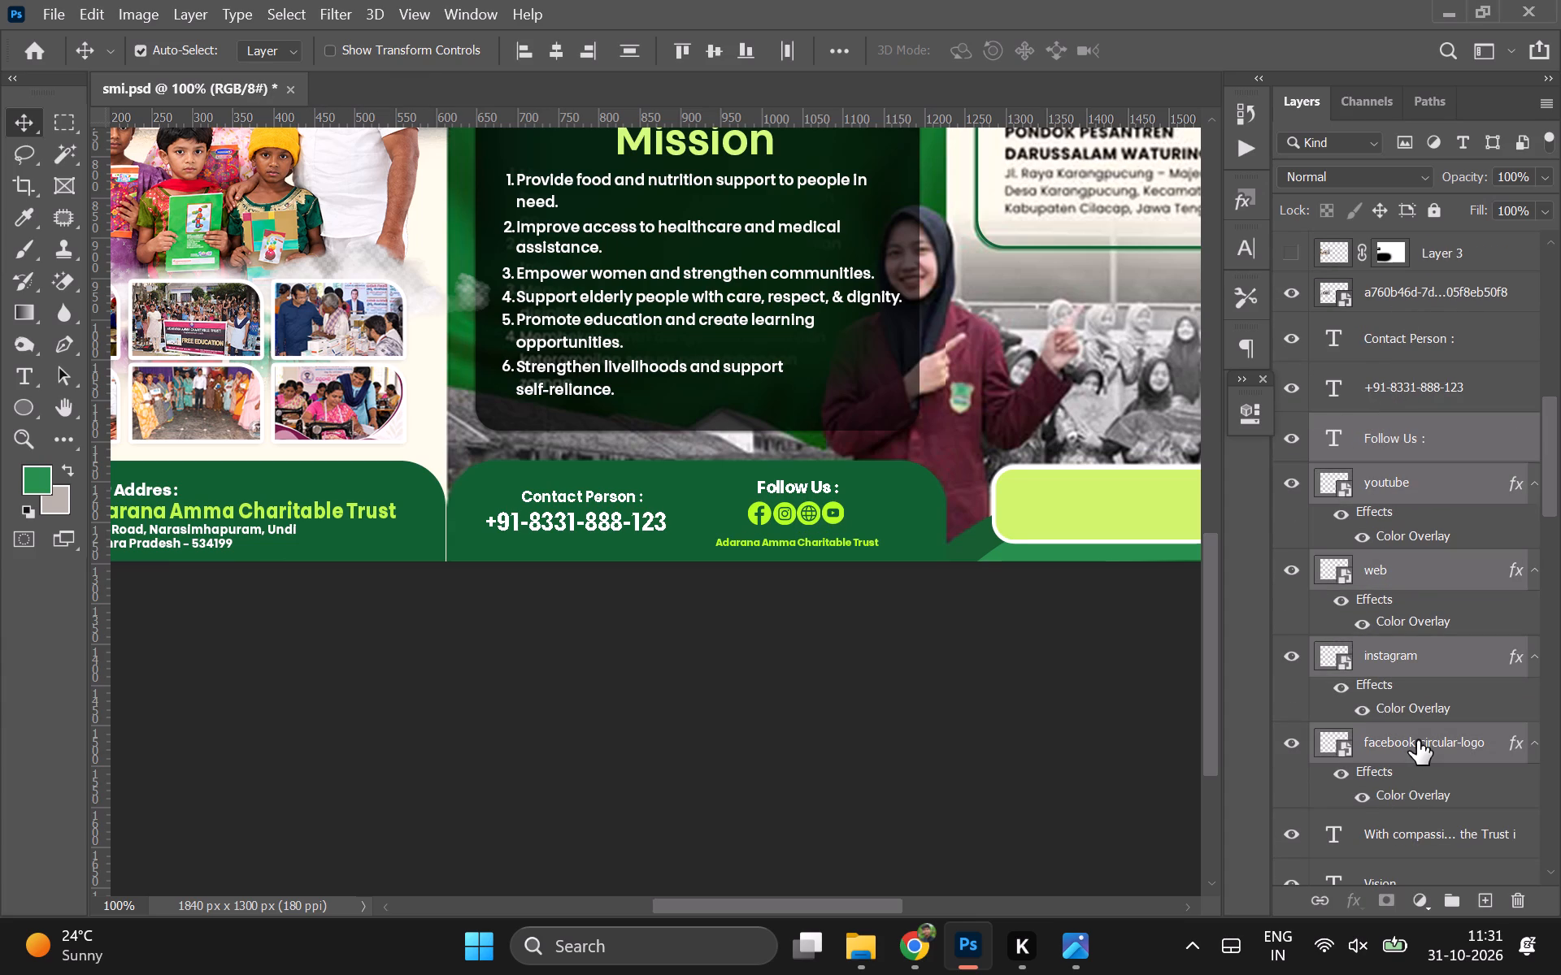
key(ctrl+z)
Identify the footer's small "Adarana Amma Charitable Trust" text layer by toggling nearby layers' visibility, and move it up the stack.
scroll(1411, 834, down, 1)
scroll(1442, 769, down, 3)
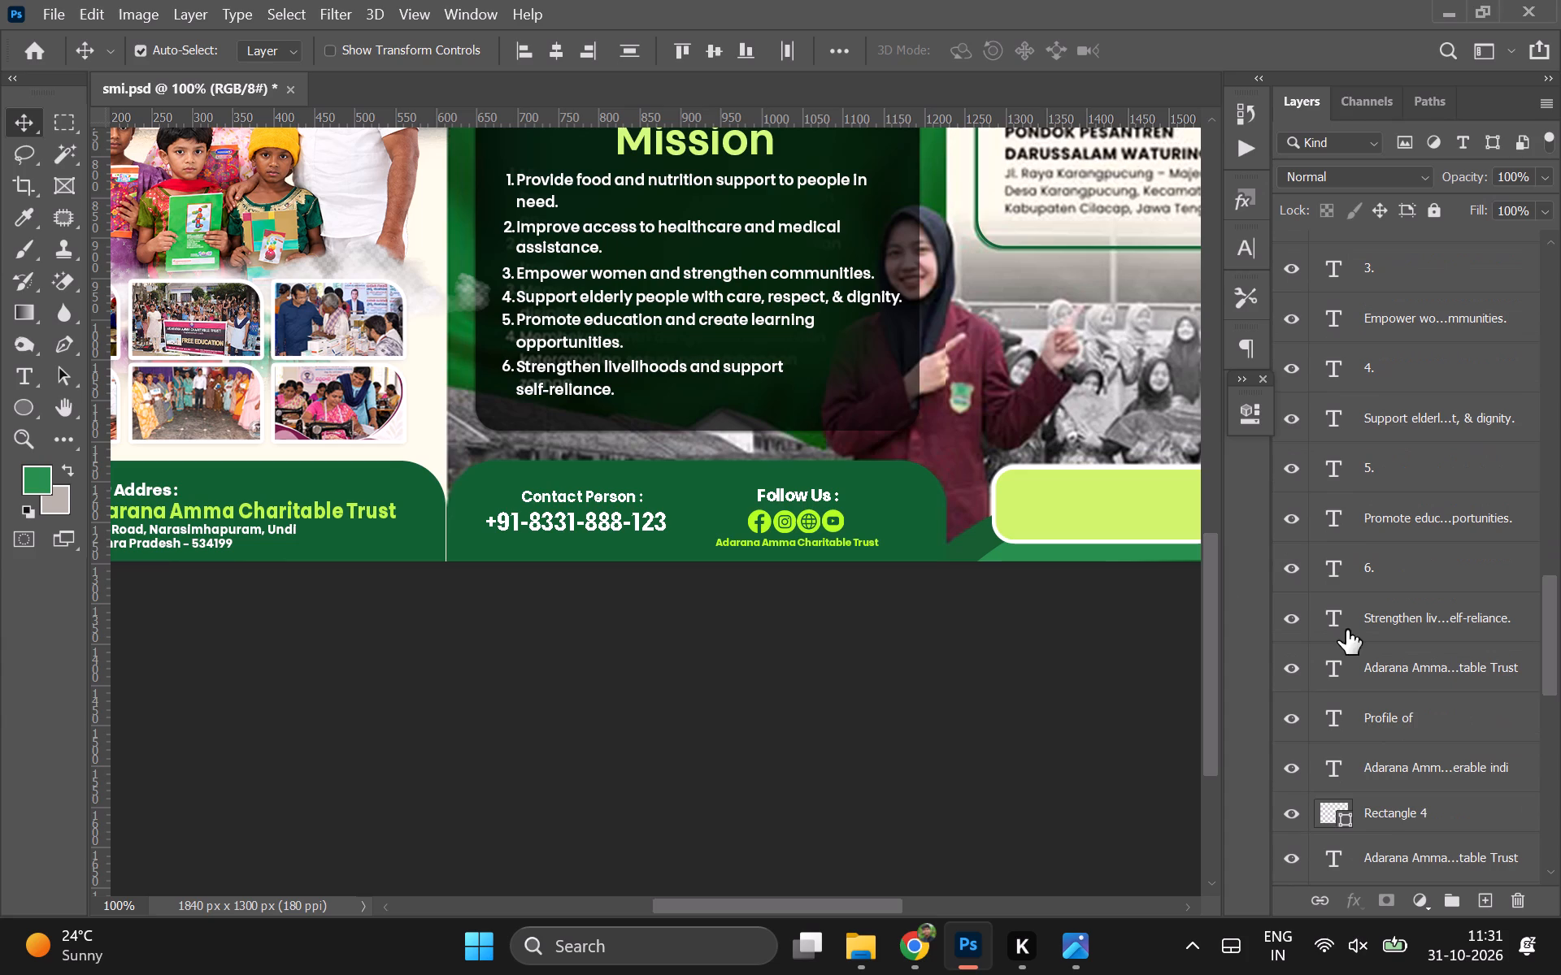
click(1394, 856)
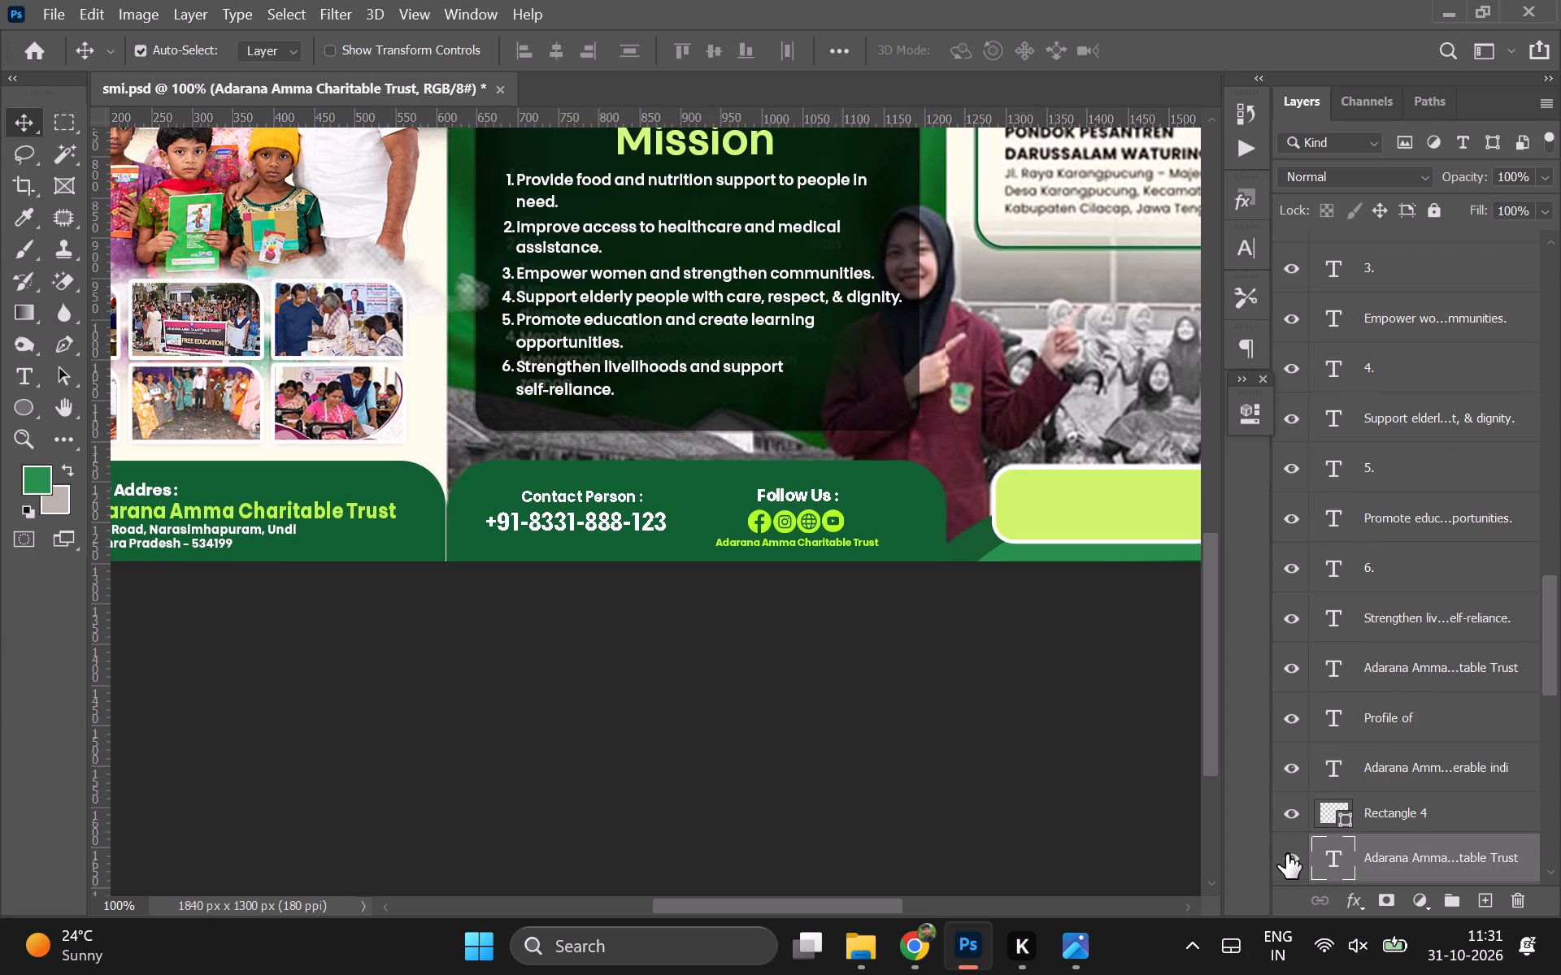
click(1286, 854)
click(1286, 854)
click(1282, 821)
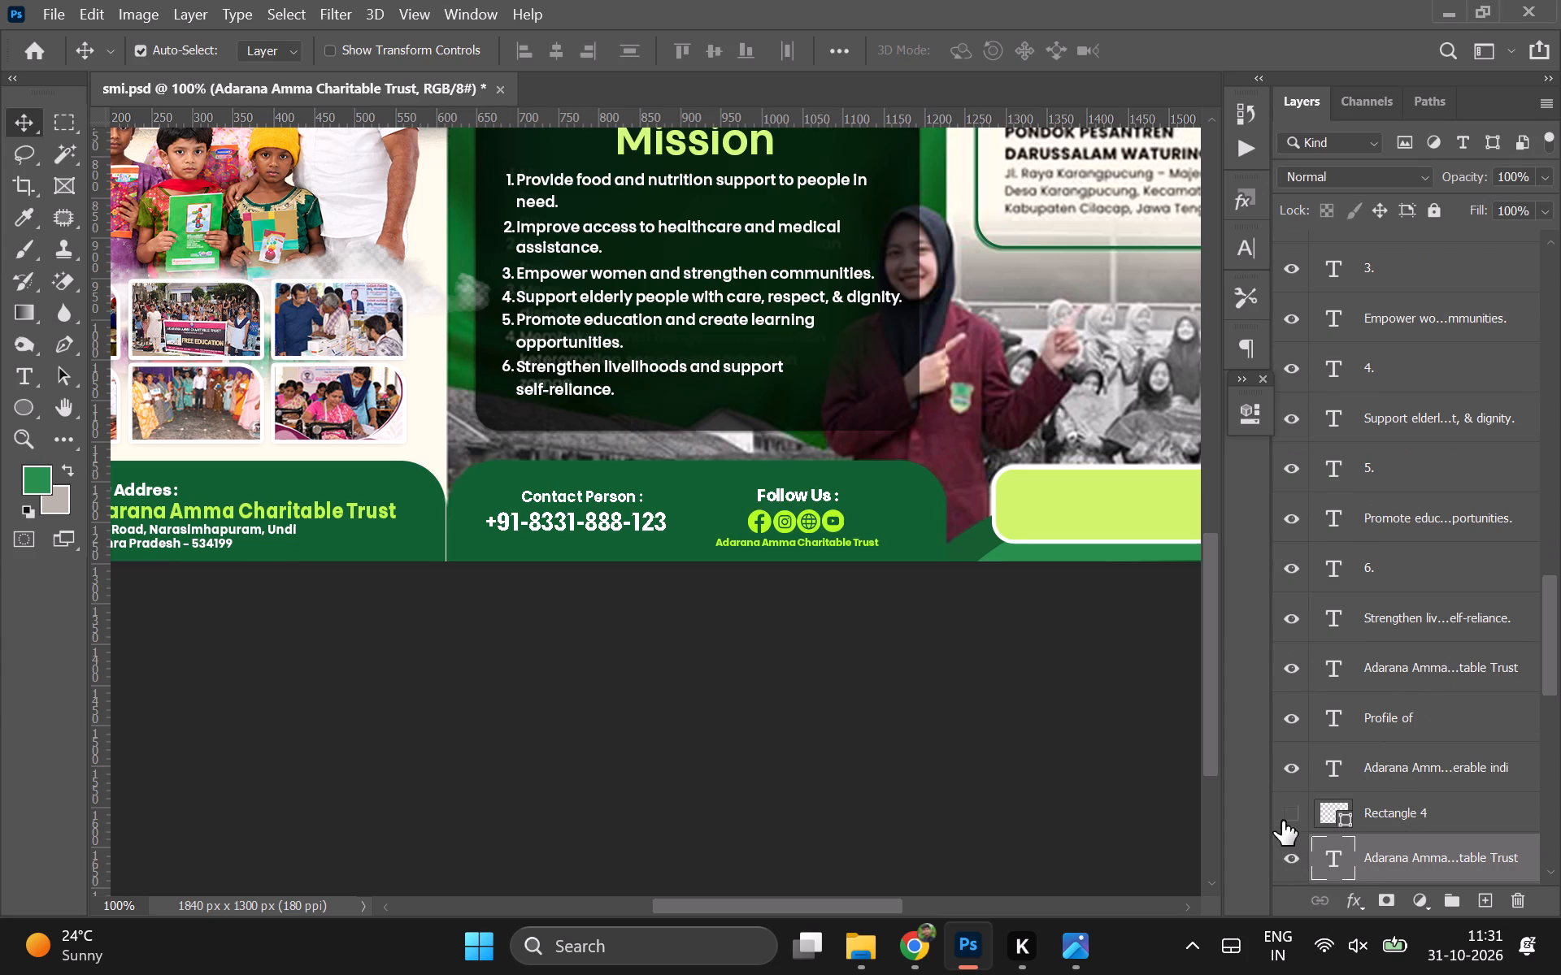
click(1282, 821)
click(1282, 856)
click(1282, 856)
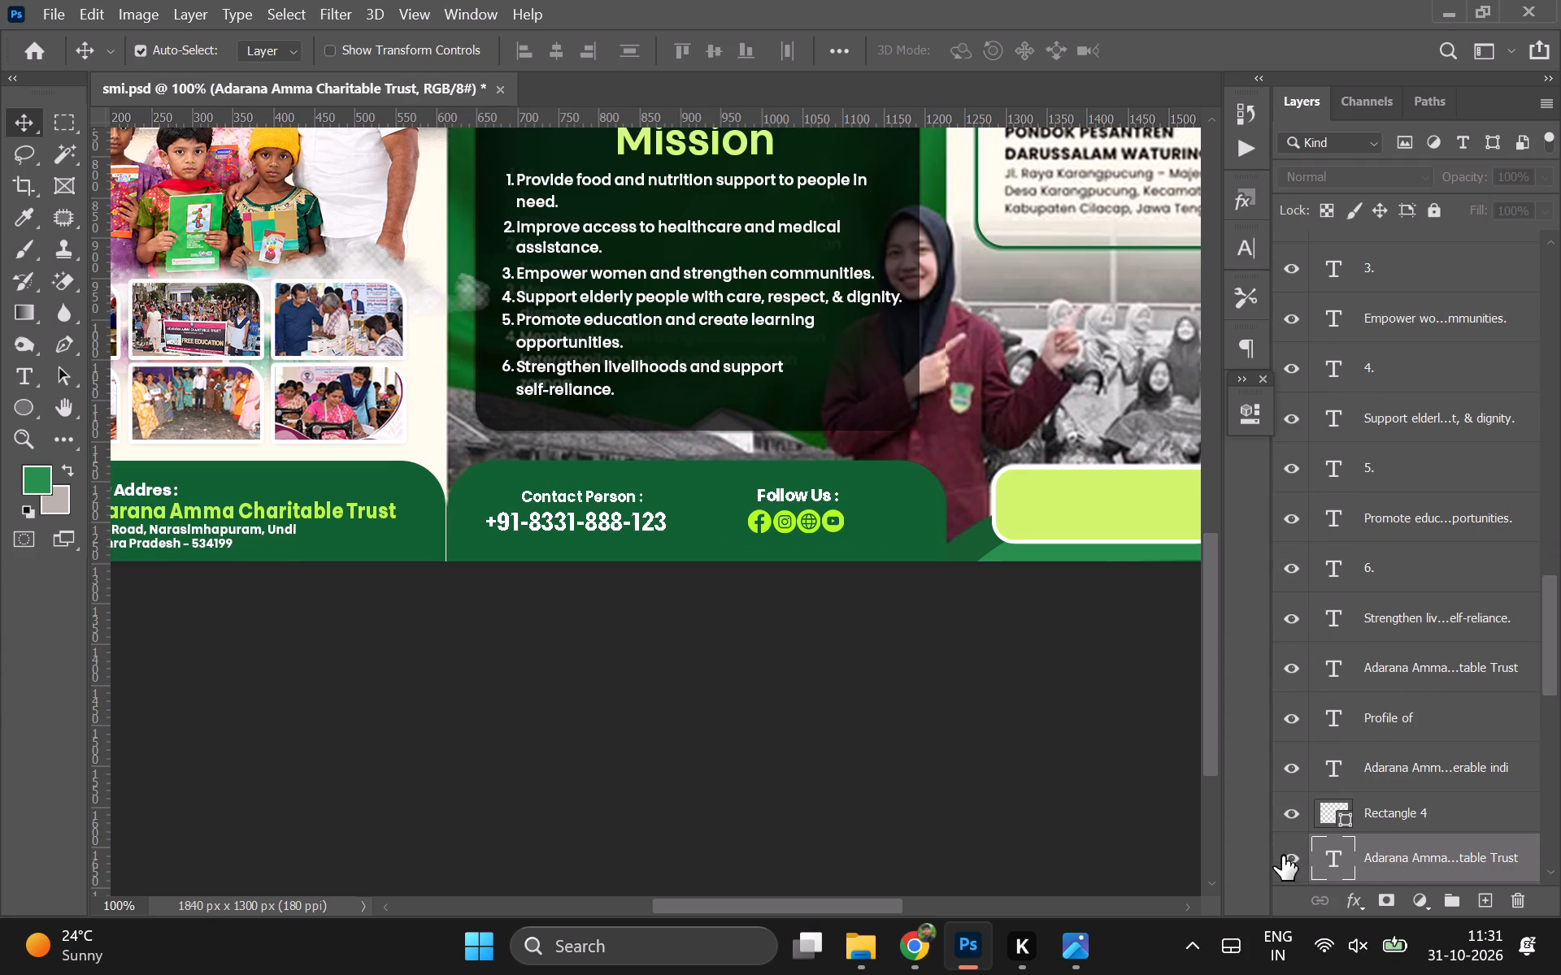
click(1291, 757)
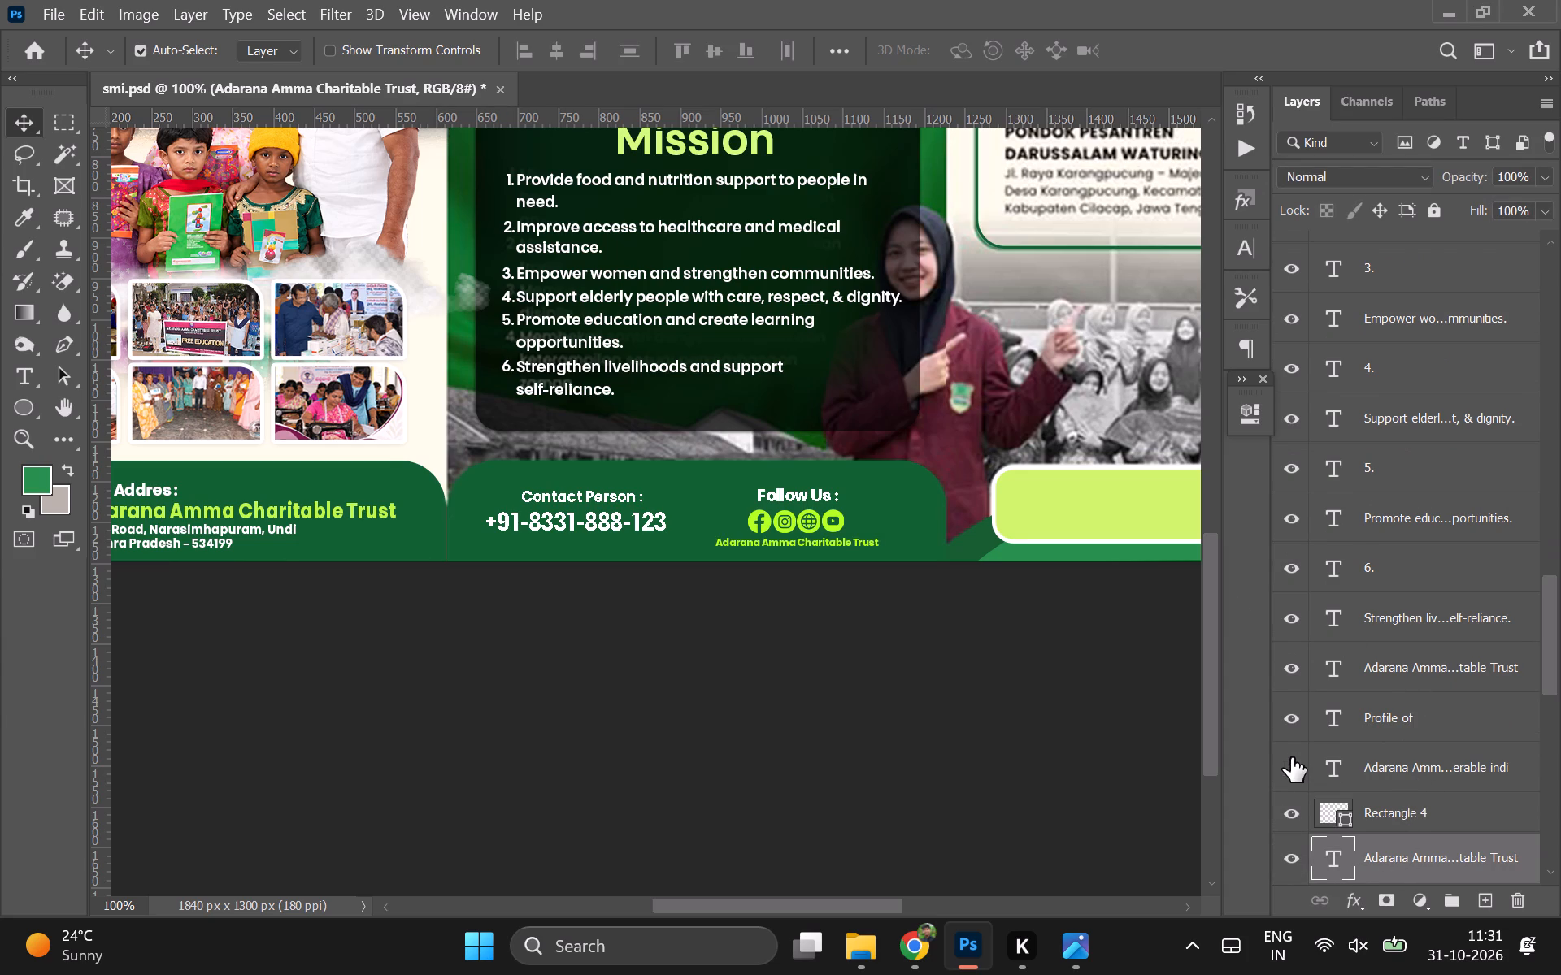
click(1291, 757)
click(1291, 770)
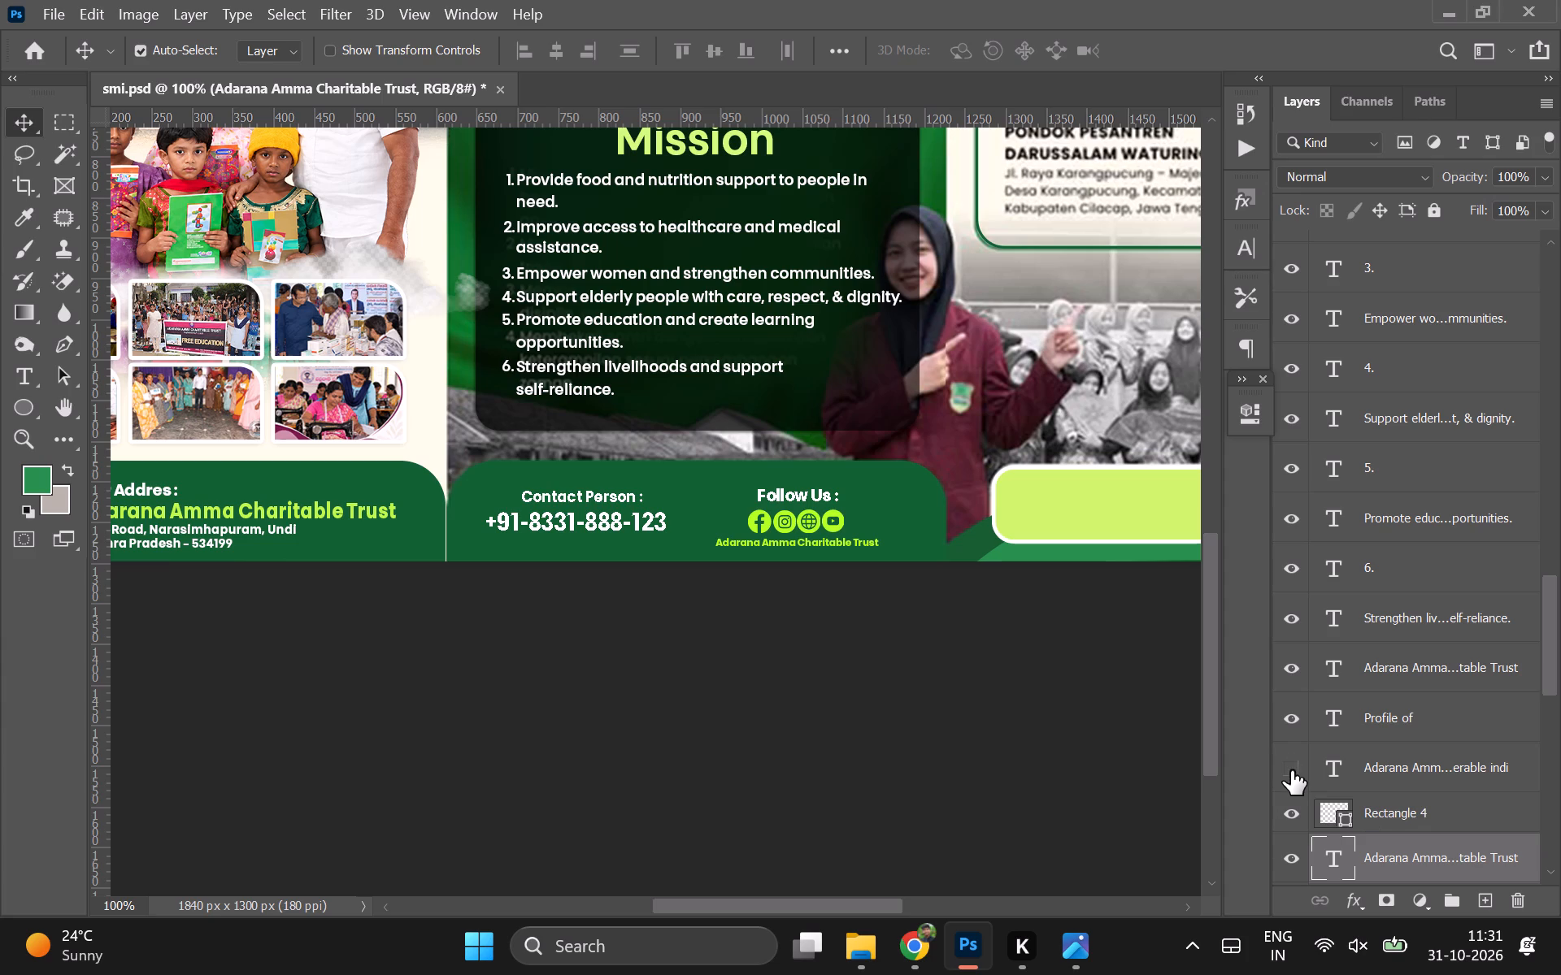
click(1291, 770)
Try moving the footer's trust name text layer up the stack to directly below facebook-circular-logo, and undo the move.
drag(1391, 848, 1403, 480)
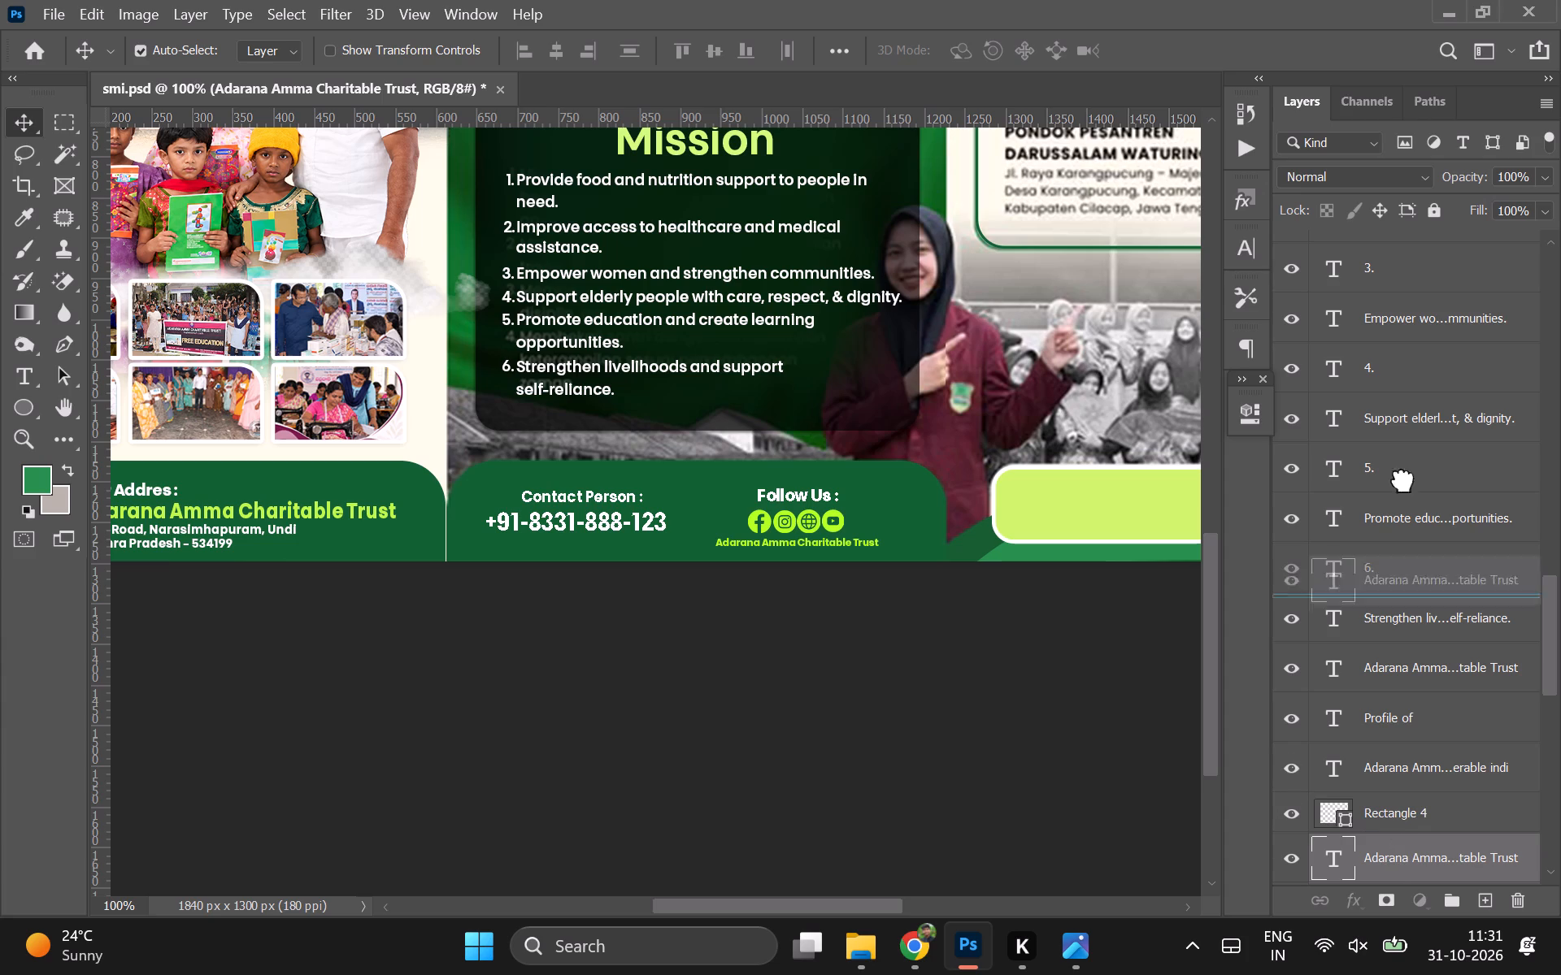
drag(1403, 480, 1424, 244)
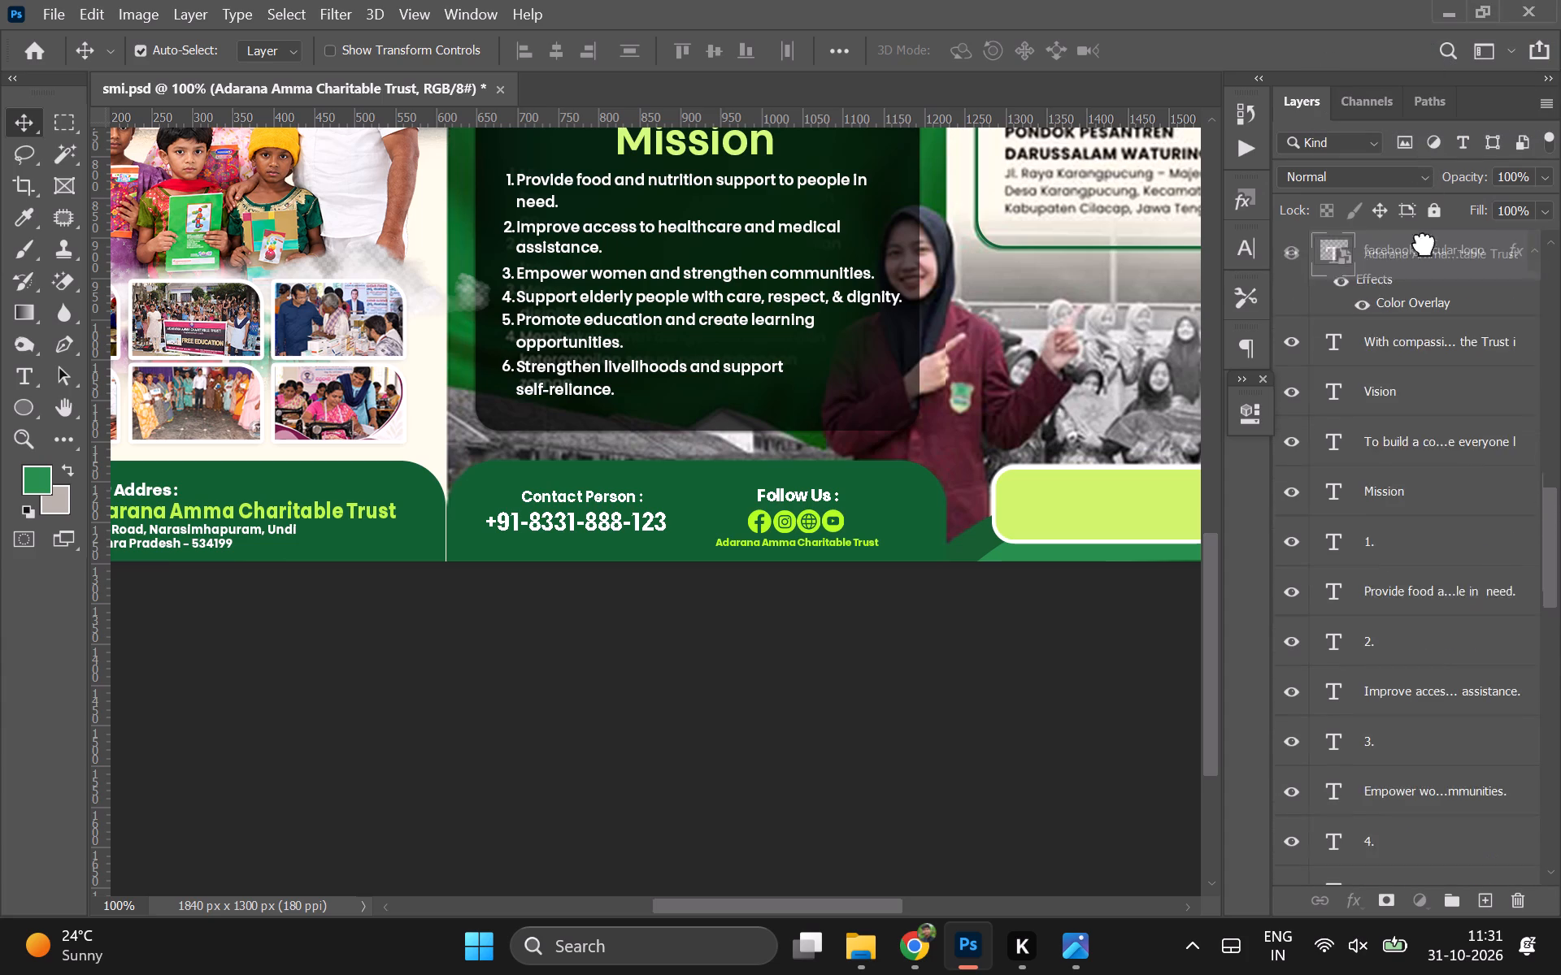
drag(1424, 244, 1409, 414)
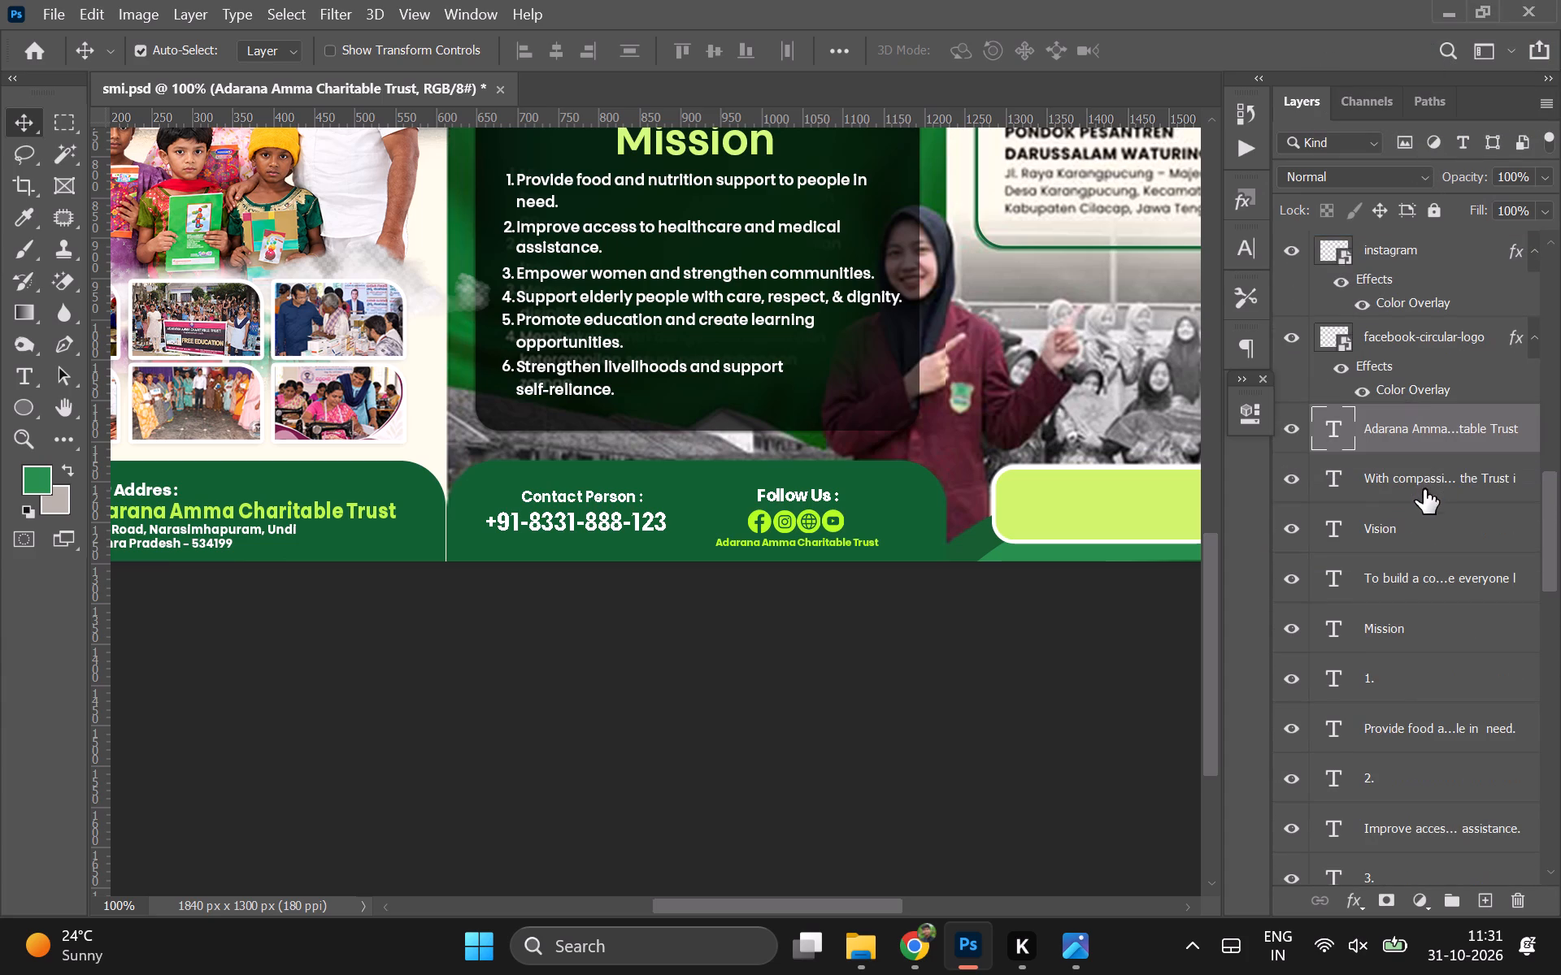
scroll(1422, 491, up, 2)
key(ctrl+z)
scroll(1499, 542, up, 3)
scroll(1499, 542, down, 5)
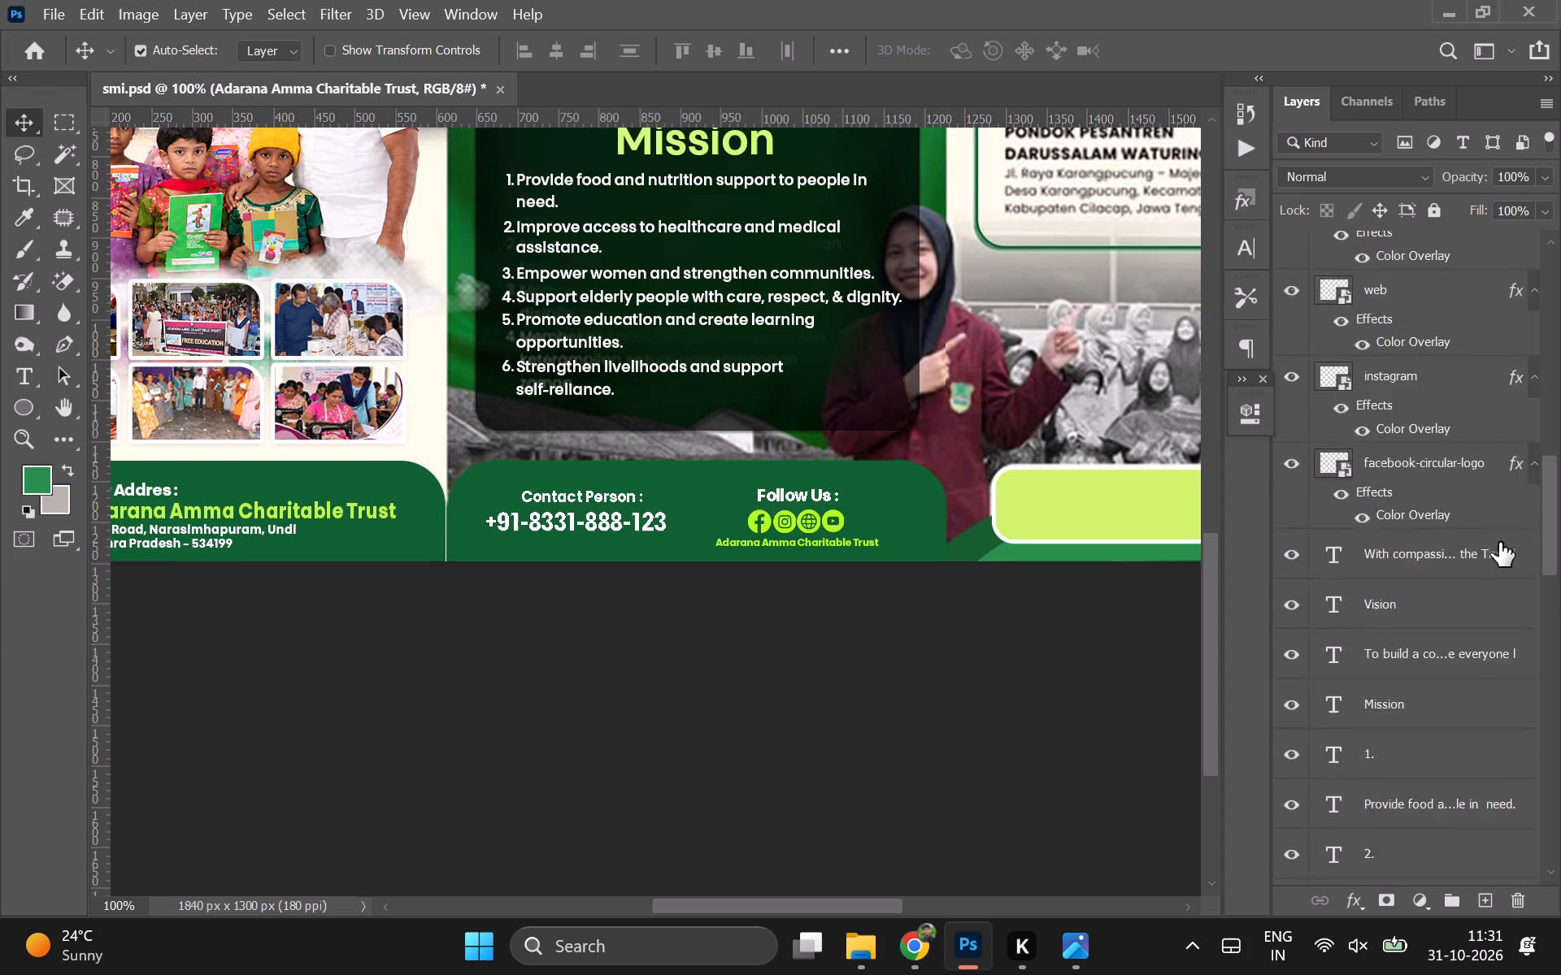
Check what Layer 1 covers by toggling its visibility, and compare the brochure with the front.jpg template.
scroll(1499, 542, down, 7)
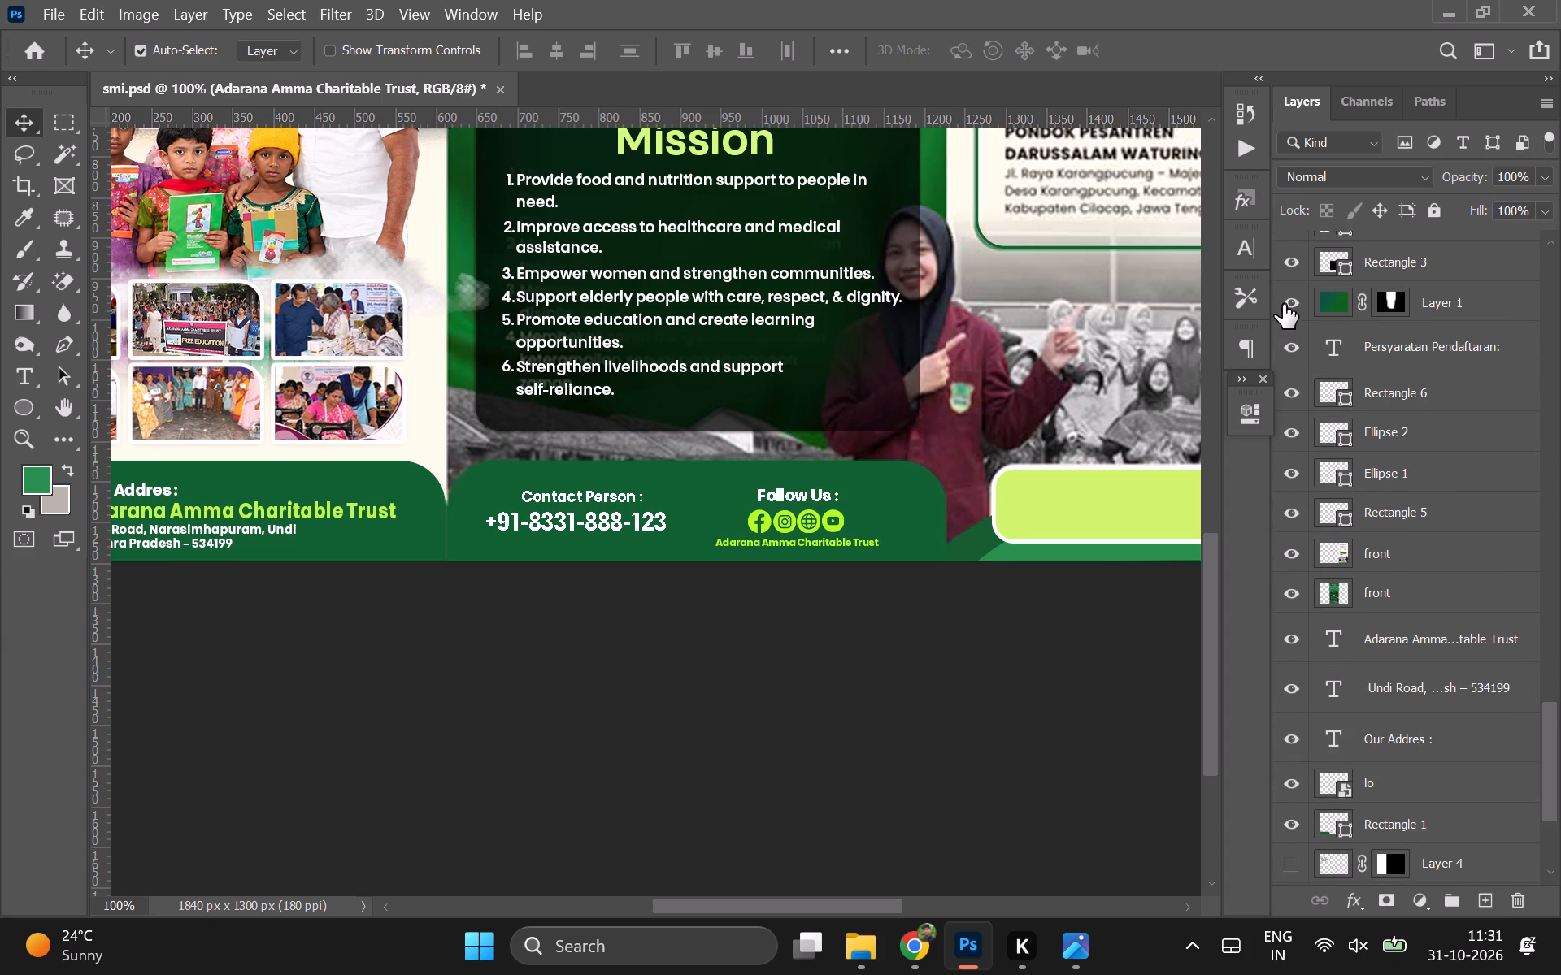
click(1283, 304)
click(1283, 304)
key(alt+Tab)
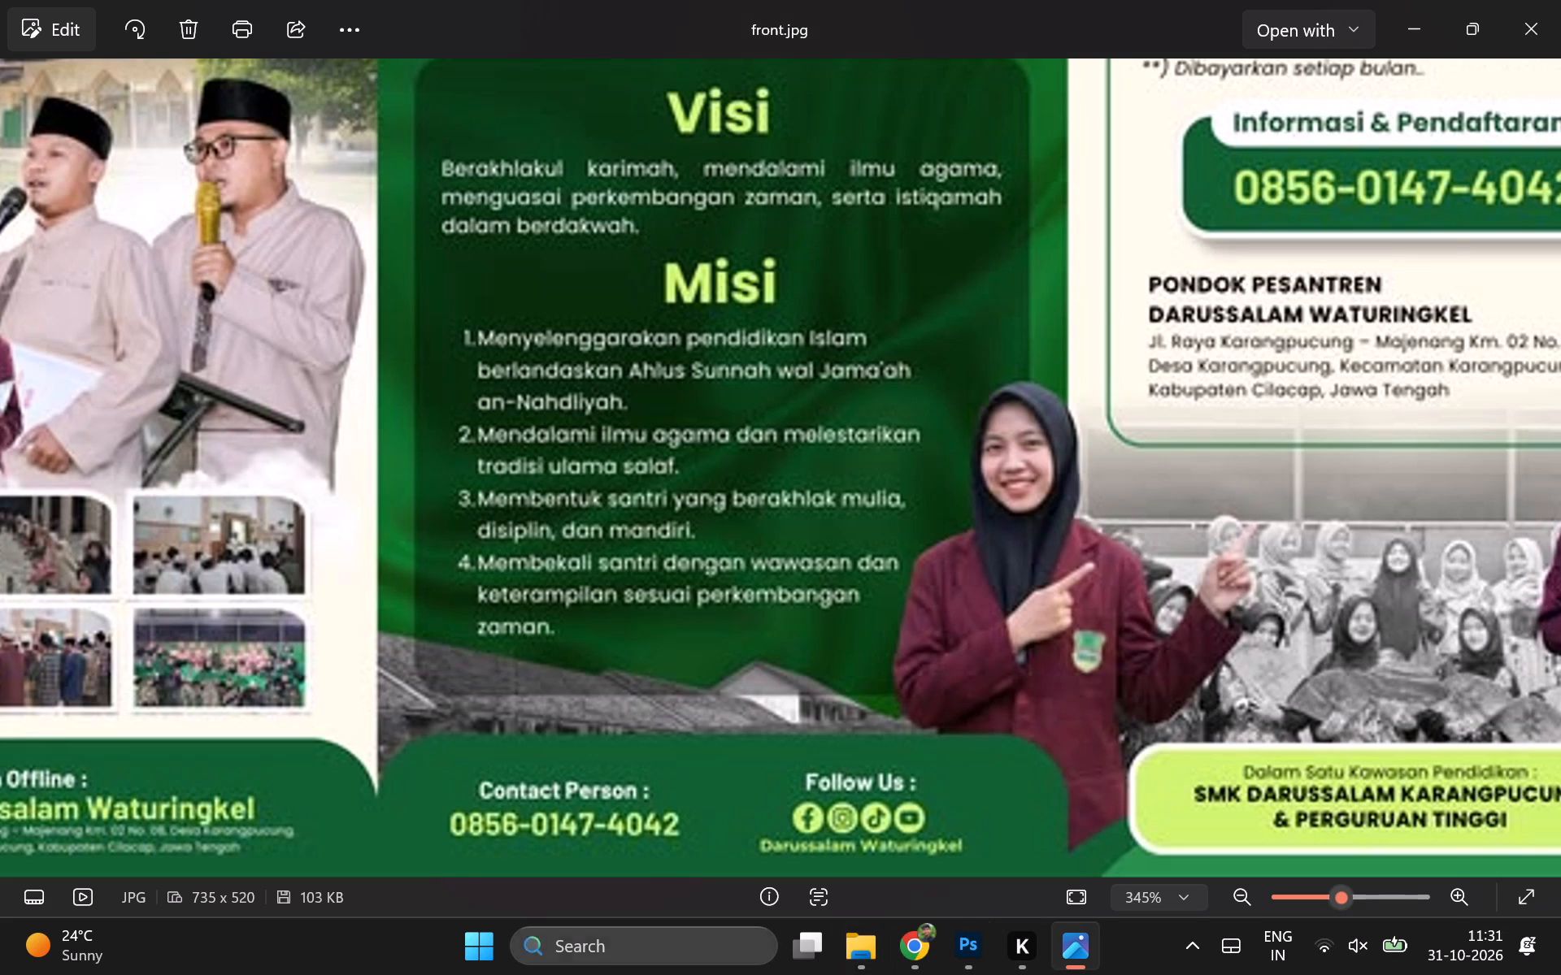
Open Firefox and go to the Hitbullseye Student Dashboard site.
click(720, 947)
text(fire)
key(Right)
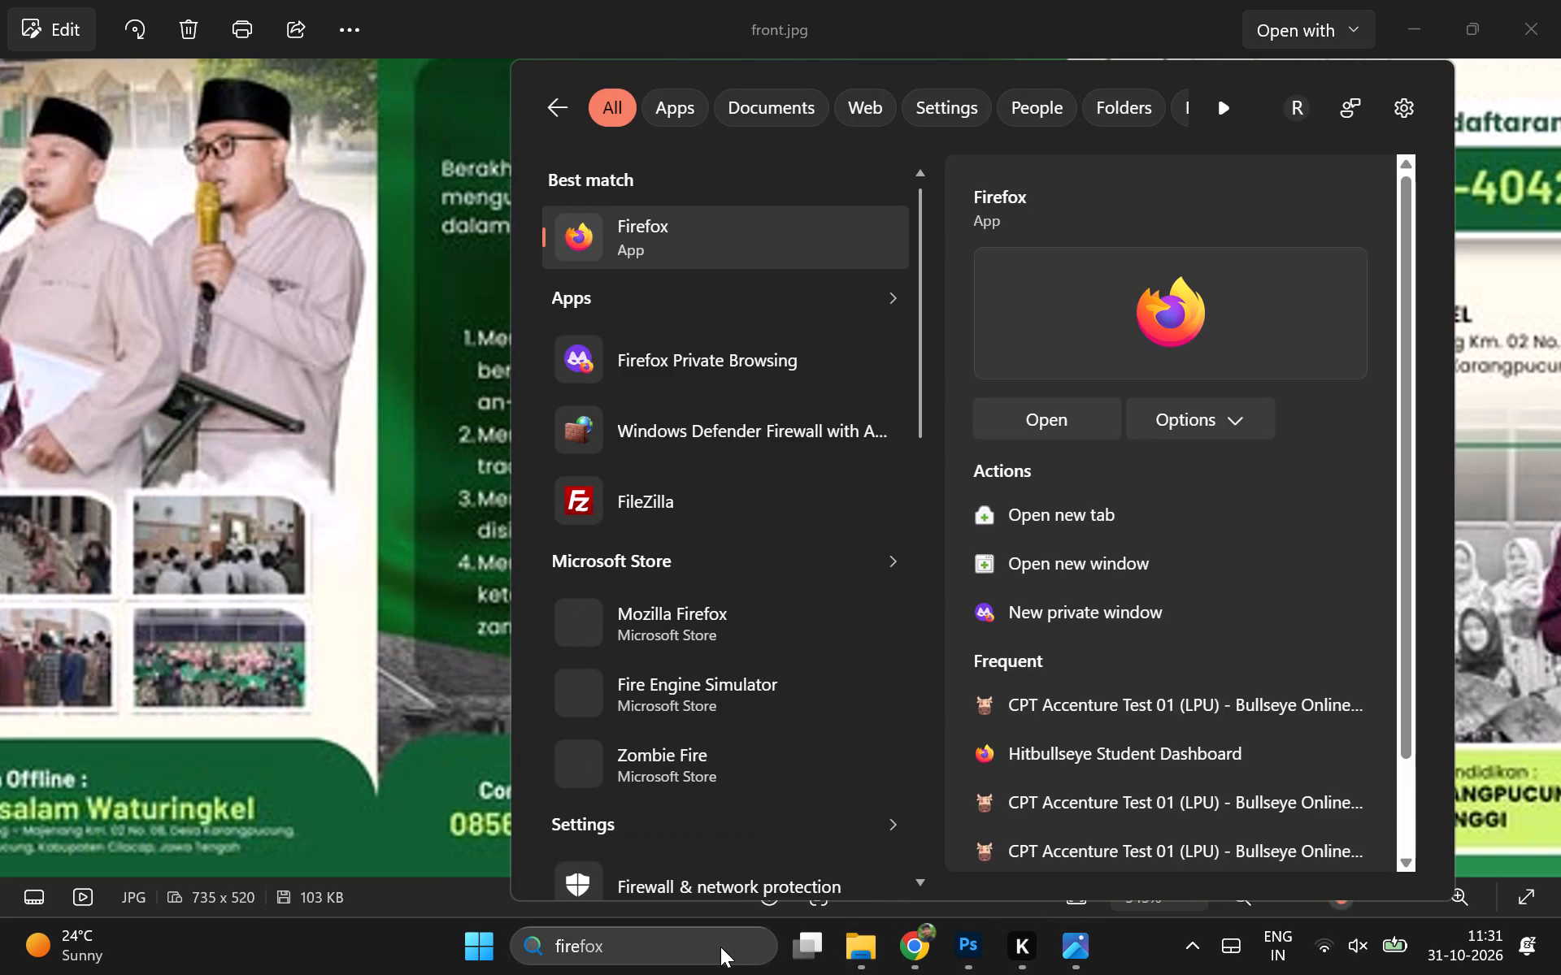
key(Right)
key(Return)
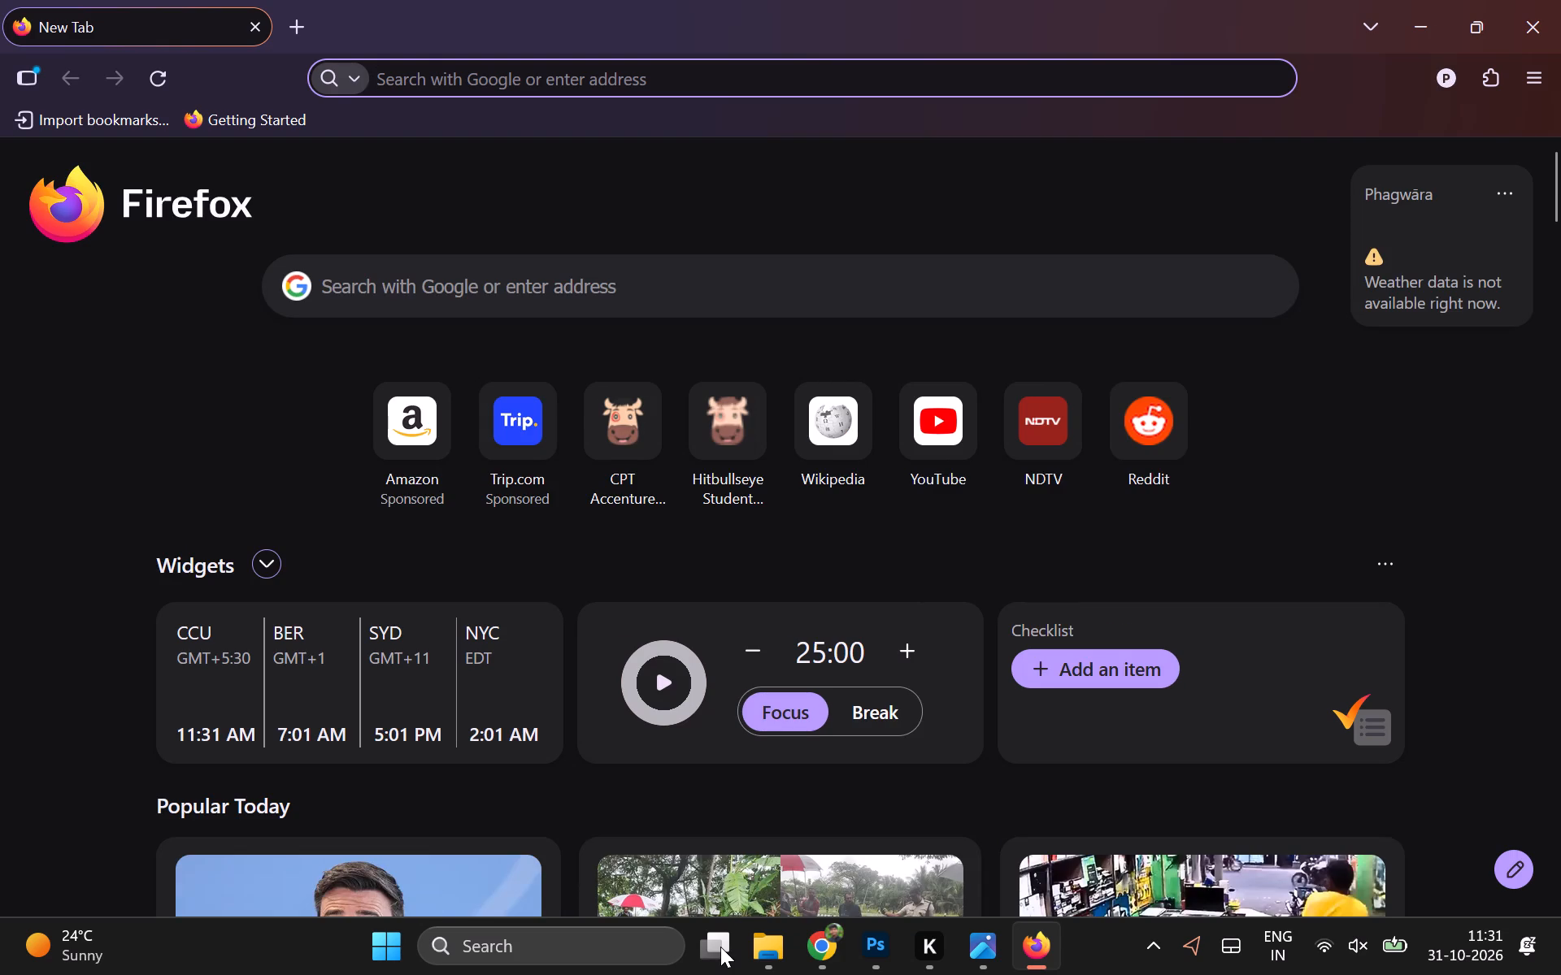
click(685, 454)
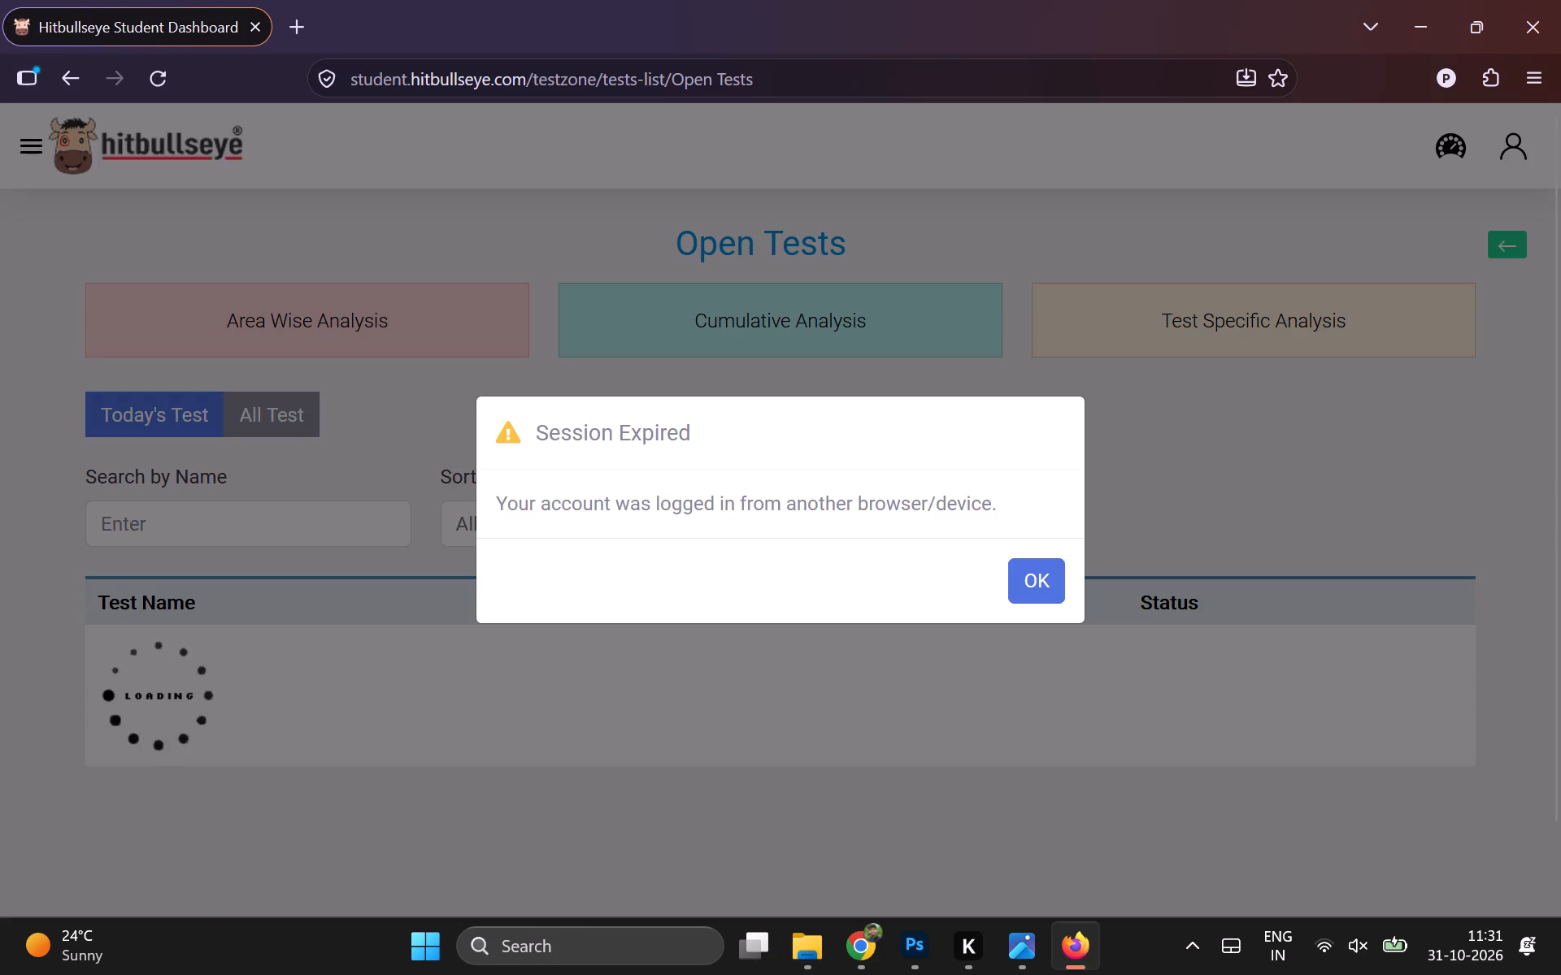
Log in to Hitbullseye with the prefilled account credentials.
click(1036, 570)
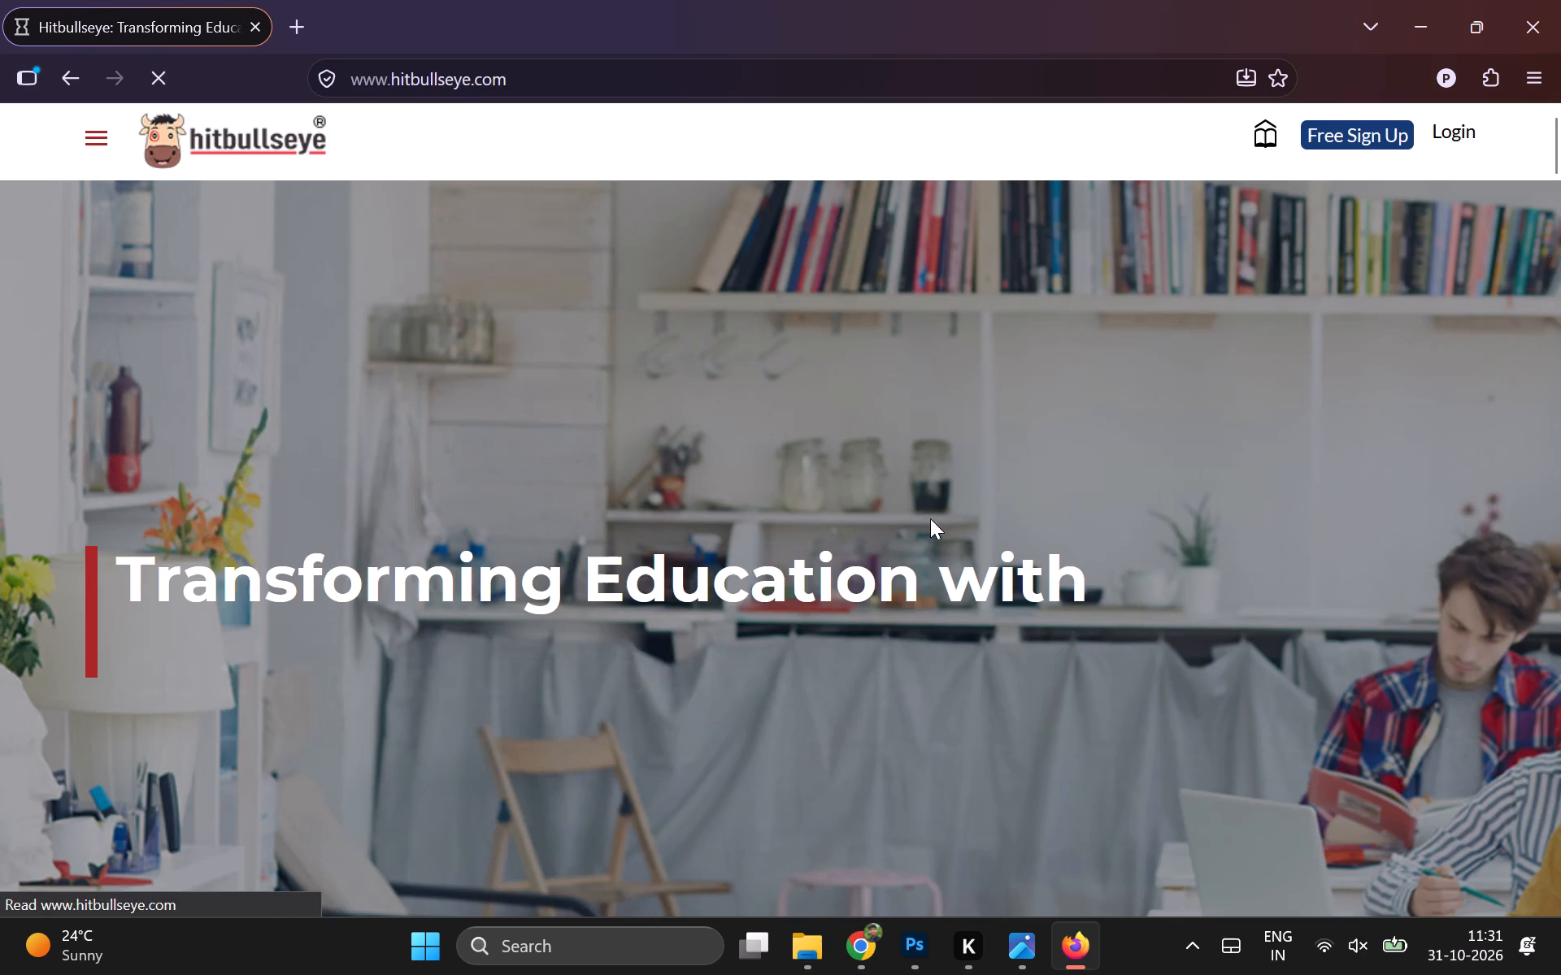
click(1443, 124)
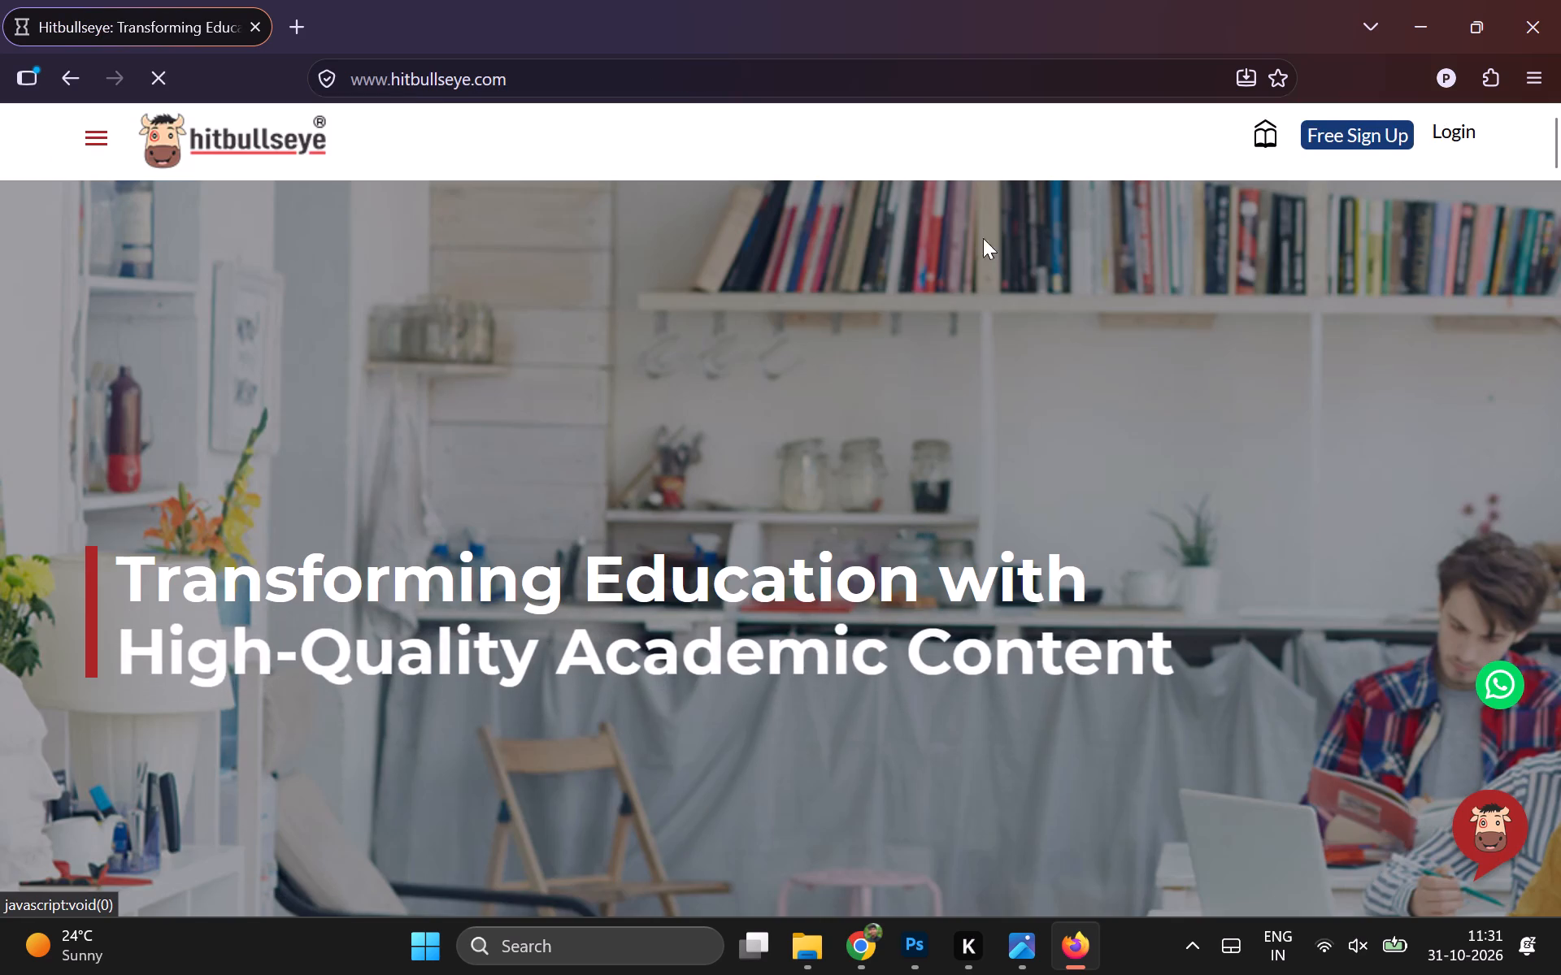
click(657, 214)
click(981, 476)
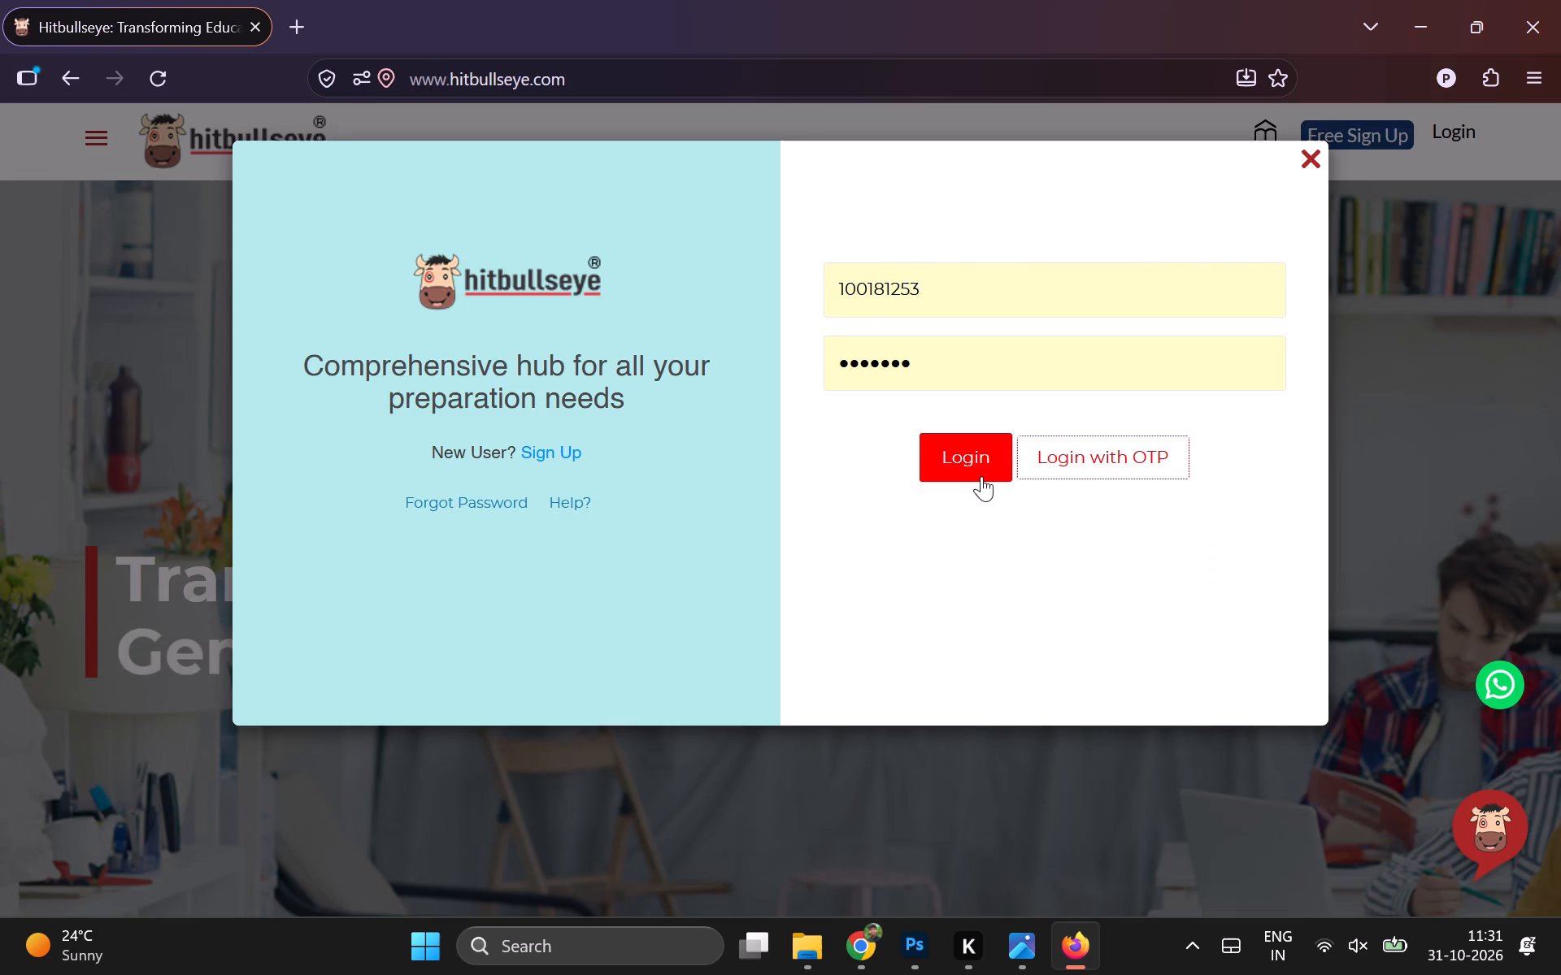
key(alt+Tab)
key(alt+Tab)
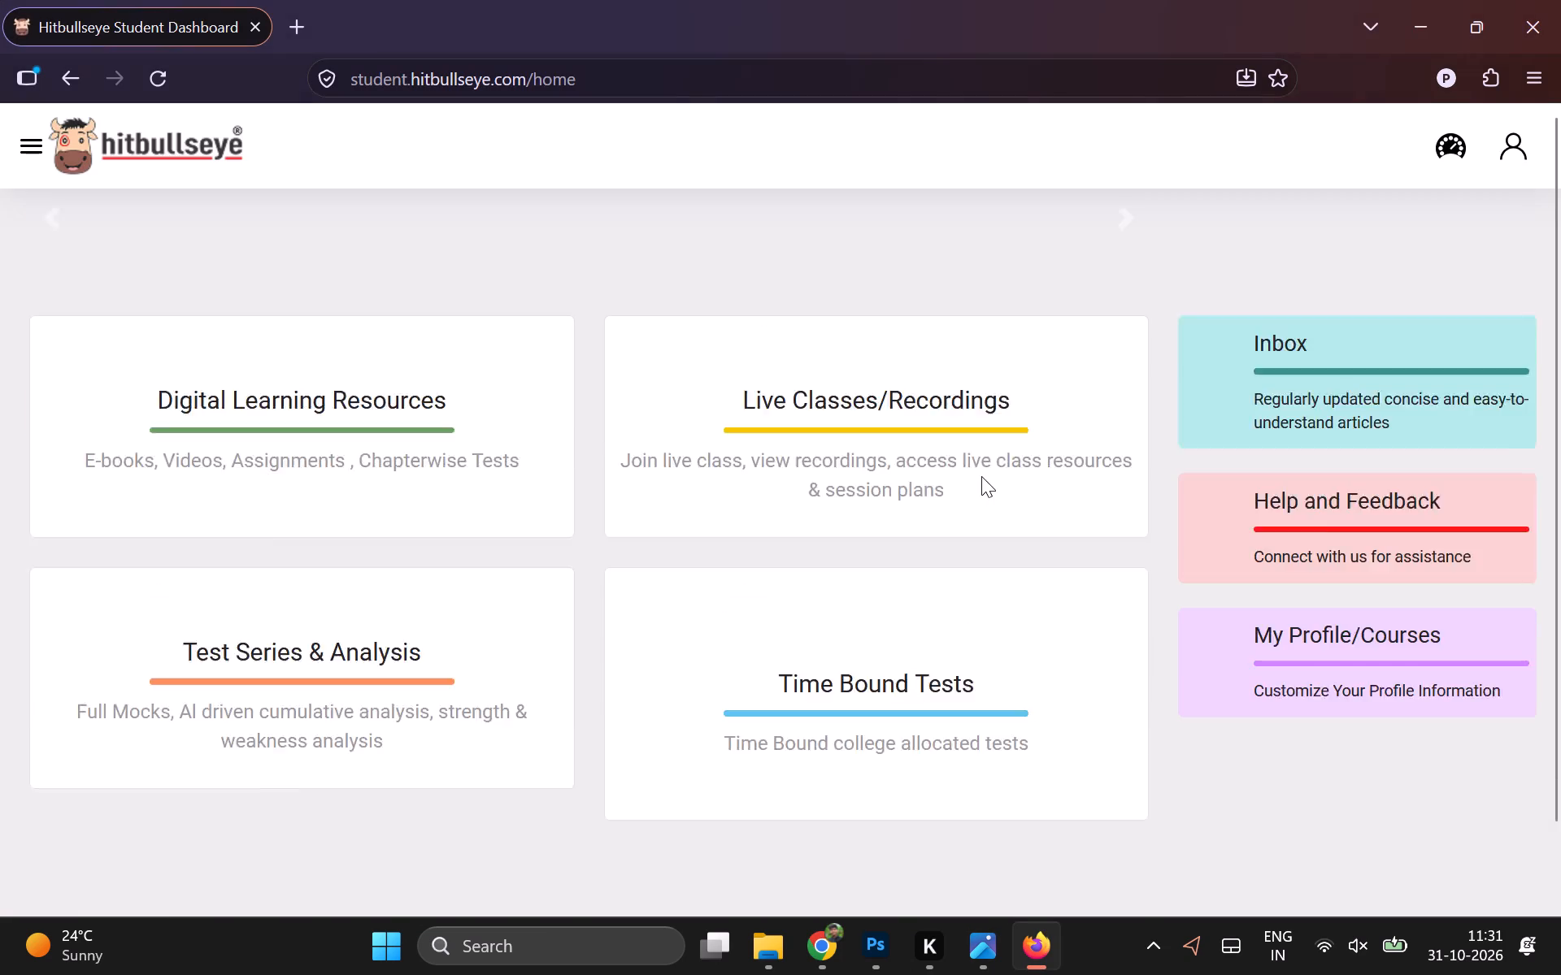
Open Time Bound Tests from the Hitbullseye home dashboard and check the Today's Test and All Test lists.
scroll(501, 564, down, 2)
click(635, 667)
click(635, 667)
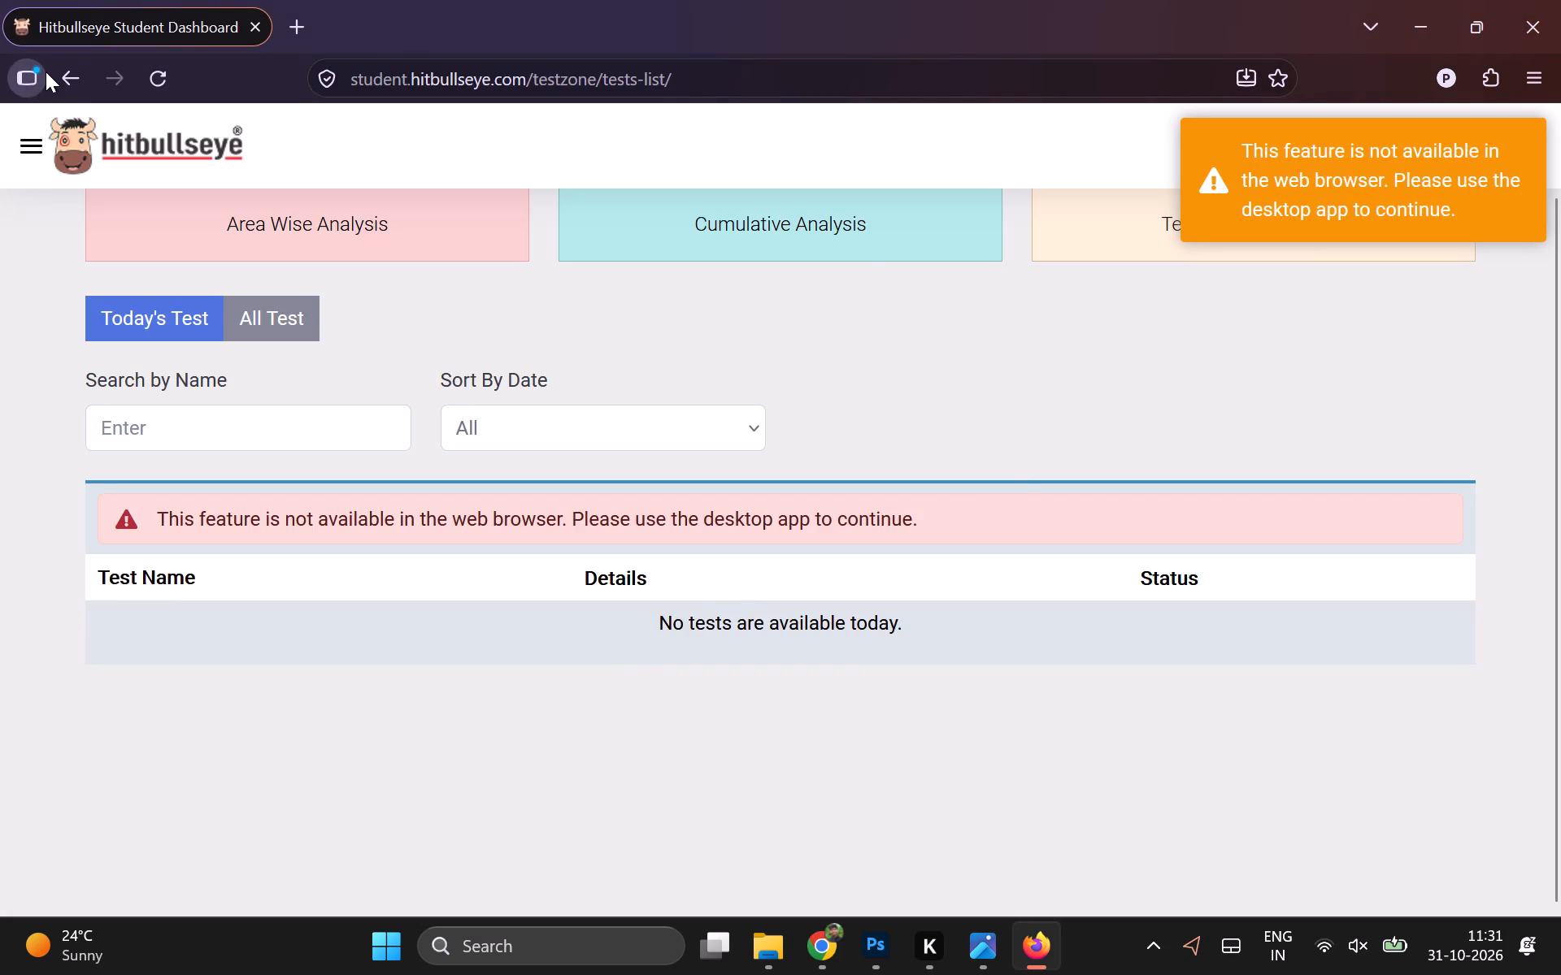
click(67, 76)
scroll(592, 559, down, 1)
click(723, 692)
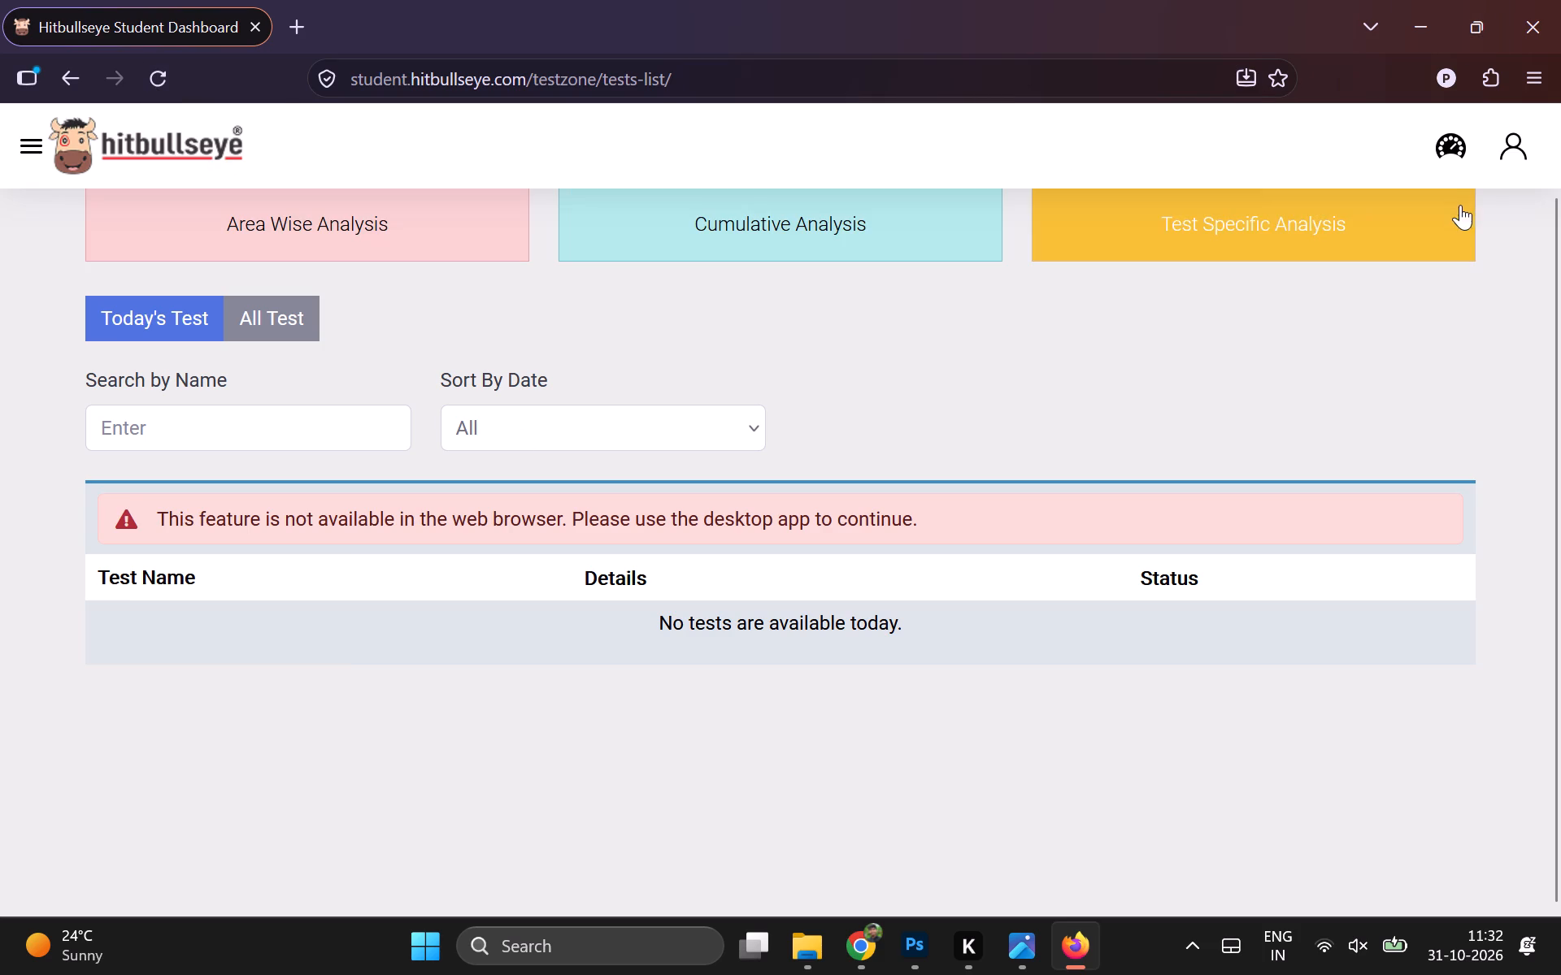
scroll(1103, 351, up, 2)
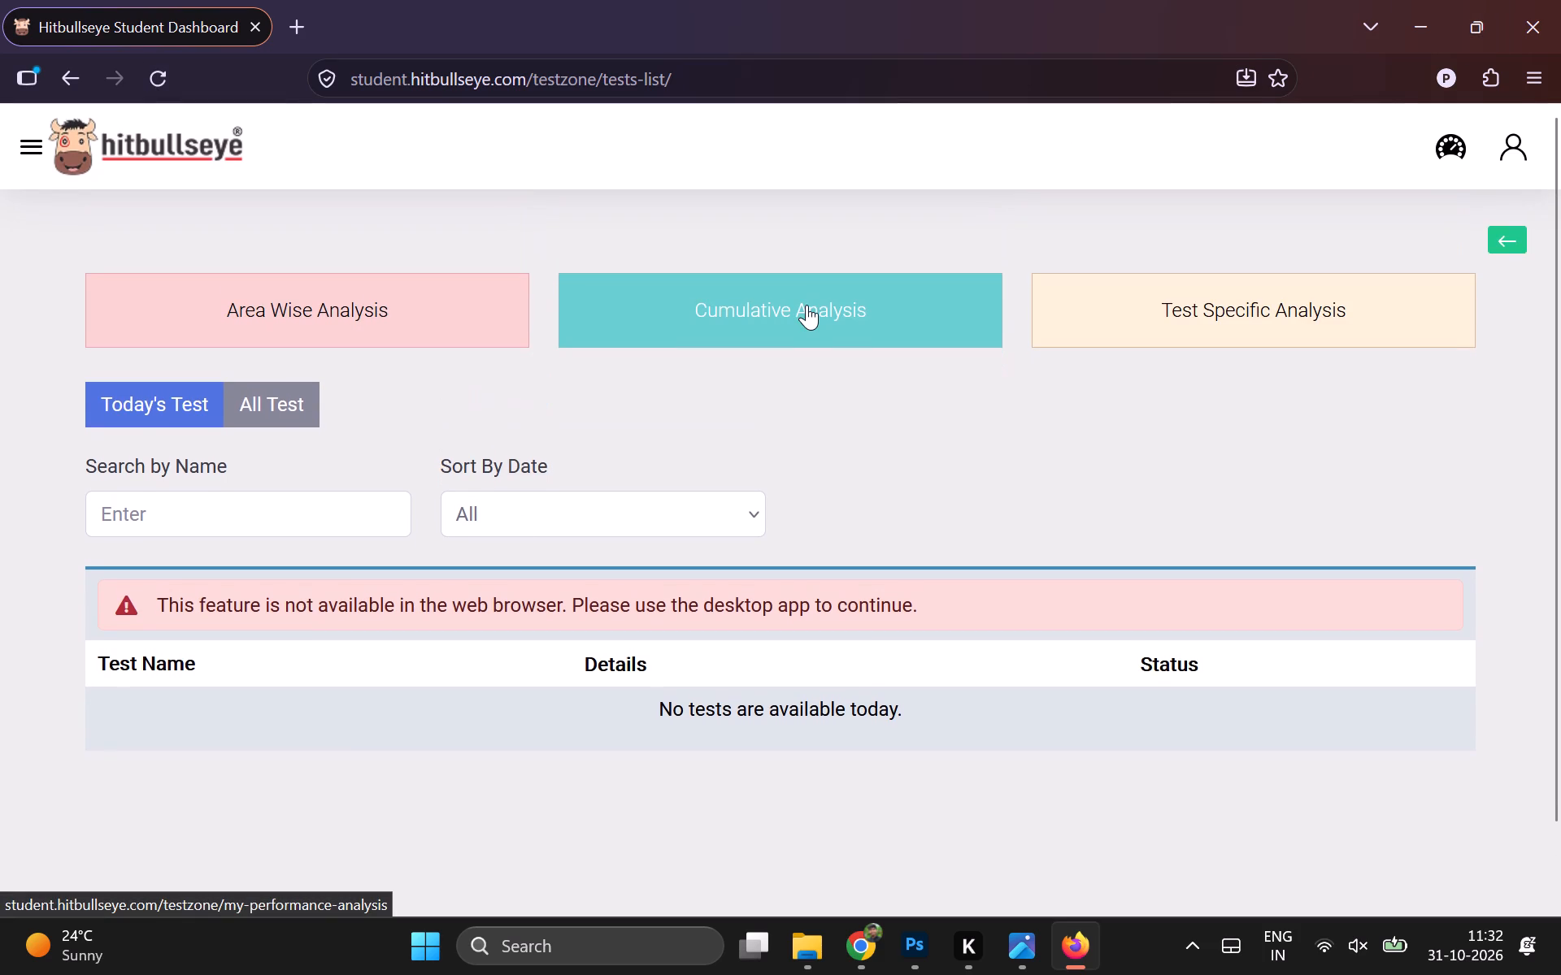
click(251, 407)
click(142, 396)
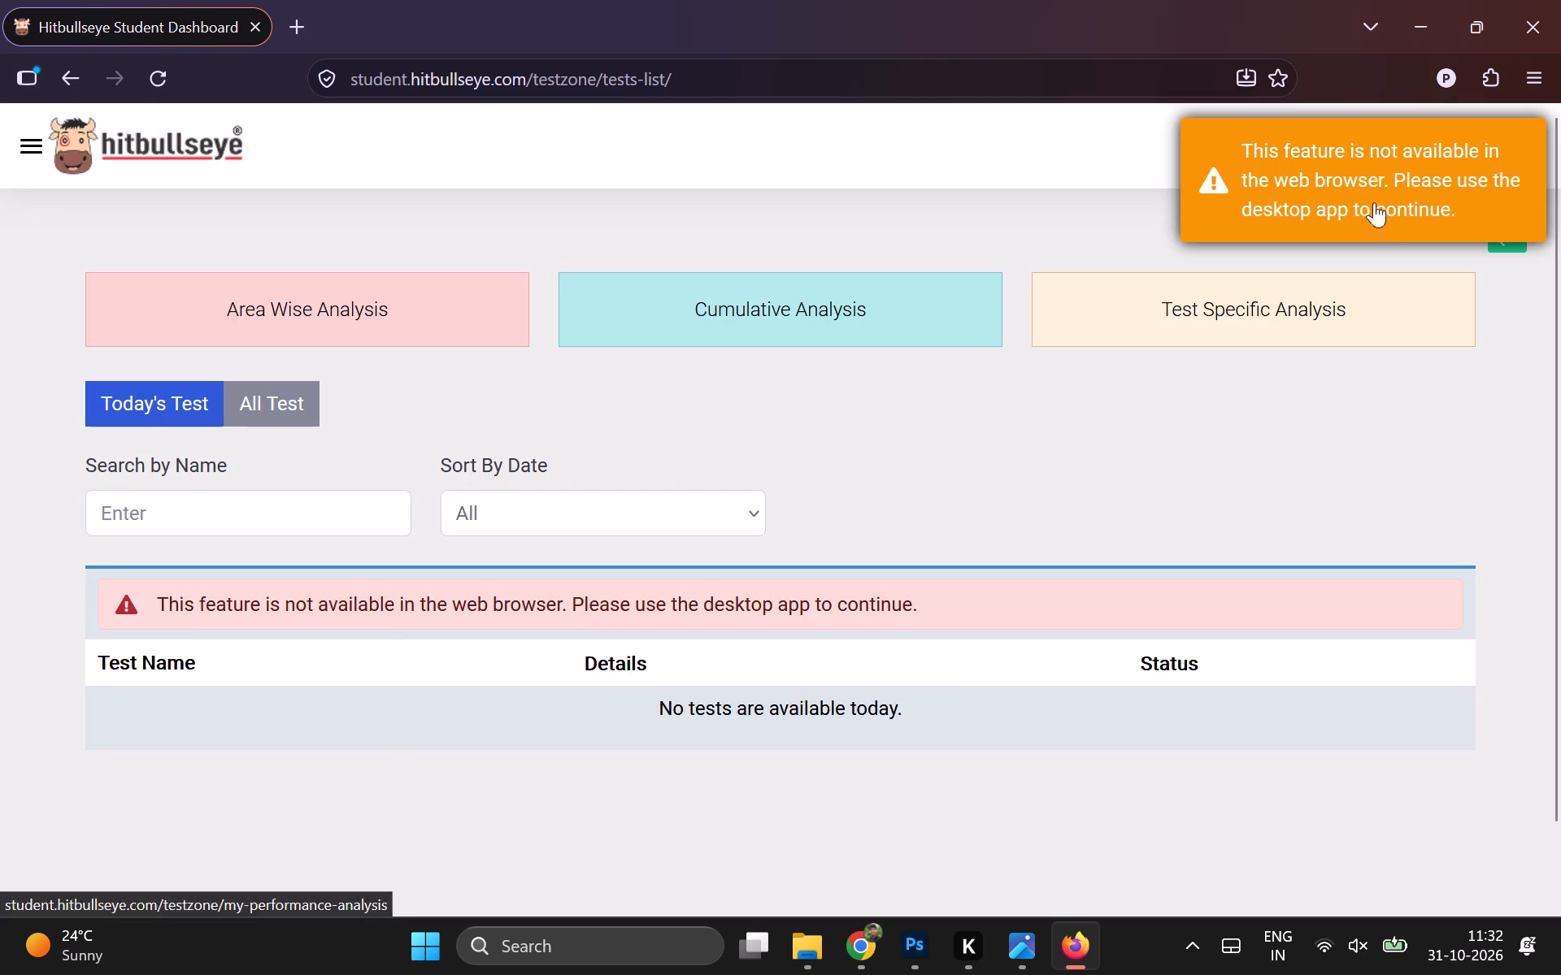
click(1365, 197)
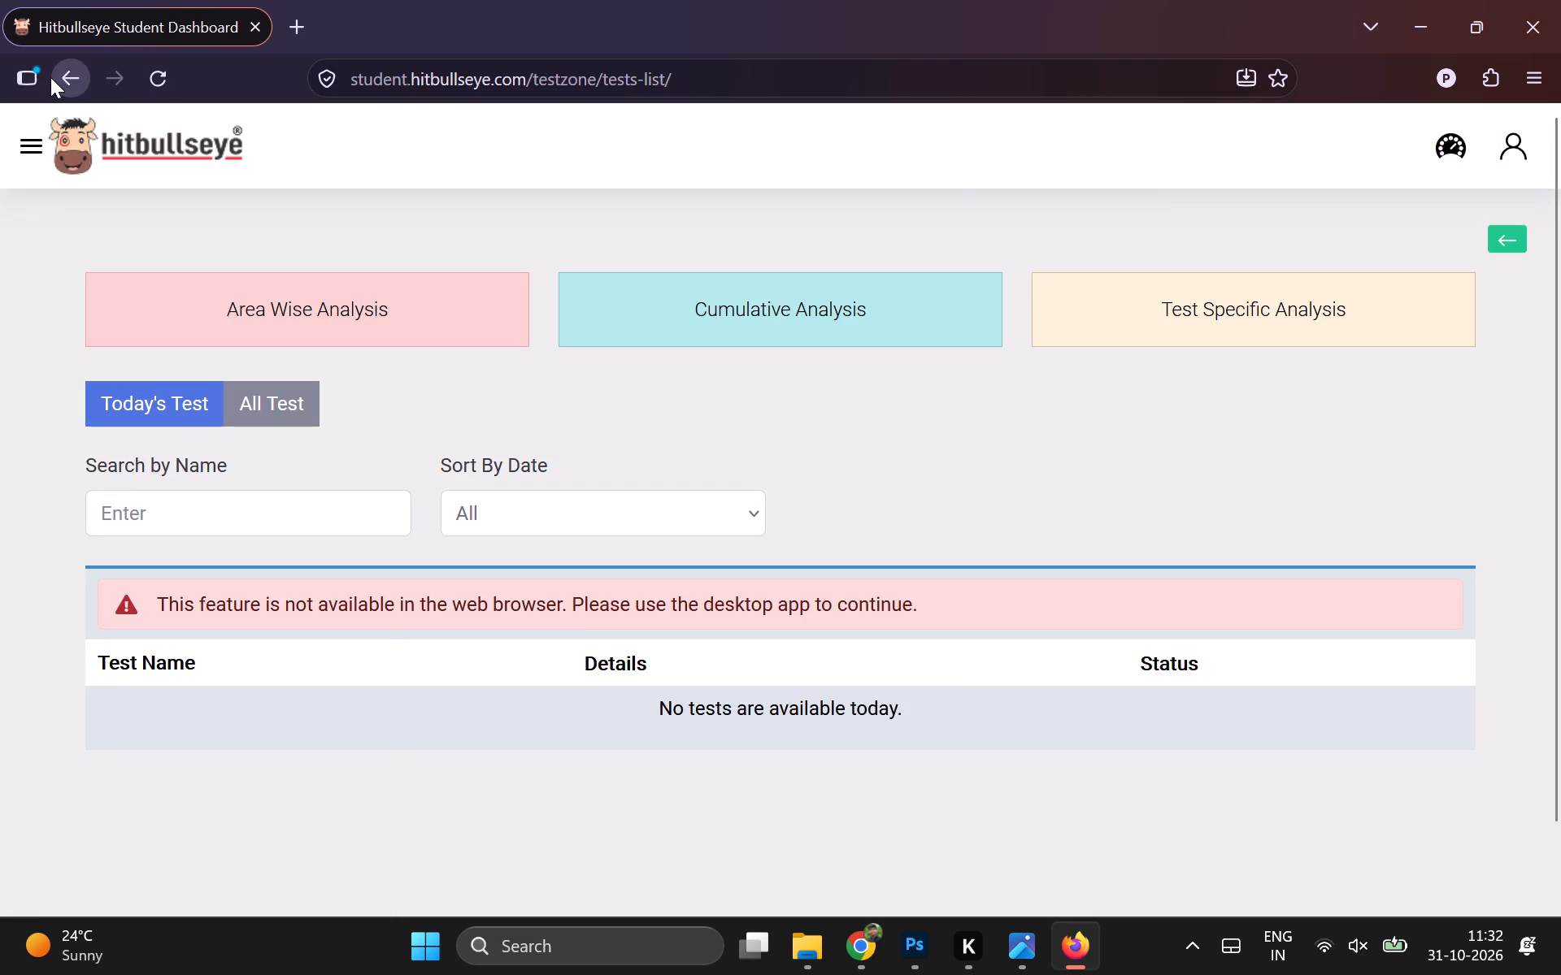
Go back through the browsing history from the tests list to the Hitbullseye home dashboard.
click(54, 76)
click(54, 76)
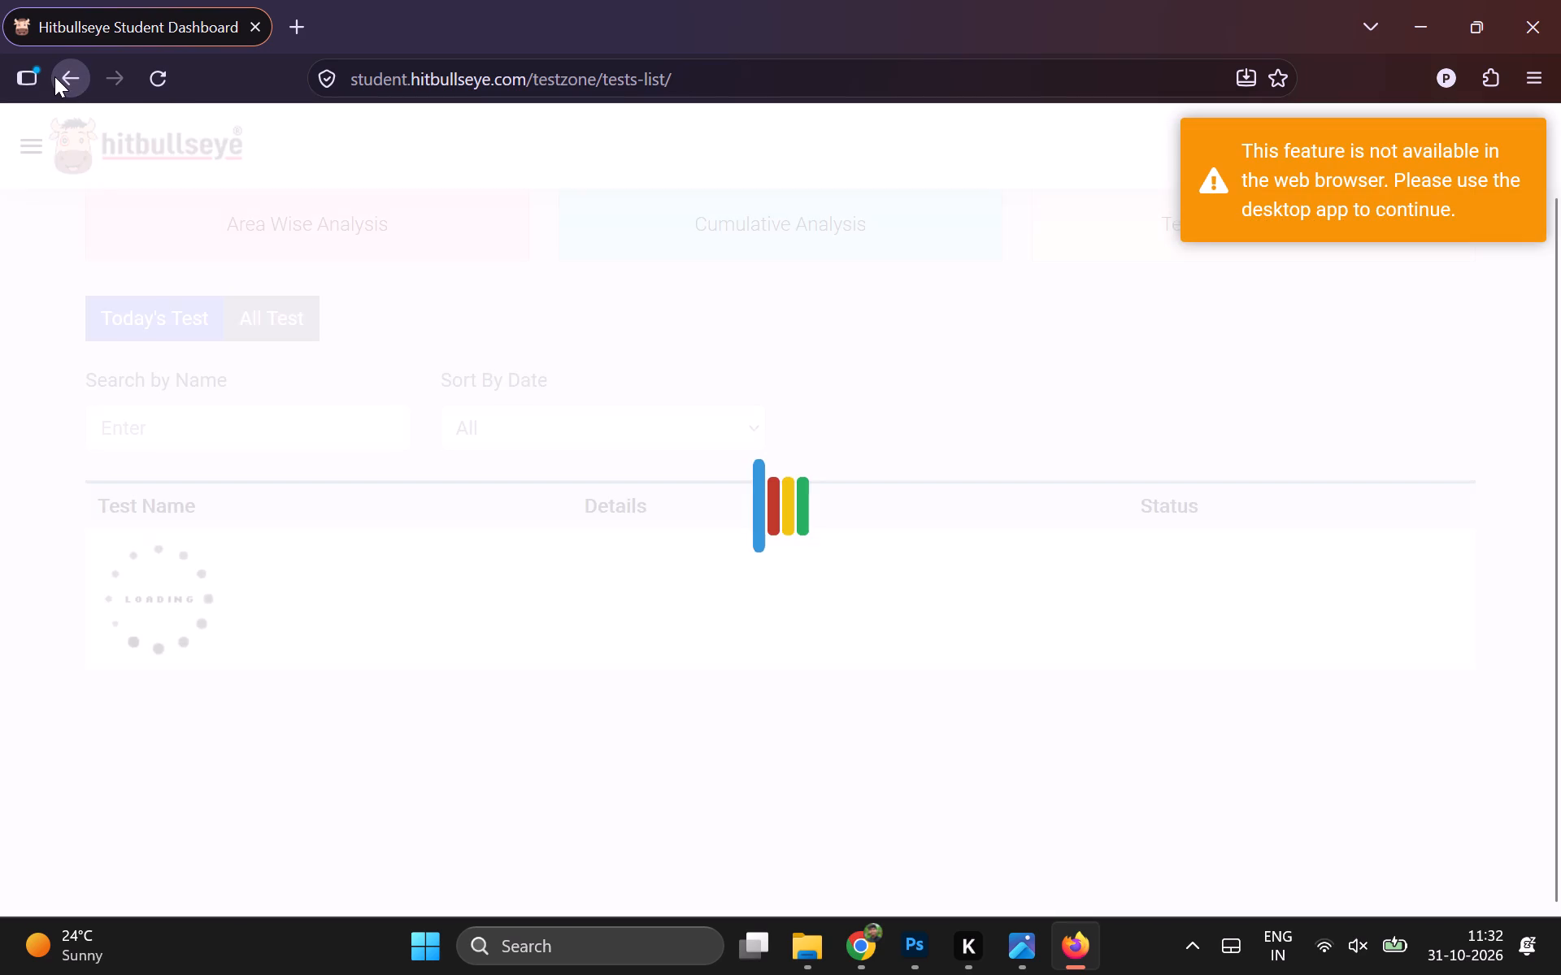
click(54, 76)
click(54, 76)
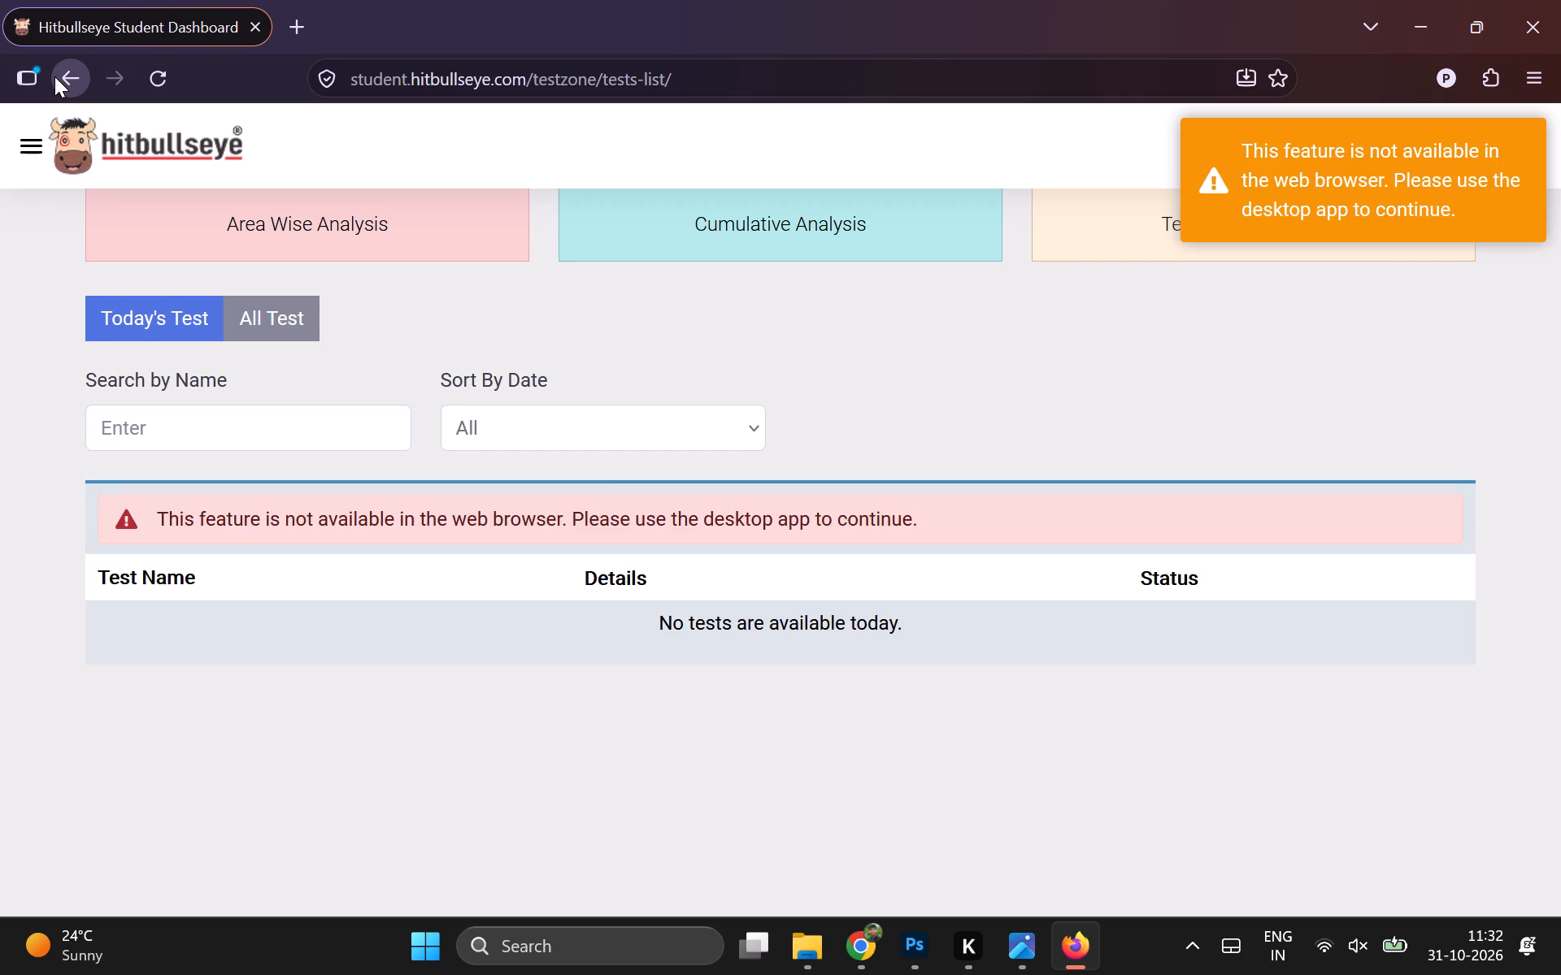
click(54, 76)
triple_click(54, 76)
click(54, 76)
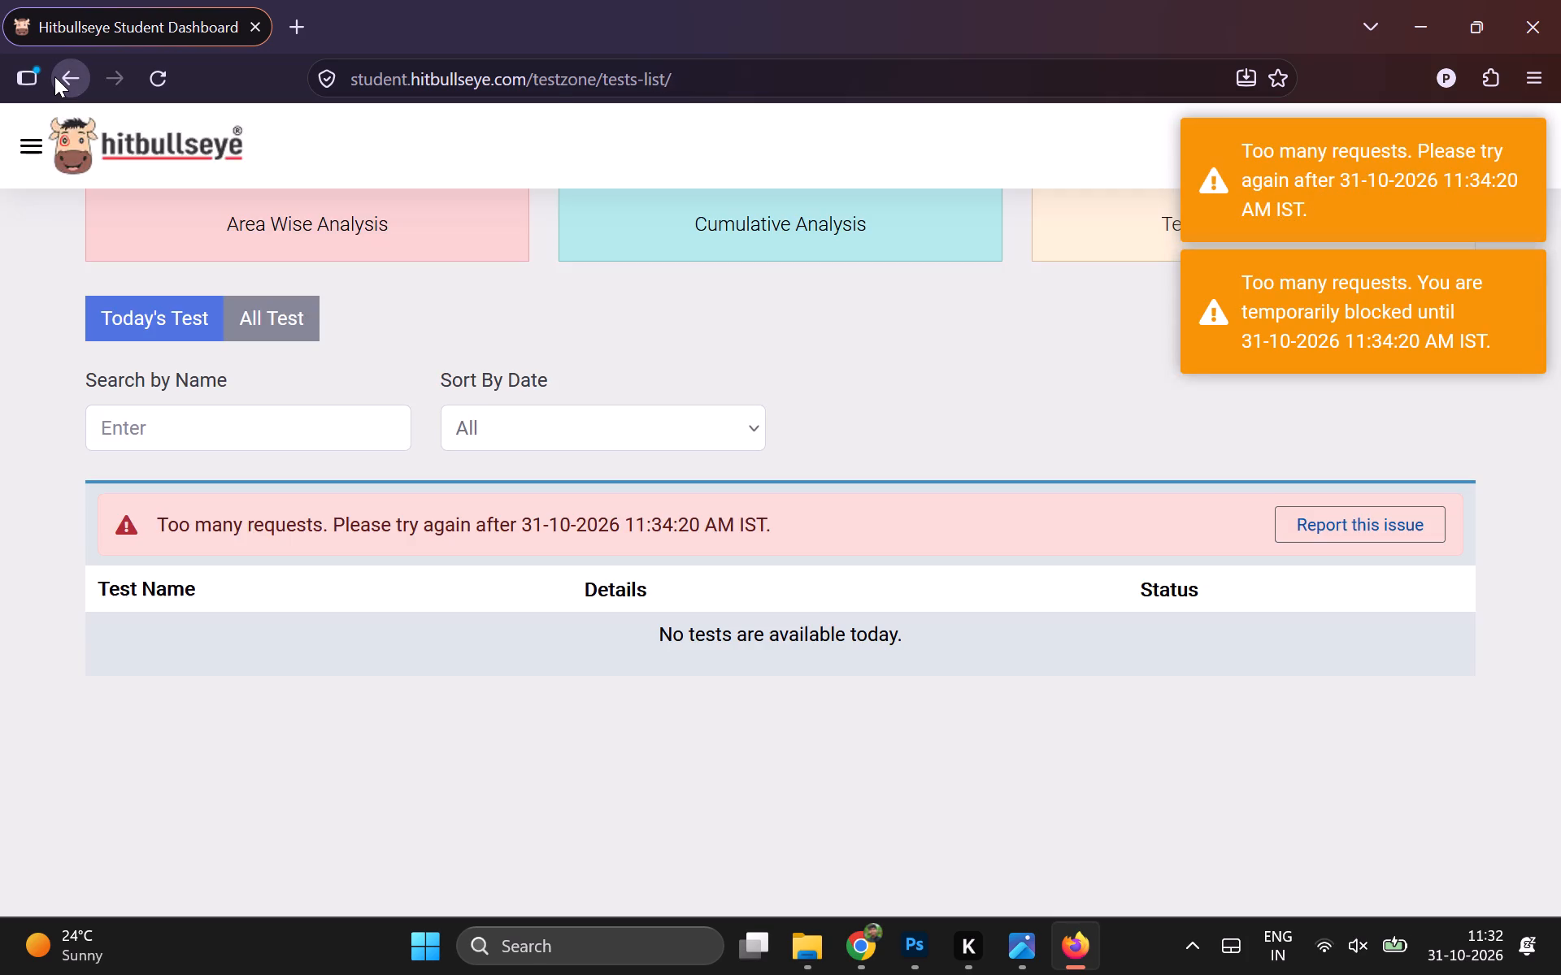
right_click(54, 76)
click(150, 225)
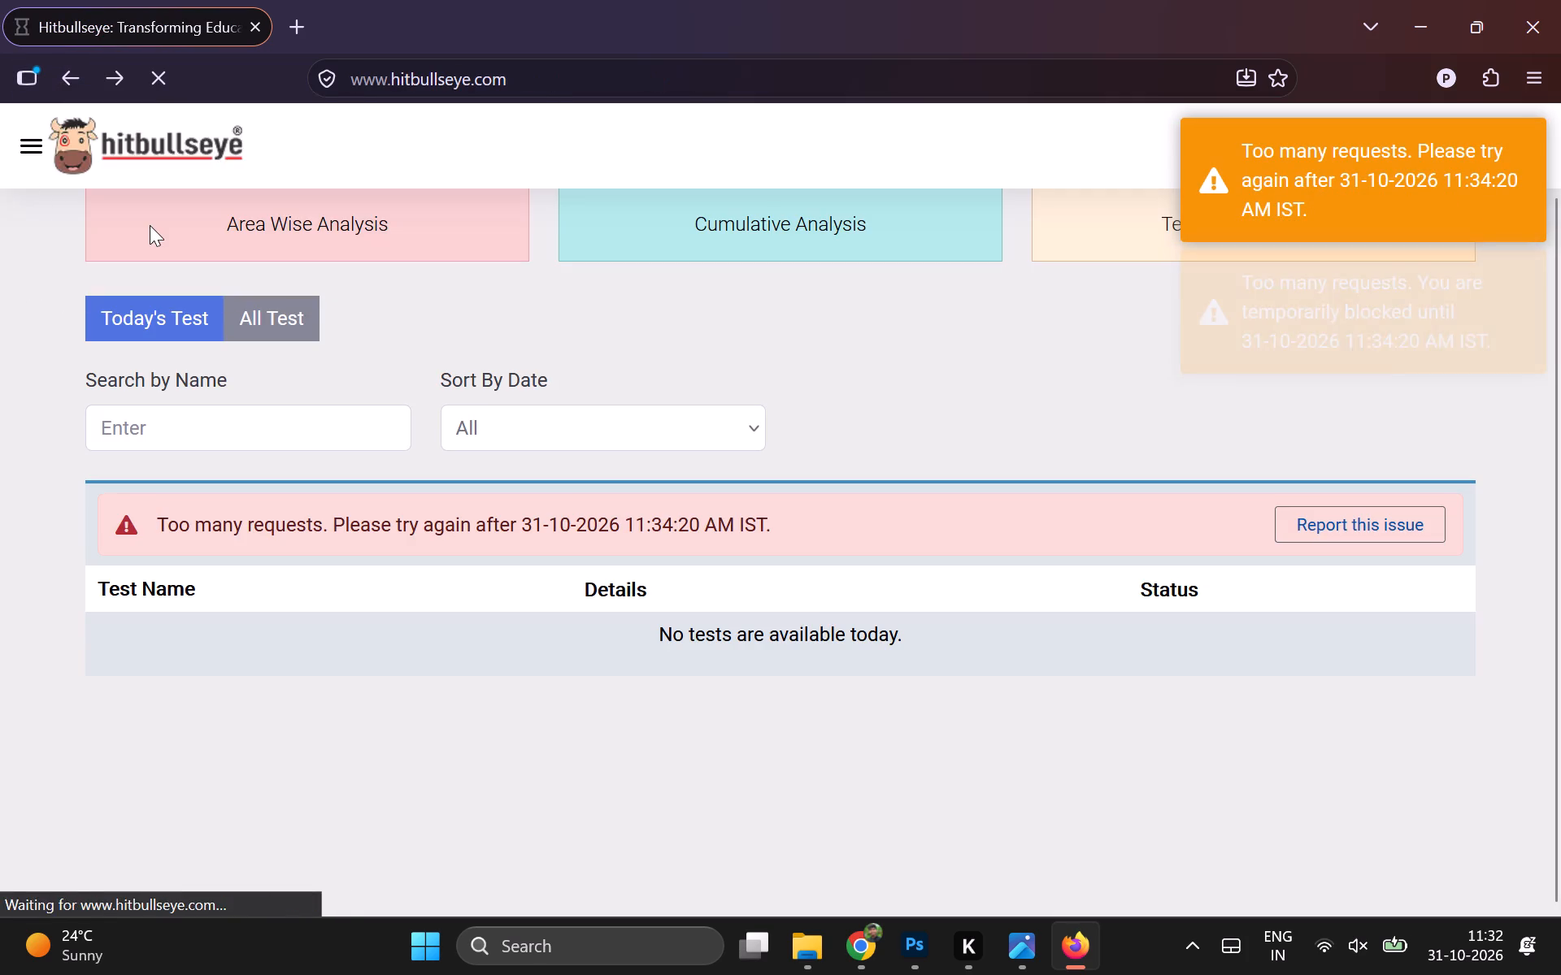
click(108, 76)
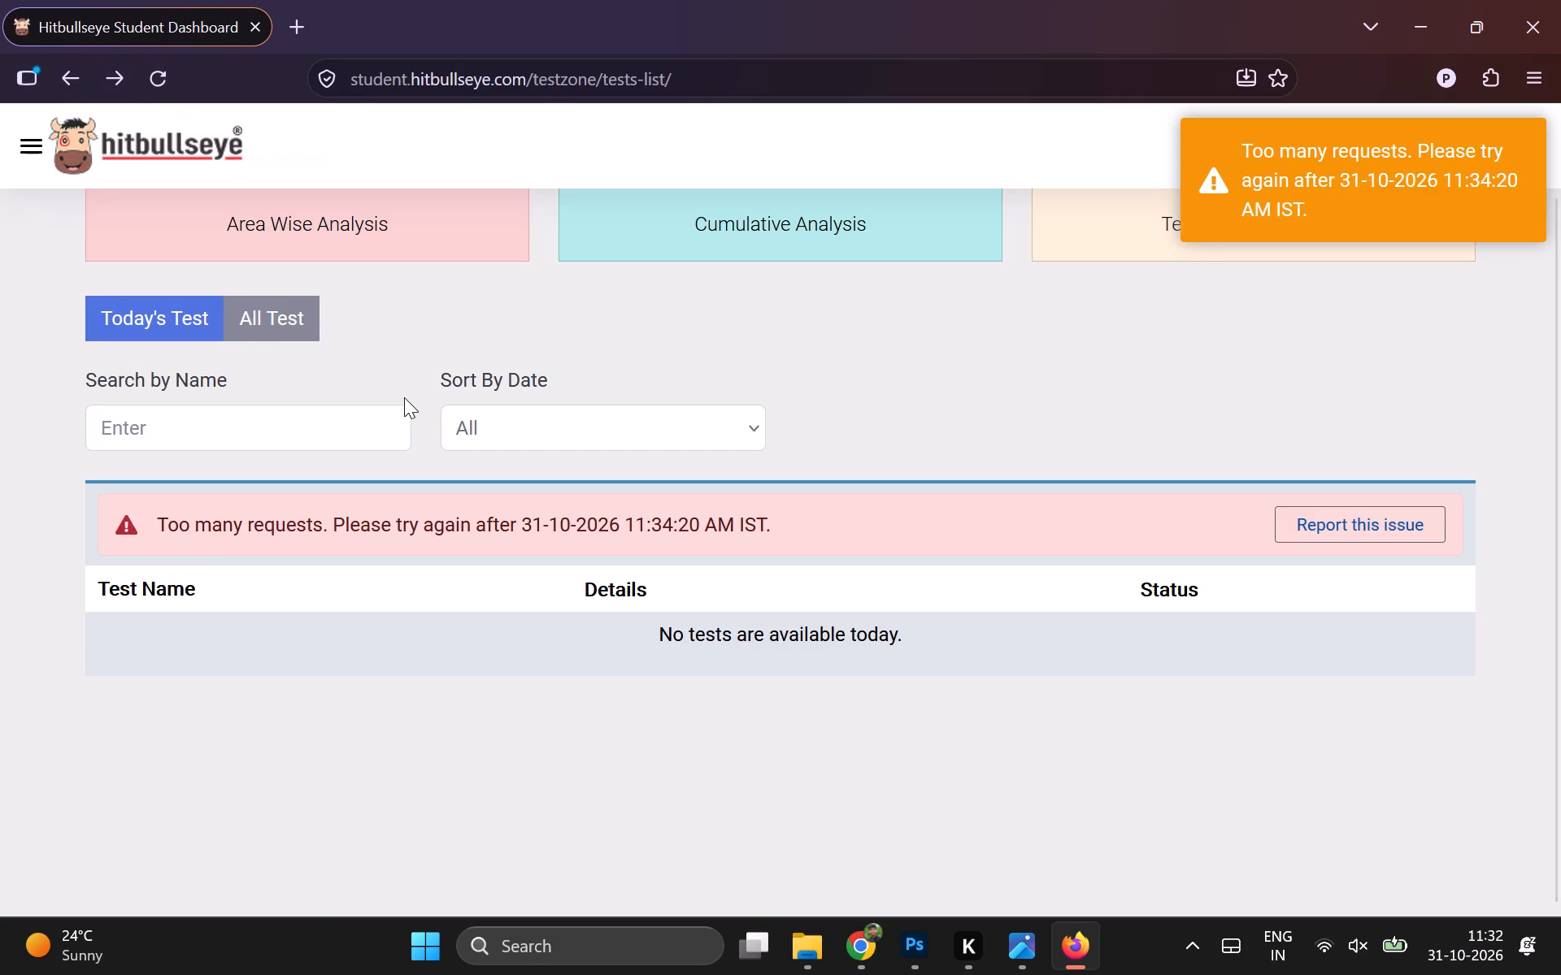
scroll(404, 397, up, 2)
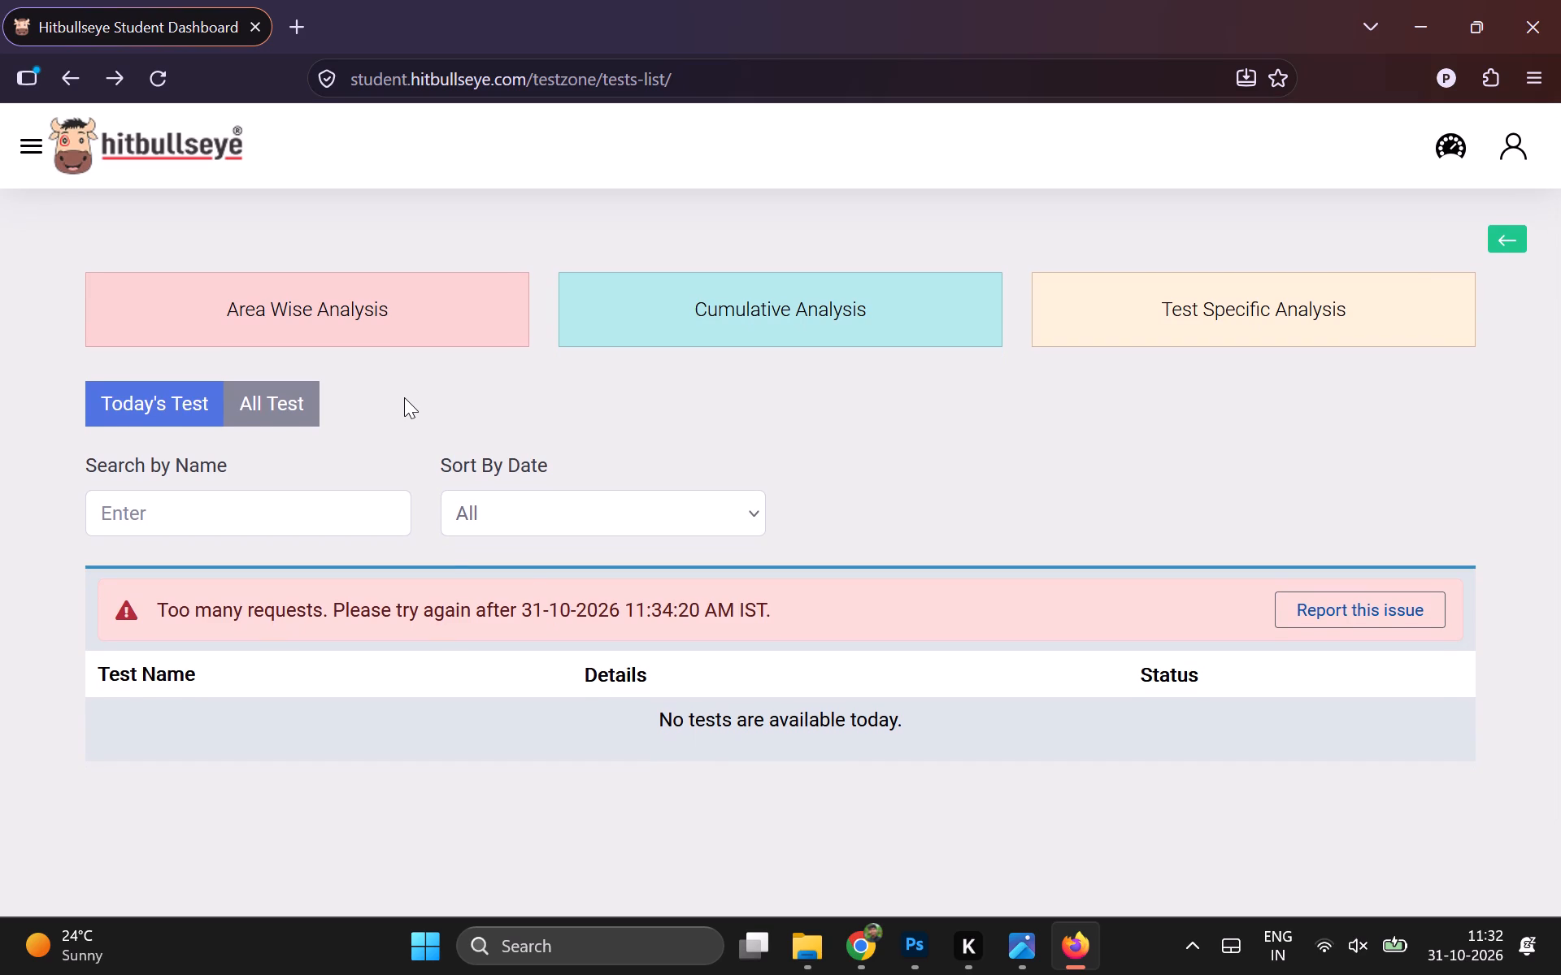
click(154, 72)
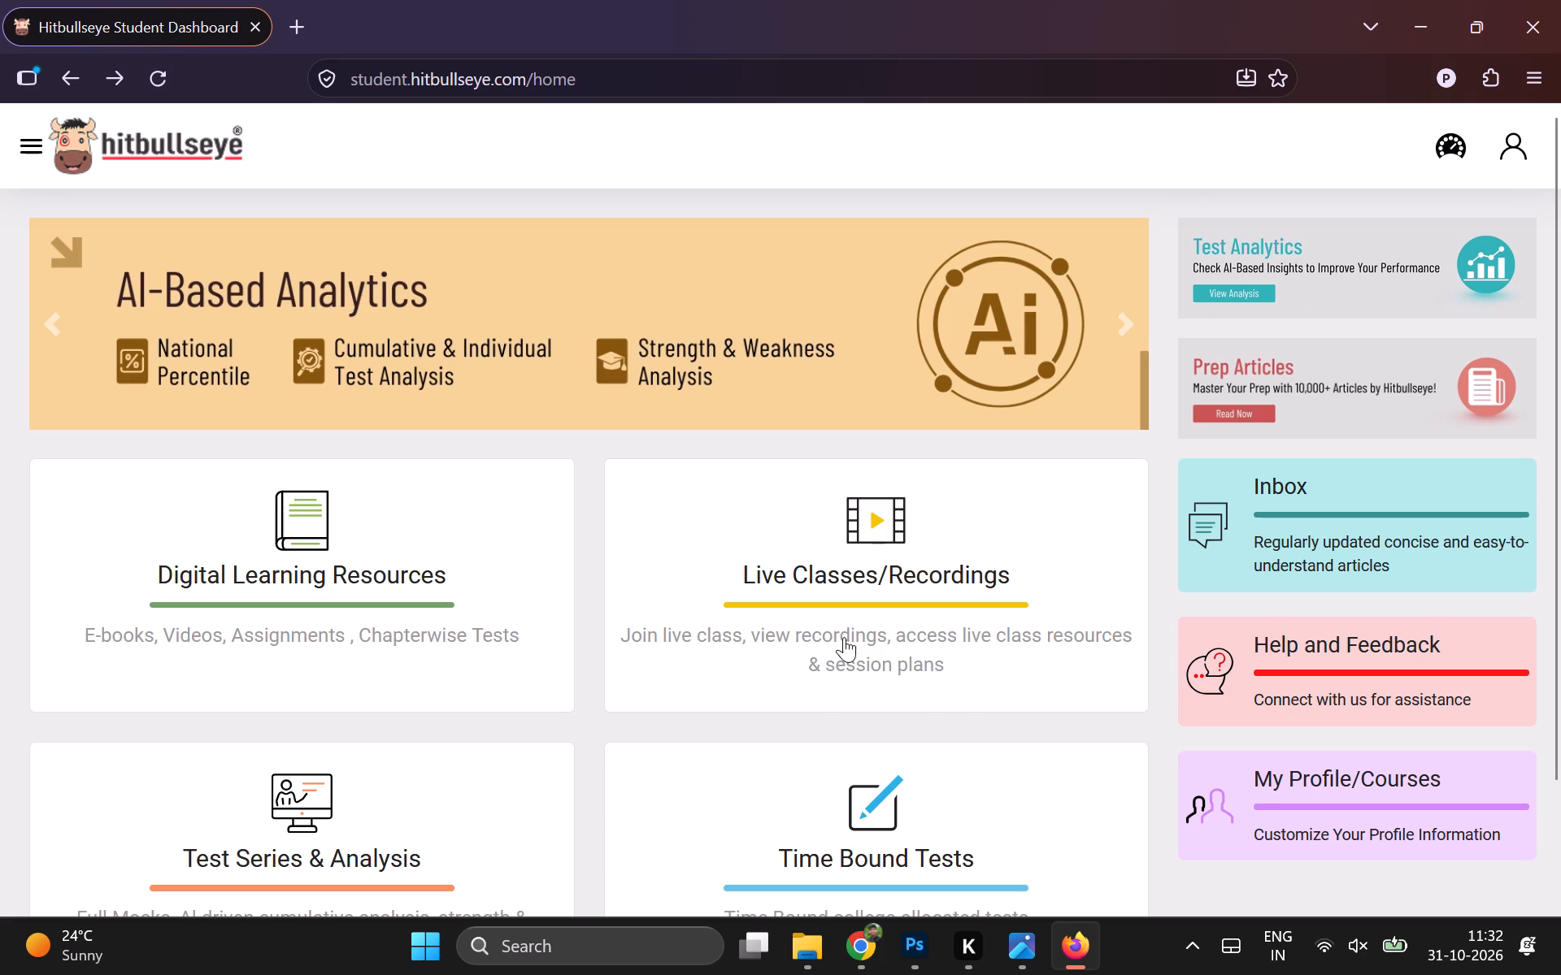
Reopen Time Bound Tests from the home dashboard to check for available tests.
scroll(844, 637, down, 2)
click(767, 694)
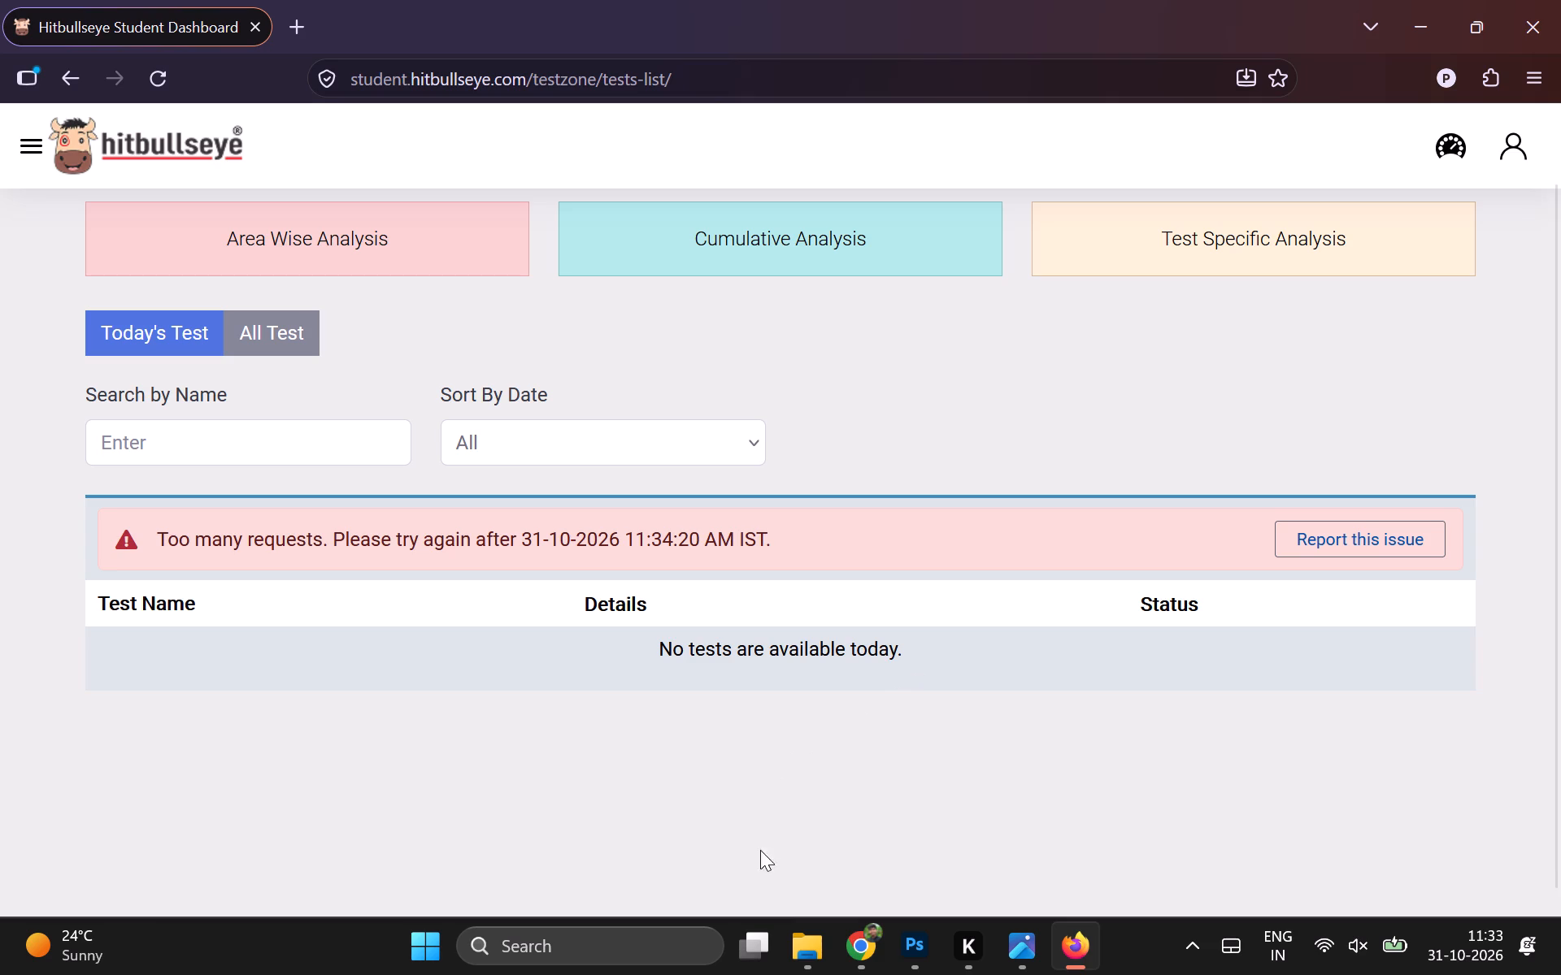
Return to the home dashboard and open the Quant section of Advanced Aptitude Tests within Digital Learning Resources.
click(1461, 140)
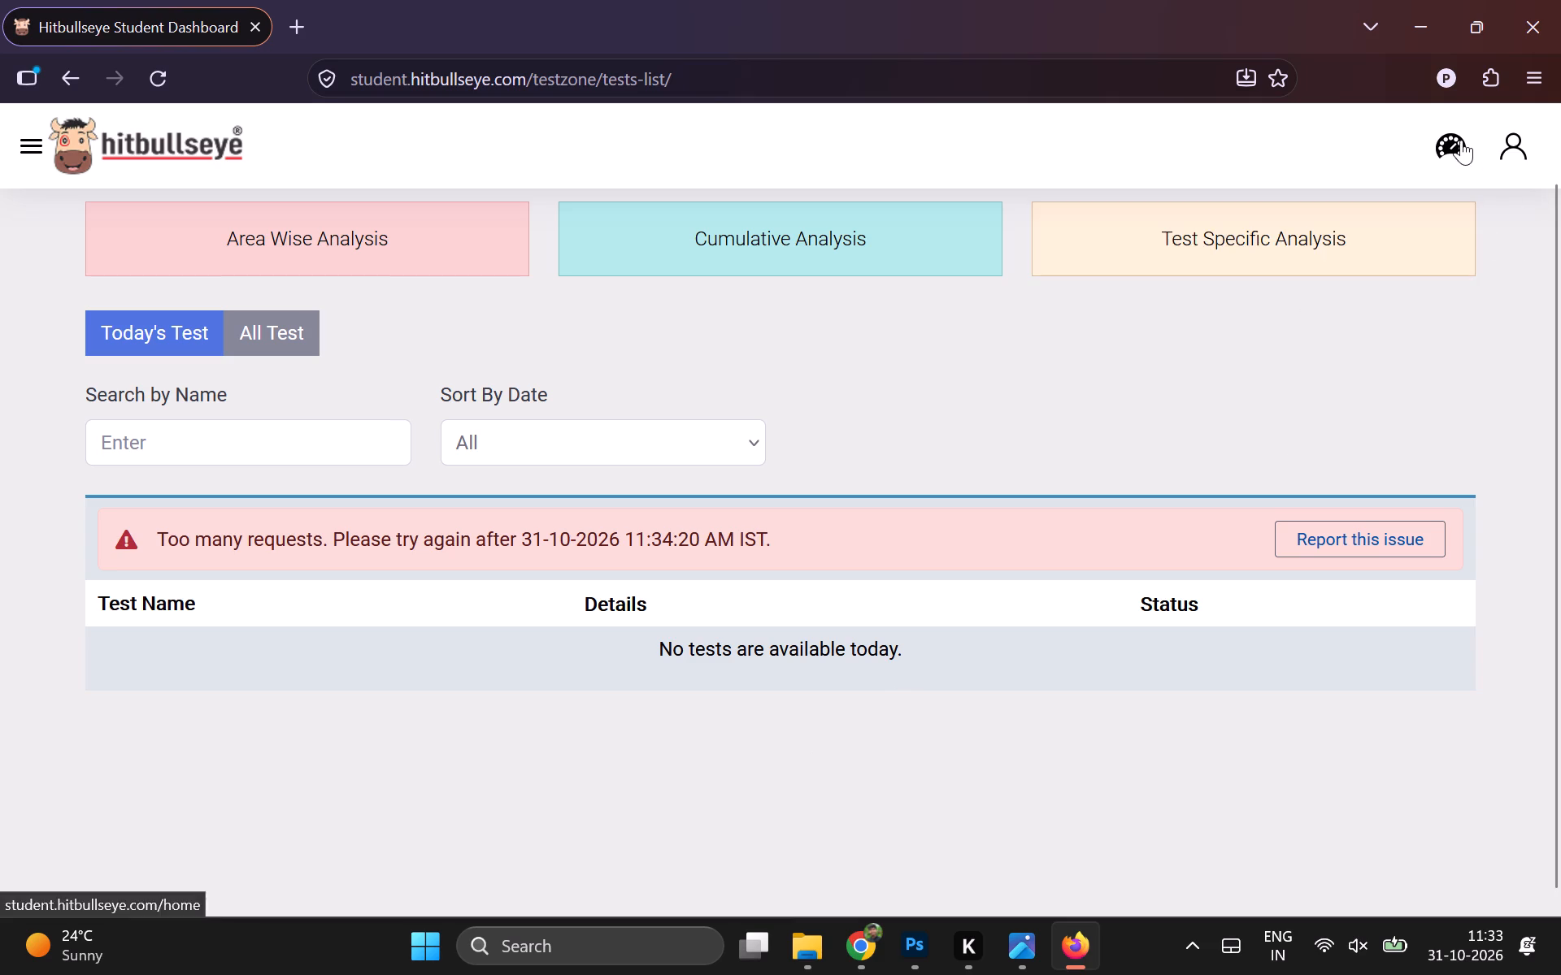
scroll(806, 545, down, 1)
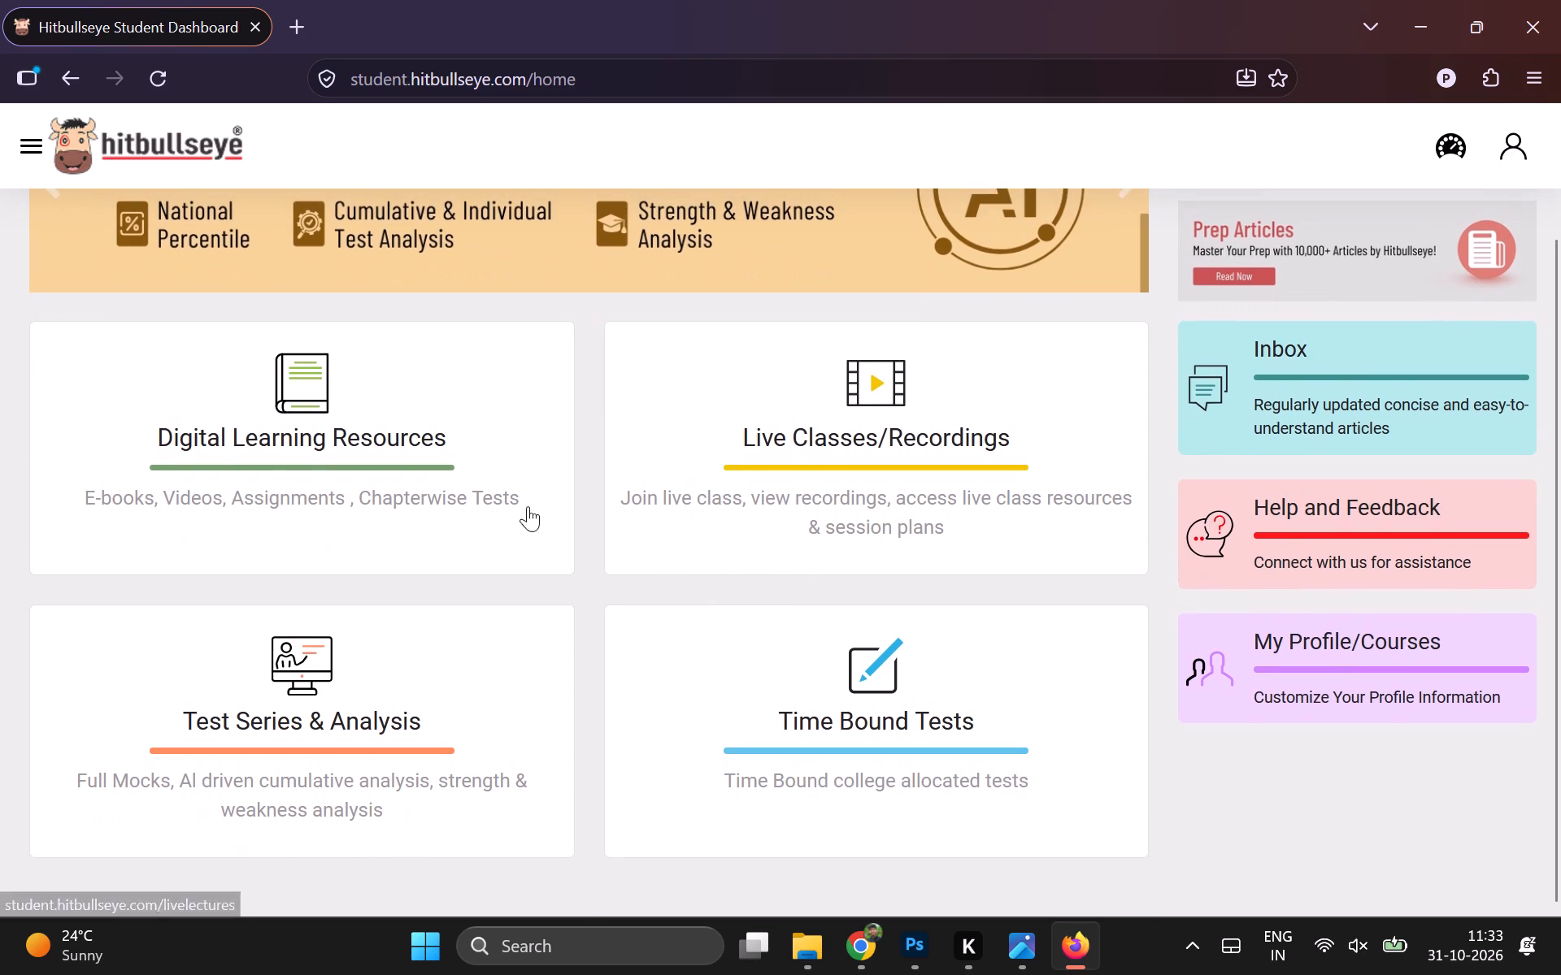
click(512, 488)
click(164, 290)
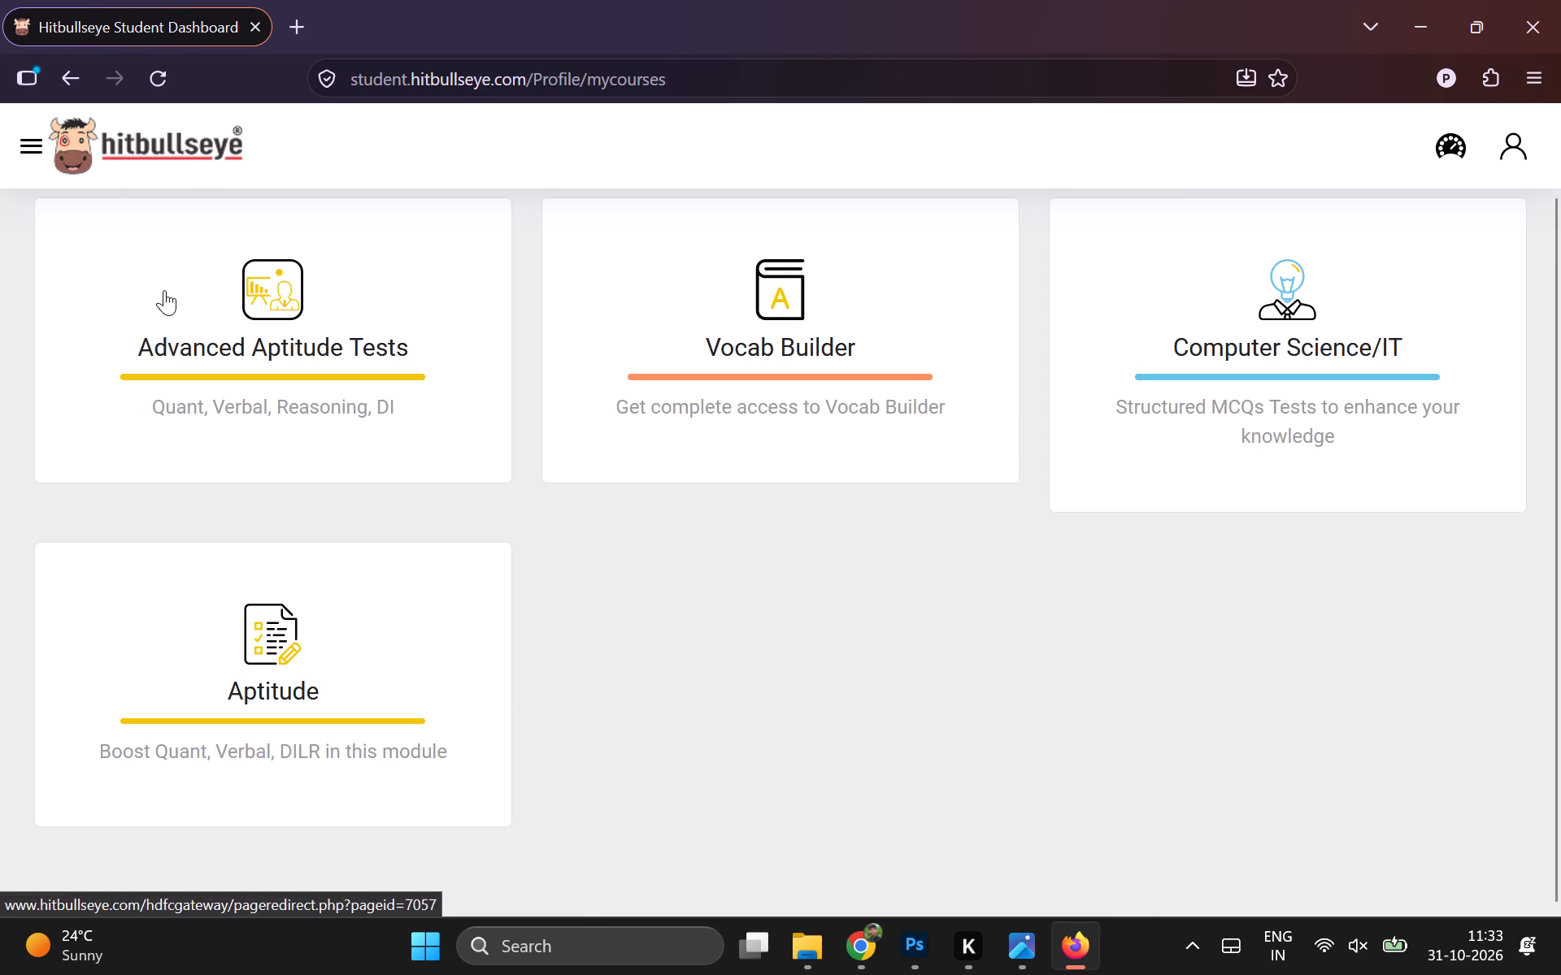
scroll(279, 496, down, 1)
click(433, 491)
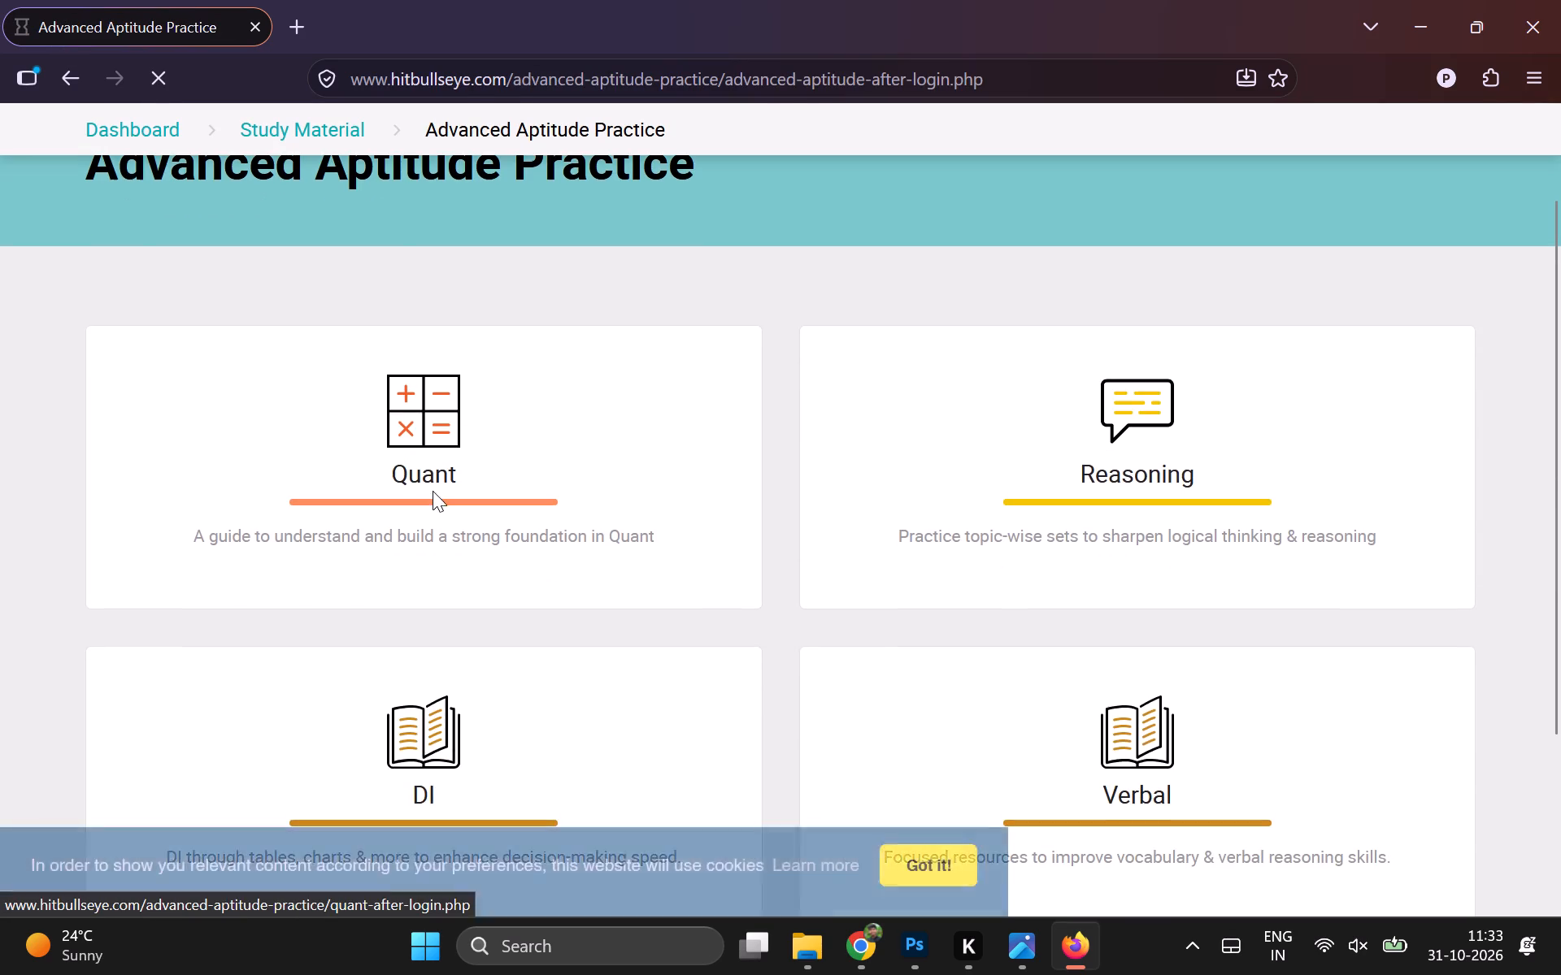
Open the CPT Quant Level I - 01 test from the Quant practice list to view its directions.
scroll(433, 491, down, 2)
scroll(279, 284, up, 1)
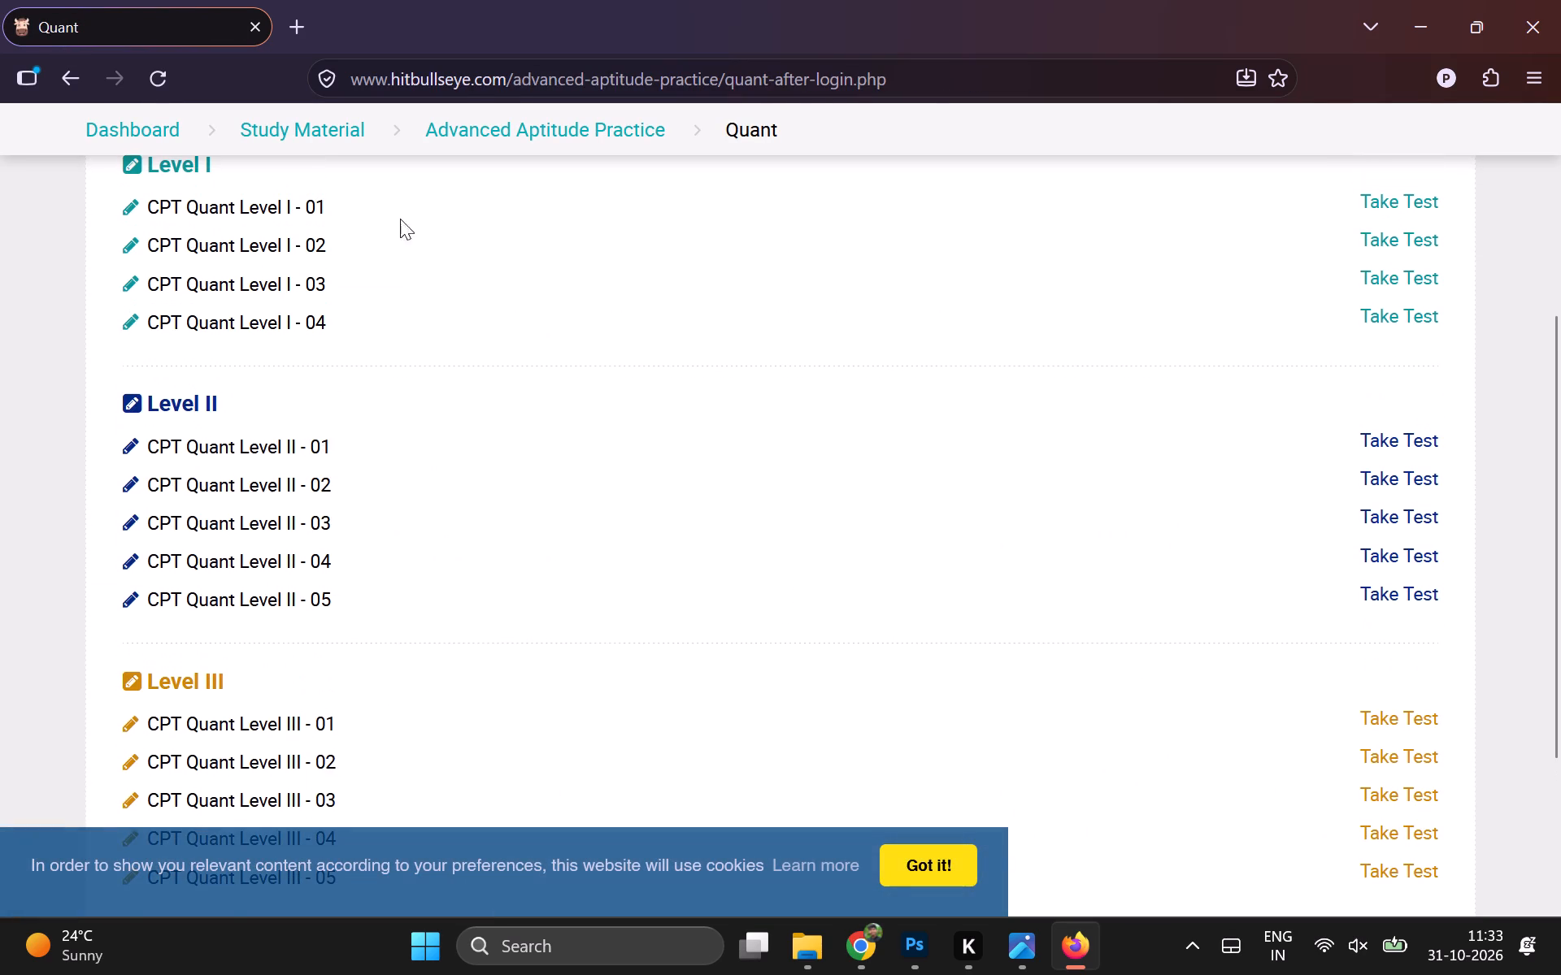
click(1379, 204)
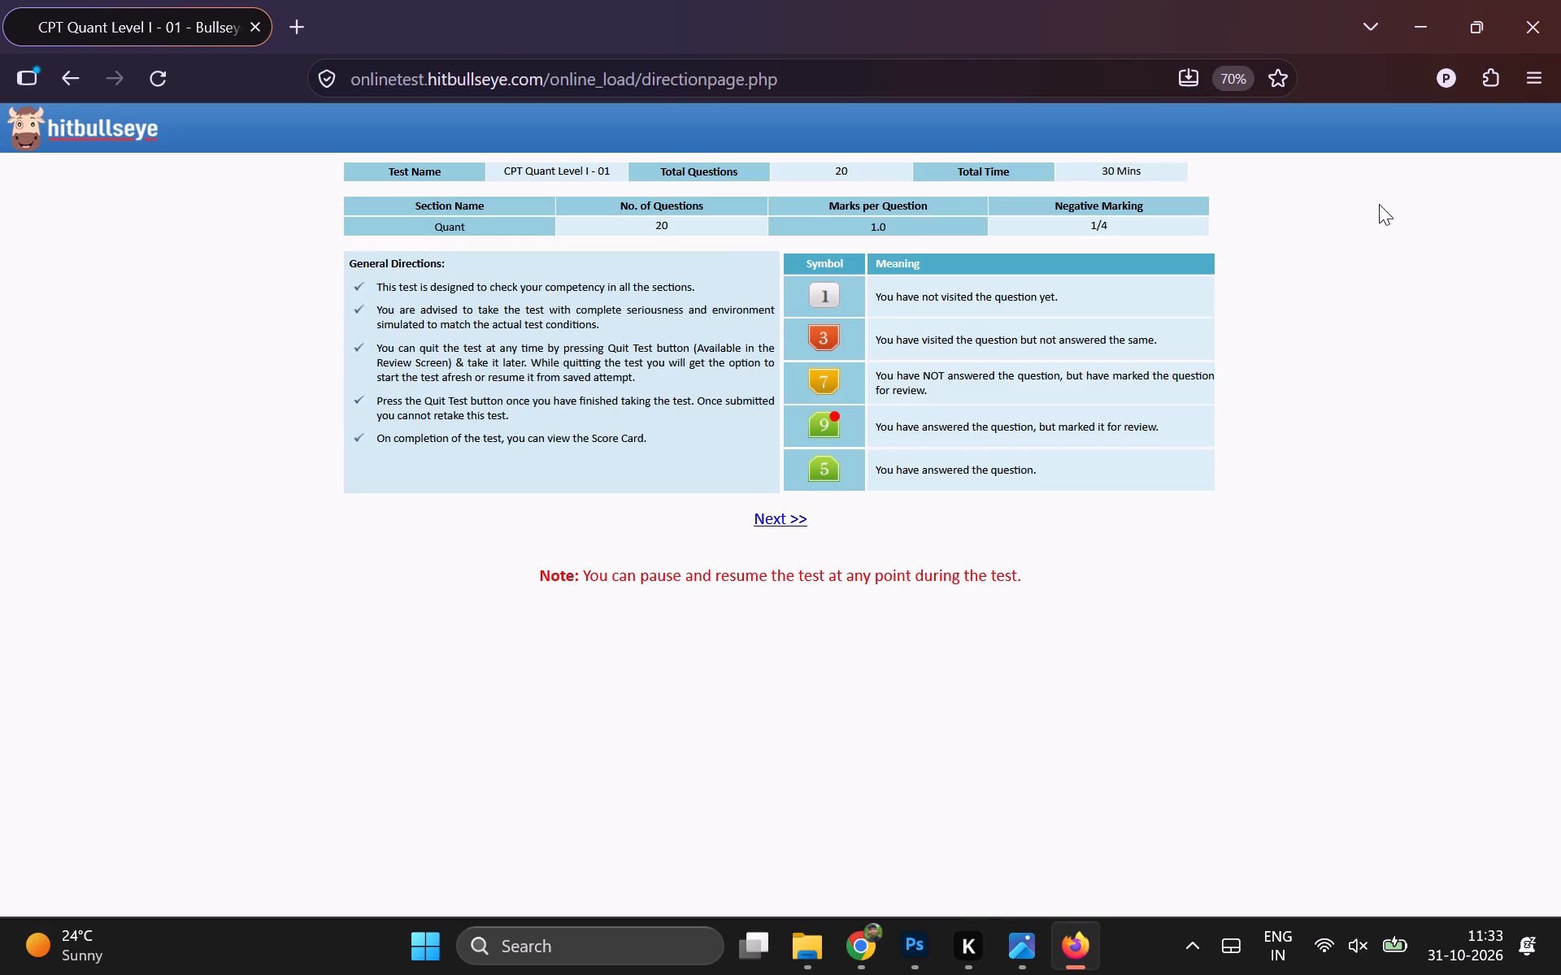
Return to the Hitbullseye home dashboard and reopen Time Bound Tests to check for available tests.
triple_click(82, 79)
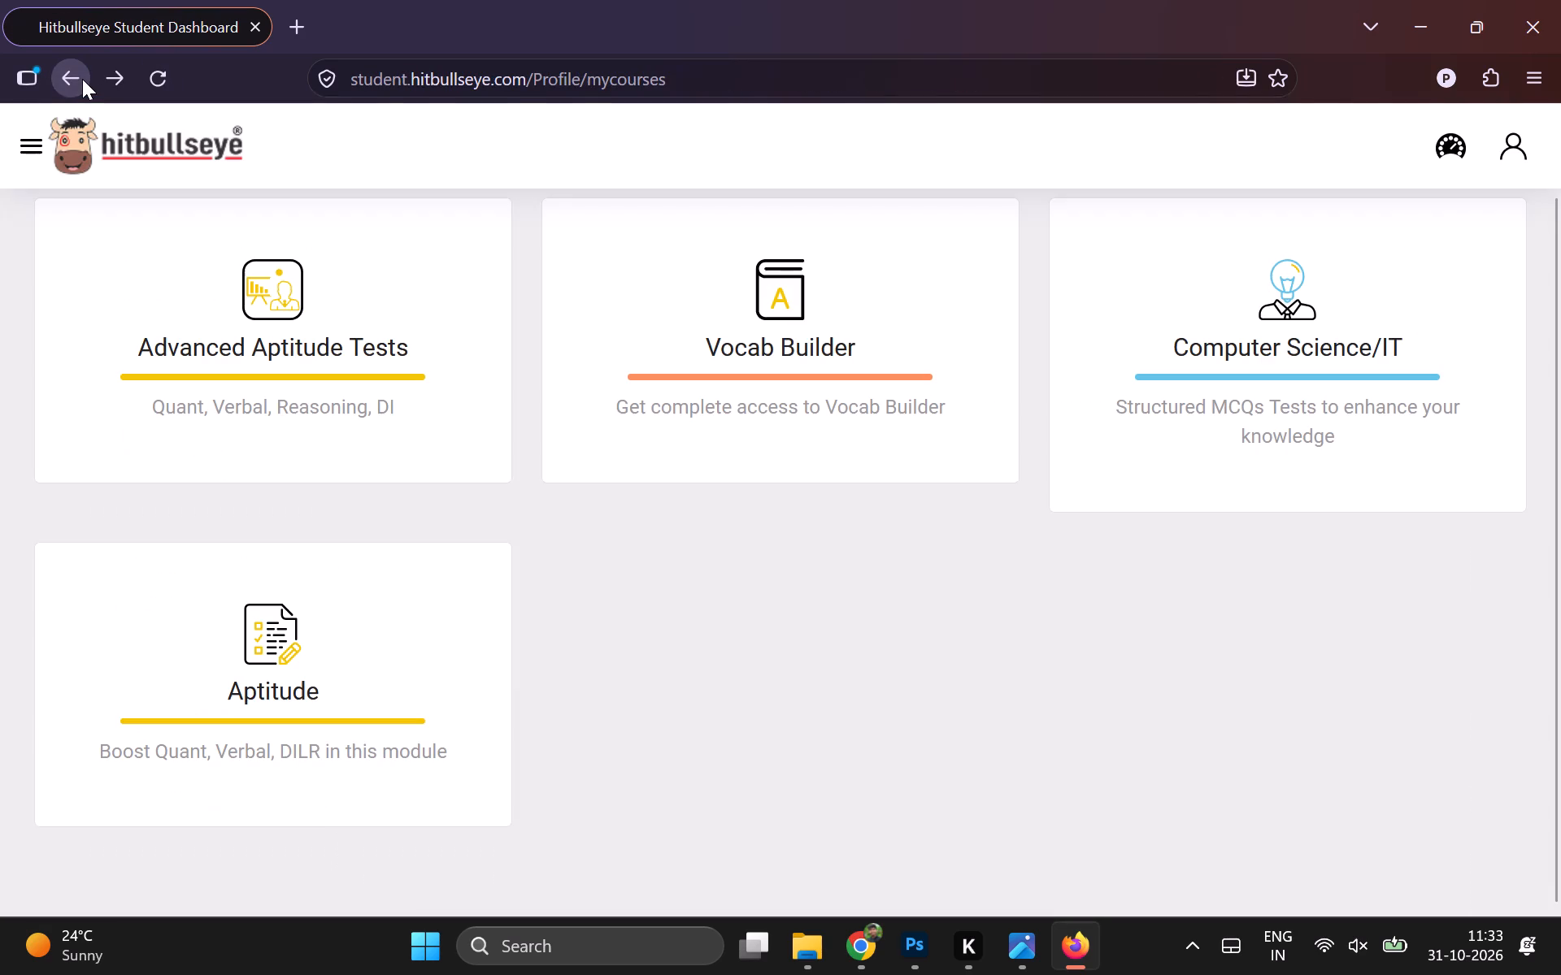
click(82, 79)
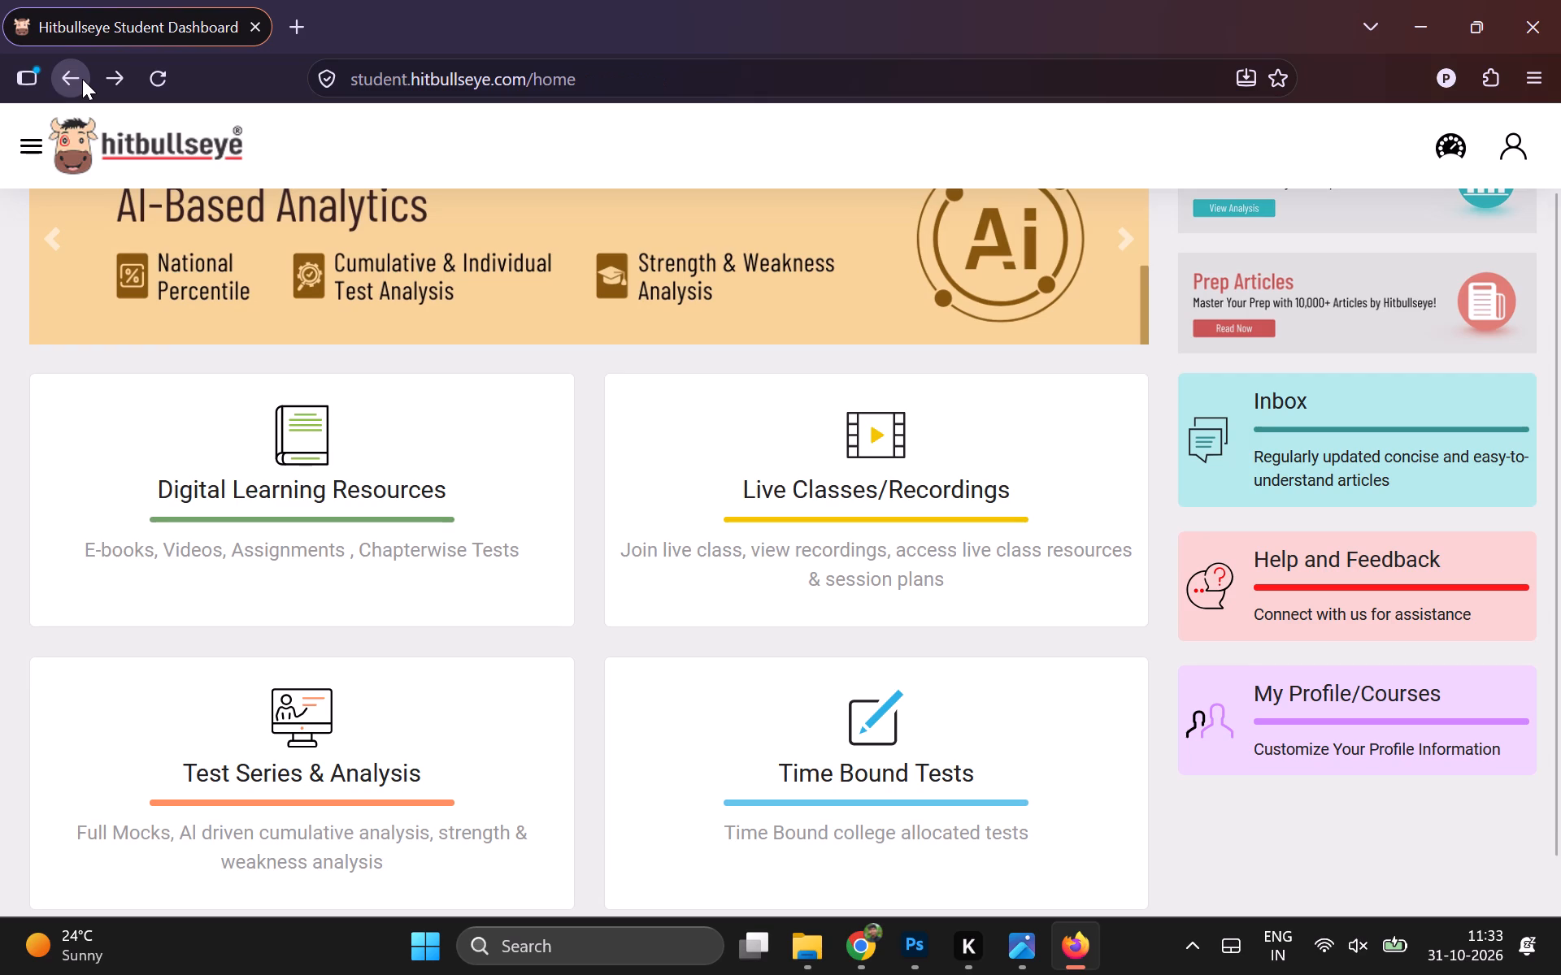
scroll(676, 522, down, 1)
click(717, 672)
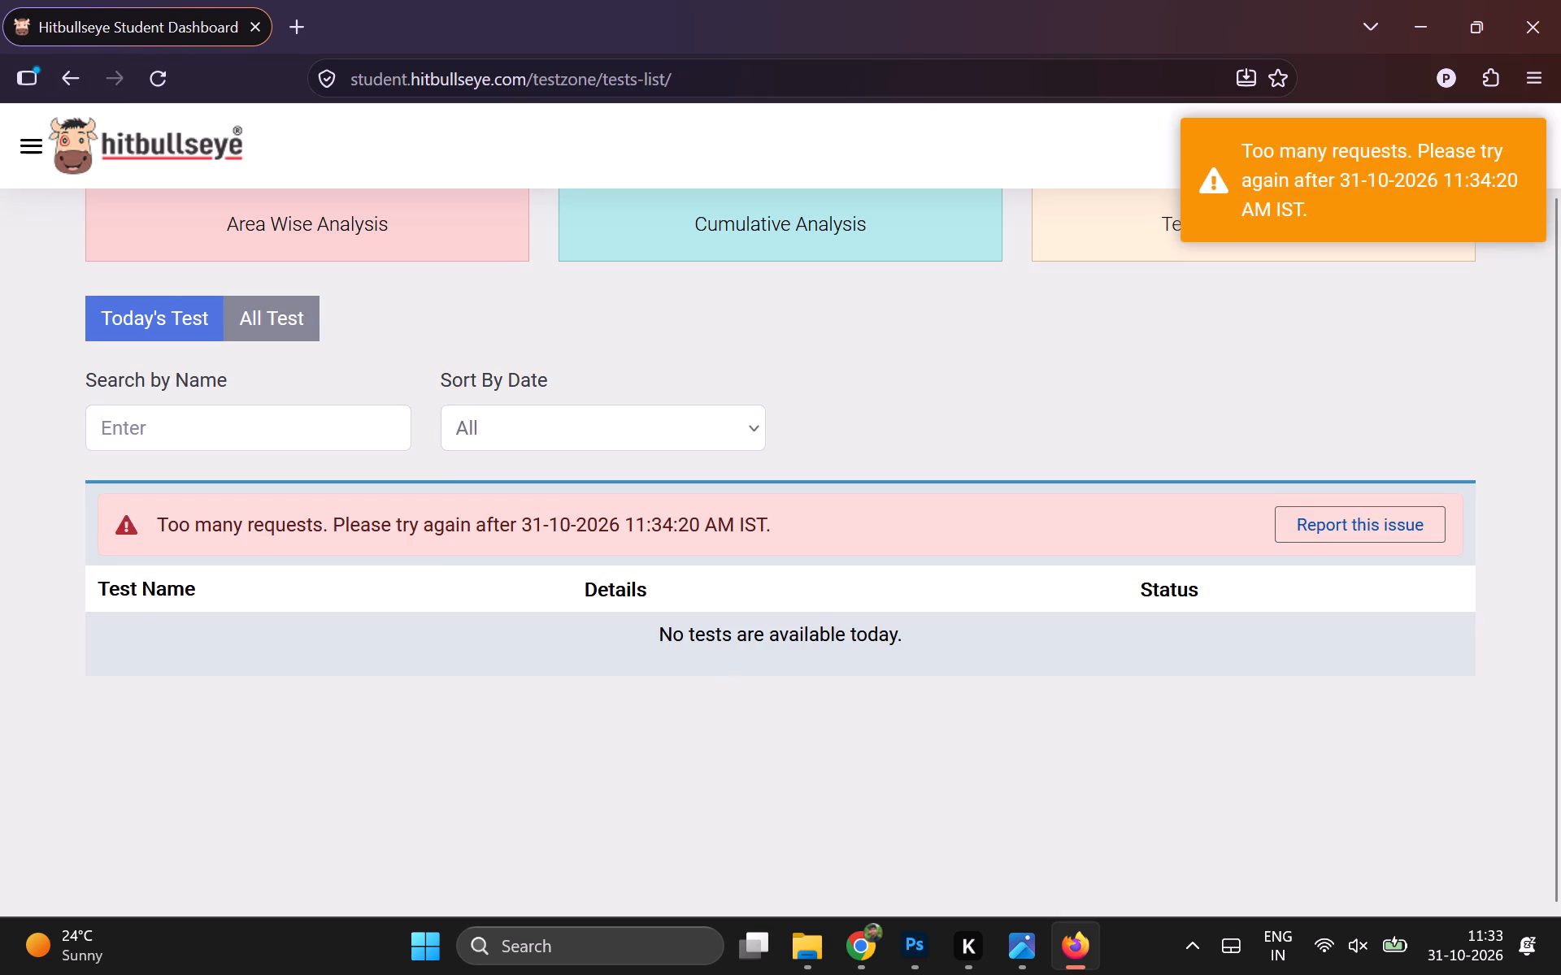
click(73, 71)
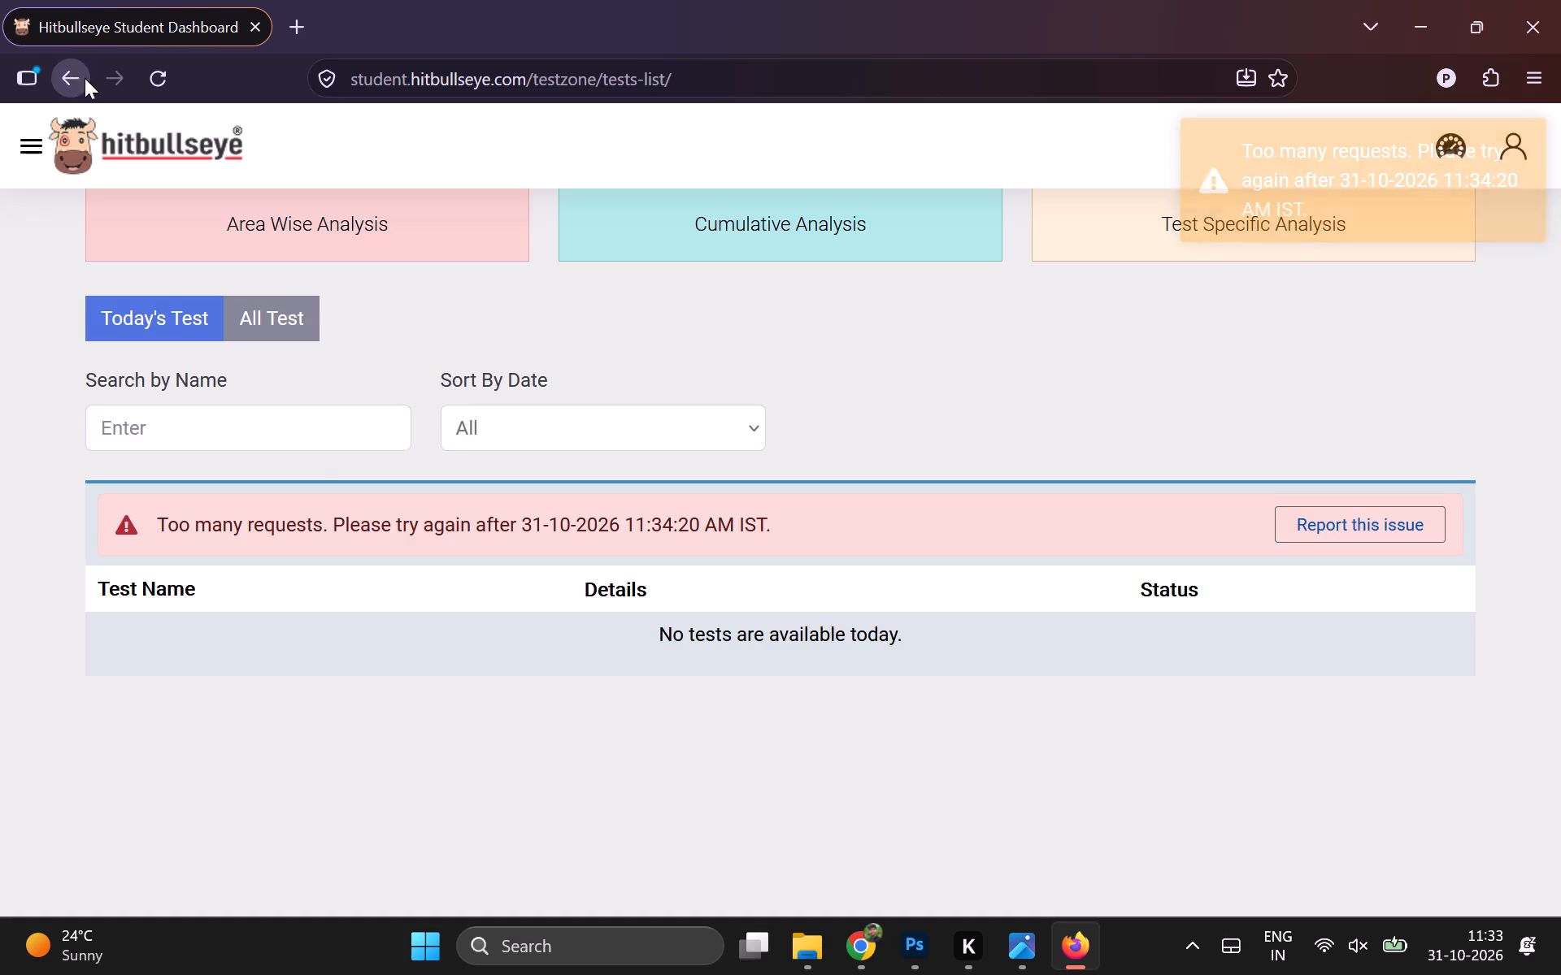
Check the Inbox and the Test, Results & Analysis section of the Hitbullseye dashboard.
click(26, 151)
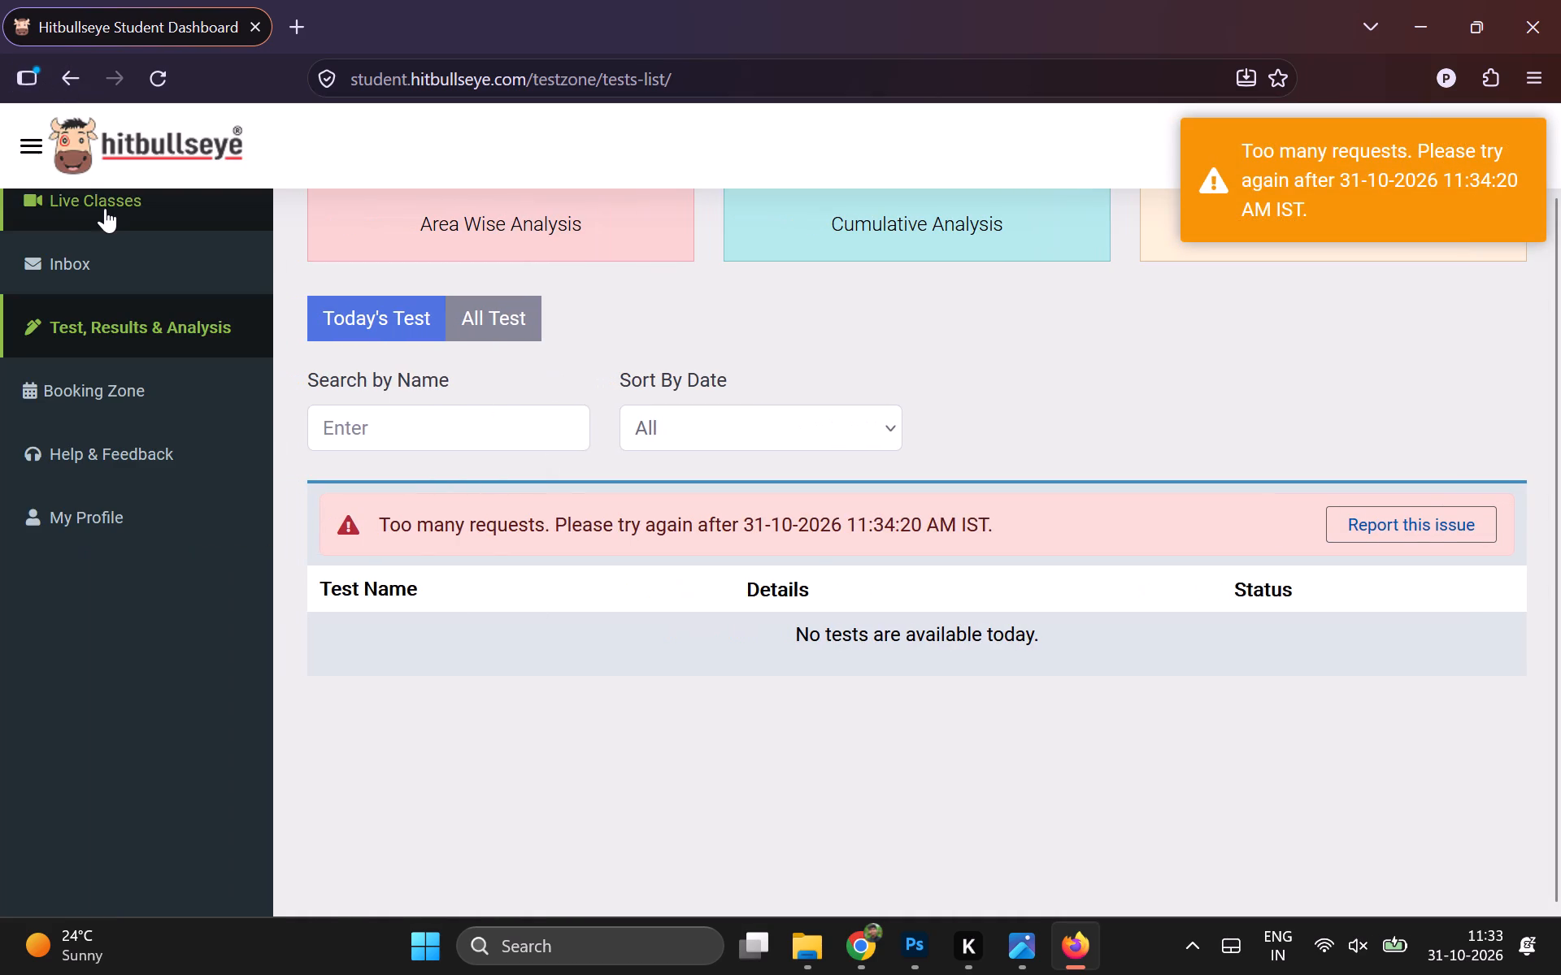
click(85, 254)
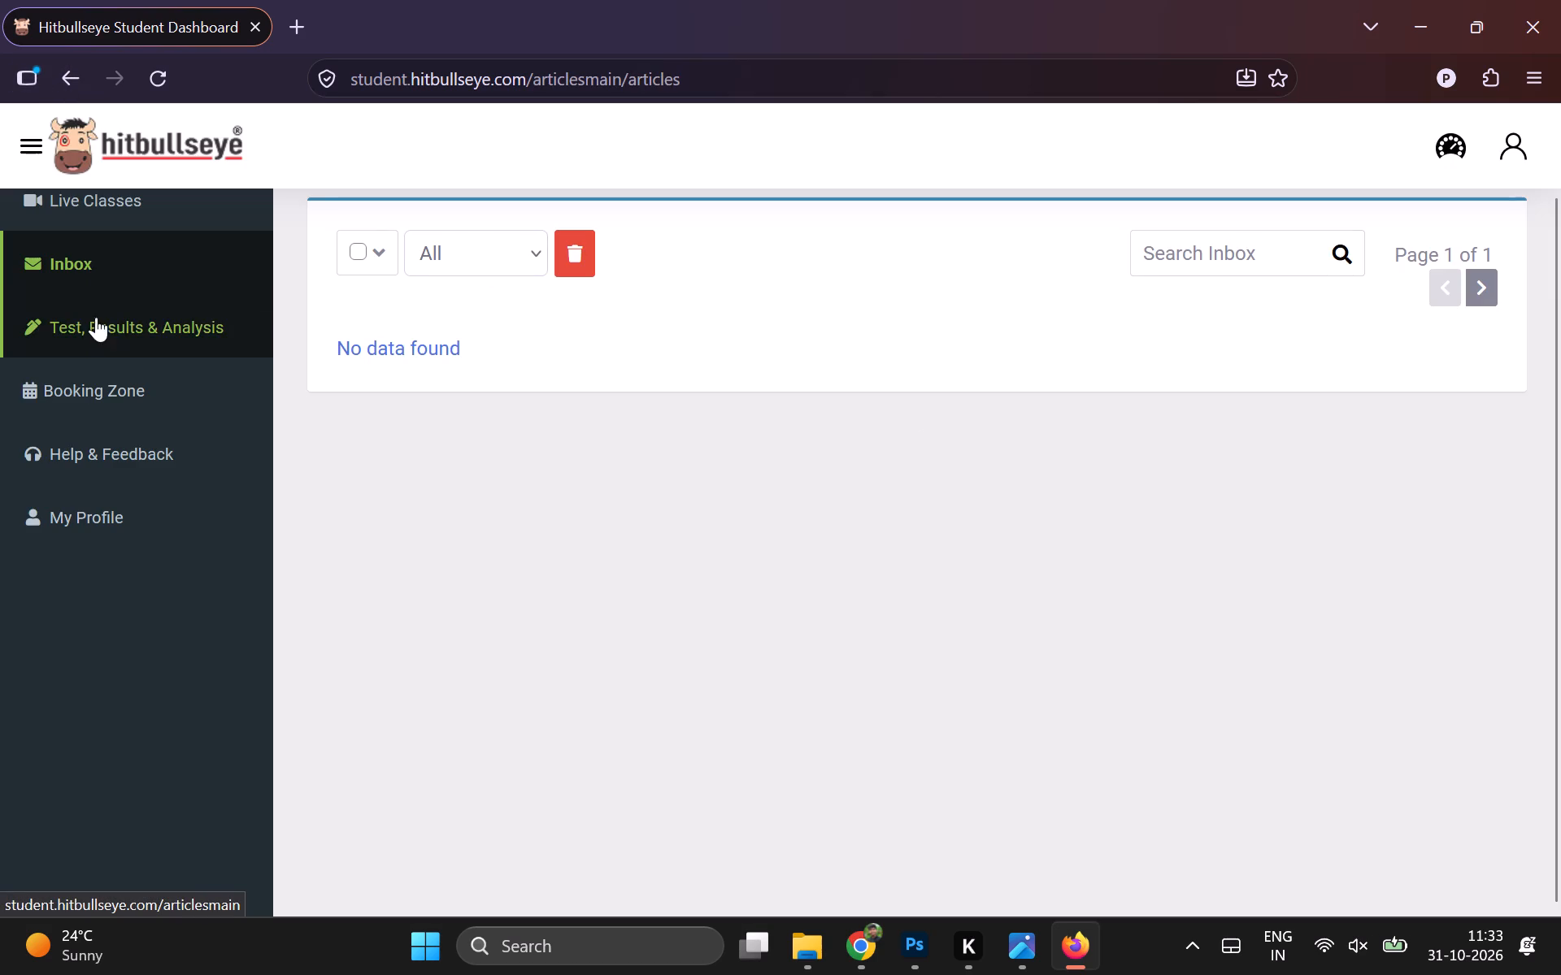
click(93, 330)
scroll(741, 488, up, 2)
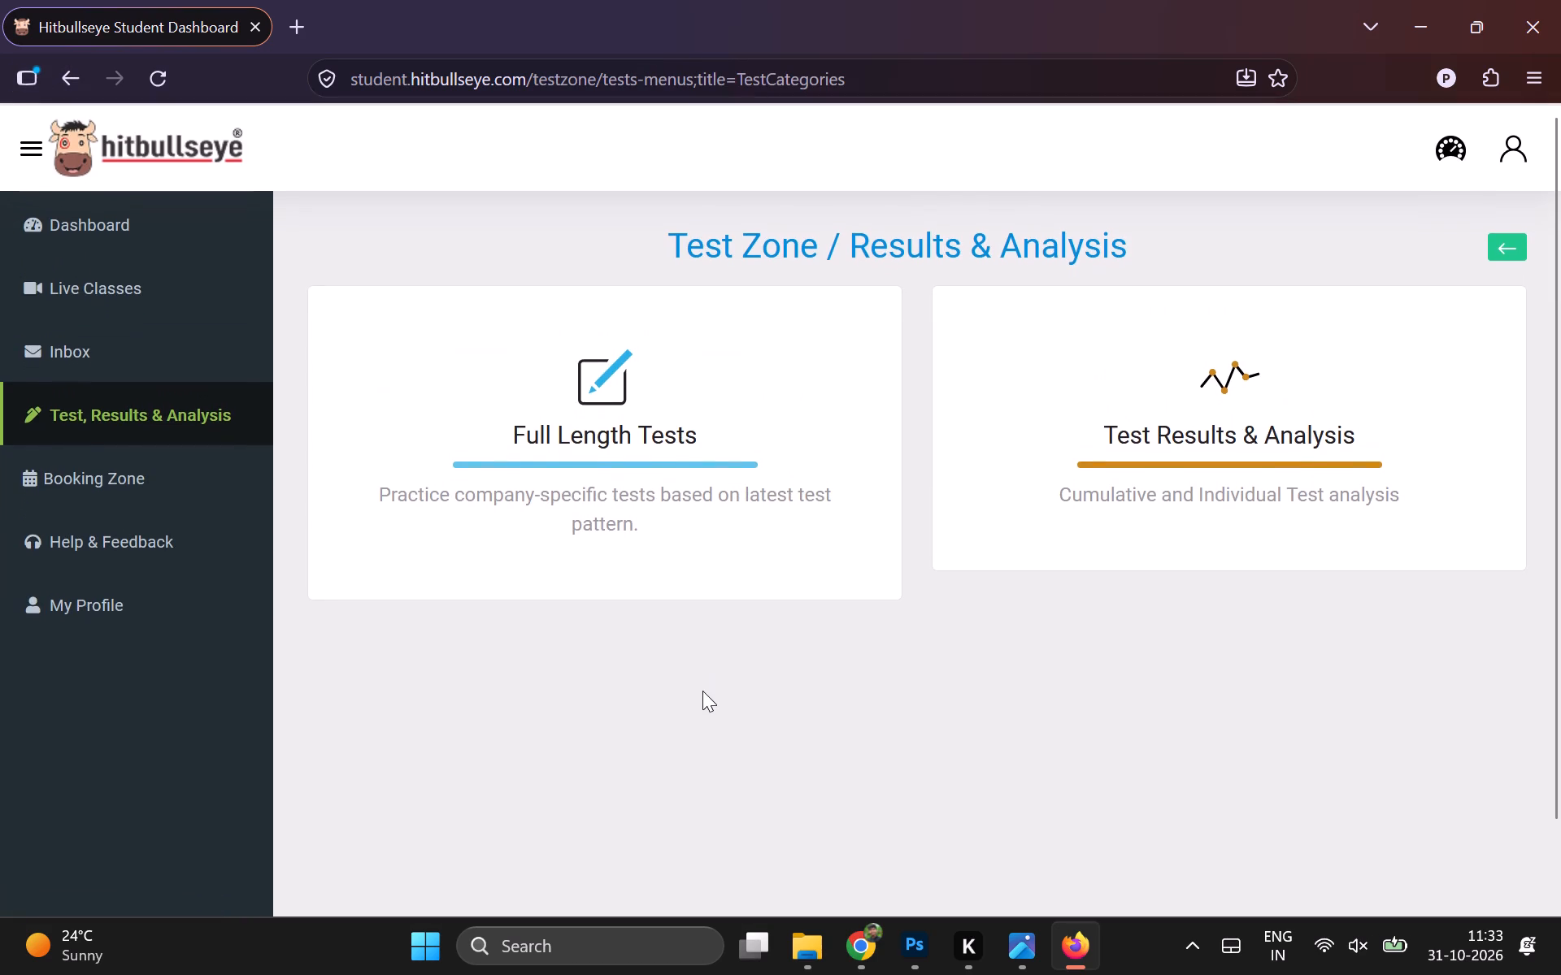
click(702, 691)
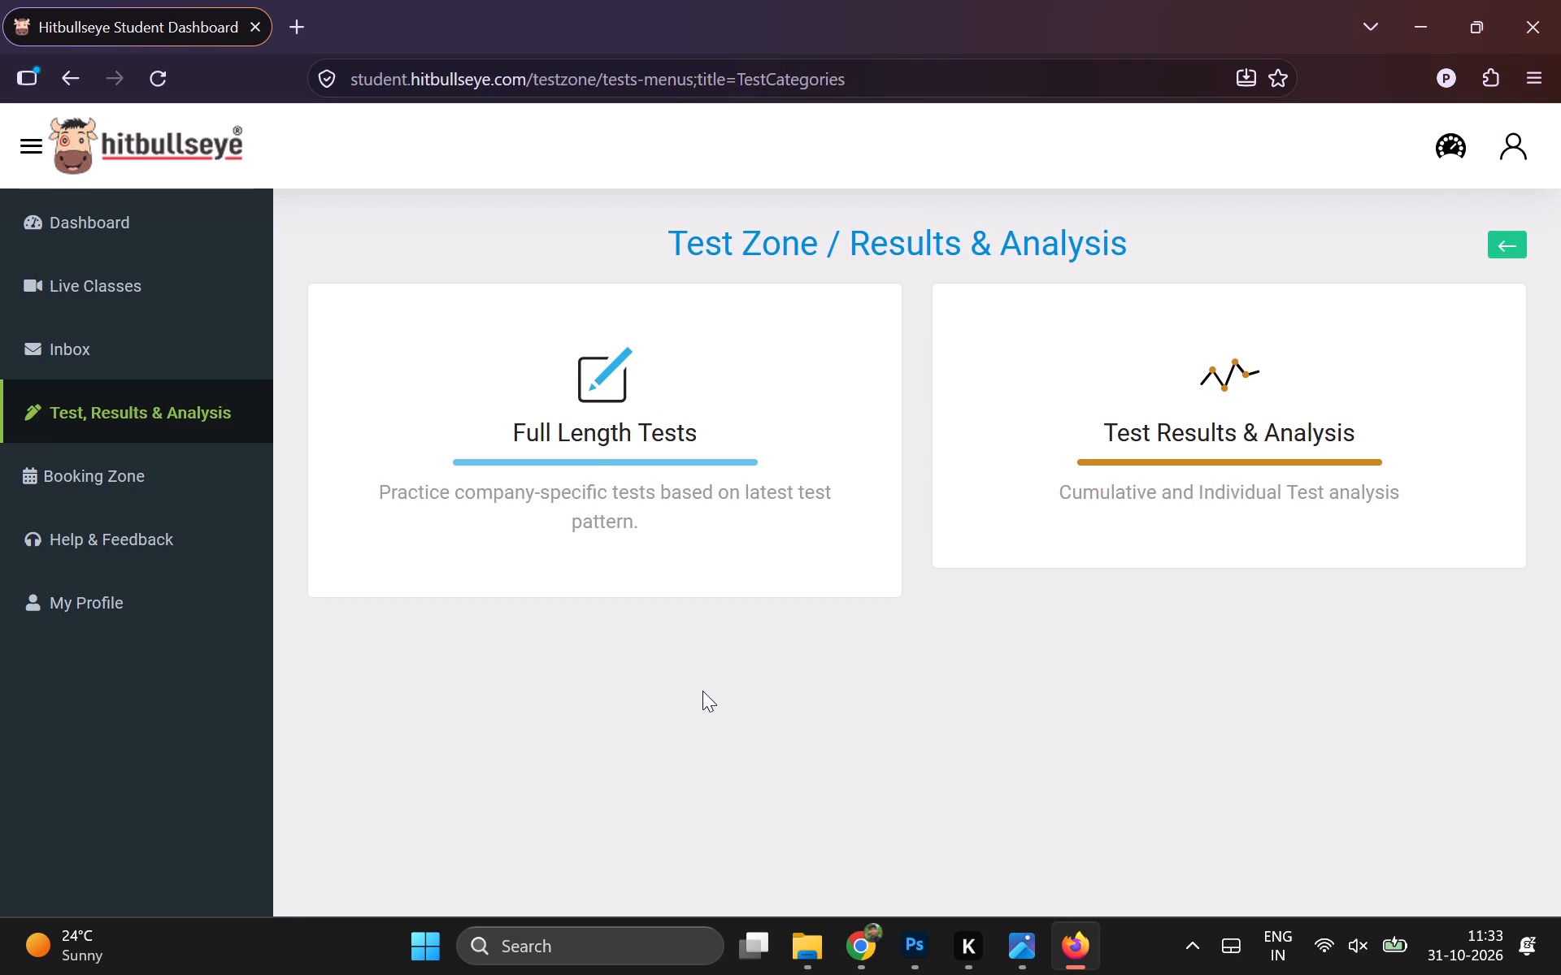
Switch to smi.psd in Photoshop and examine the text layers to locate the Adarana Amma Charitable Trust caption under the social icons.
key(alt+Tab)
key(alt+Tab)
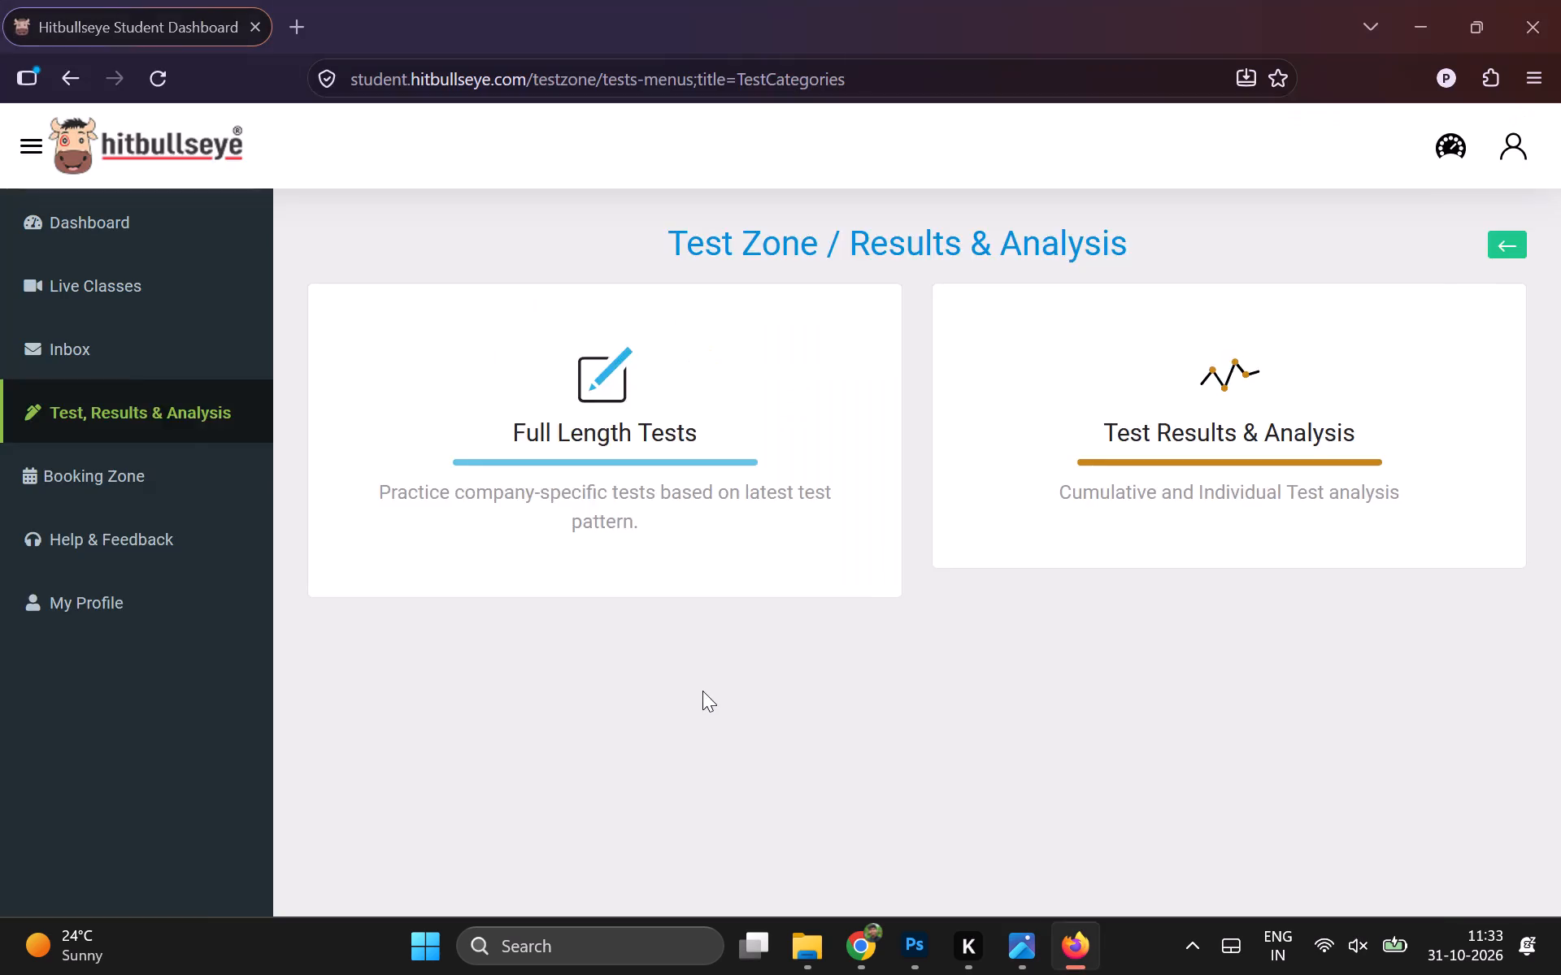
key(alt+Tab)
key(alt+Tab)
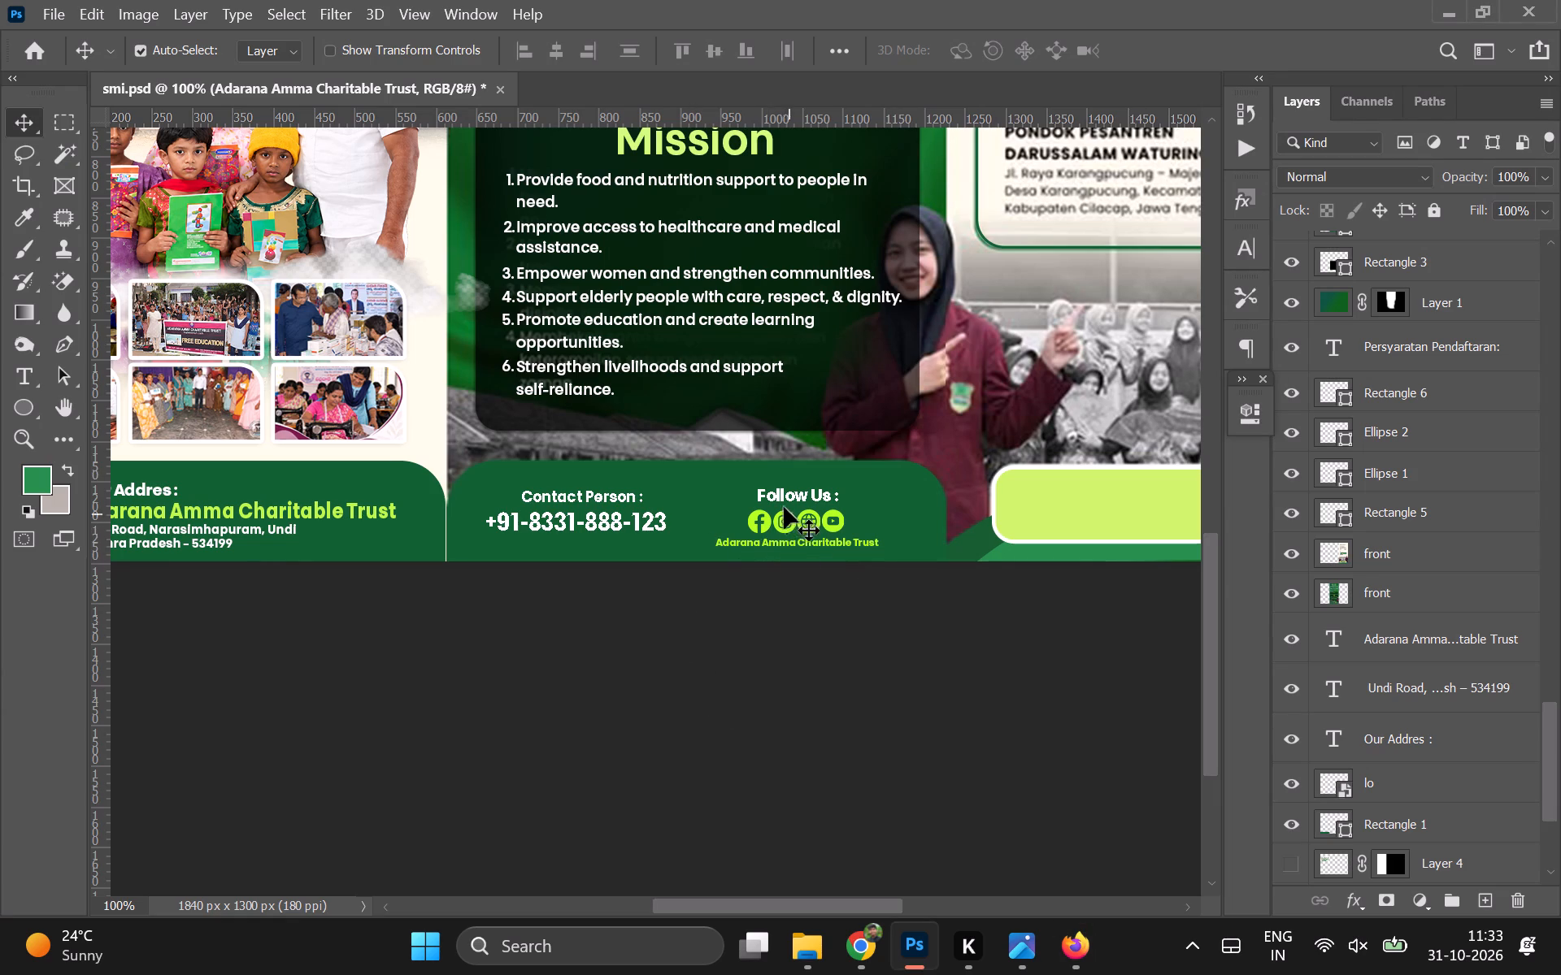
click(811, 546)
click(846, 544)
click(847, 544)
click(1429, 328)
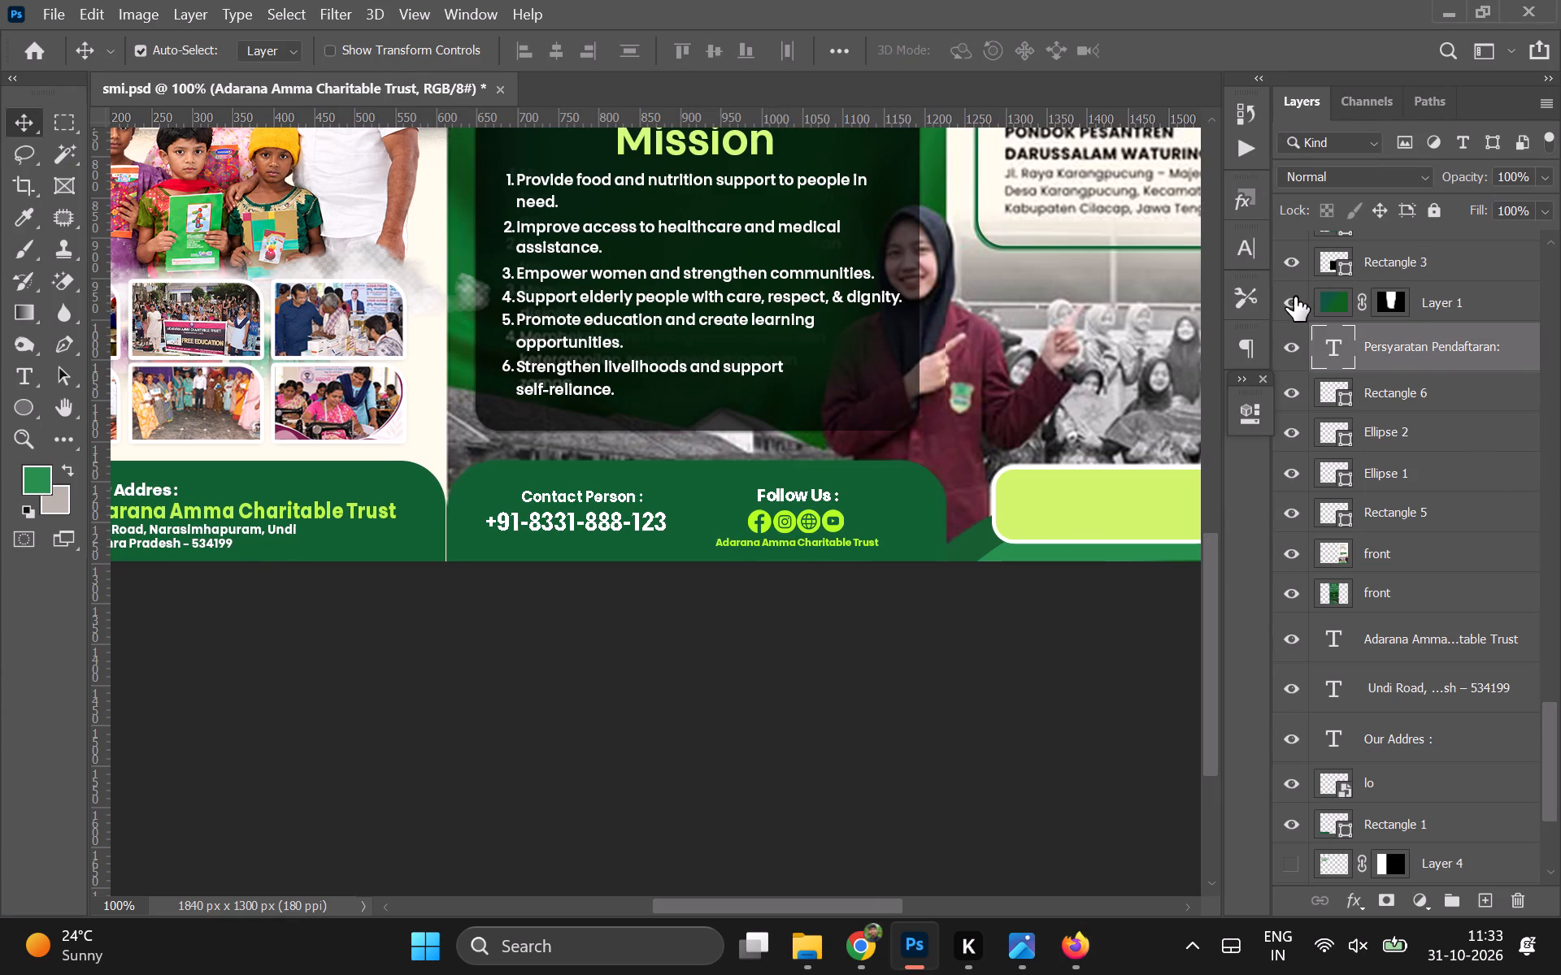
click(1294, 297)
click(1294, 297)
click(1357, 641)
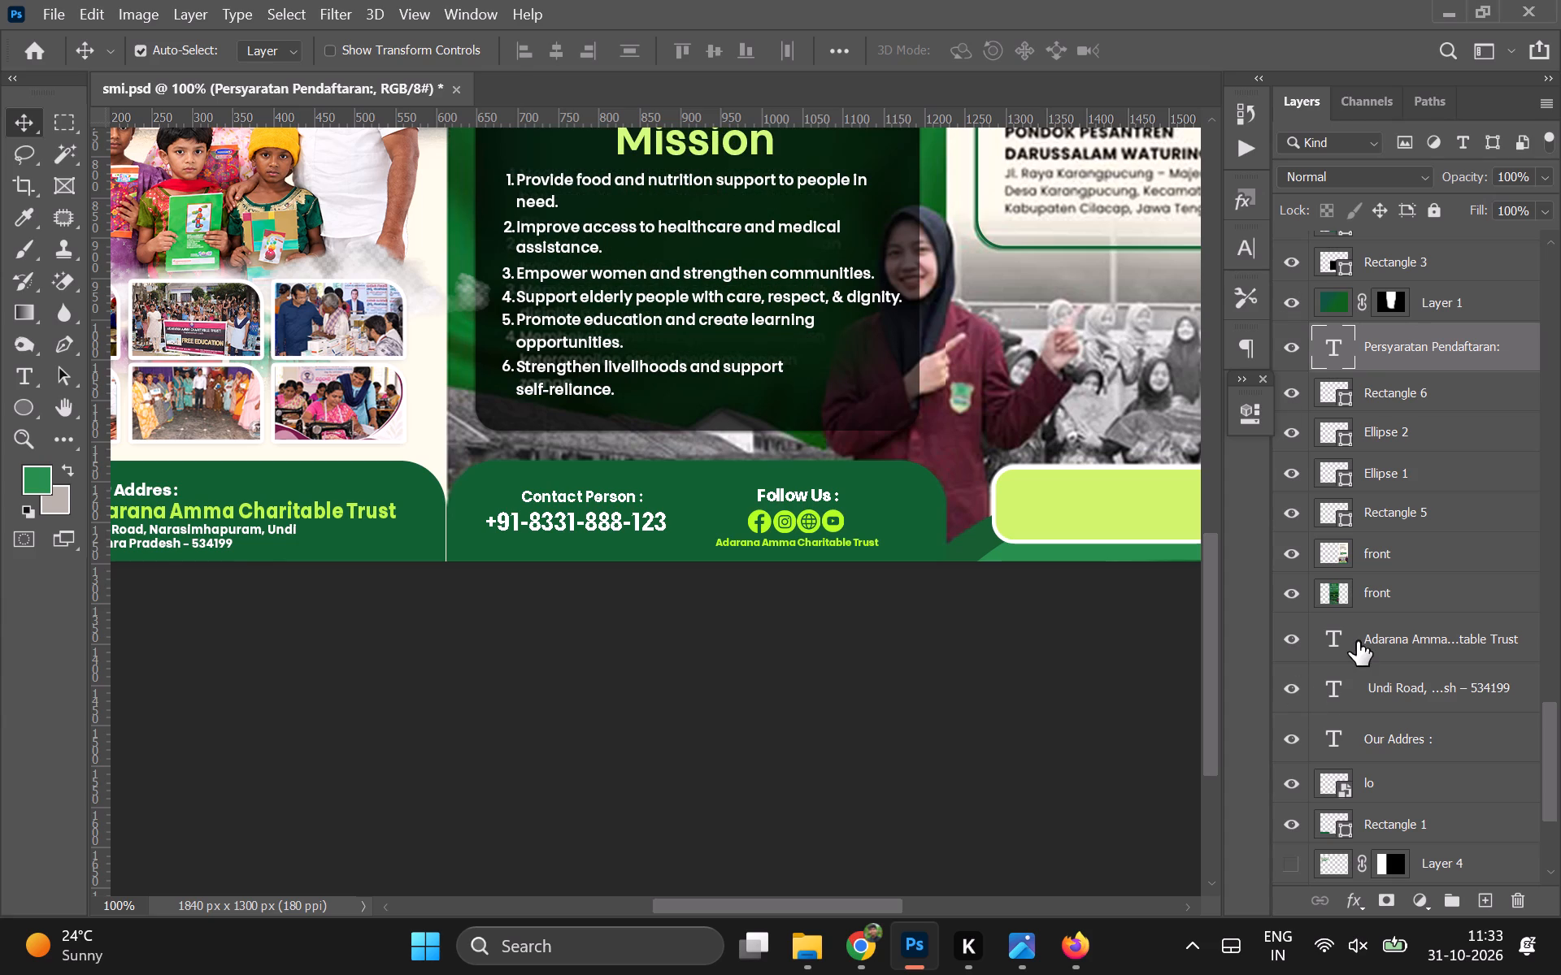
key(ctrl+t)
key(Return)
scroll(1357, 641, up, 10)
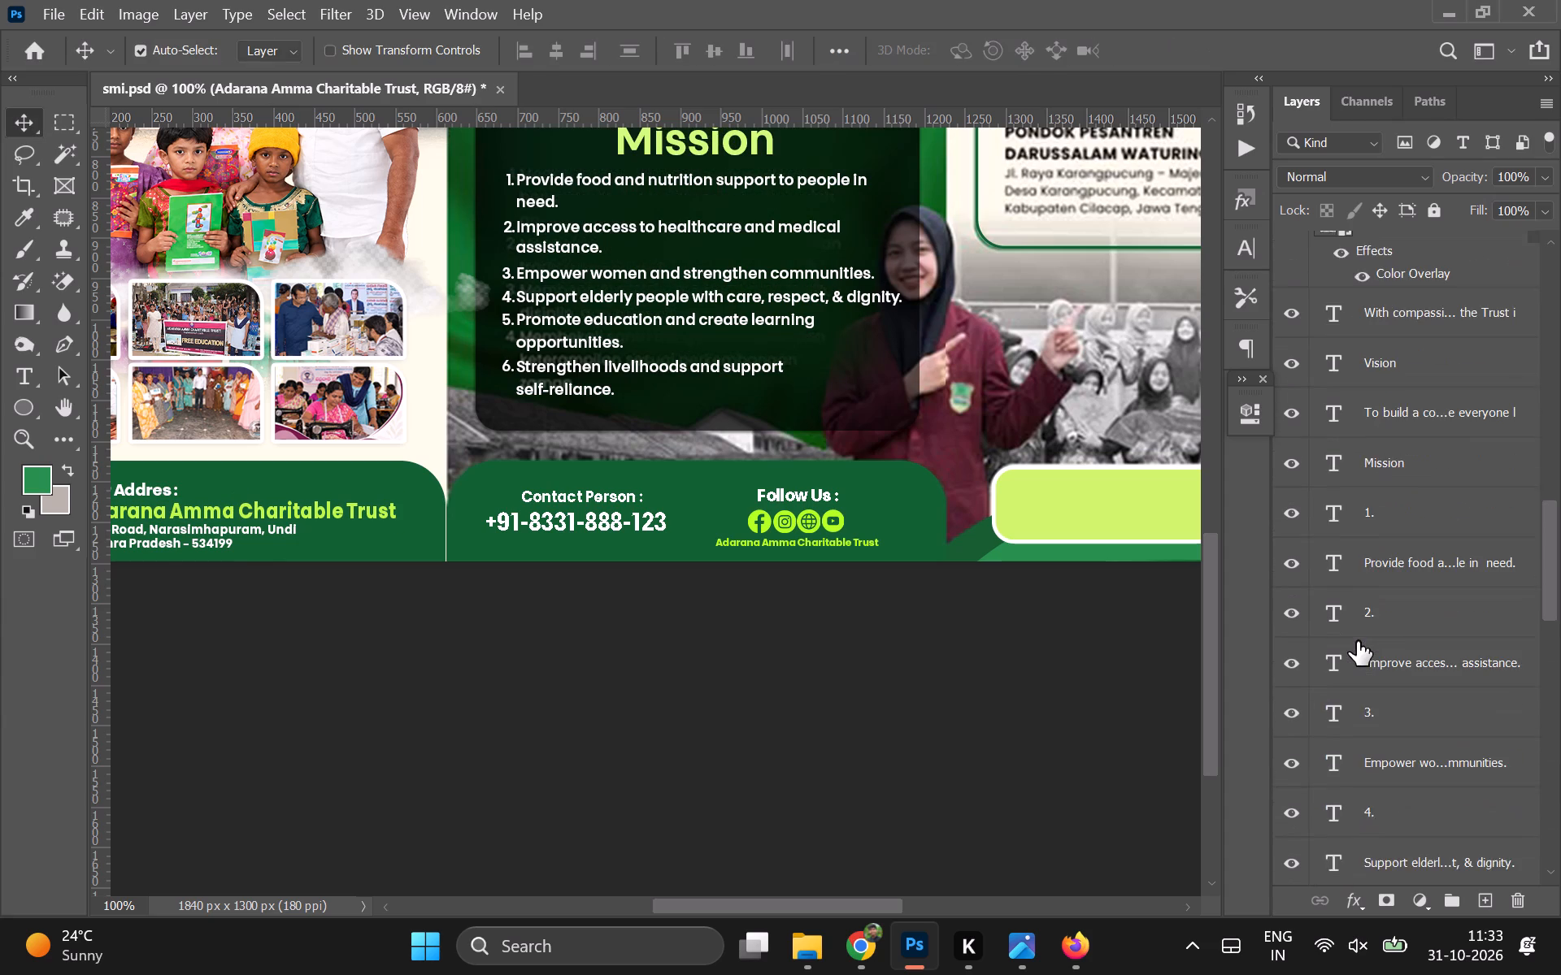
scroll(1357, 641, down, 3)
click(1409, 424)
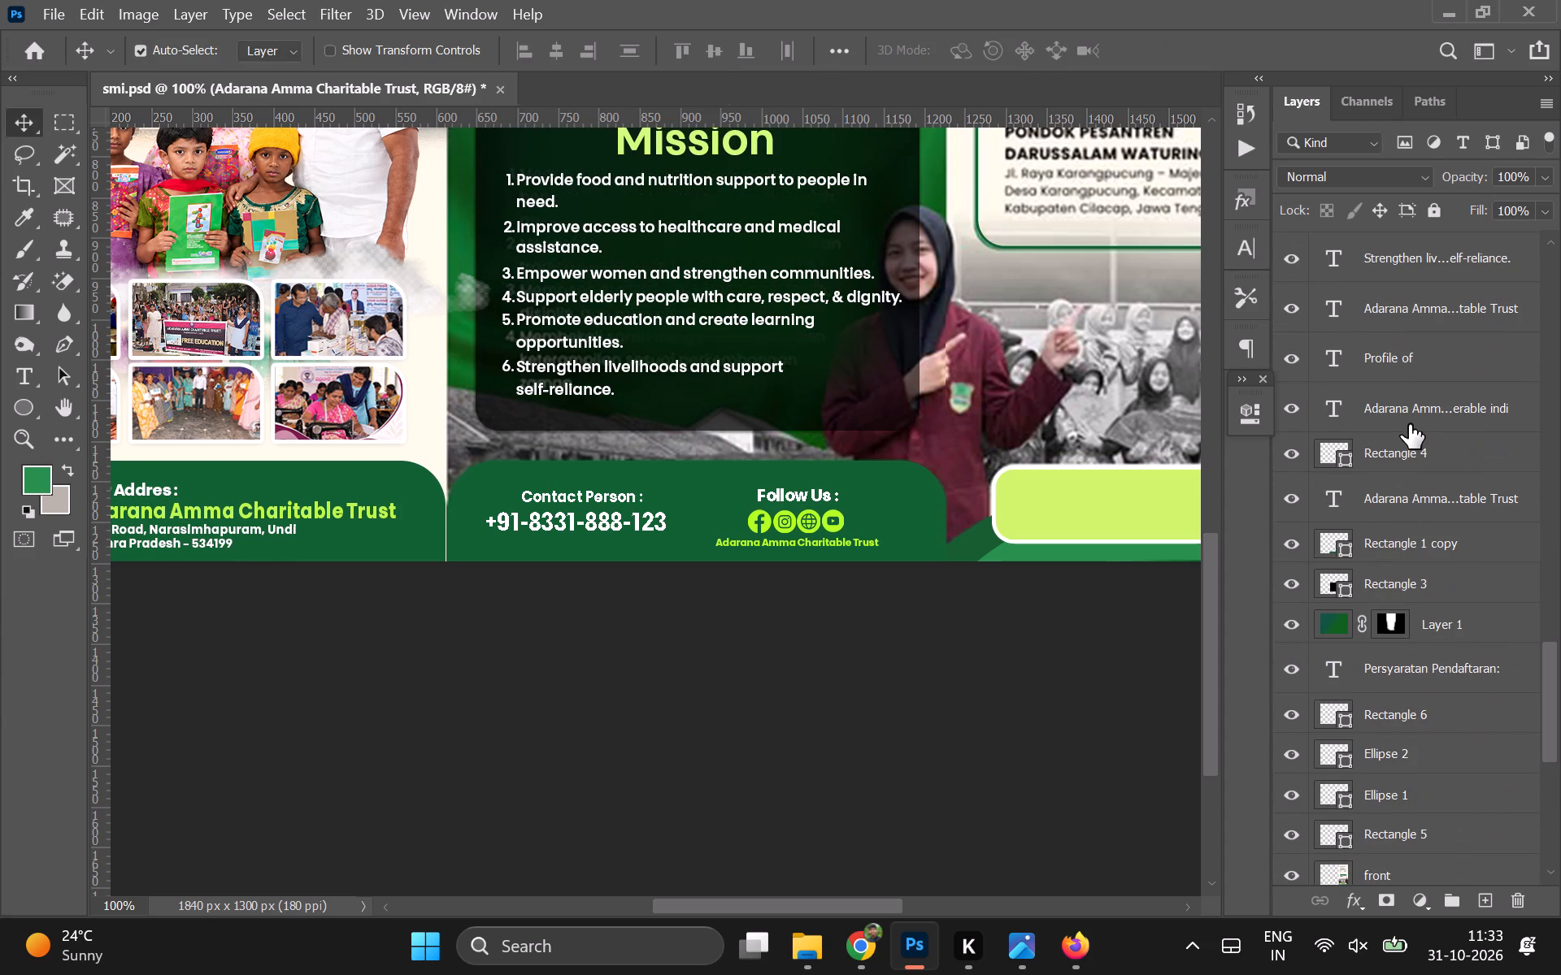
key(ctrl+t)
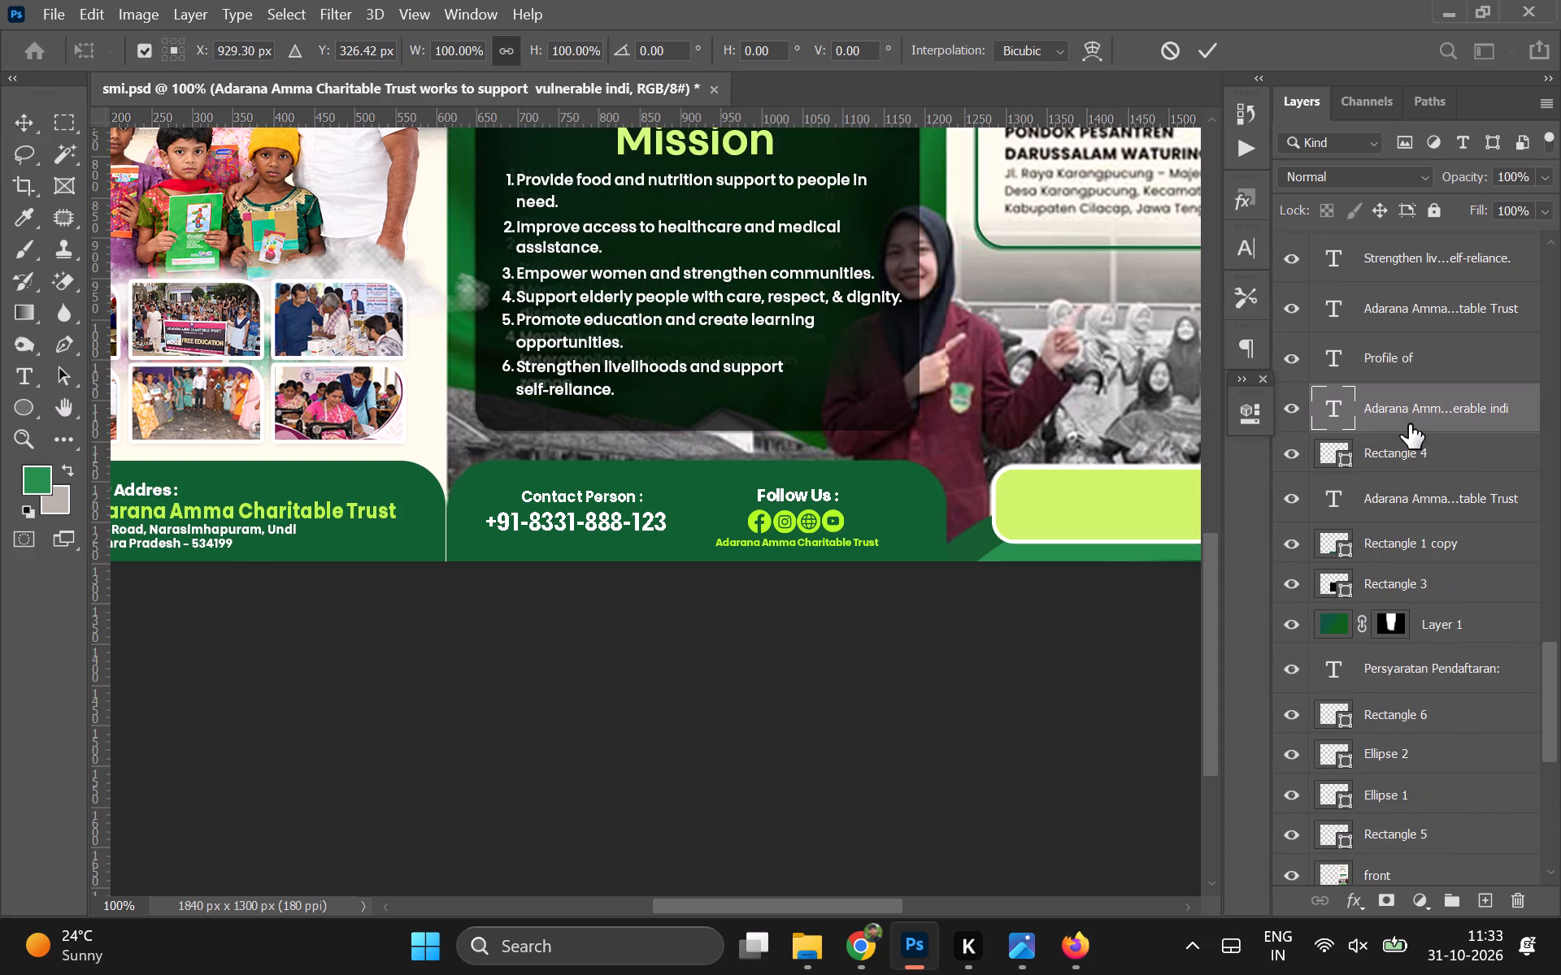
key(ctrl+t)
click(1376, 468)
click(1405, 411)
key(ctrl+t)
key(Return)
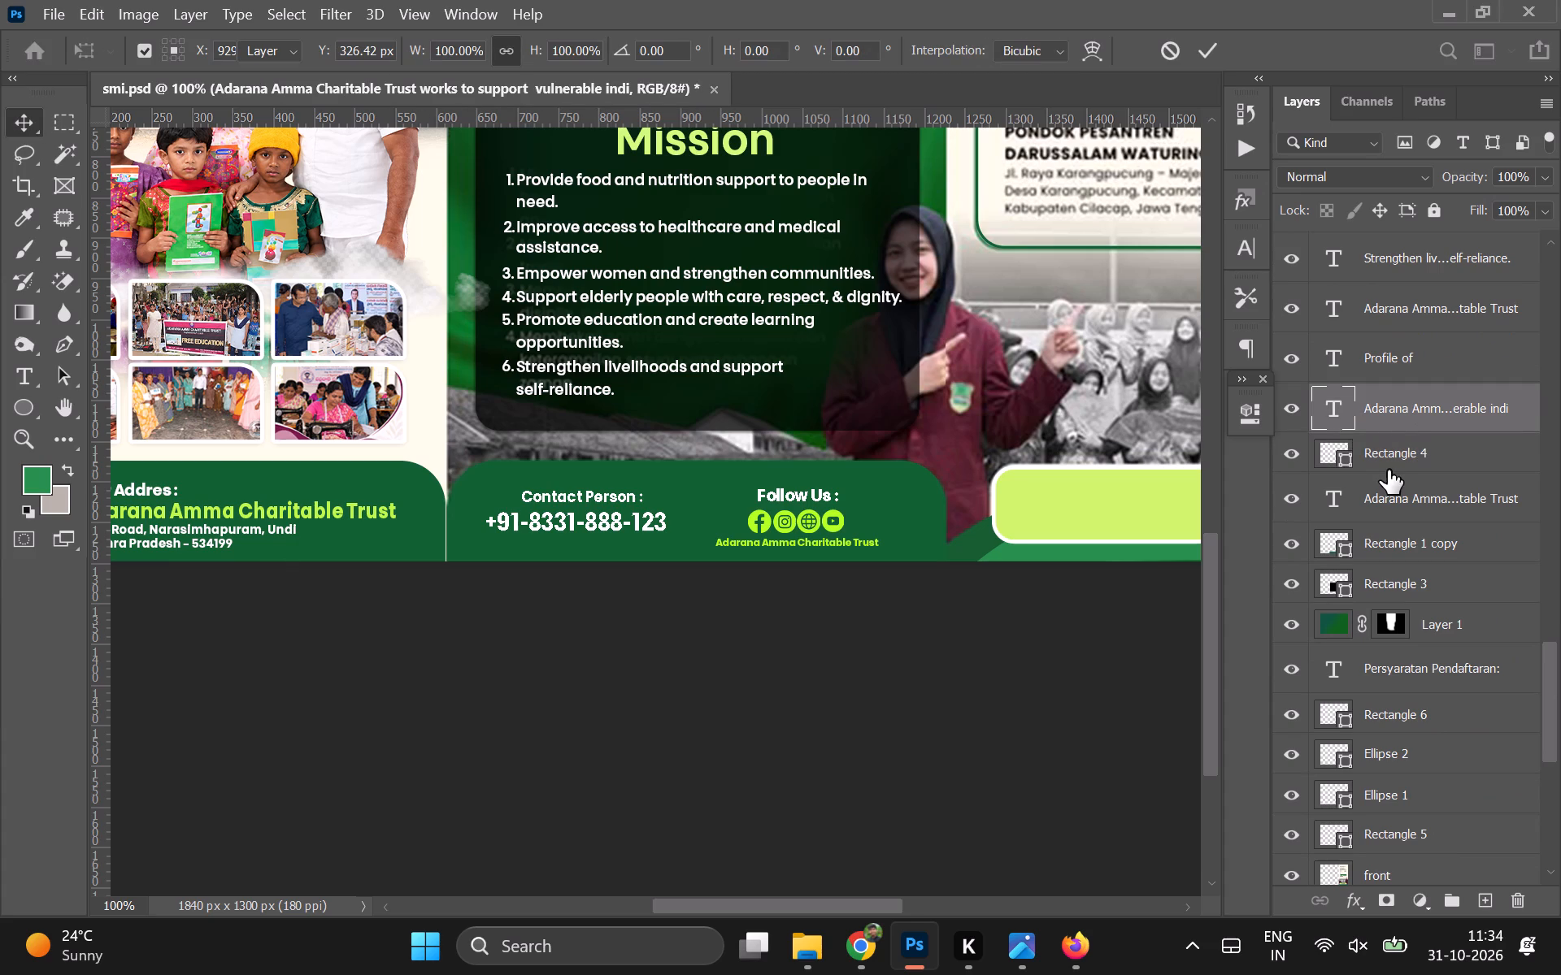
Move the footer's Adarana Amma Charitable Trust caption layer directly below the facebook-circular-logo layer in the layer stack.
click(1378, 481)
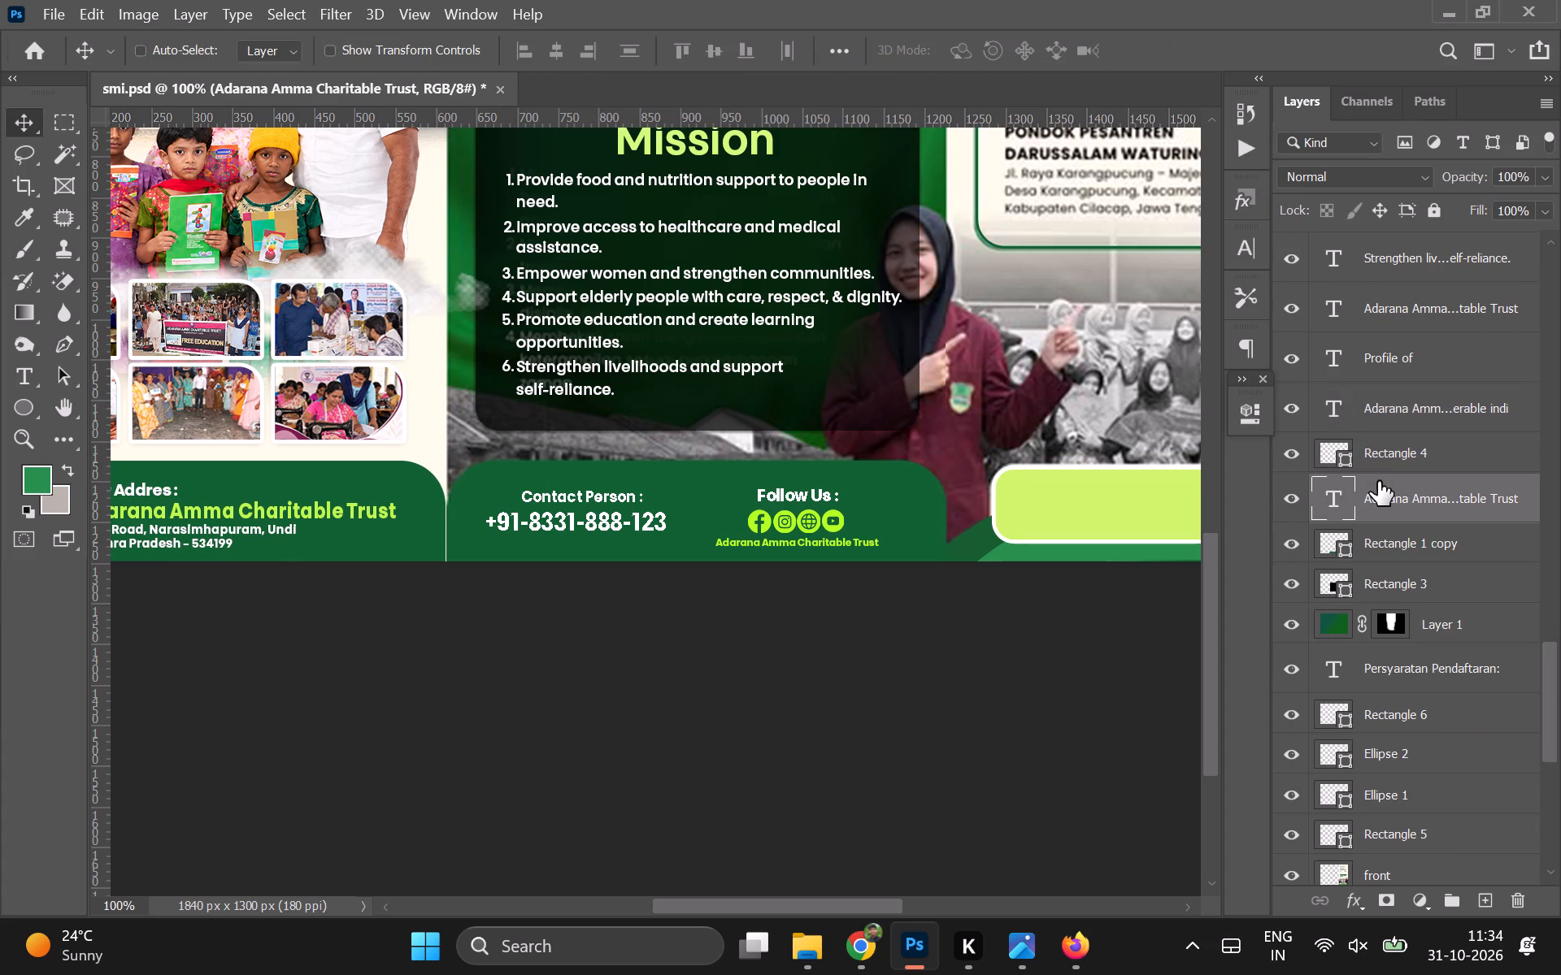
key(ctrl+t)
key(Return)
drag(1365, 500, 1450, 135)
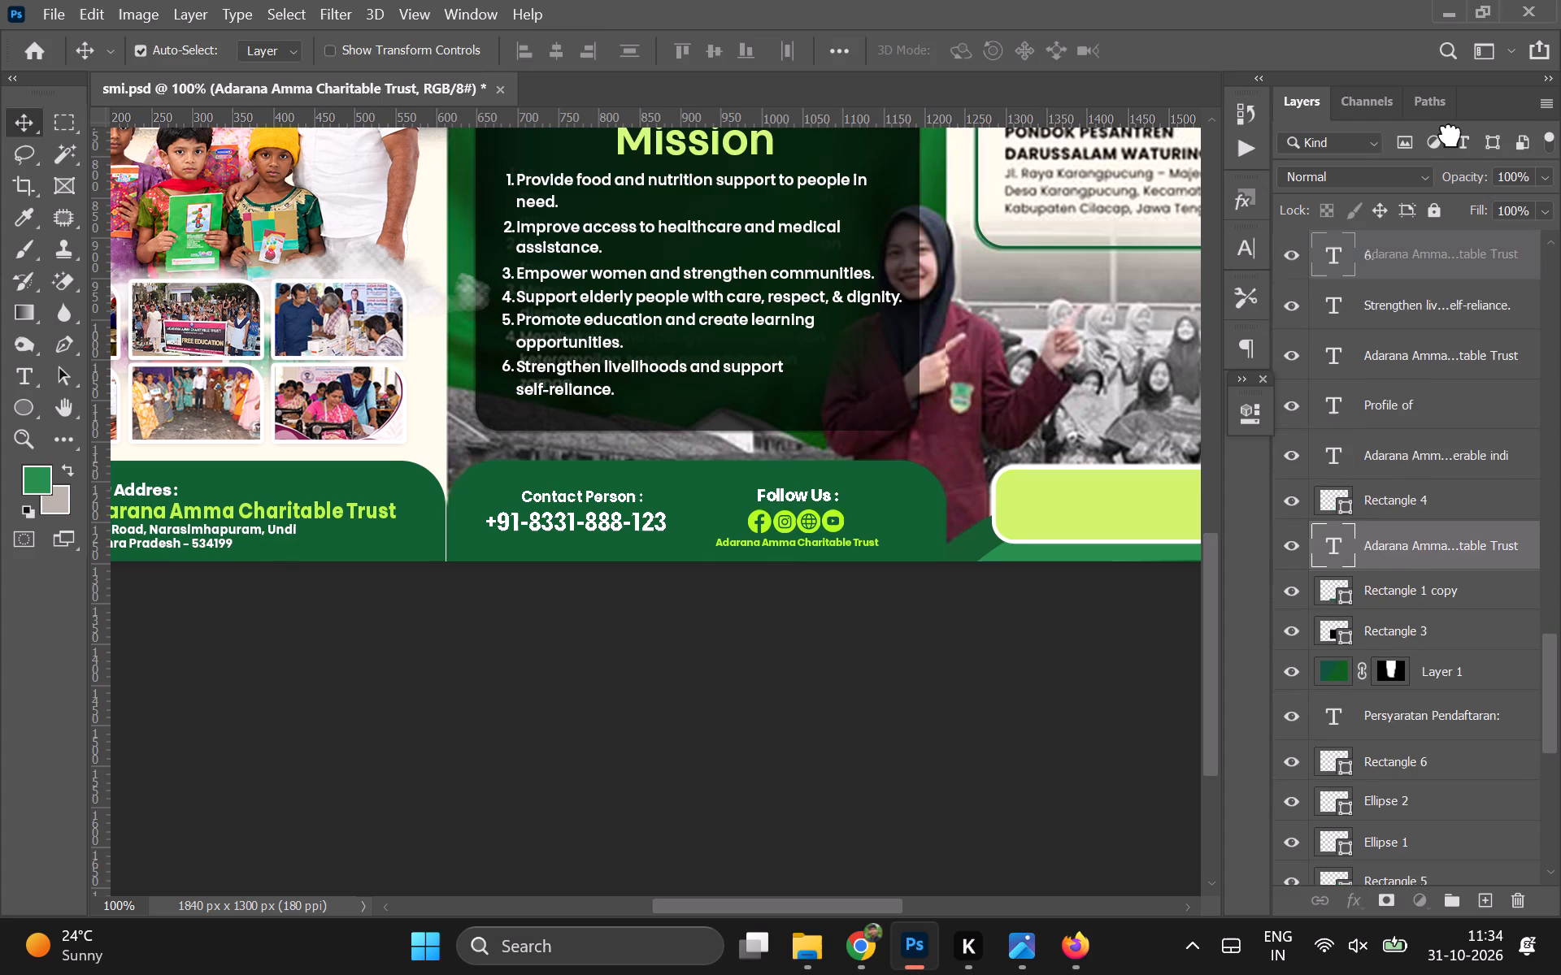
drag(1450, 135, 1407, 578)
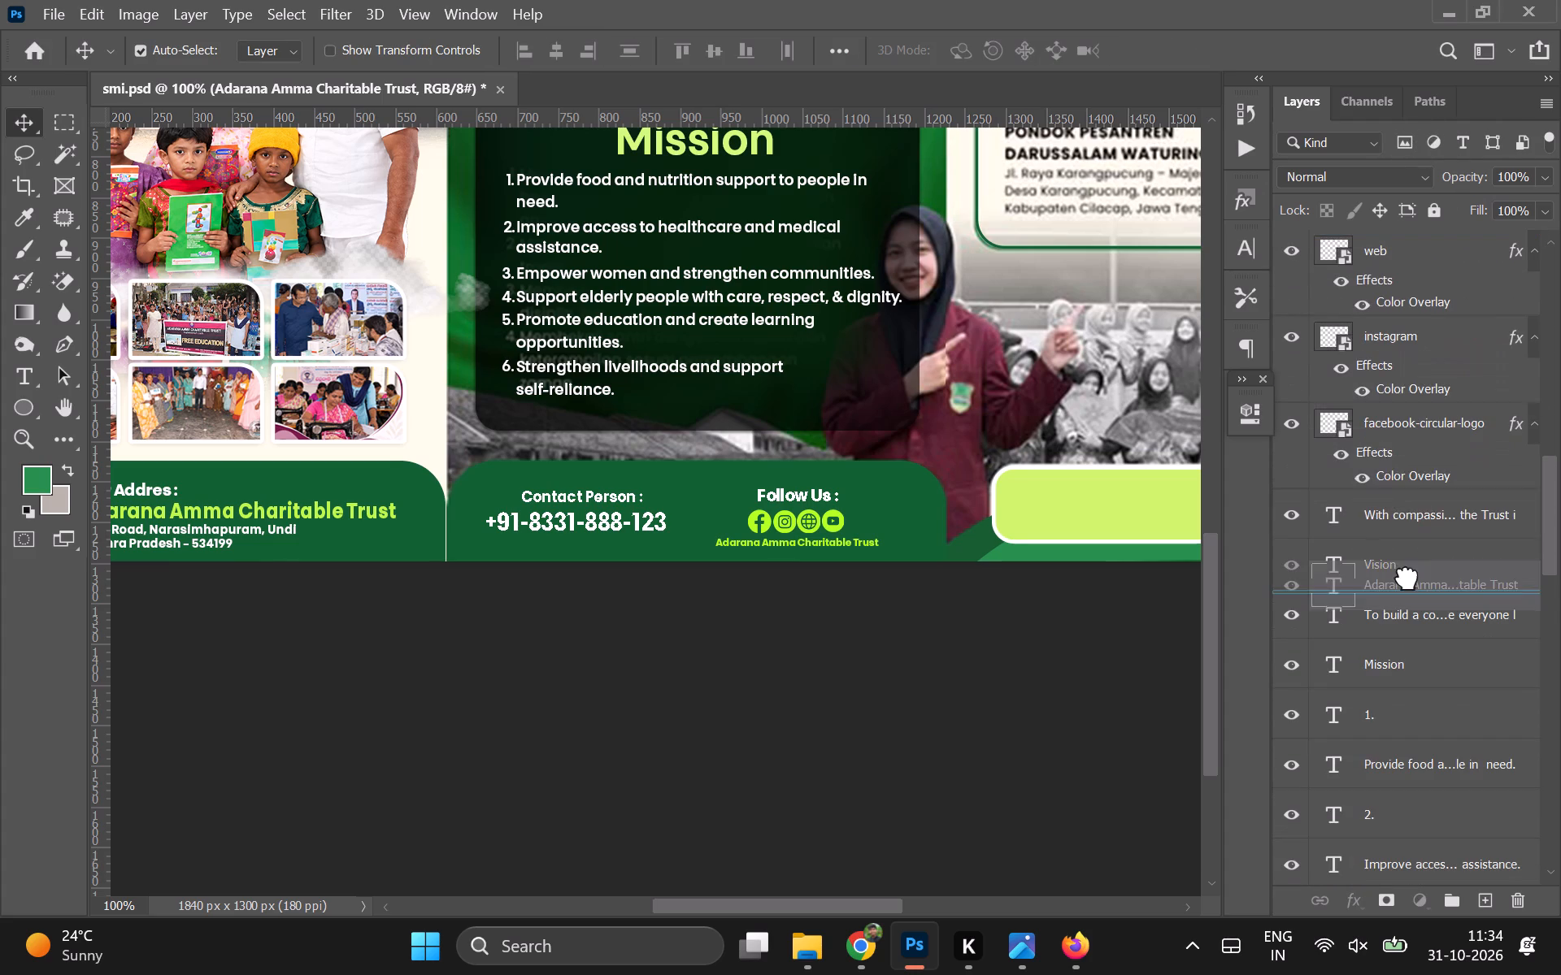
drag(1407, 578, 1424, 364)
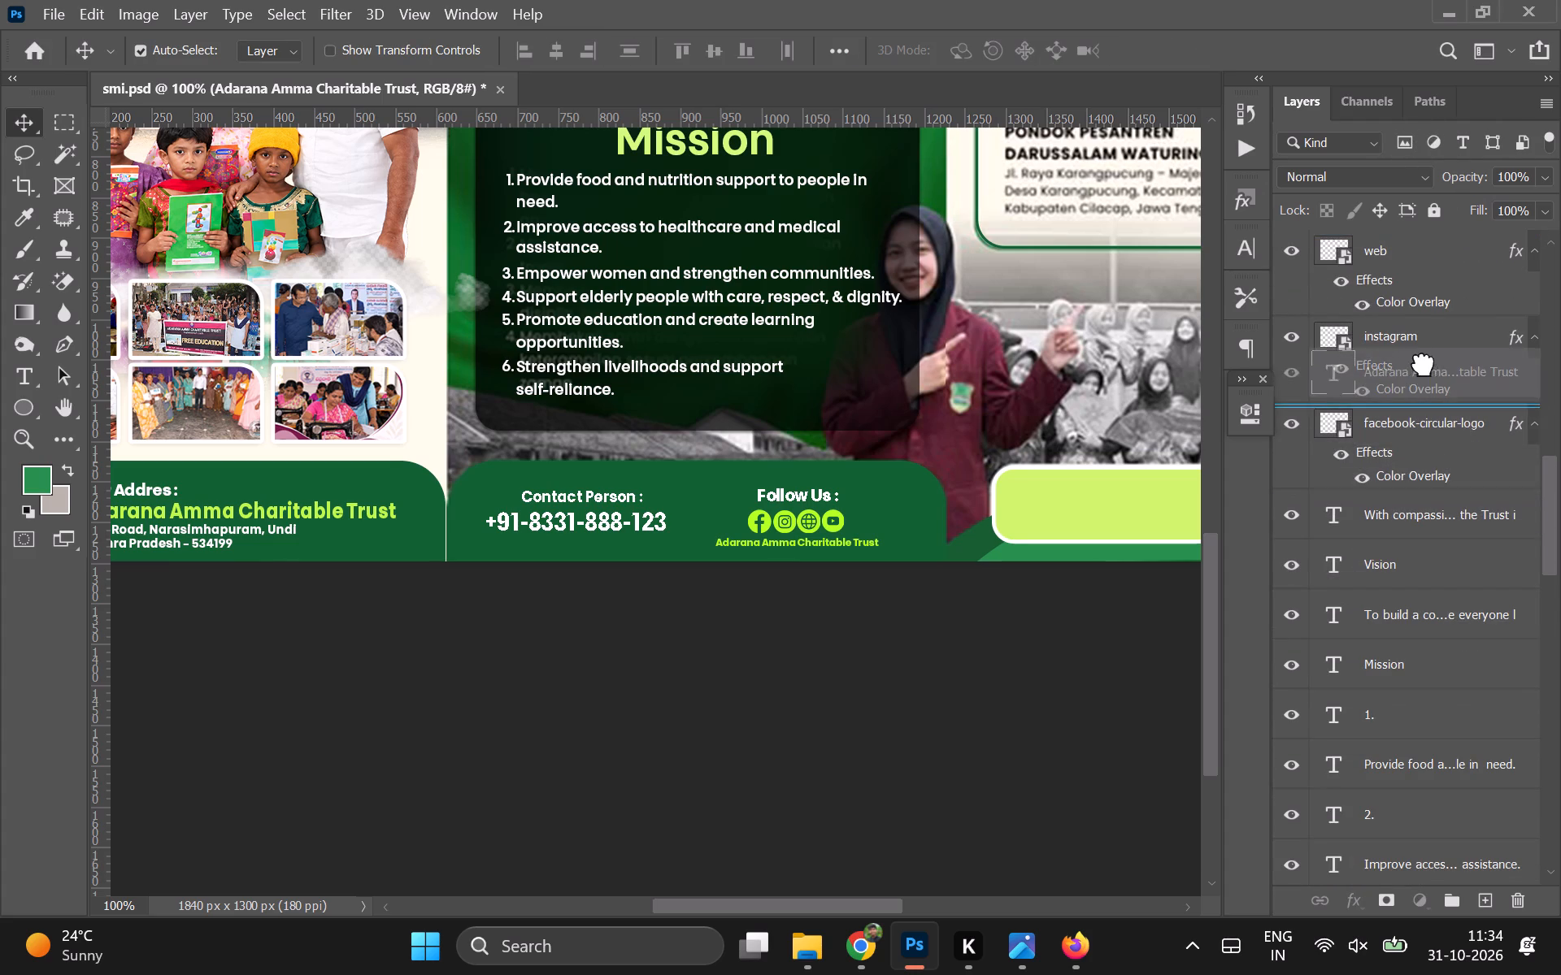
drag(1424, 364, 1428, 470)
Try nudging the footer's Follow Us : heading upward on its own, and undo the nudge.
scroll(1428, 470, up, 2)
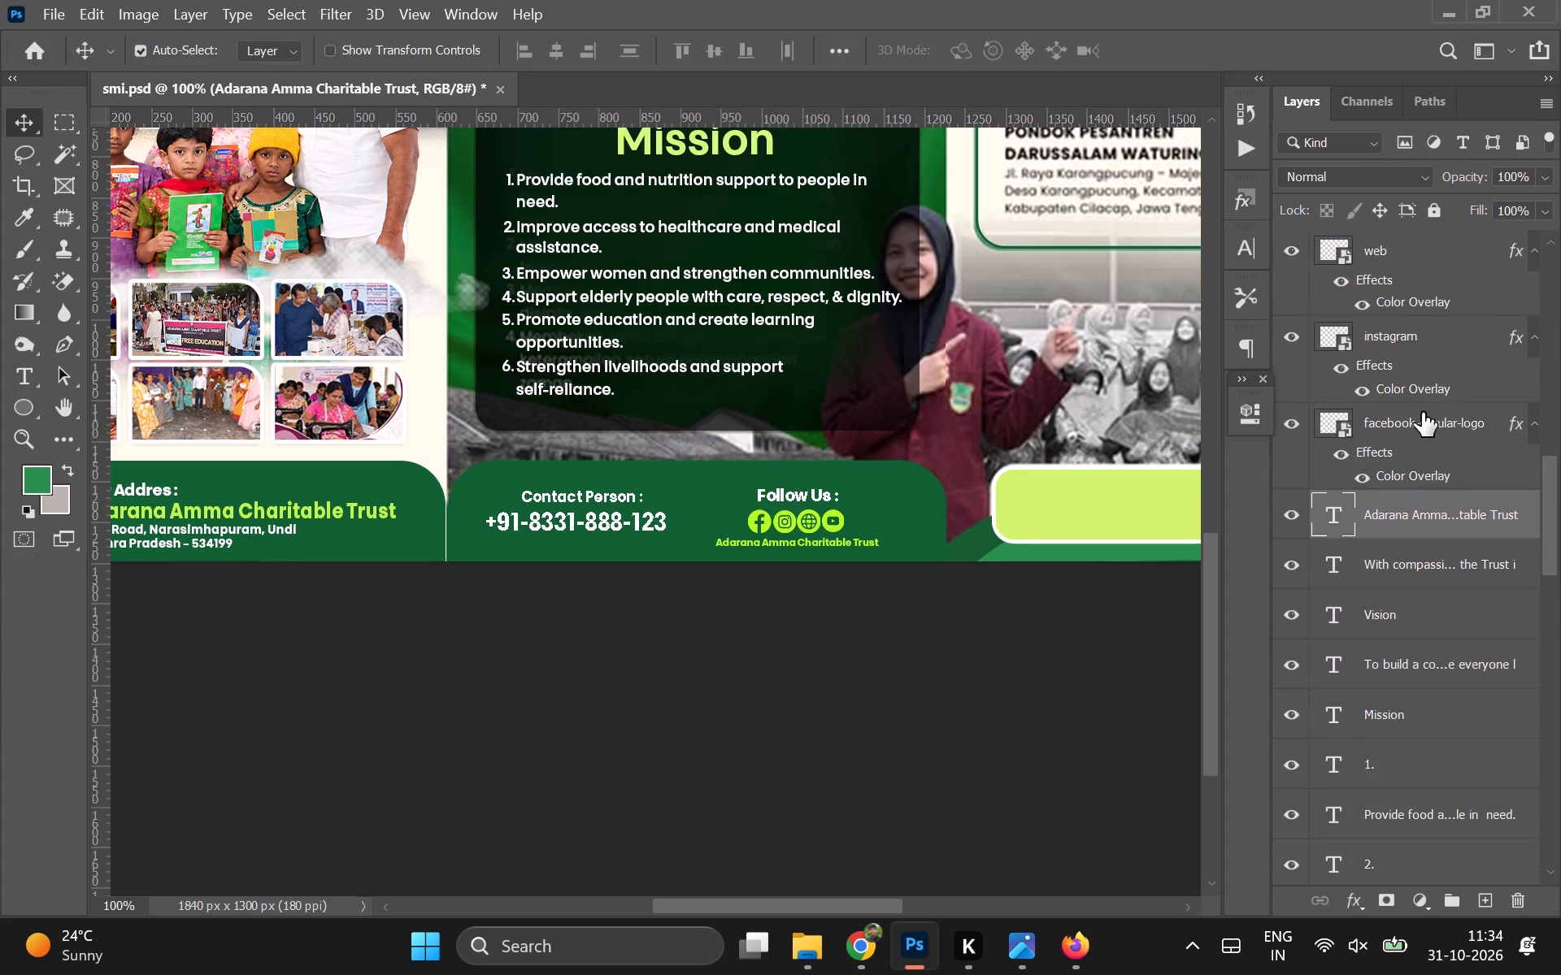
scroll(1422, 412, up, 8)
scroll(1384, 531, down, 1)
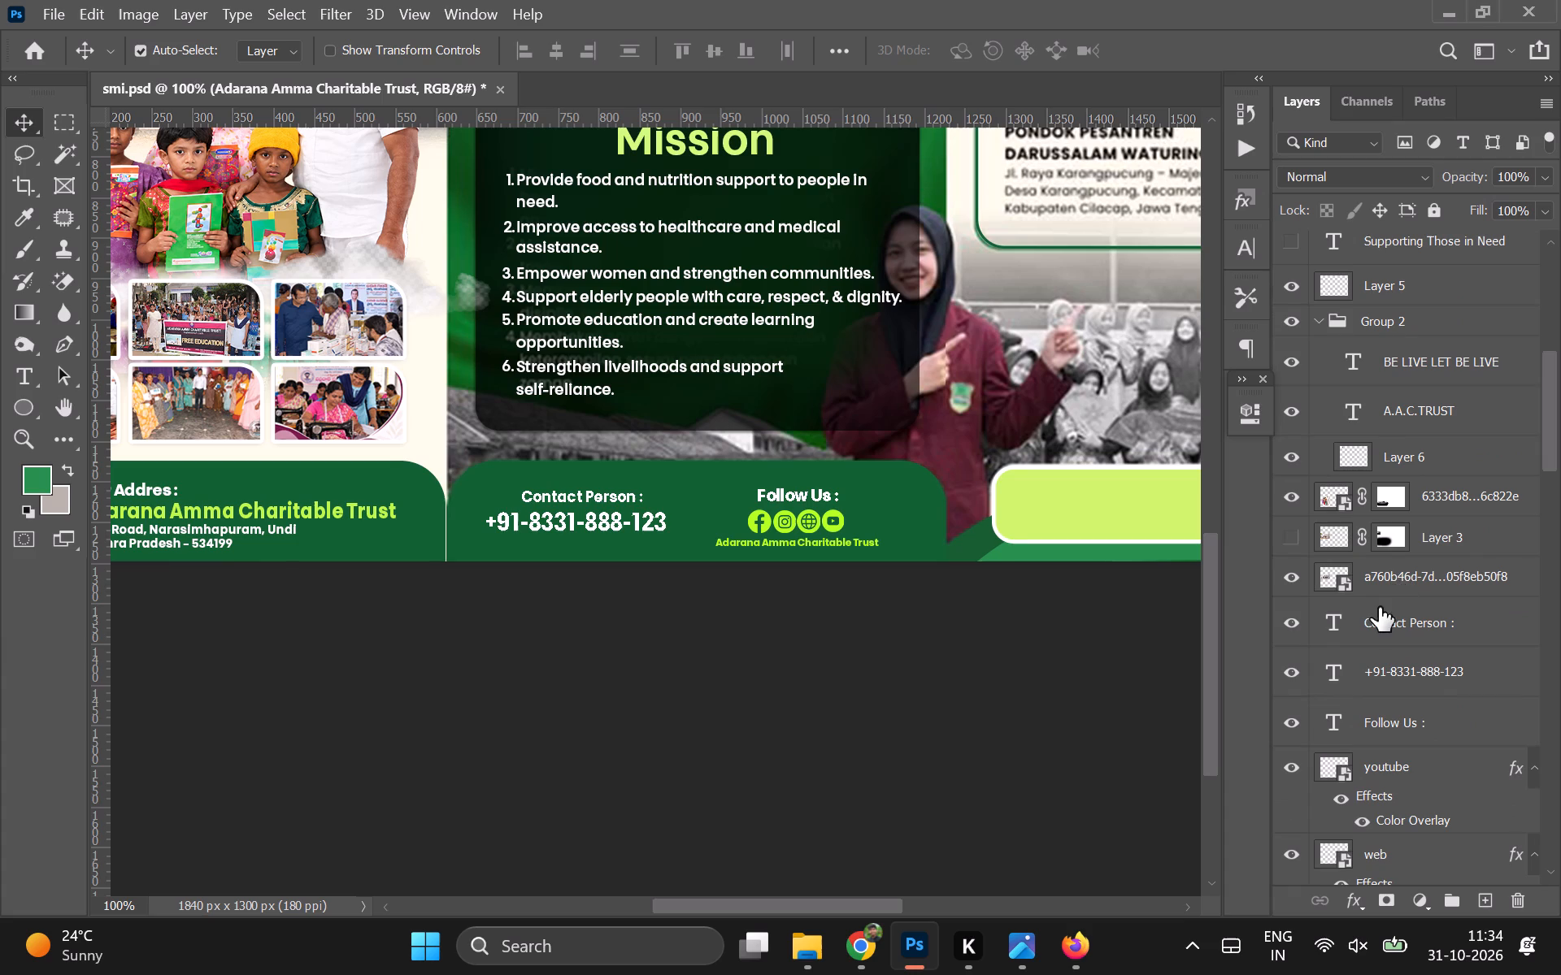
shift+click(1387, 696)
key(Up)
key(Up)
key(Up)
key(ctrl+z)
Nudge the Follow Us : heading, the four social icons and the Adarana Amma Charitable Trust caption slightly upward together.
scroll(1387, 696, down, 1)
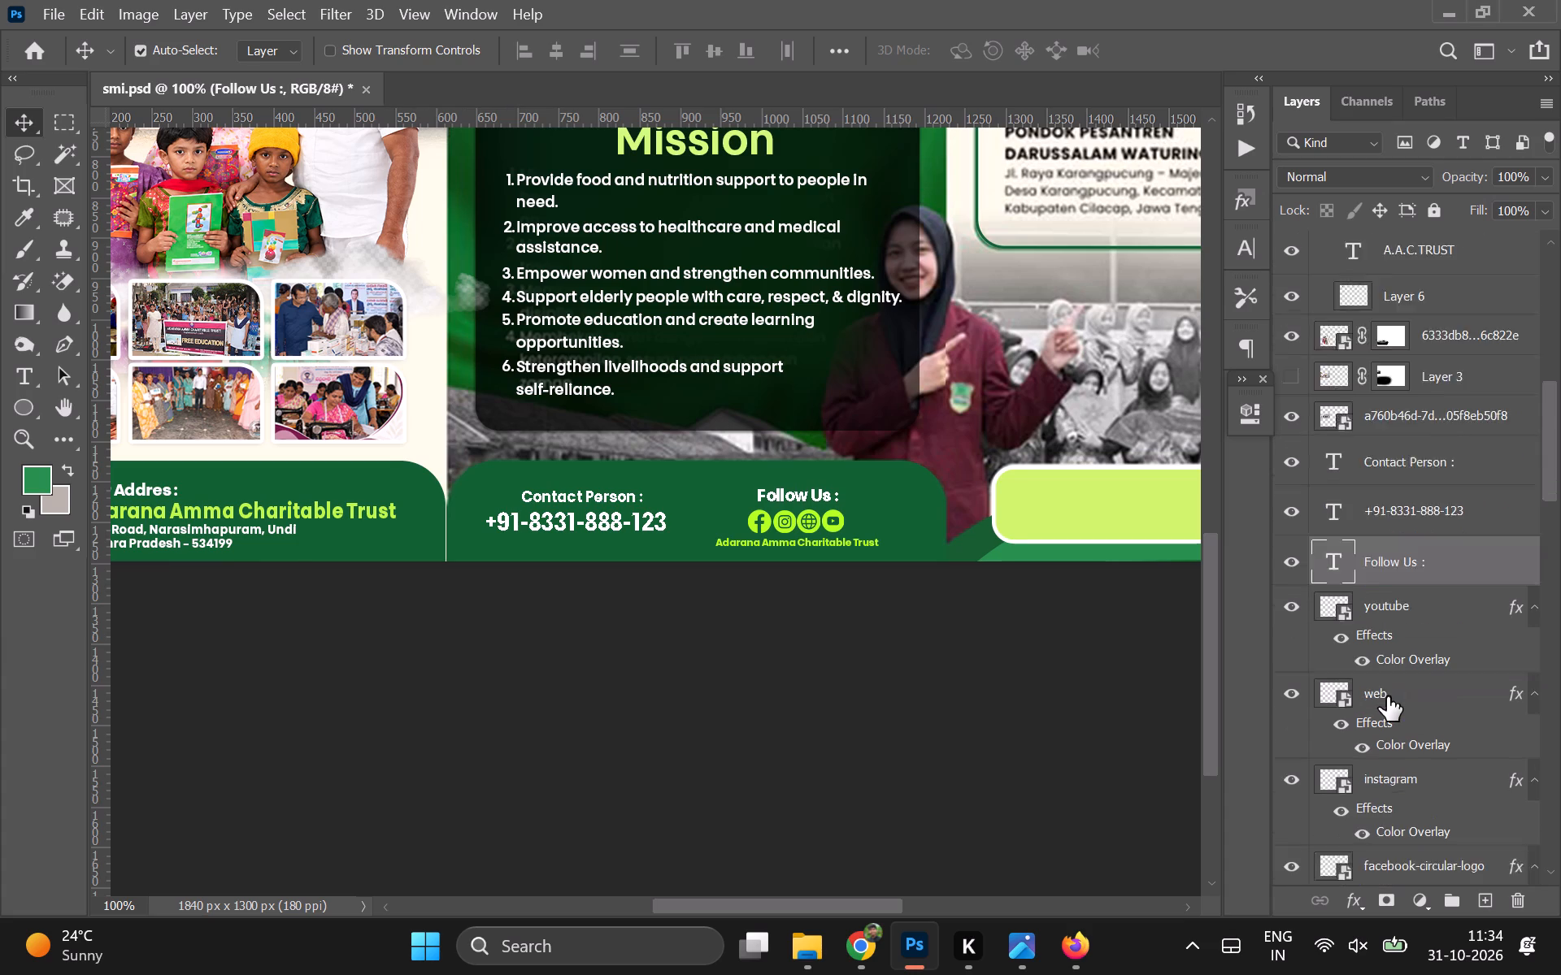
scroll(1387, 696, down, 1)
shift+click(1407, 693)
key(Up)
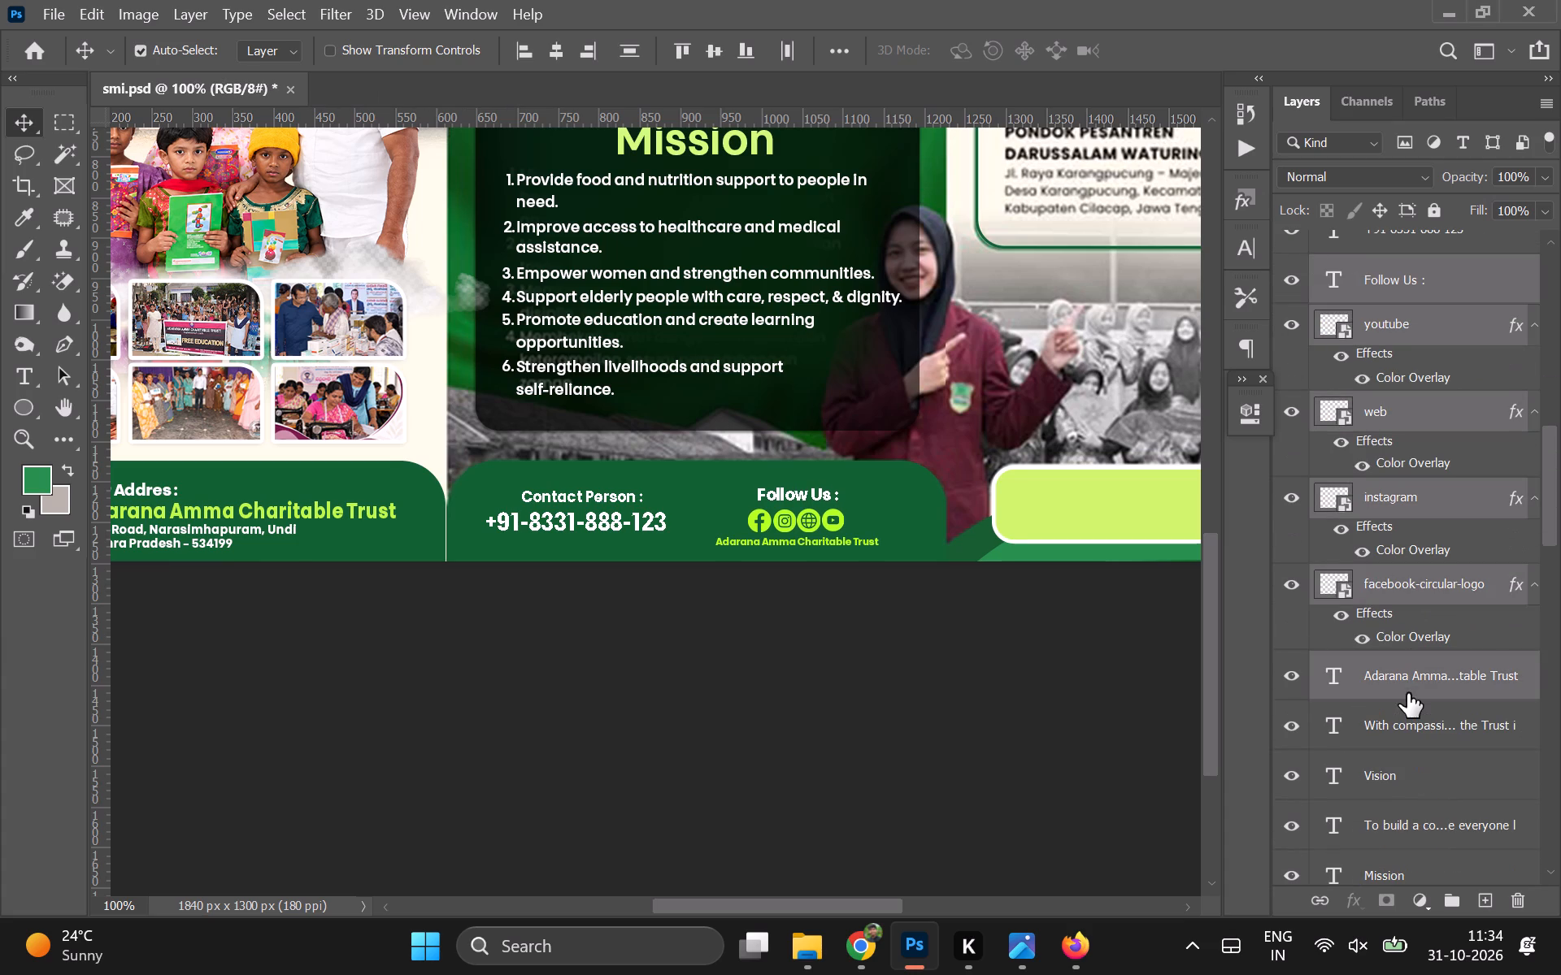
key(Up)
key(Up)
key(Up)
key(Up)
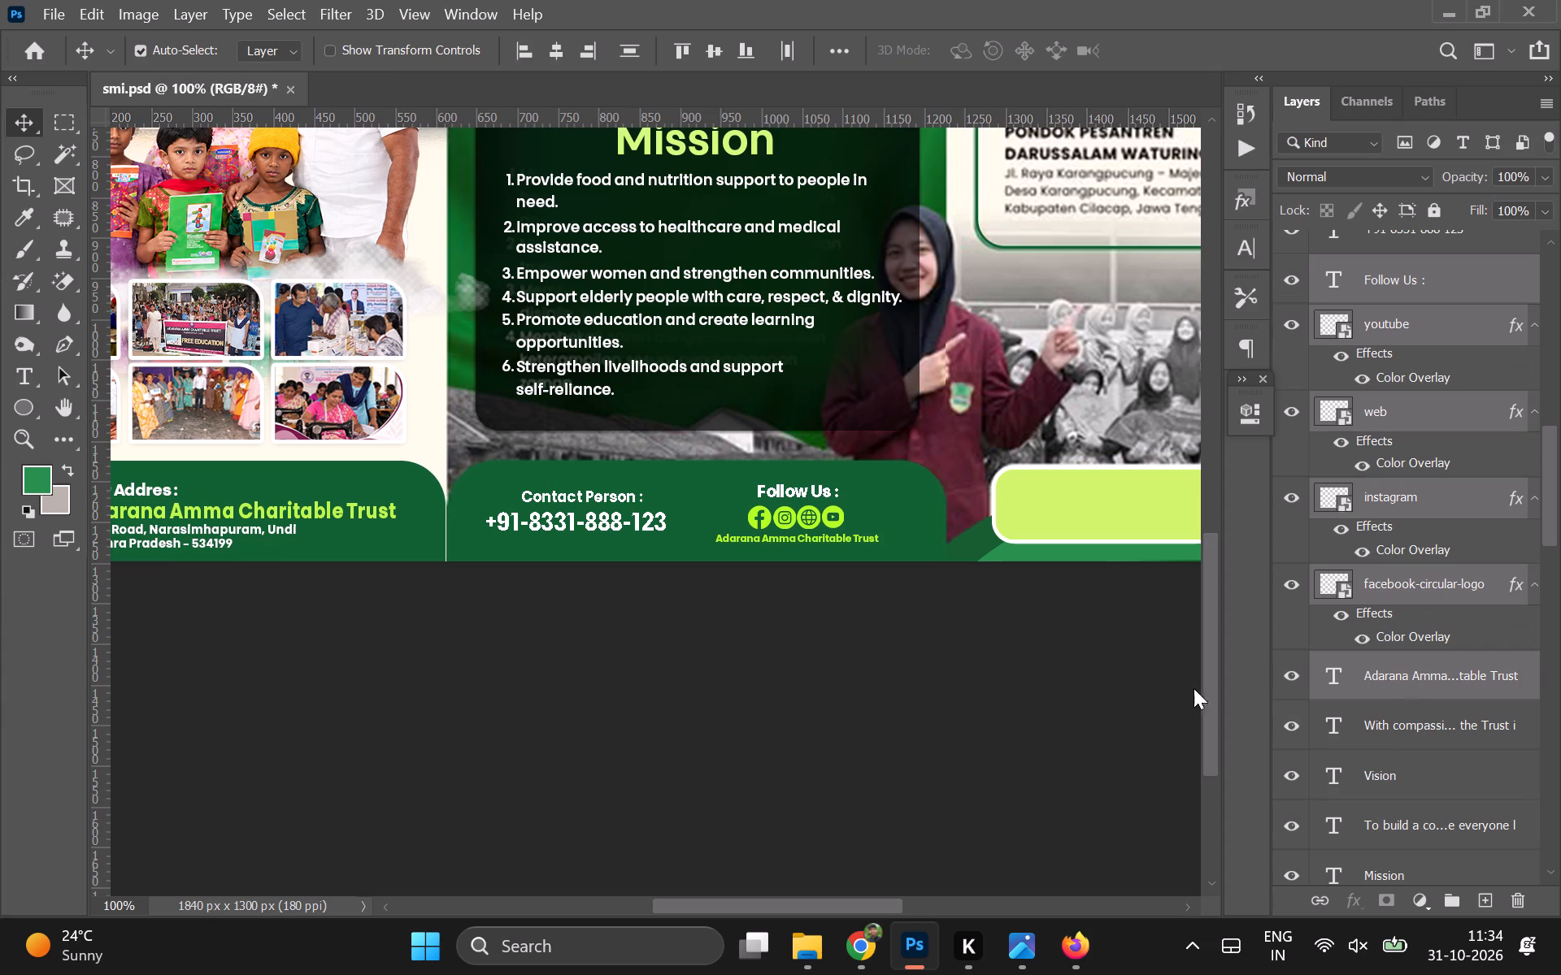
Deselect the footer layers, save smi.psd and review the upper part of the middle brochure panel.
click(785, 765)
key(ctrl+s)
scroll(792, 569, up, 2)
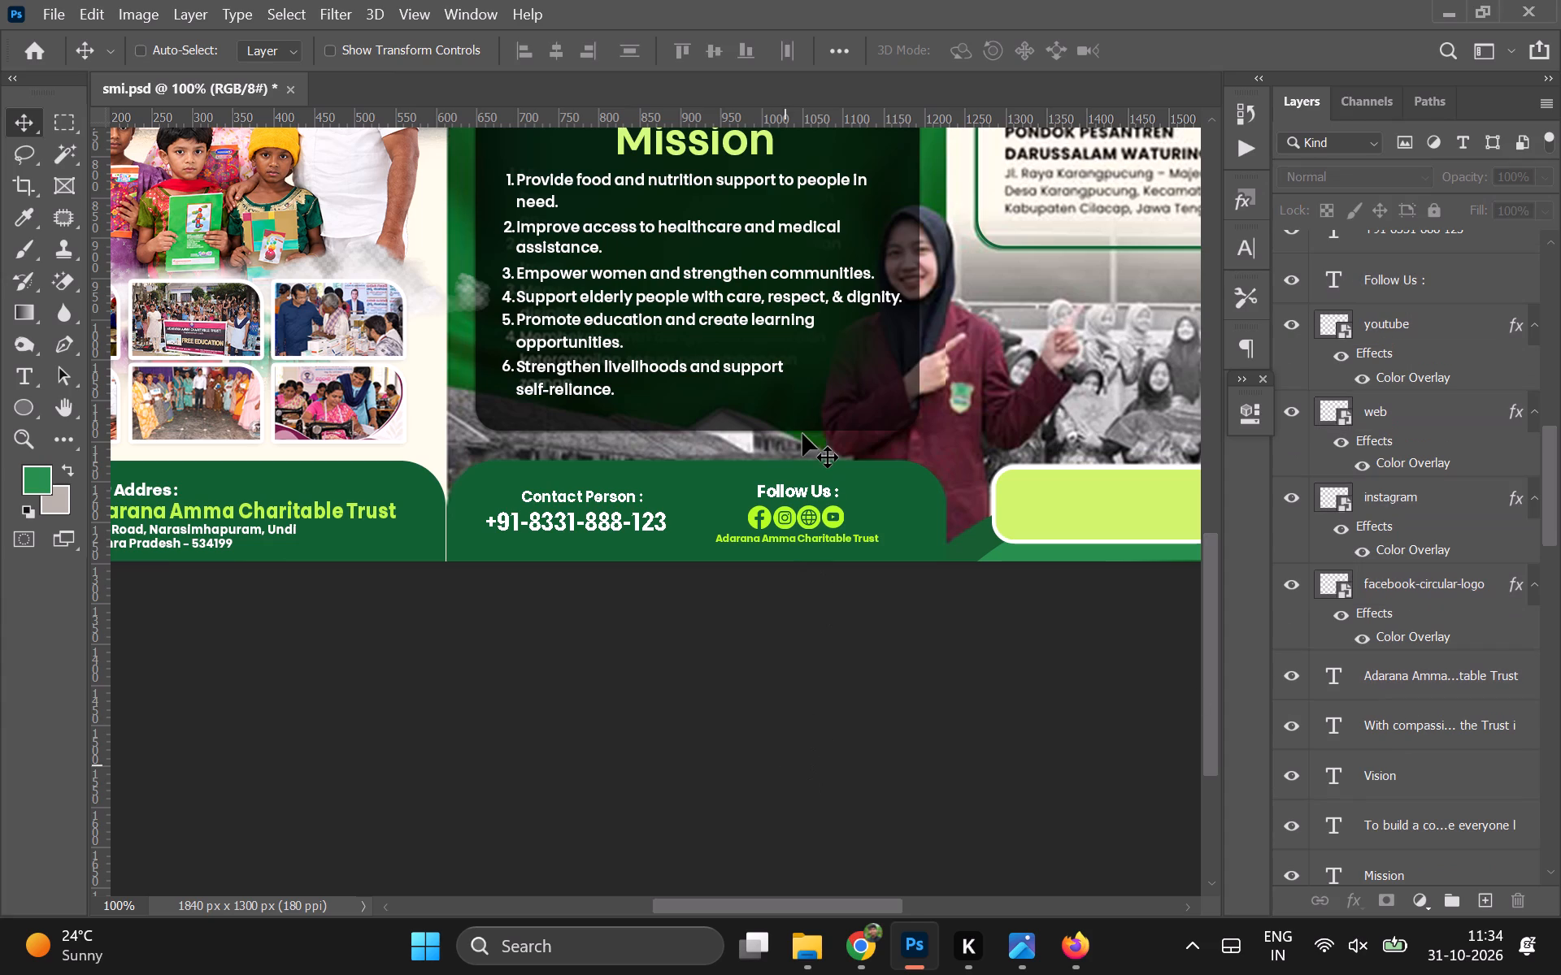
click(802, 434)
scroll(802, 434, up, 8)
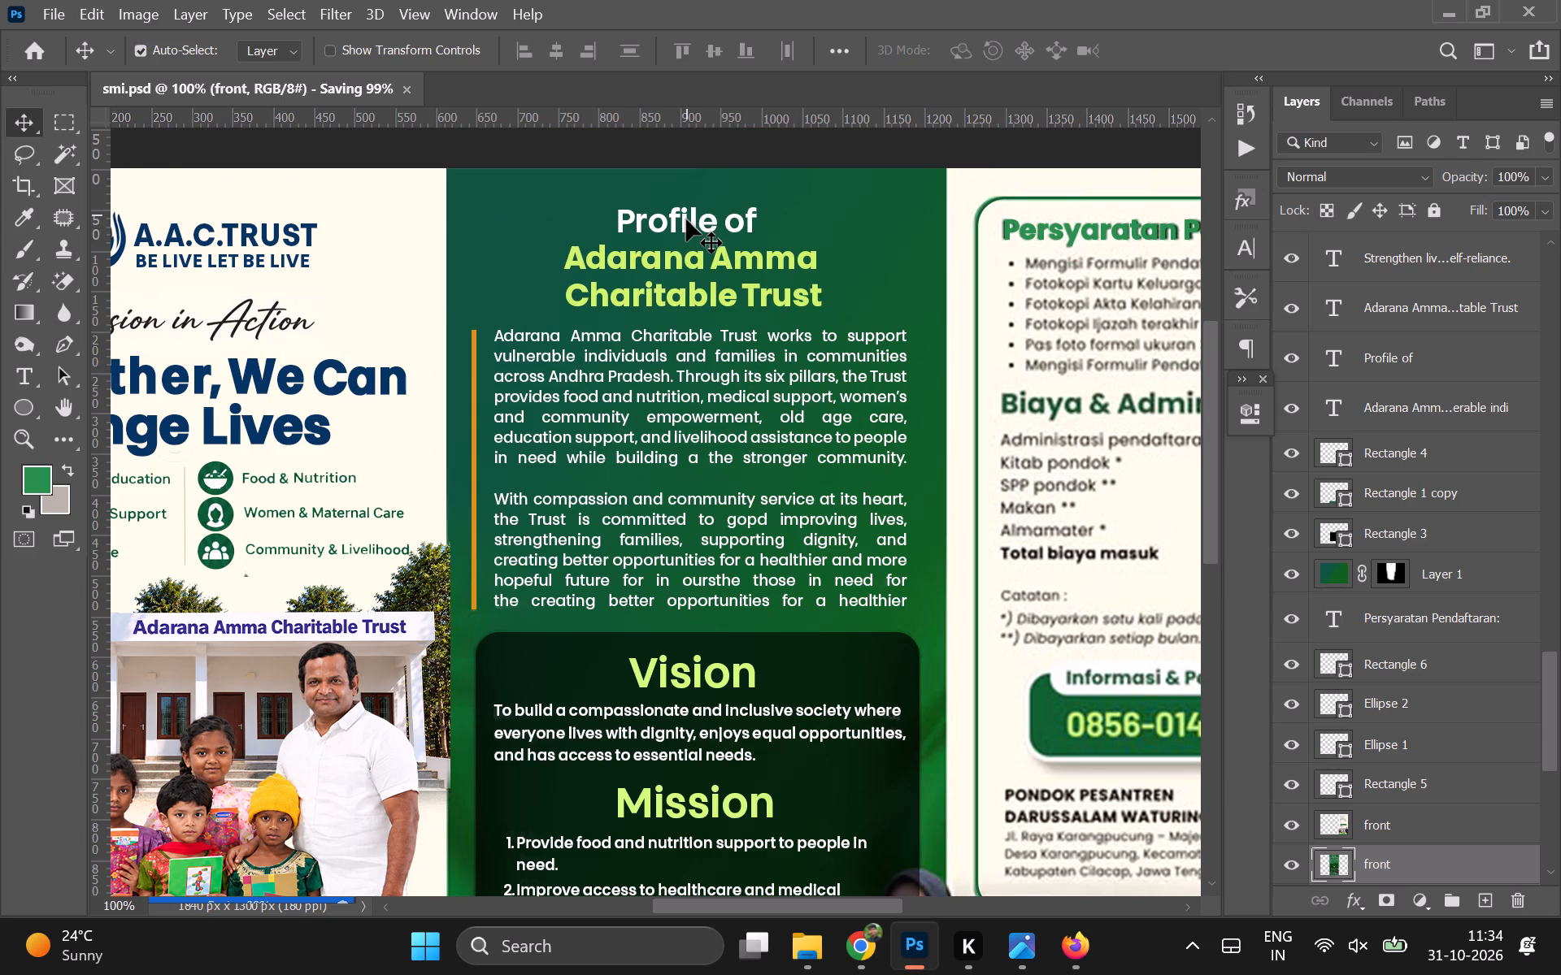
Switch from Photoshop to the open application windows and quit the Creative Cloud repair dialog, leaving the Firefox window in front.
key(Tab)
key(alt+Tab)
key(alt+Tab)
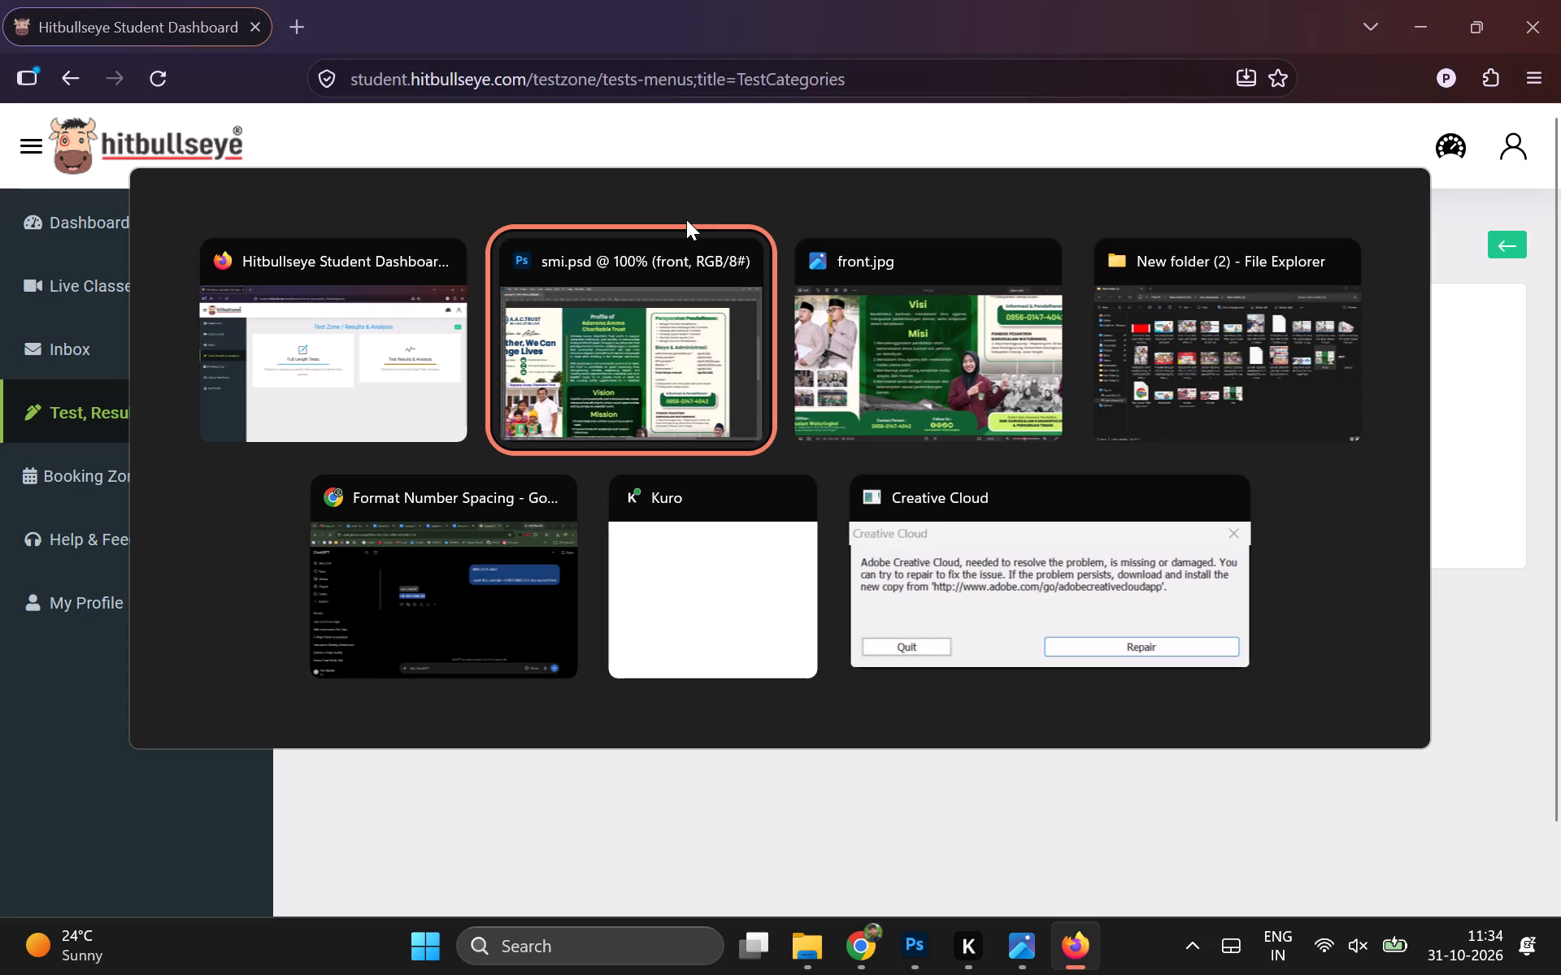
key(alt+Tab)
key(alt+Tab)
key(alt+Tab)
key(alt+Tab)
key(alt+Tab)
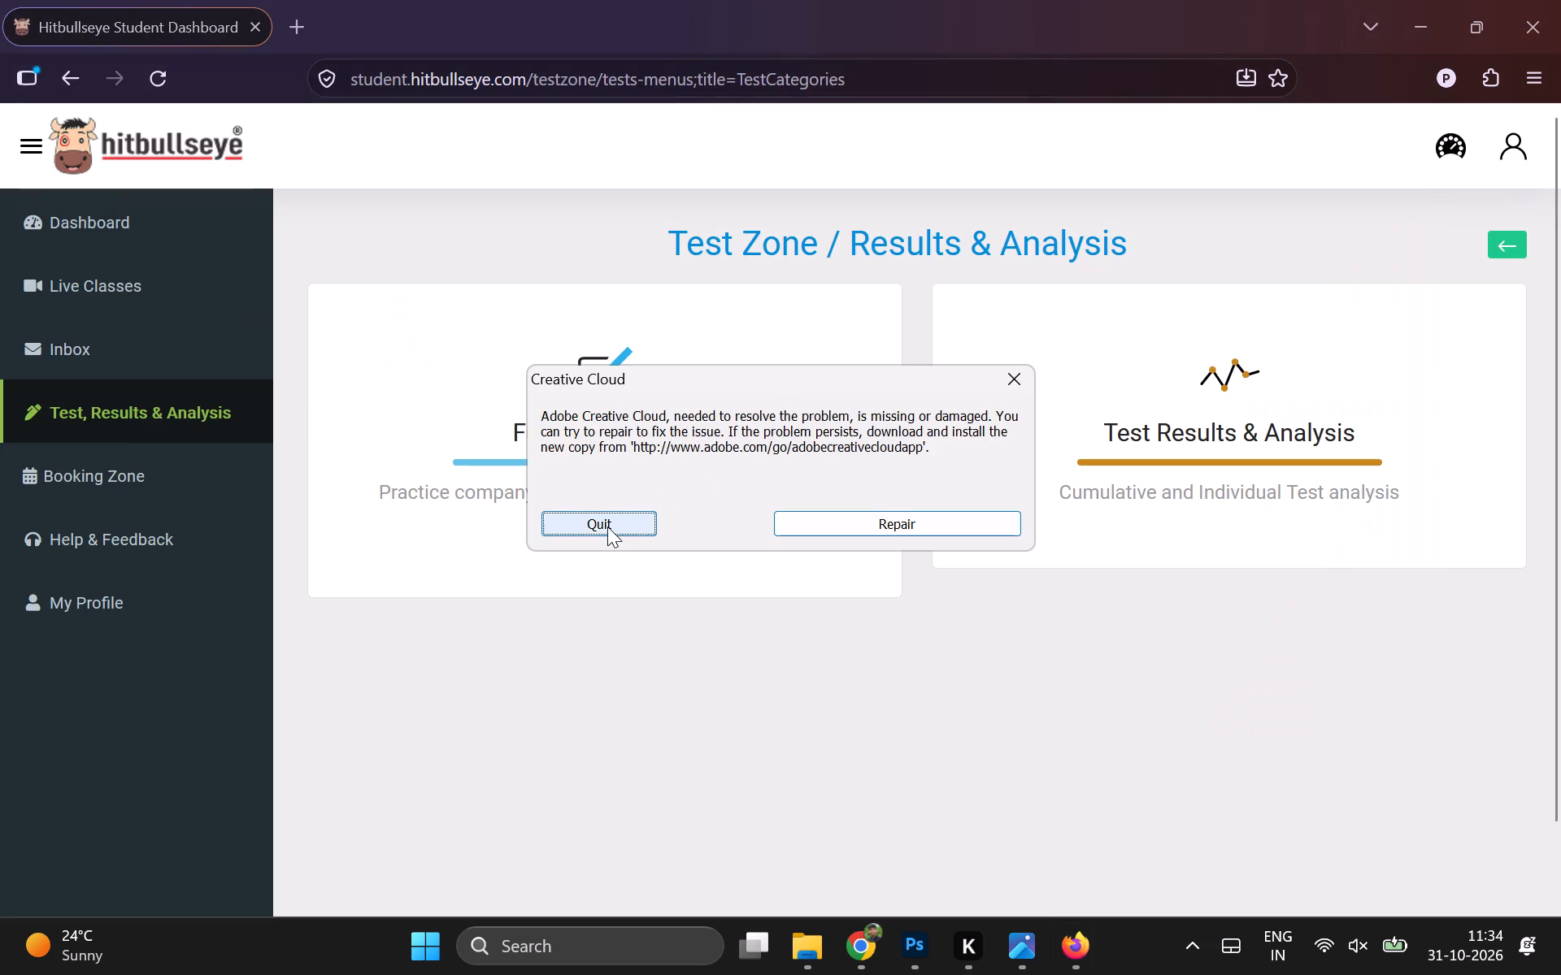
click(607, 526)
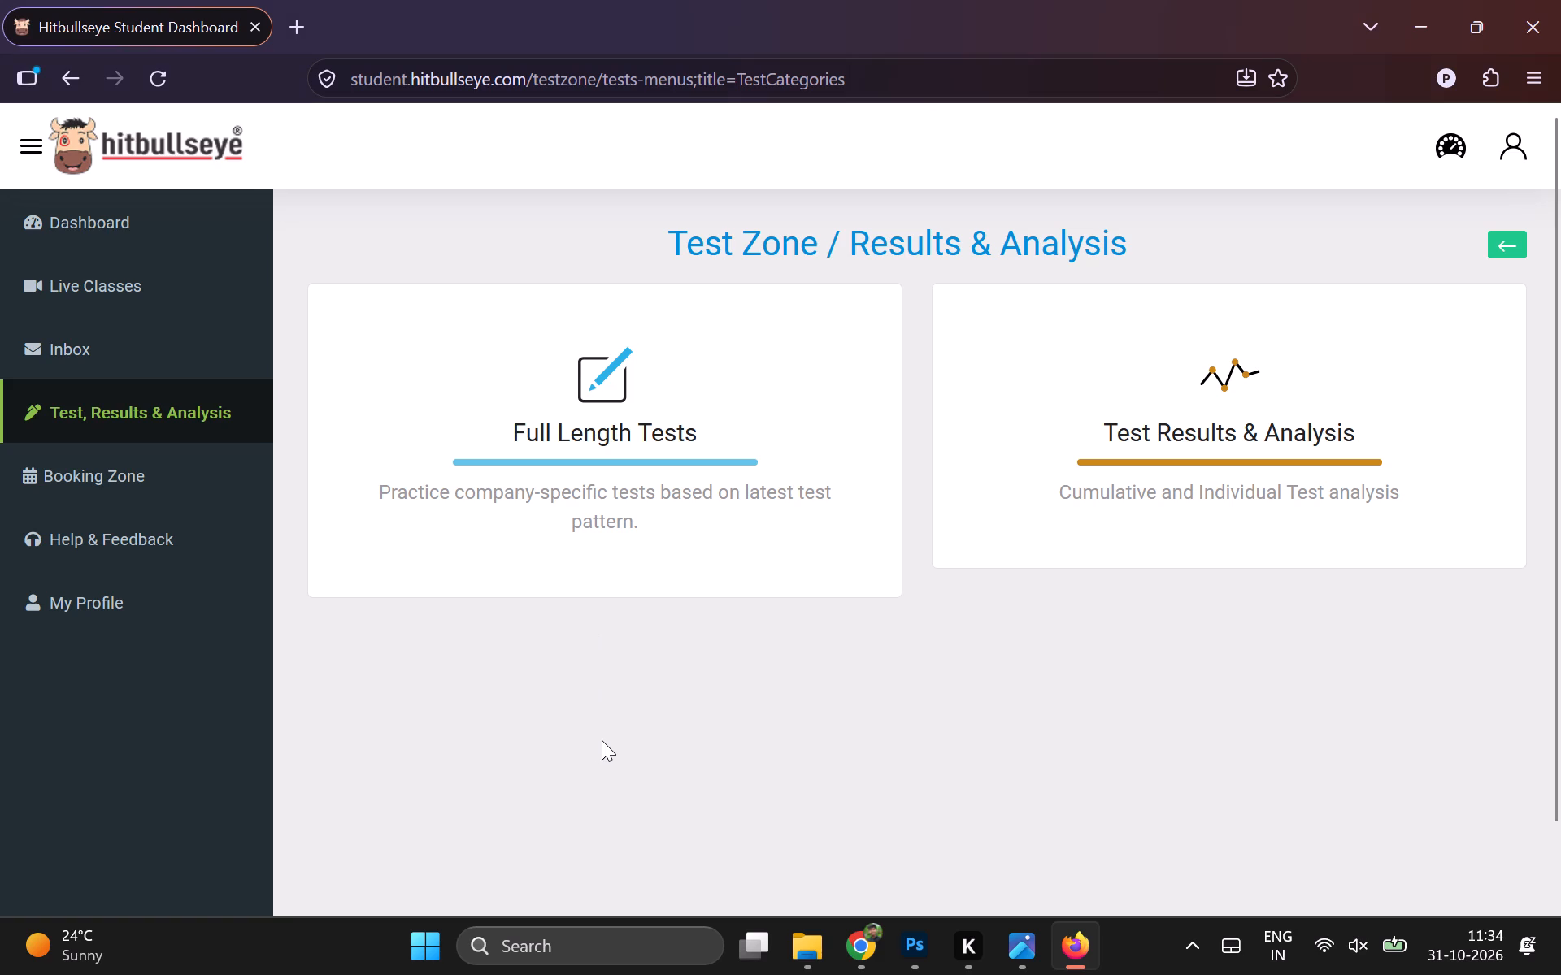
Search Google in a new Firefox tab for "hitbulls eye software download".
click(307, 22)
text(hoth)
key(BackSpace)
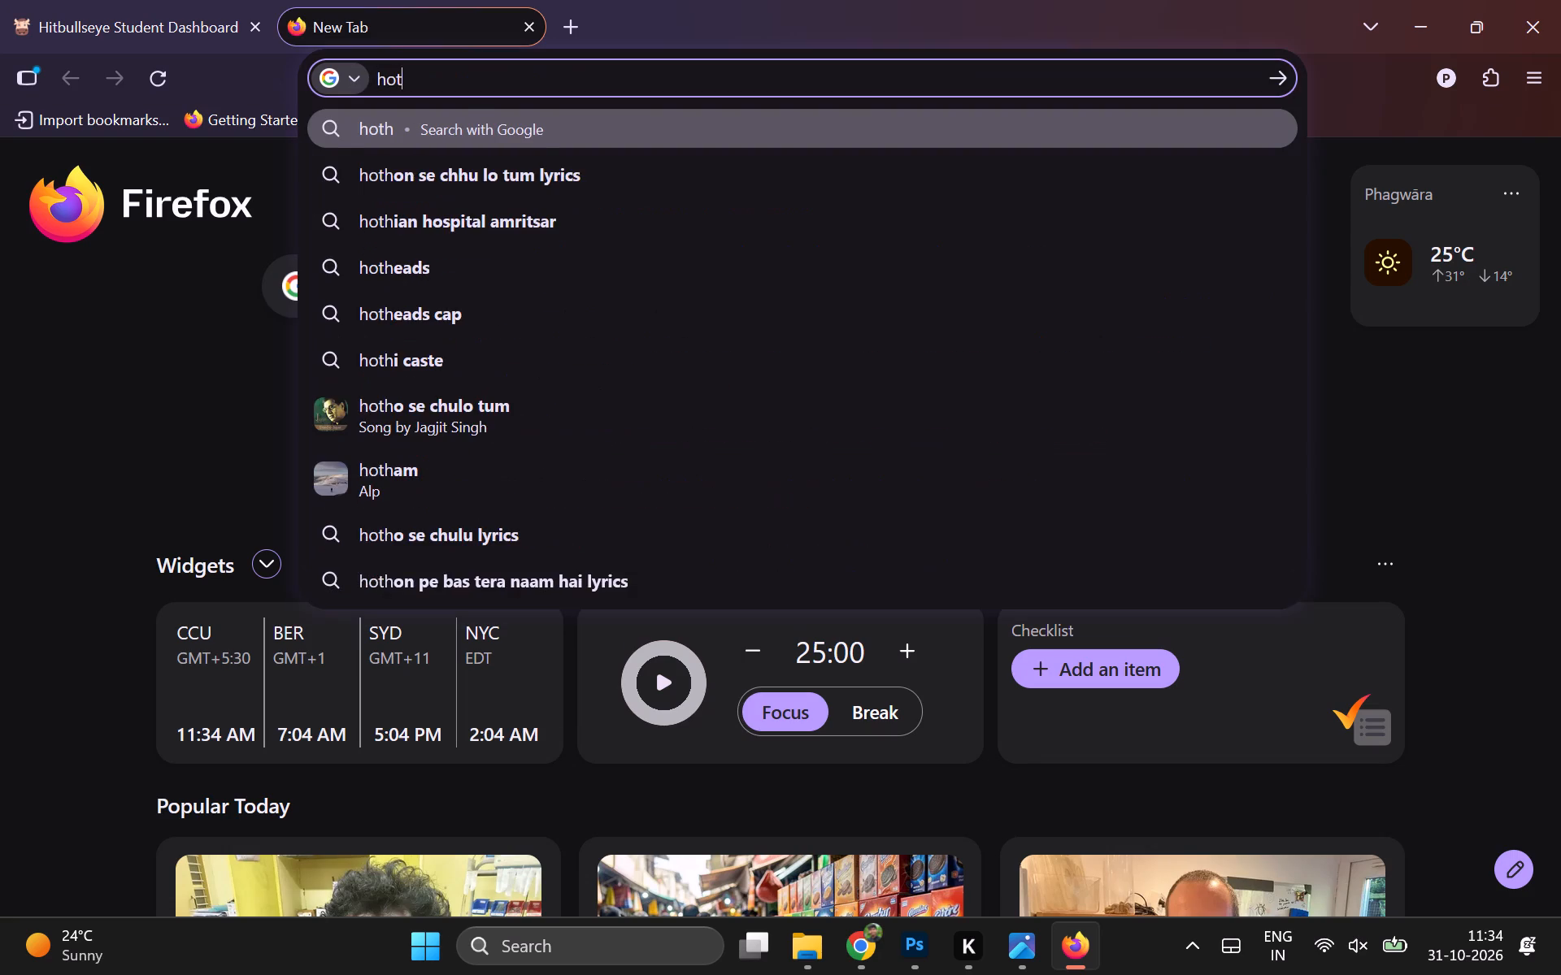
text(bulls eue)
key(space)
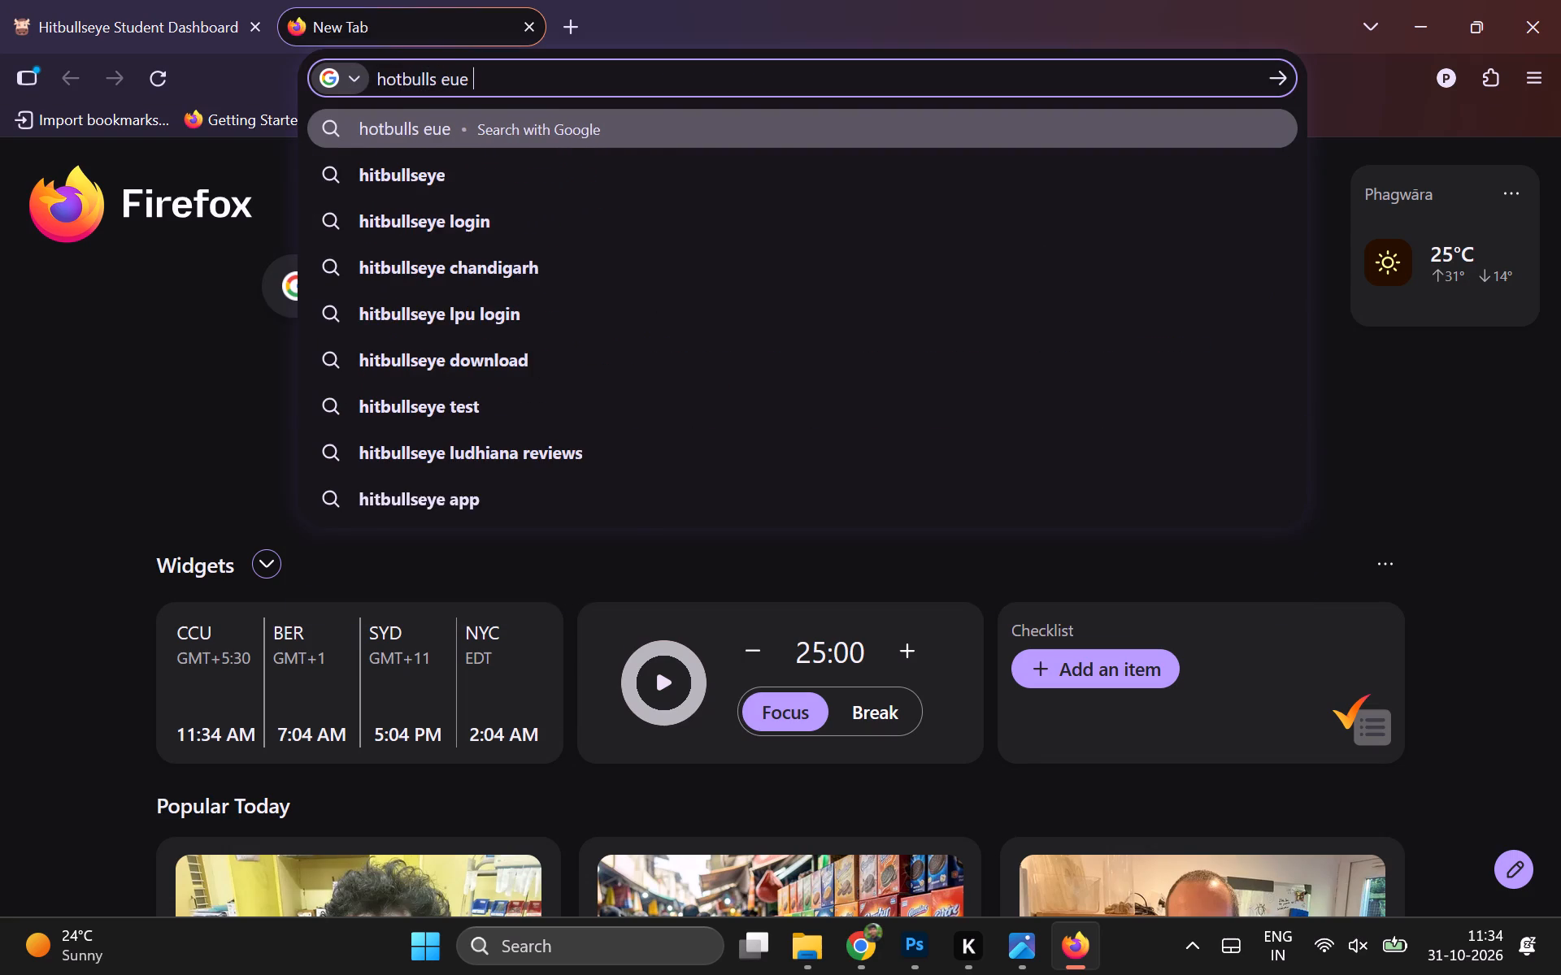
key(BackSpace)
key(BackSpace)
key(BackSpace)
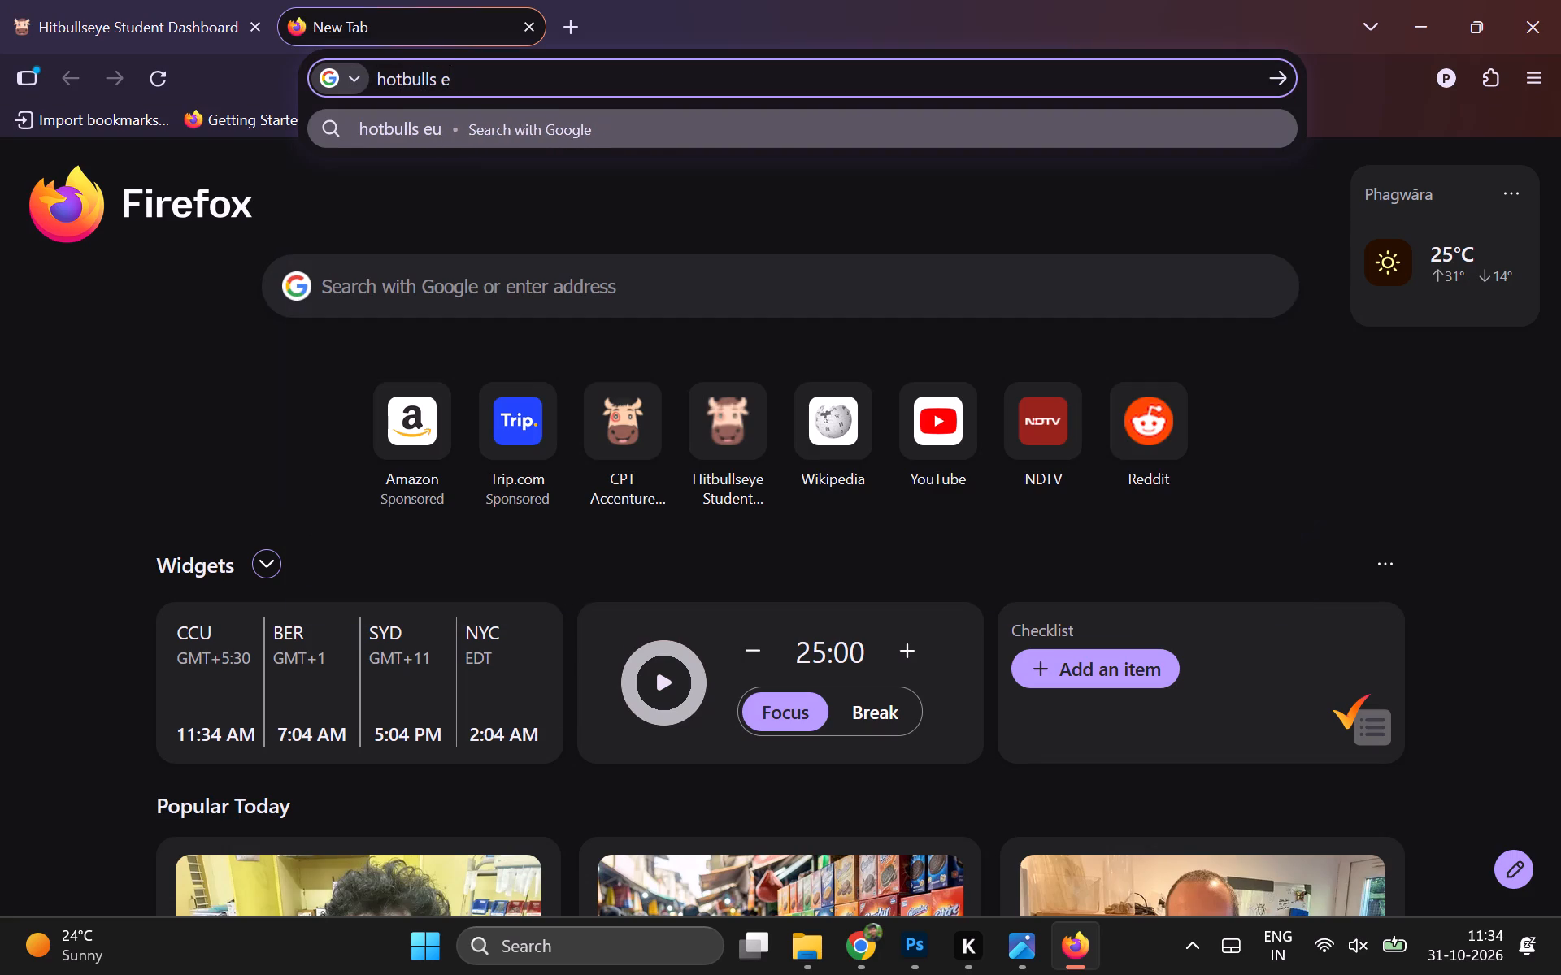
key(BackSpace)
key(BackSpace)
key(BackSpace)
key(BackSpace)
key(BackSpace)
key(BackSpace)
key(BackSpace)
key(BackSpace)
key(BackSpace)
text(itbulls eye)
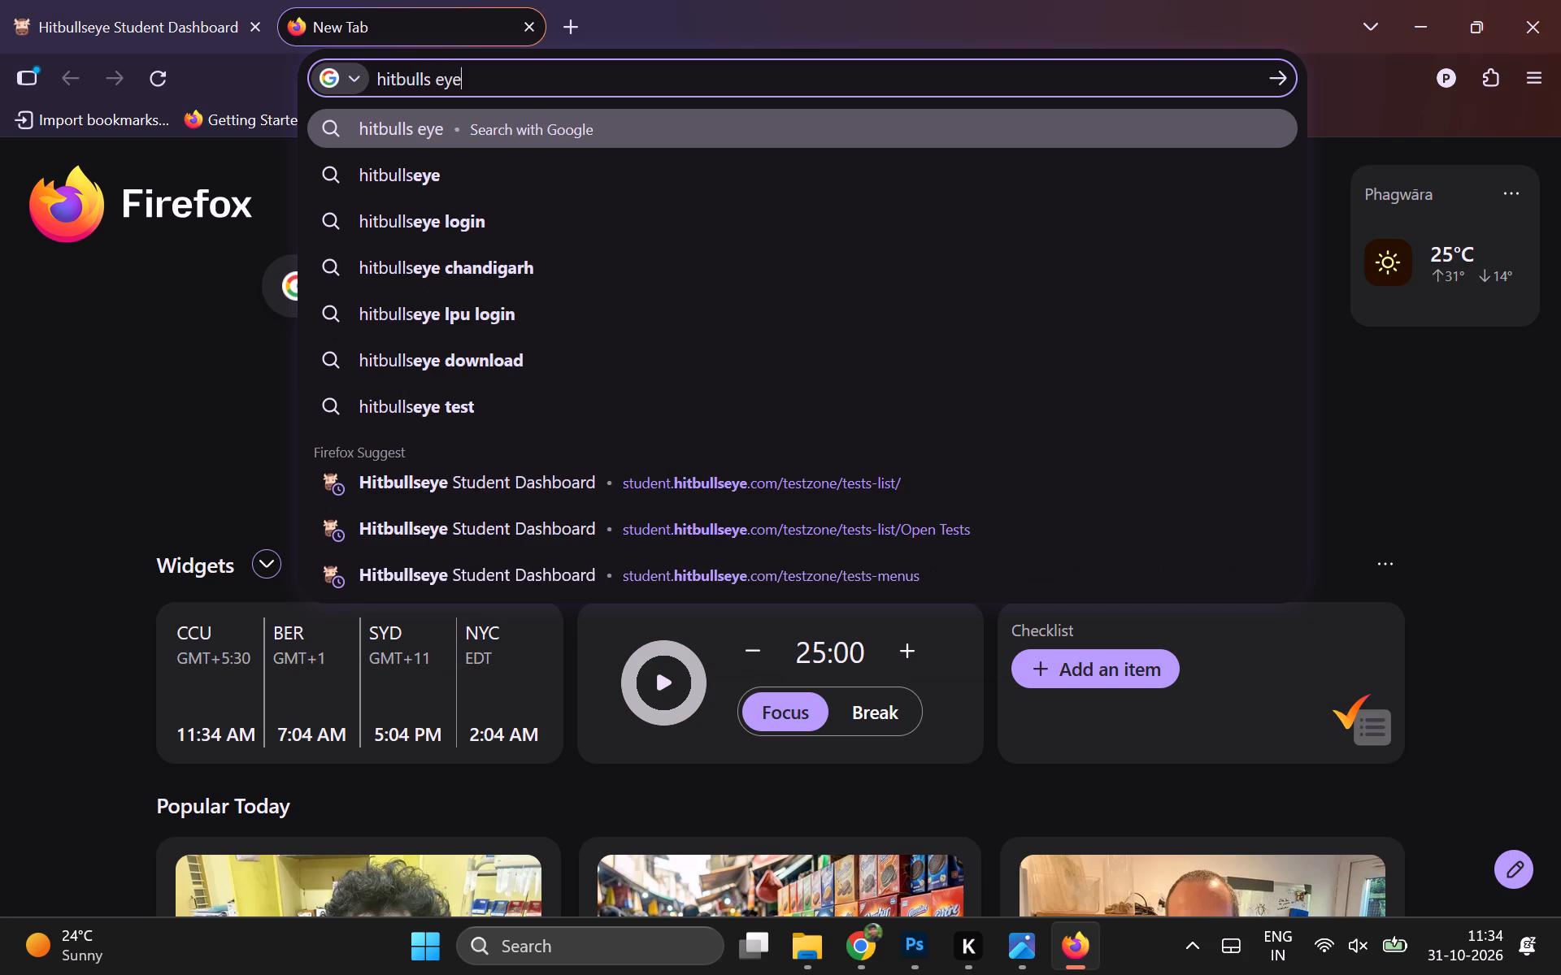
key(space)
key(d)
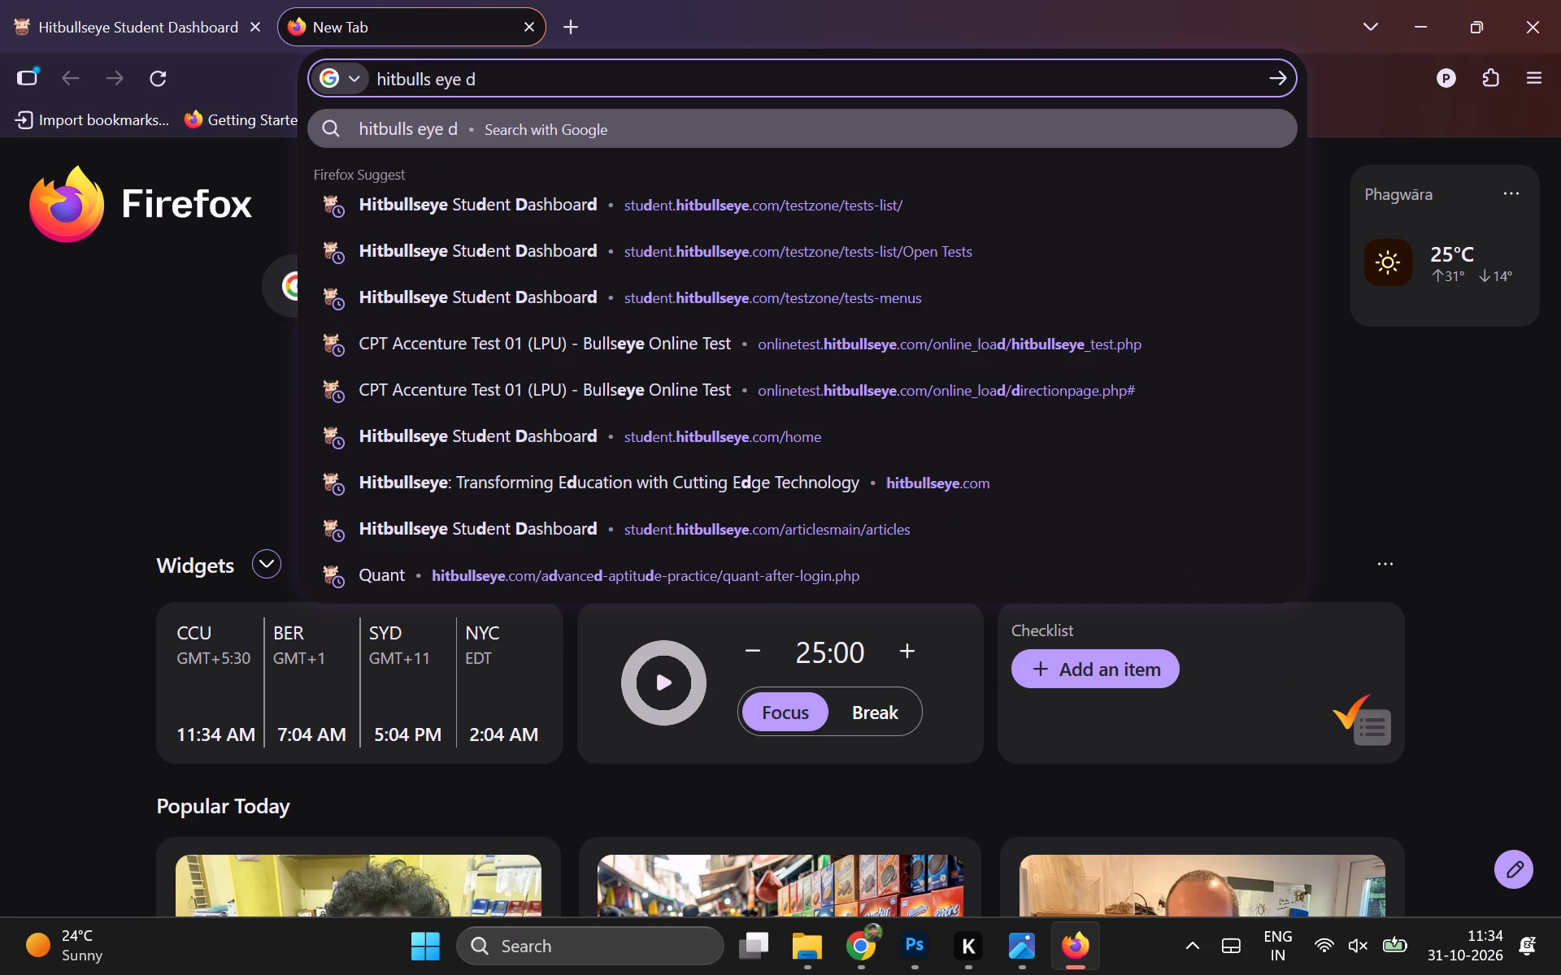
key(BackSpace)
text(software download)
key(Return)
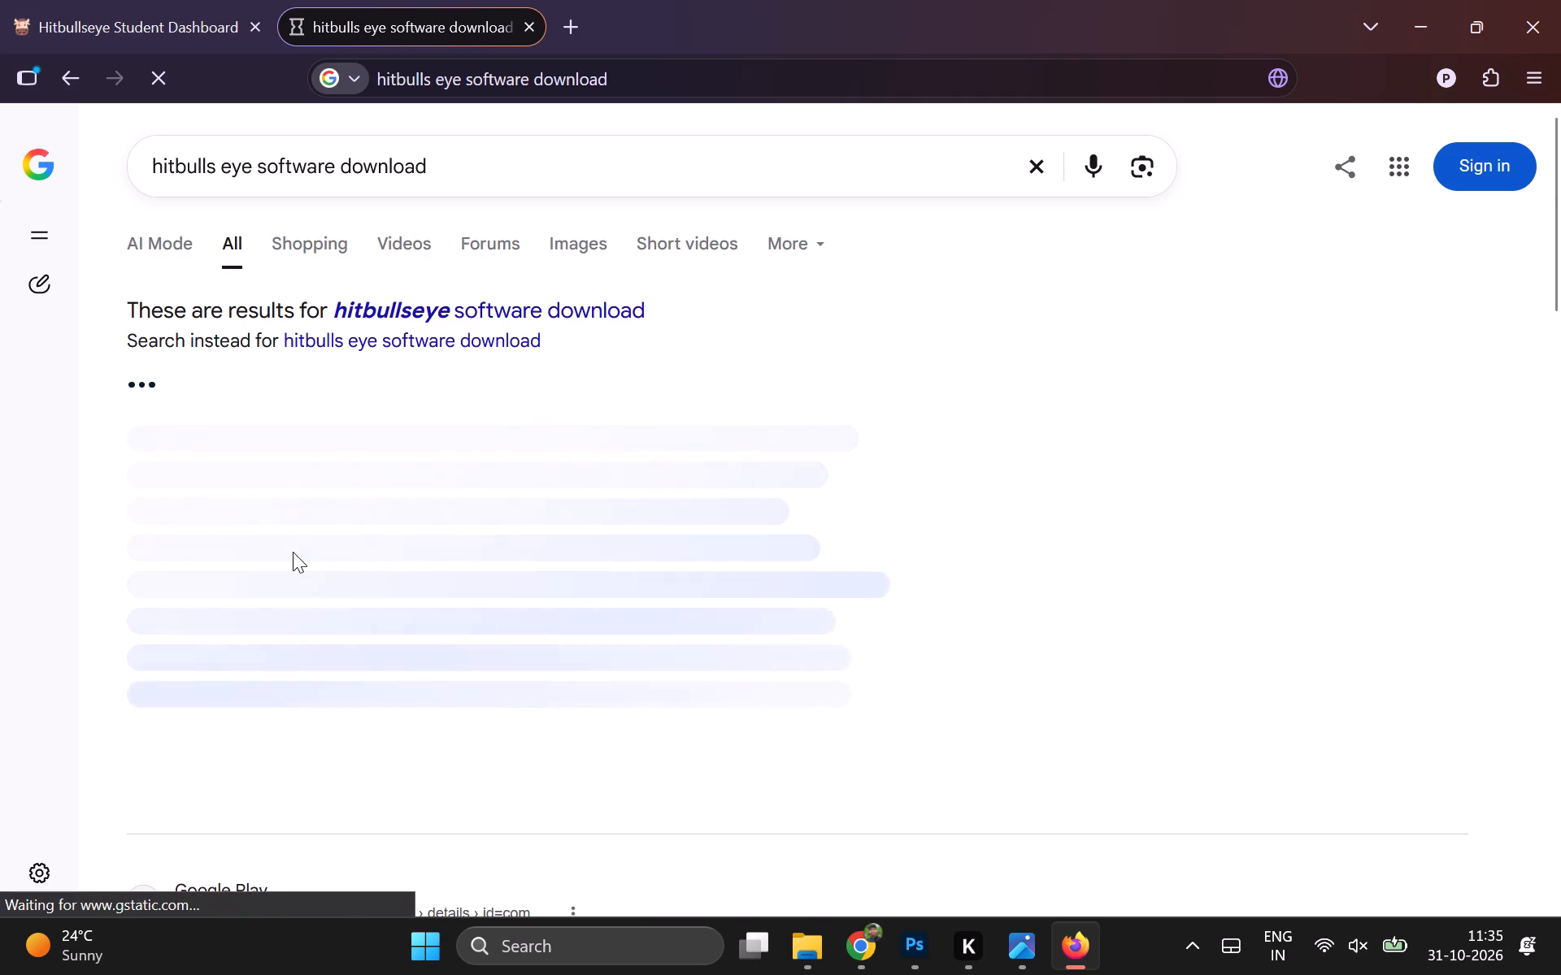
Expand the AI Overview in the search results and open the Hitbullseye Automate Tool on GitHub link in a new tab.
scroll(293, 552, down, 3)
scroll(293, 552, up, 1)
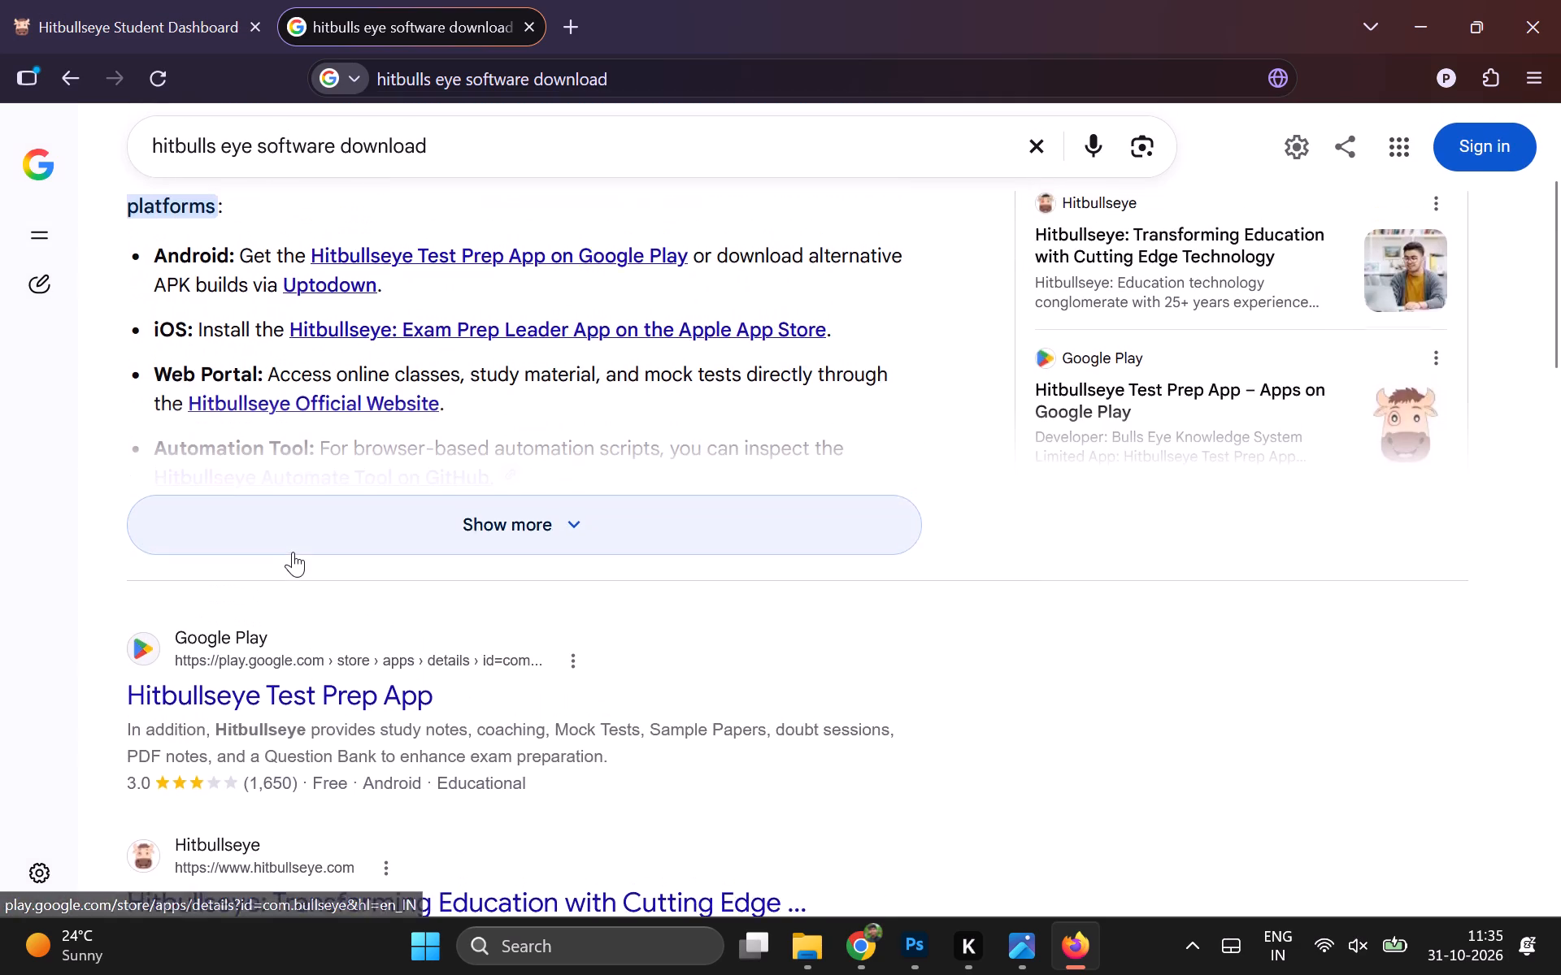
scroll(293, 552, up, 2)
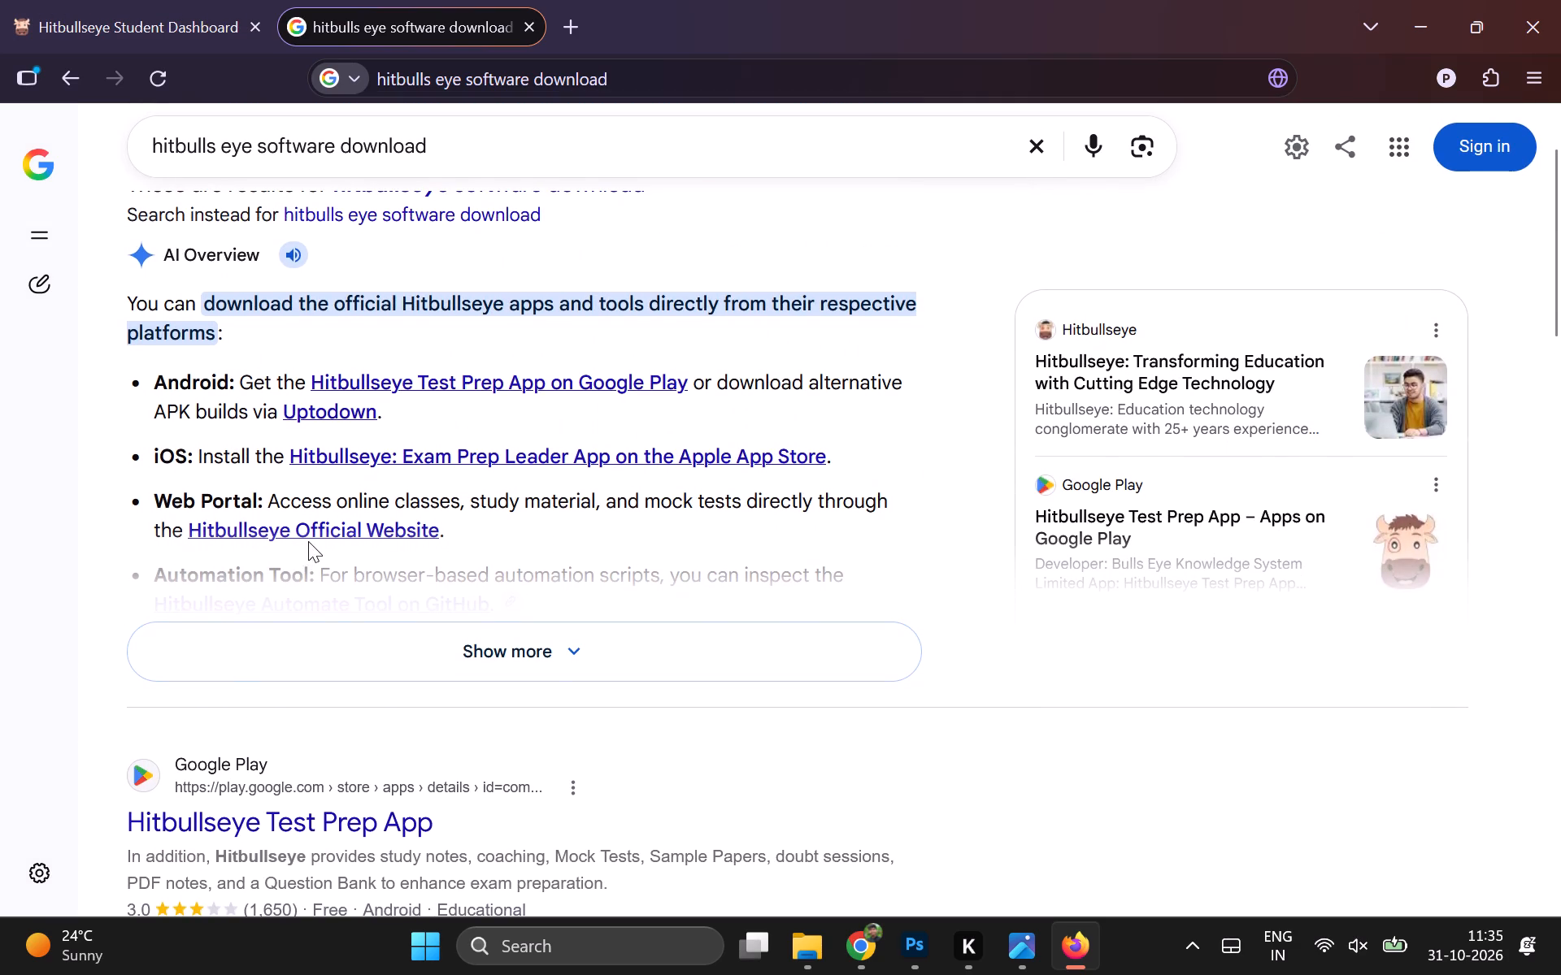
click(292, 629)
scroll(292, 629, down, 1)
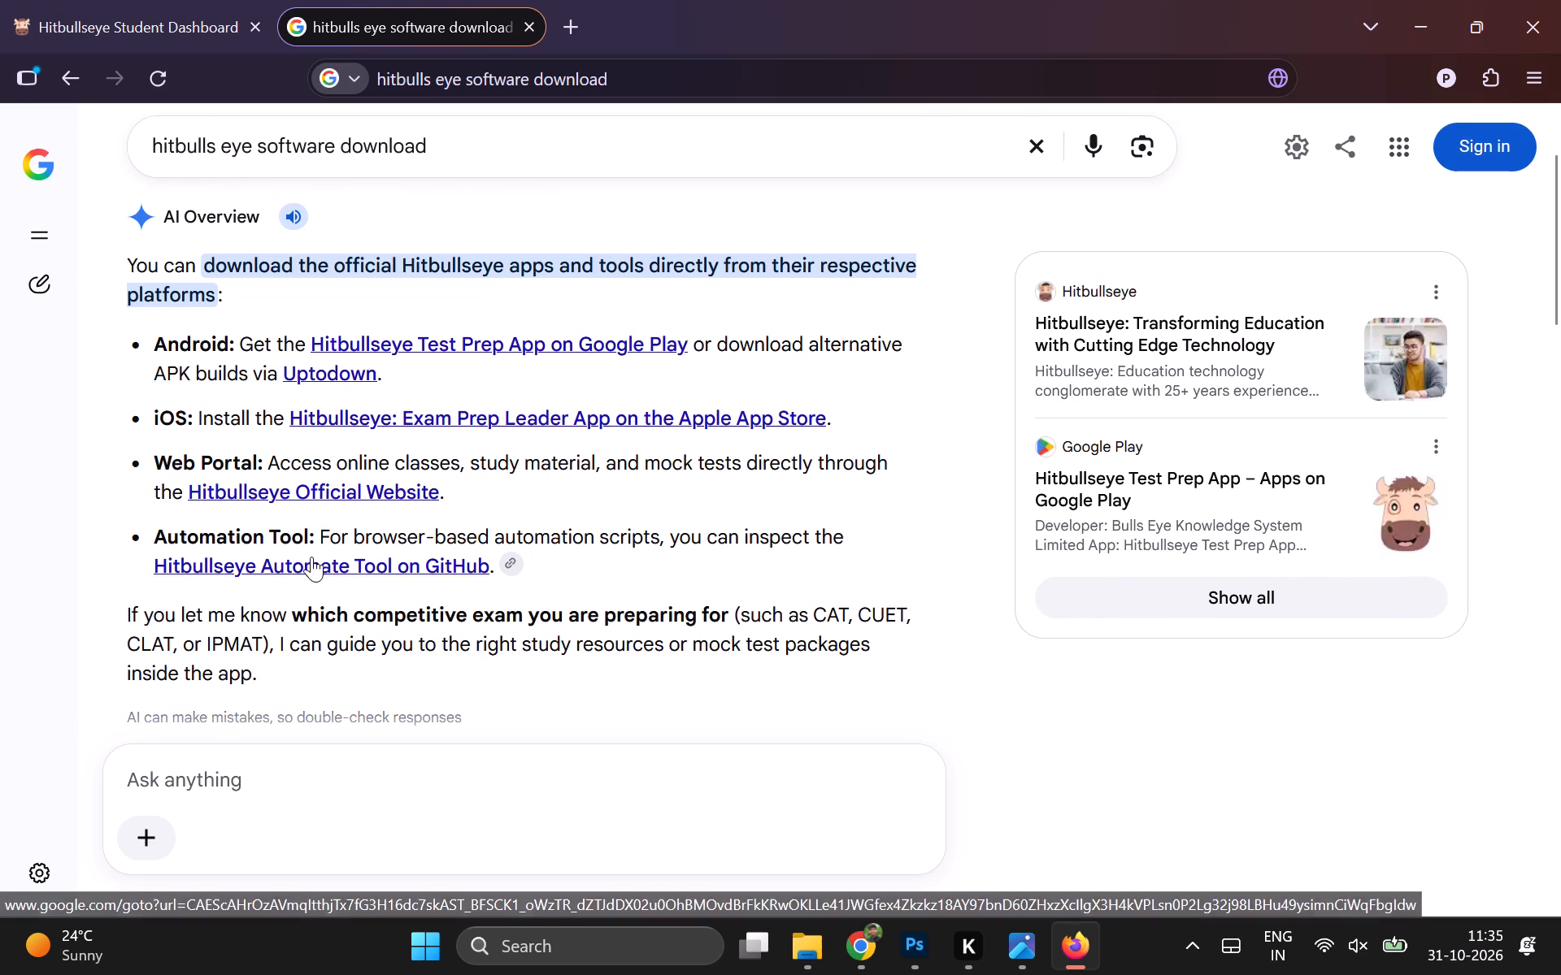
scroll(311, 557, down, 1)
right_click(325, 562)
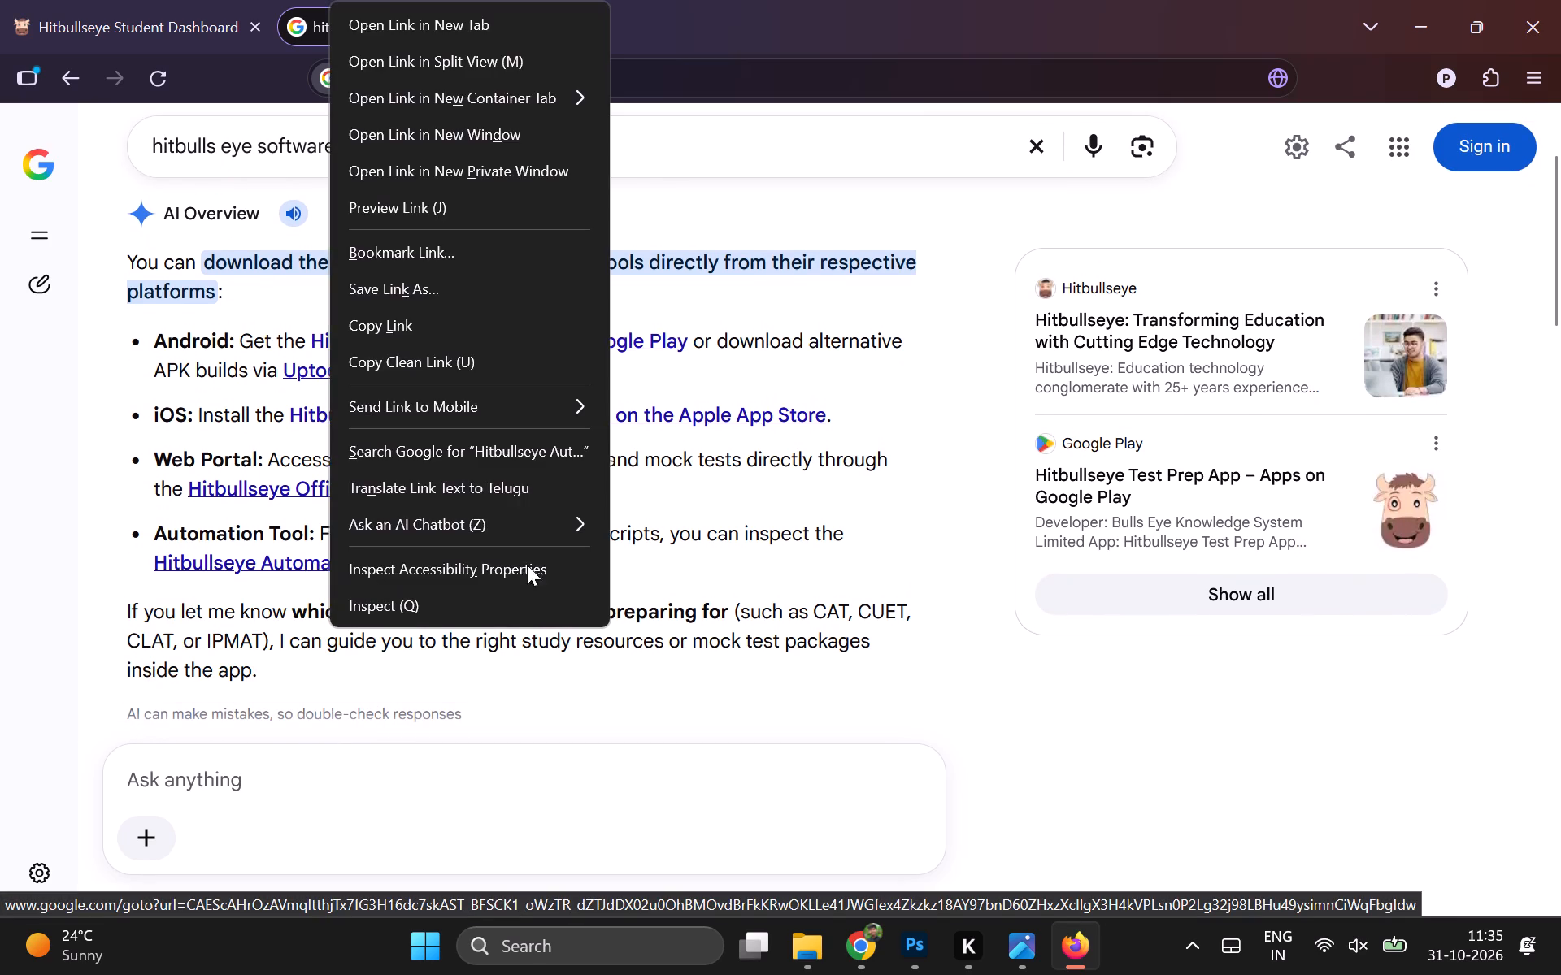
click(702, 532)
scroll(702, 532, down, 1)
right_click(433, 521)
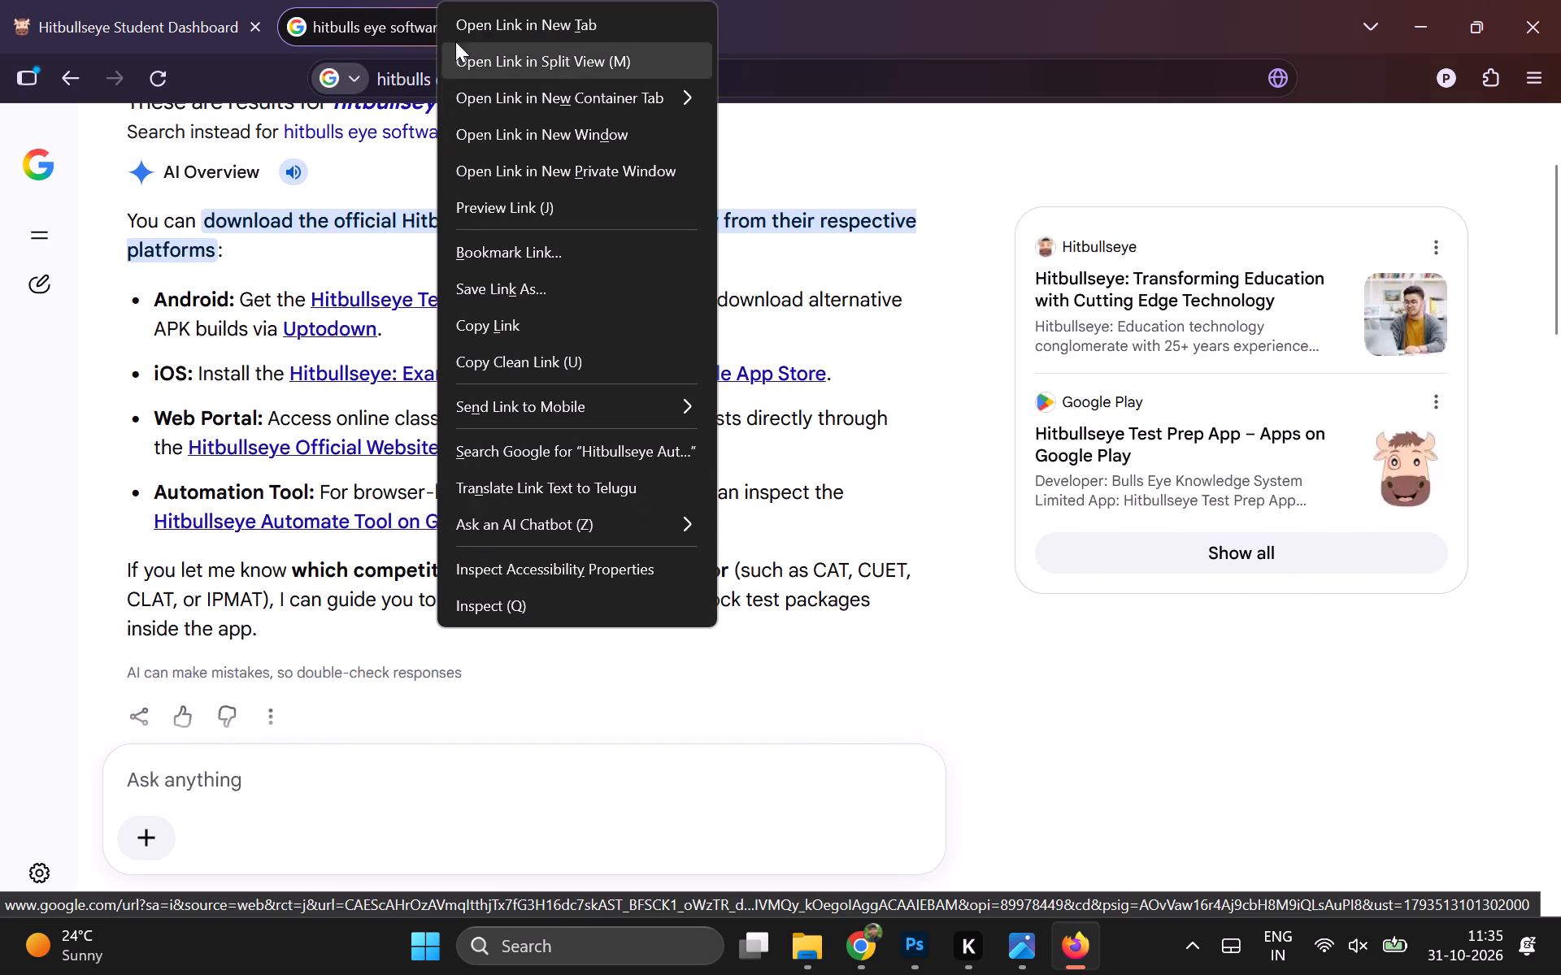
click(451, 30)
click(642, 19)
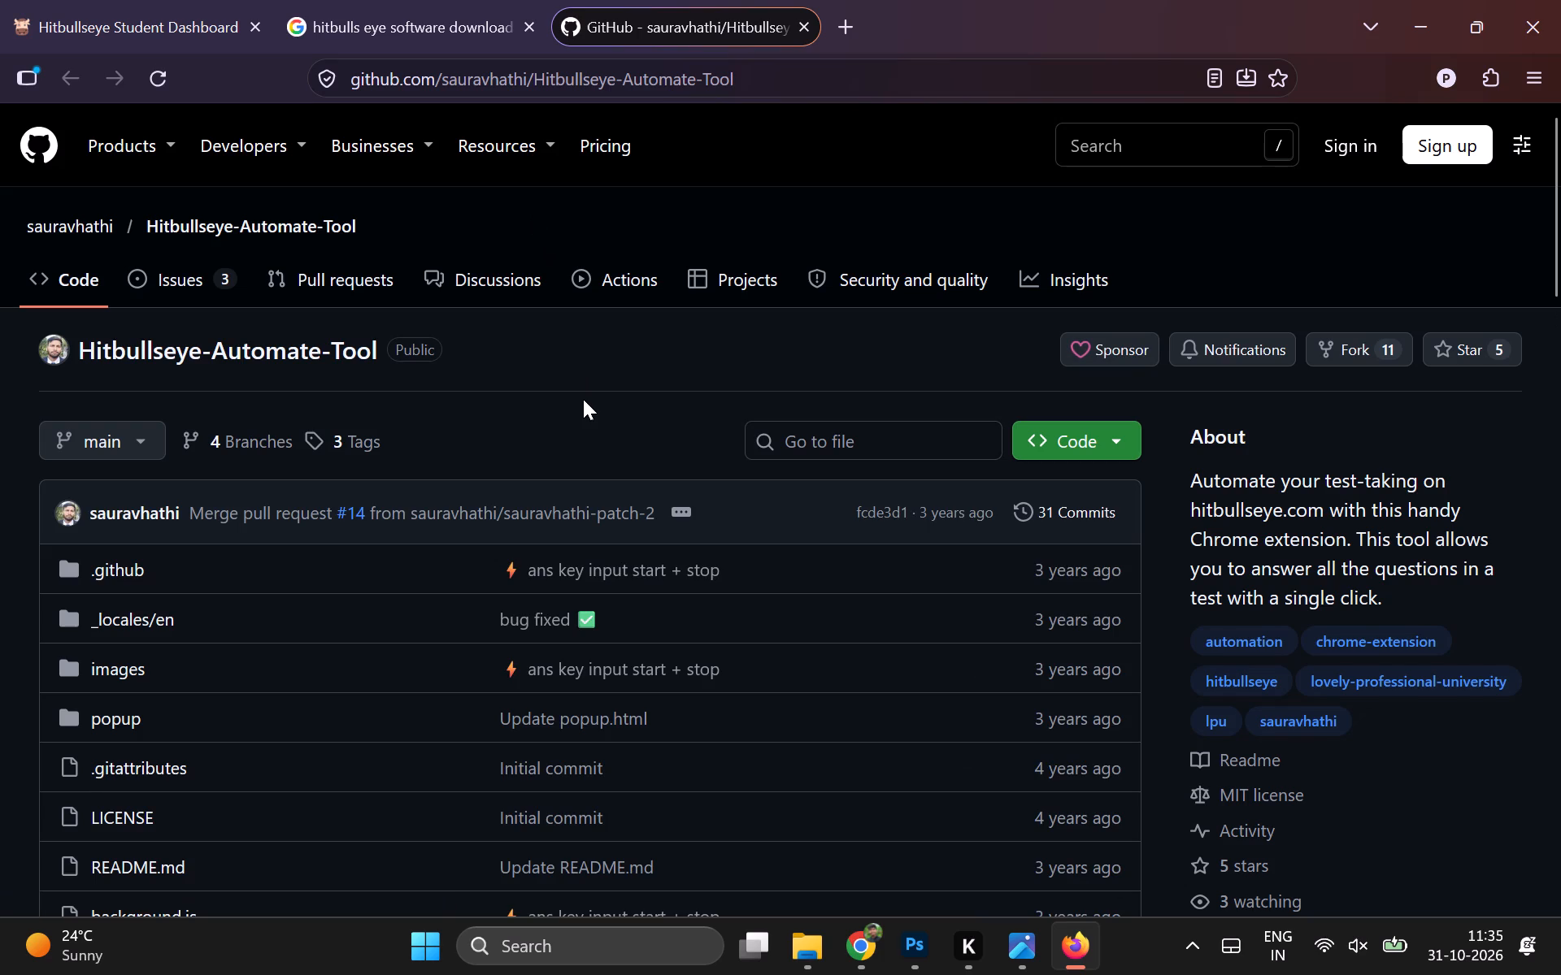
Read through the Hitbullseye-Automate-Tool repository's README and Getting Started section, close the page and recheck the search overview.
scroll(583, 399, down, 4)
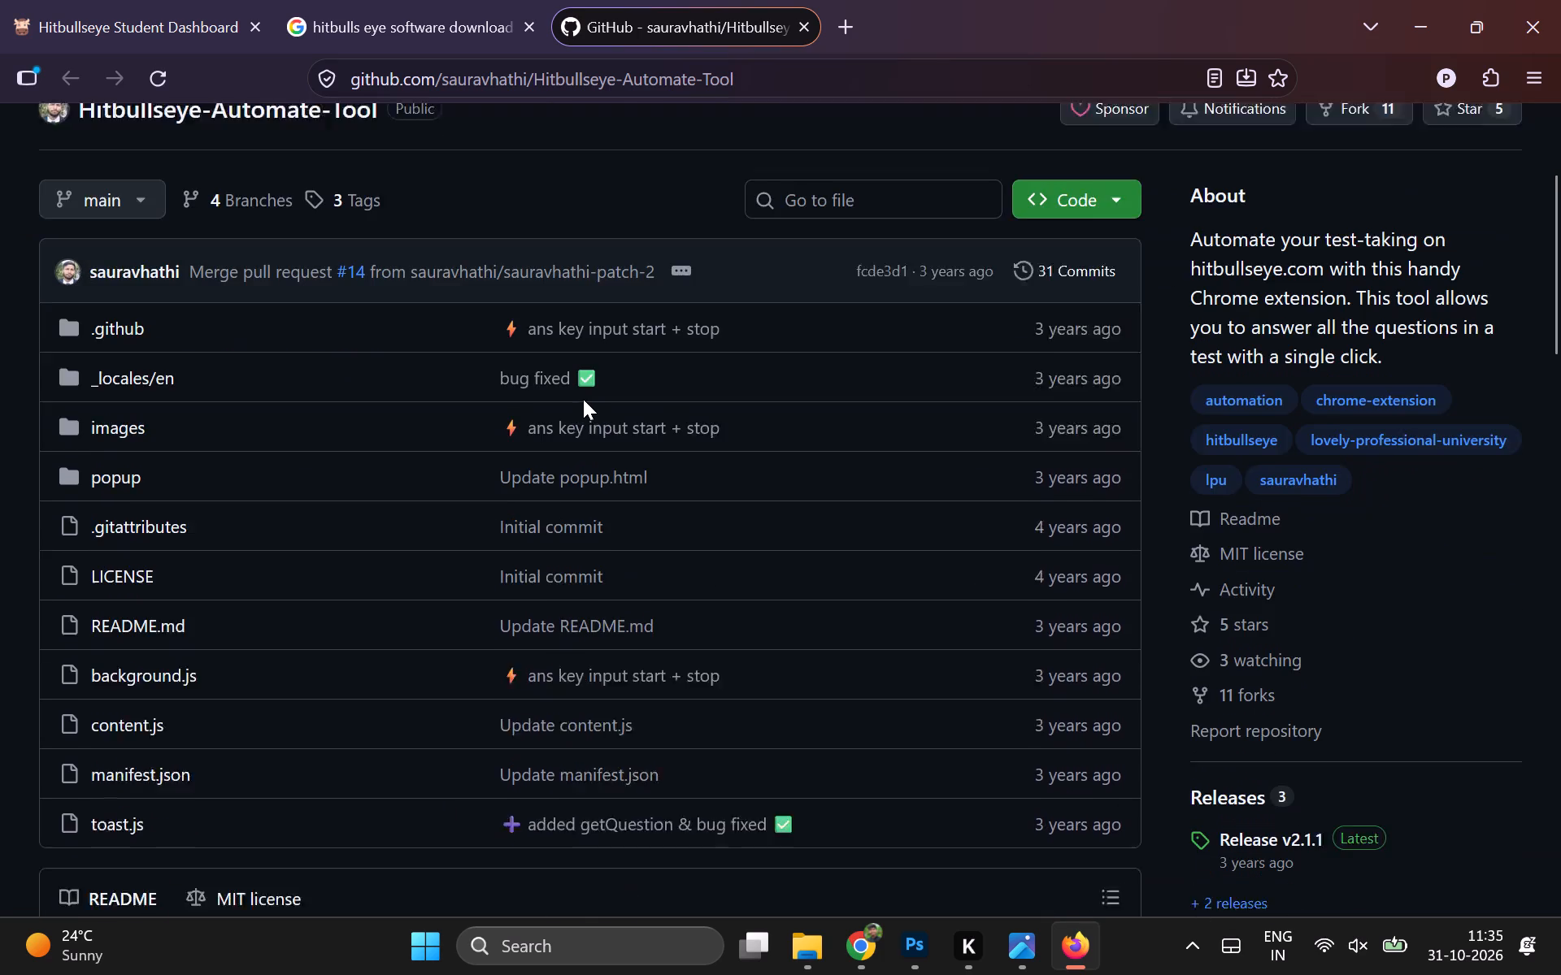
scroll(583, 399, down, 1)
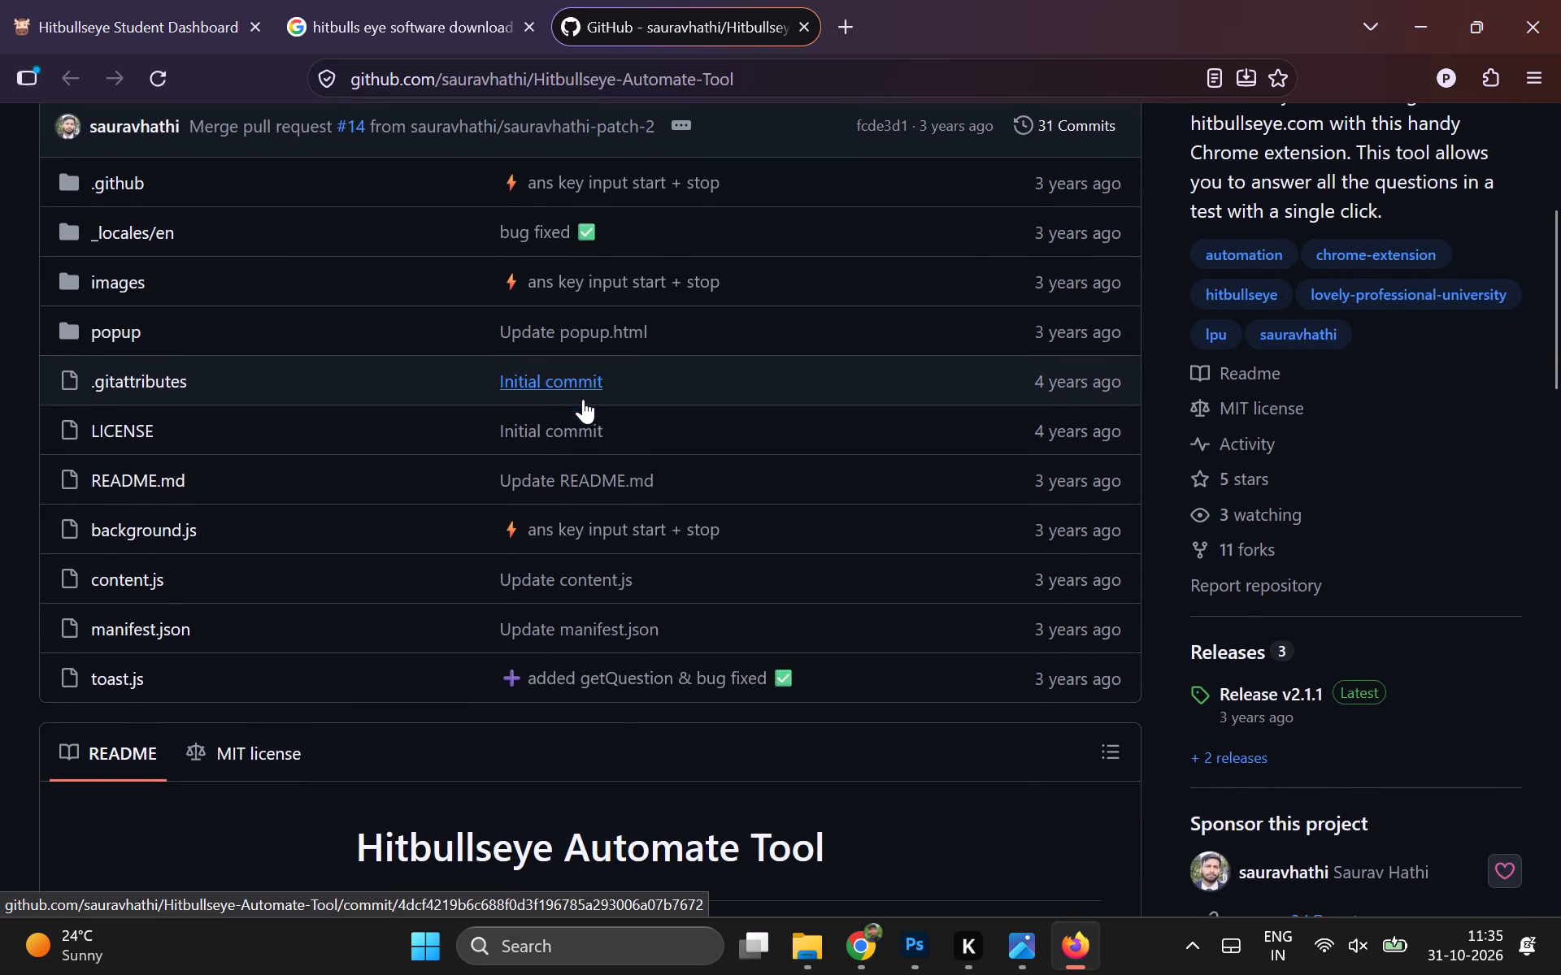
scroll(583, 399, down, 1)
scroll(526, 568, down, 6)
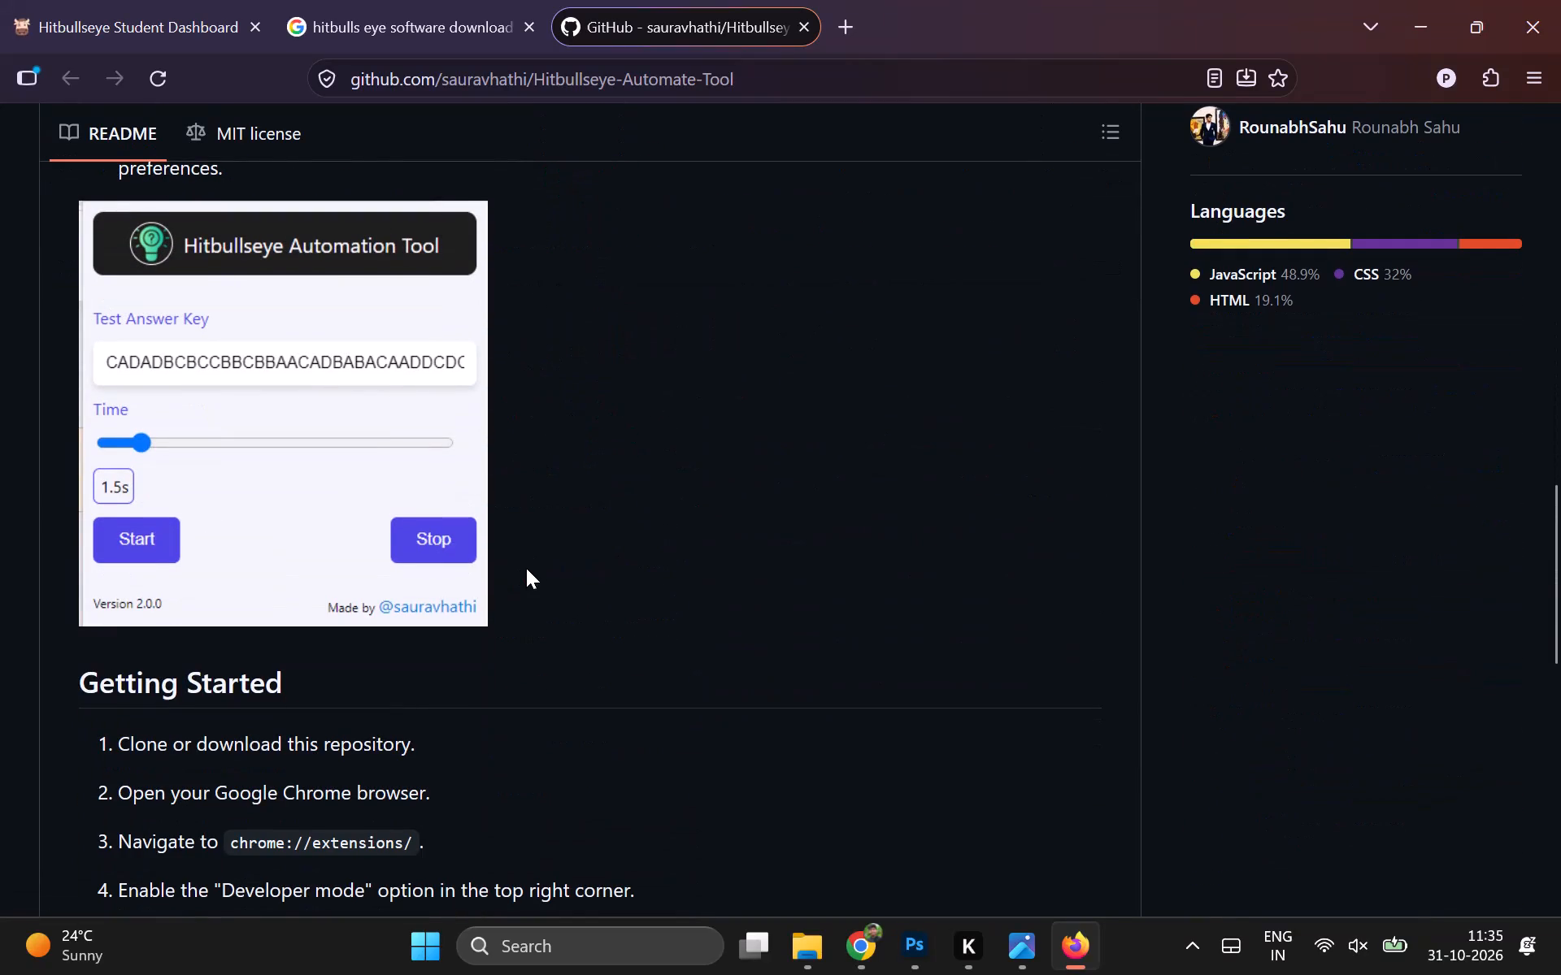
scroll(526, 568, down, 2)
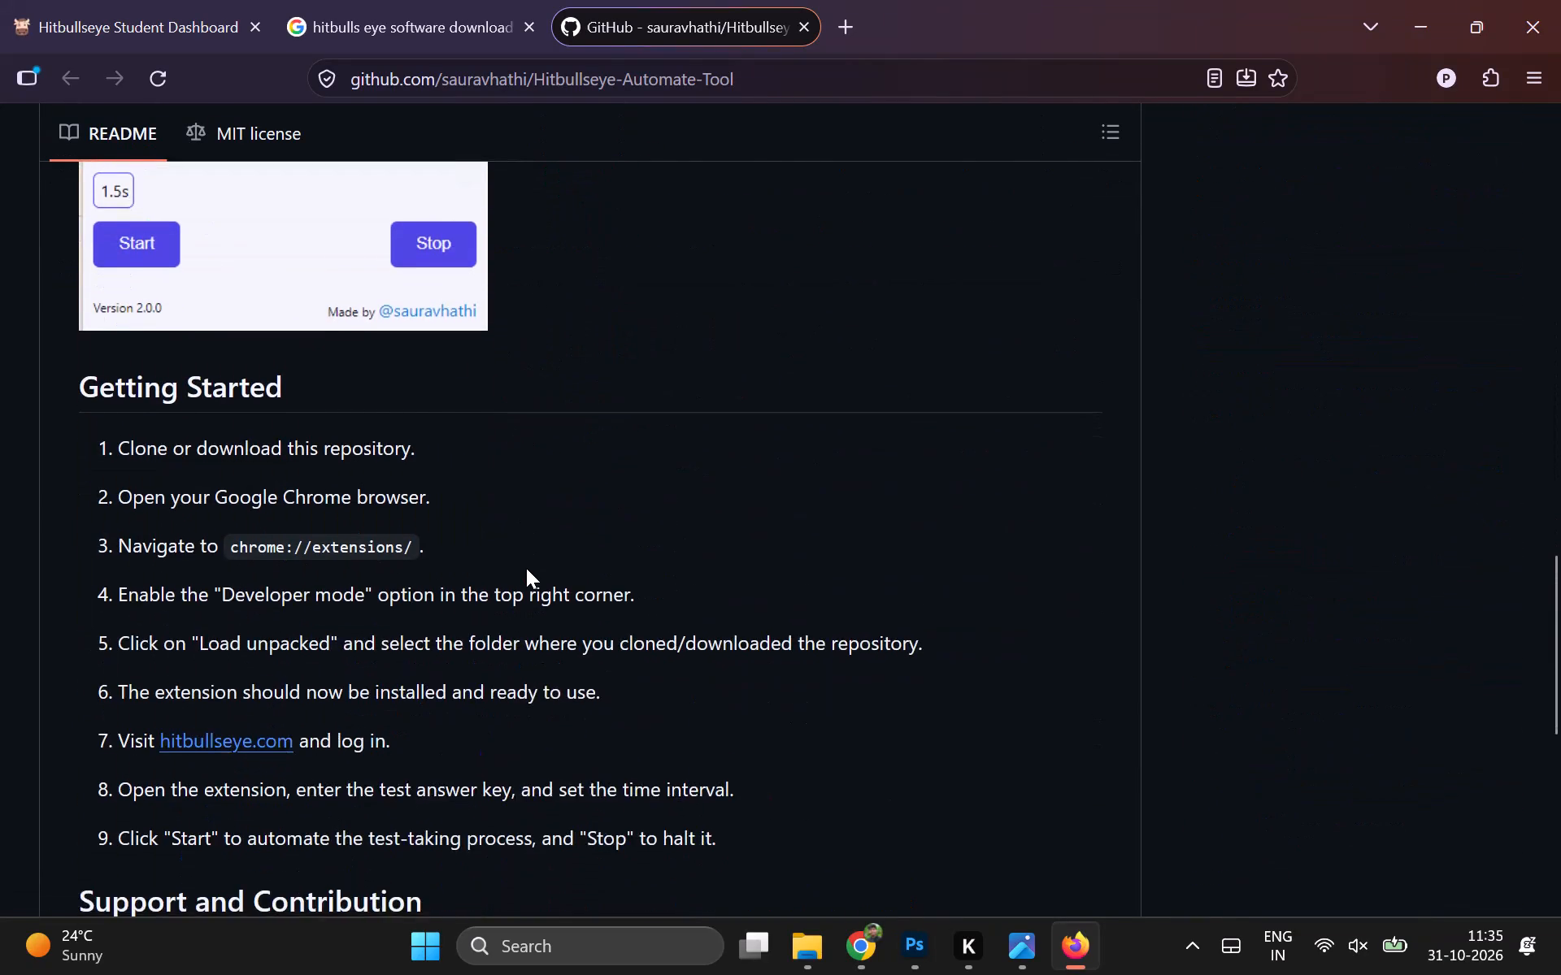
scroll(526, 568, down, 2)
scroll(526, 568, up, 1)
scroll(578, 416, up, 1)
scroll(570, 350, down, 3)
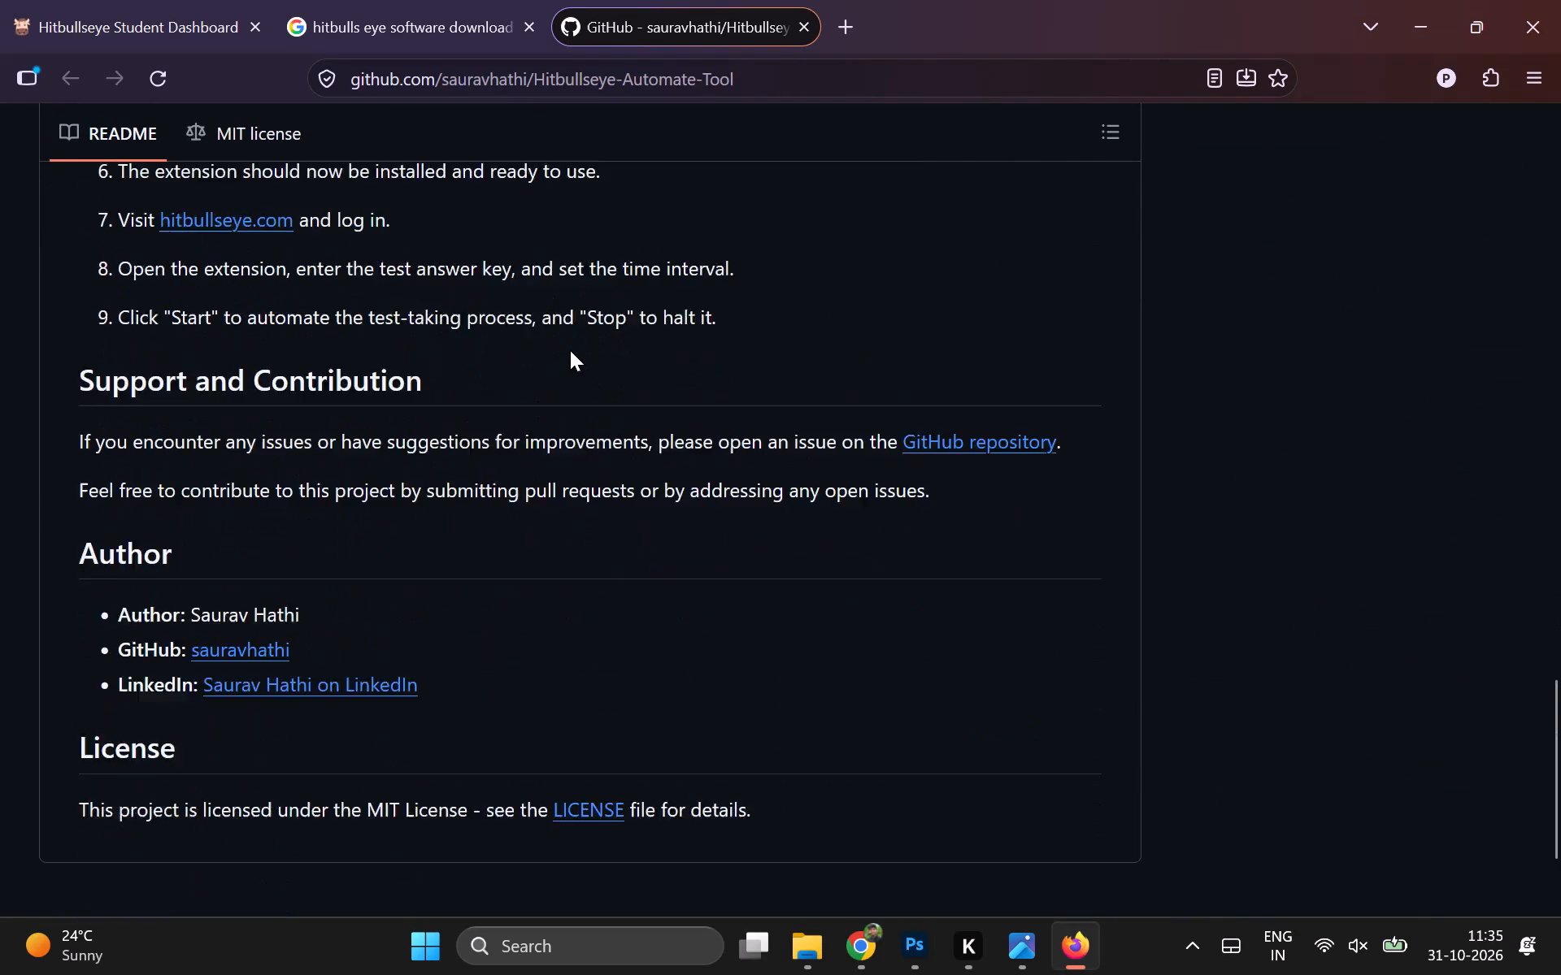
scroll(570, 350, up, 1)
scroll(600, 305, down, 2)
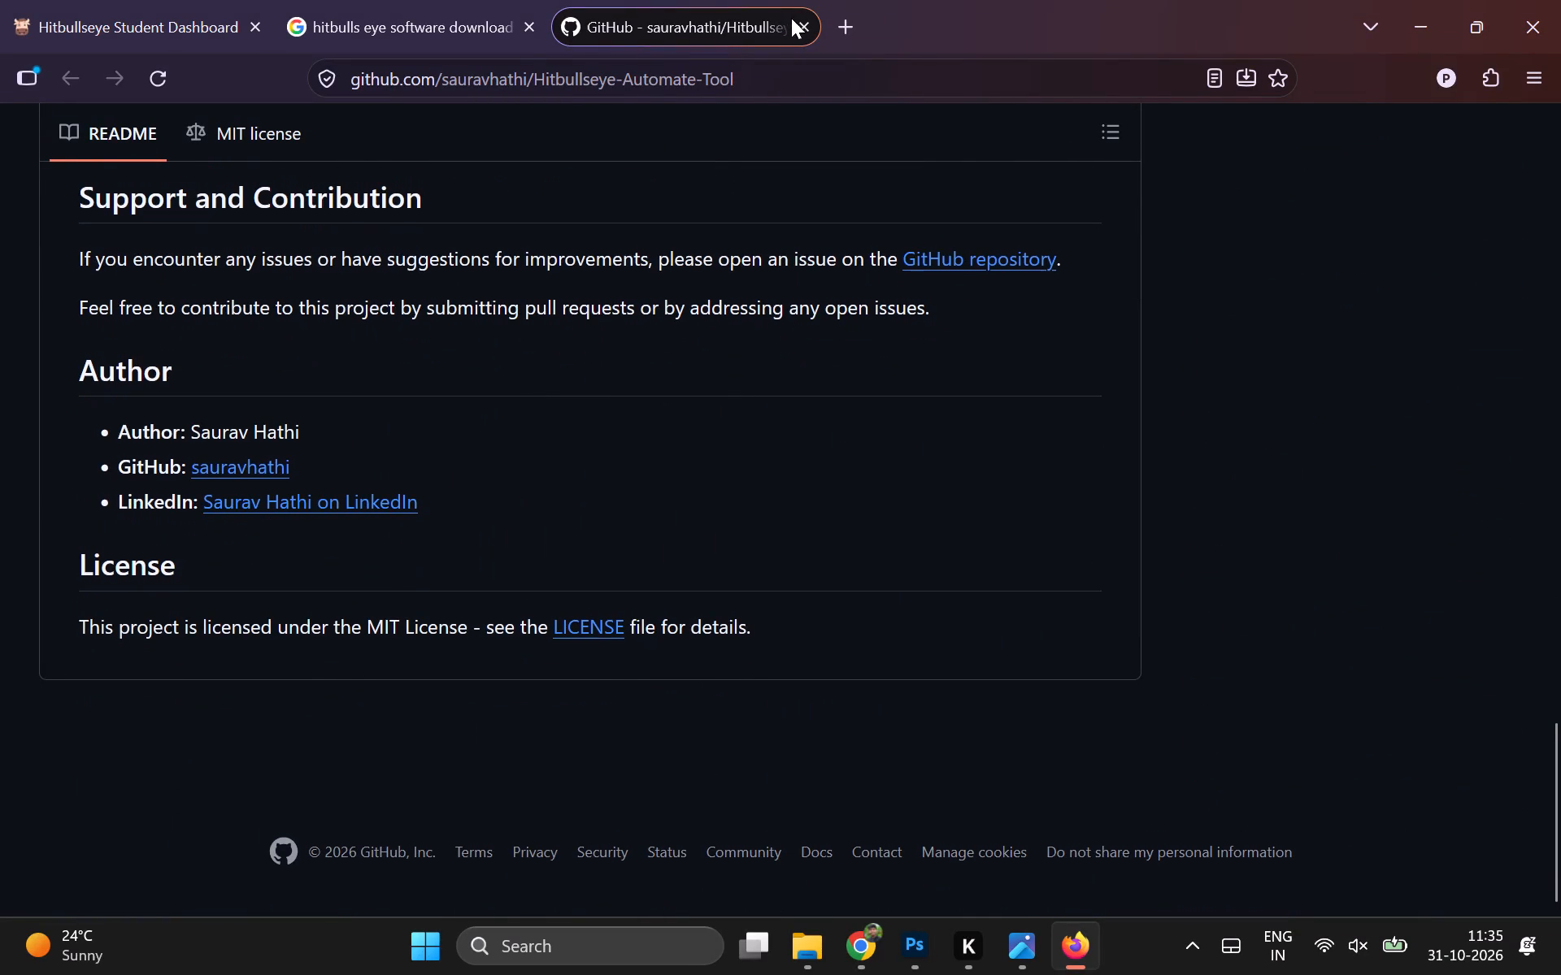
click(799, 24)
click(558, 486)
scroll(558, 486, up, 1)
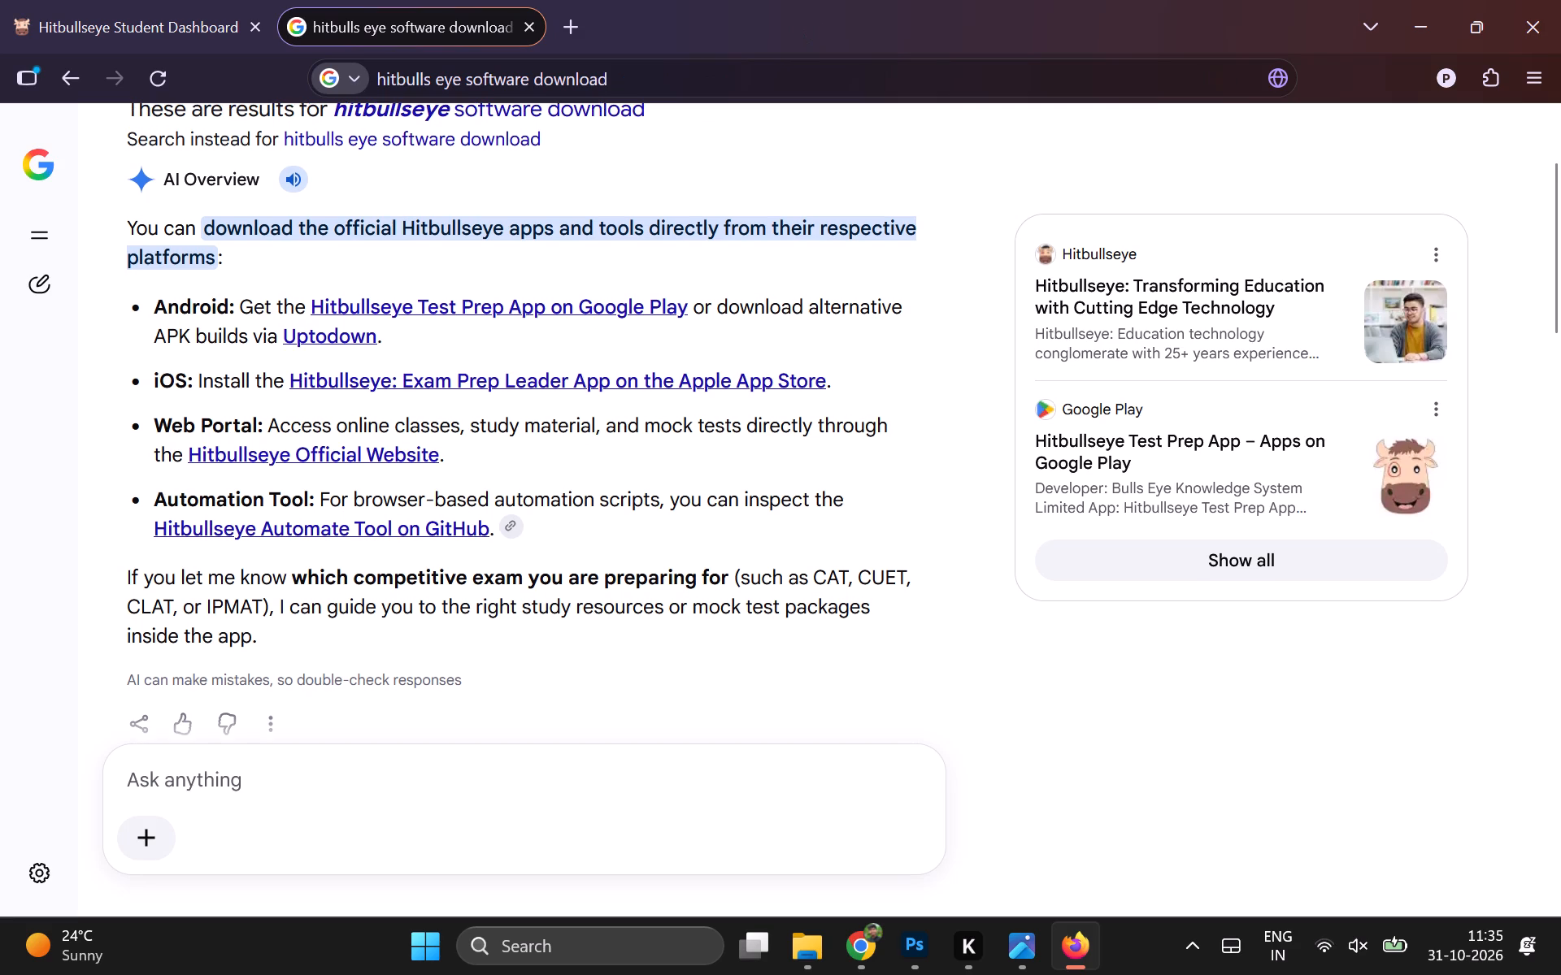
scroll(558, 486, up, 1)
scroll(556, 418, down, 1)
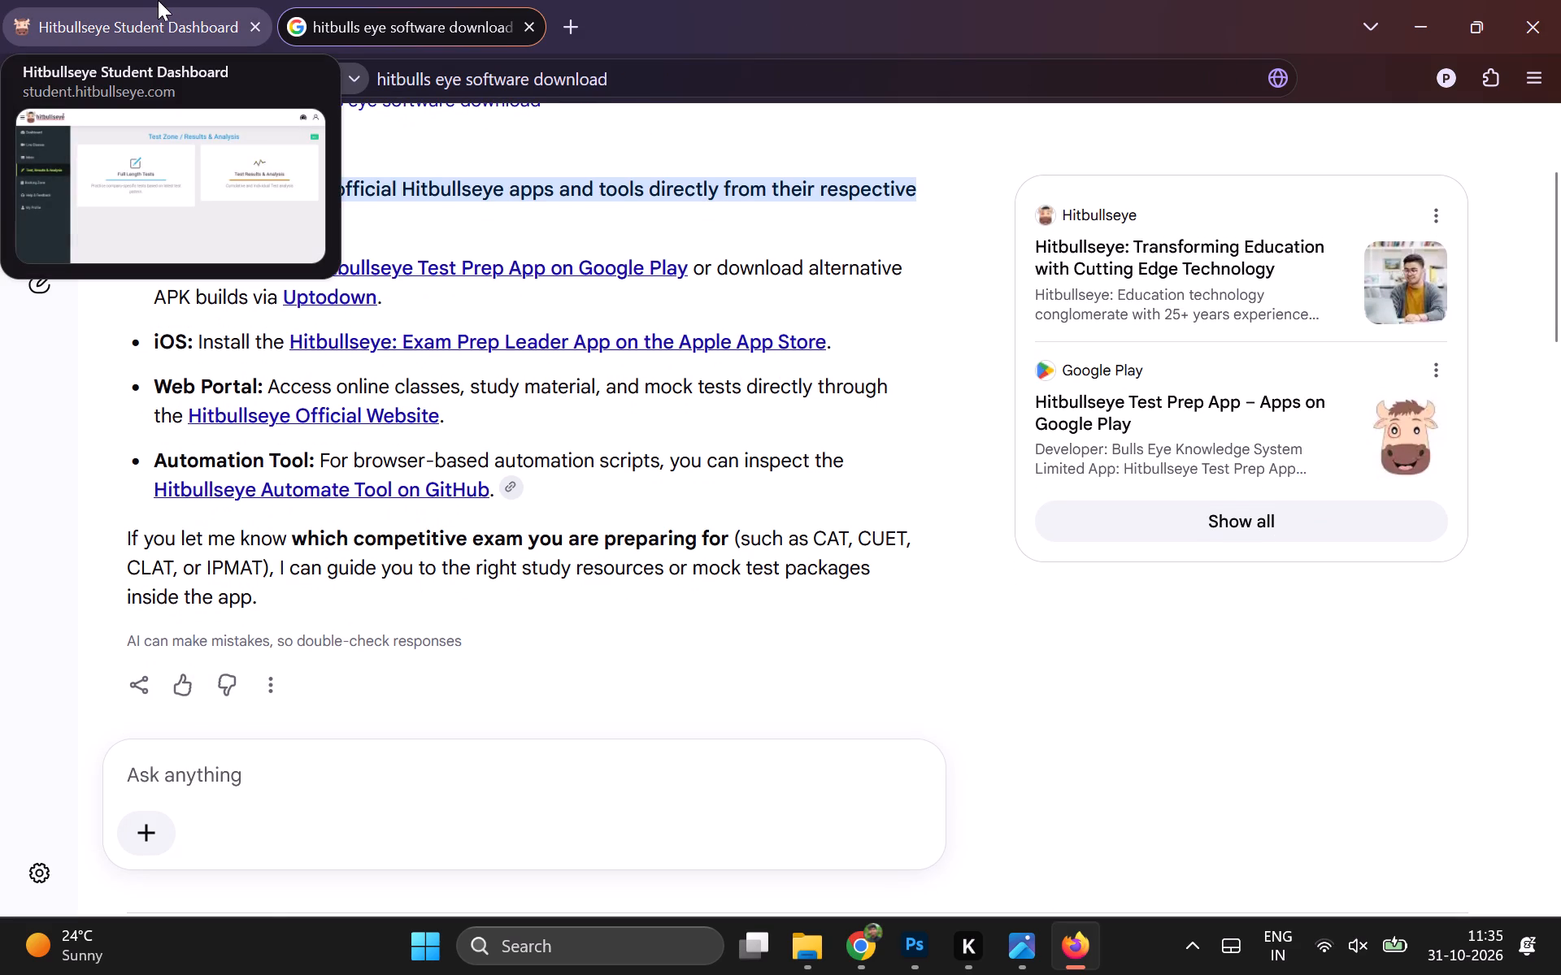
Return to the Hitbullseye dashboard and look through the Course Details under My Profile and the Booking Zone.
click(158, 0)
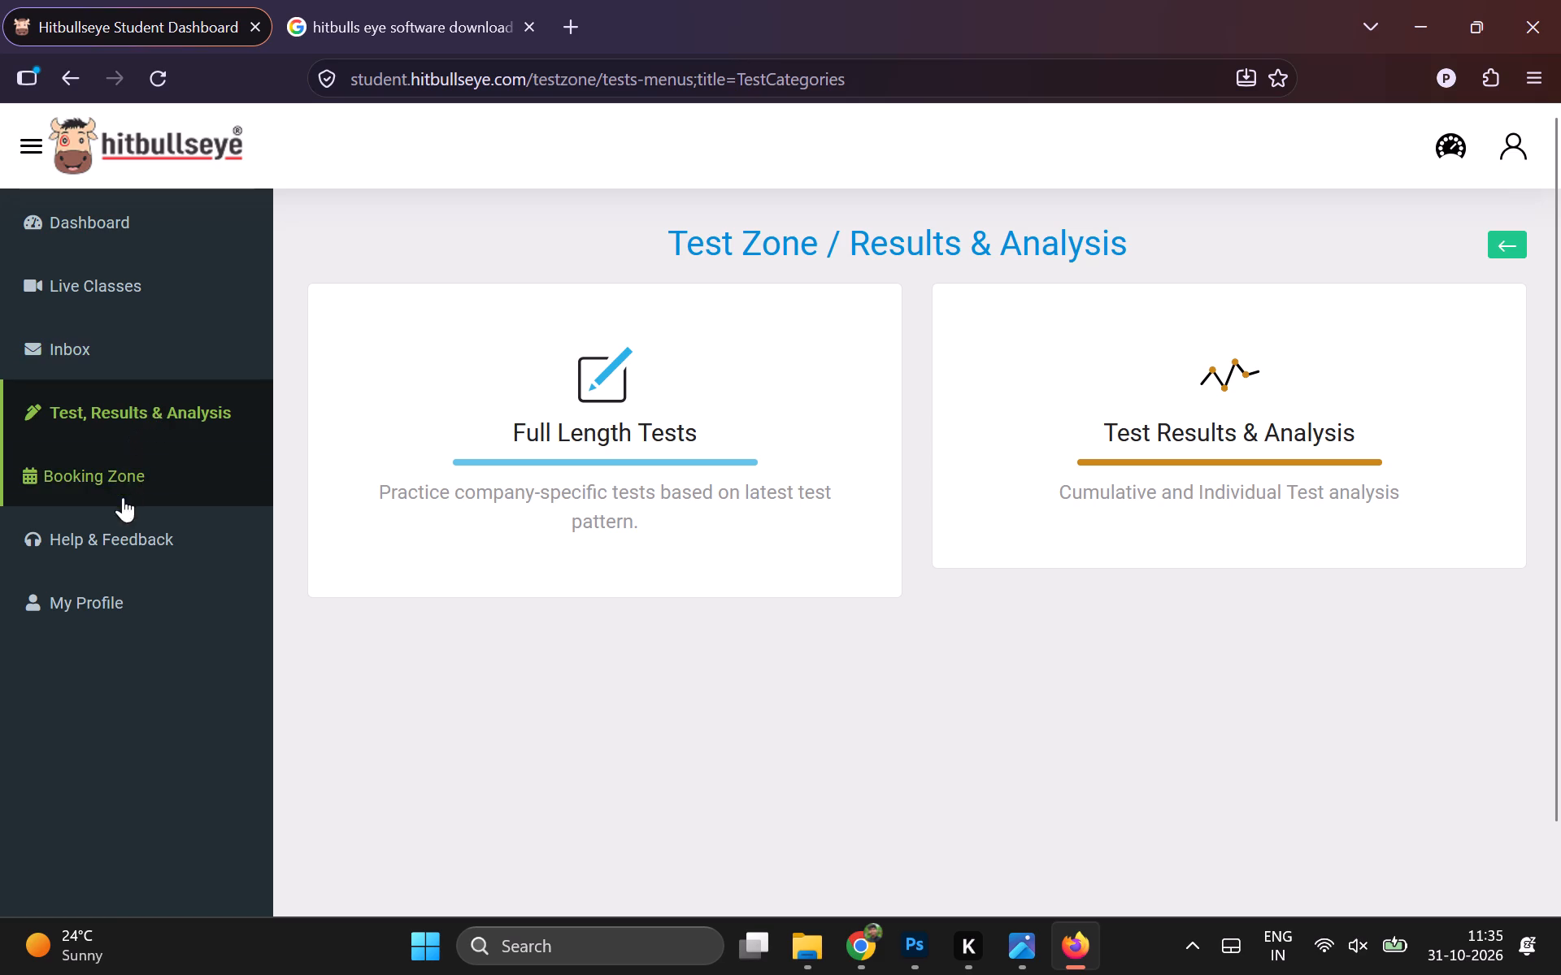
click(115, 589)
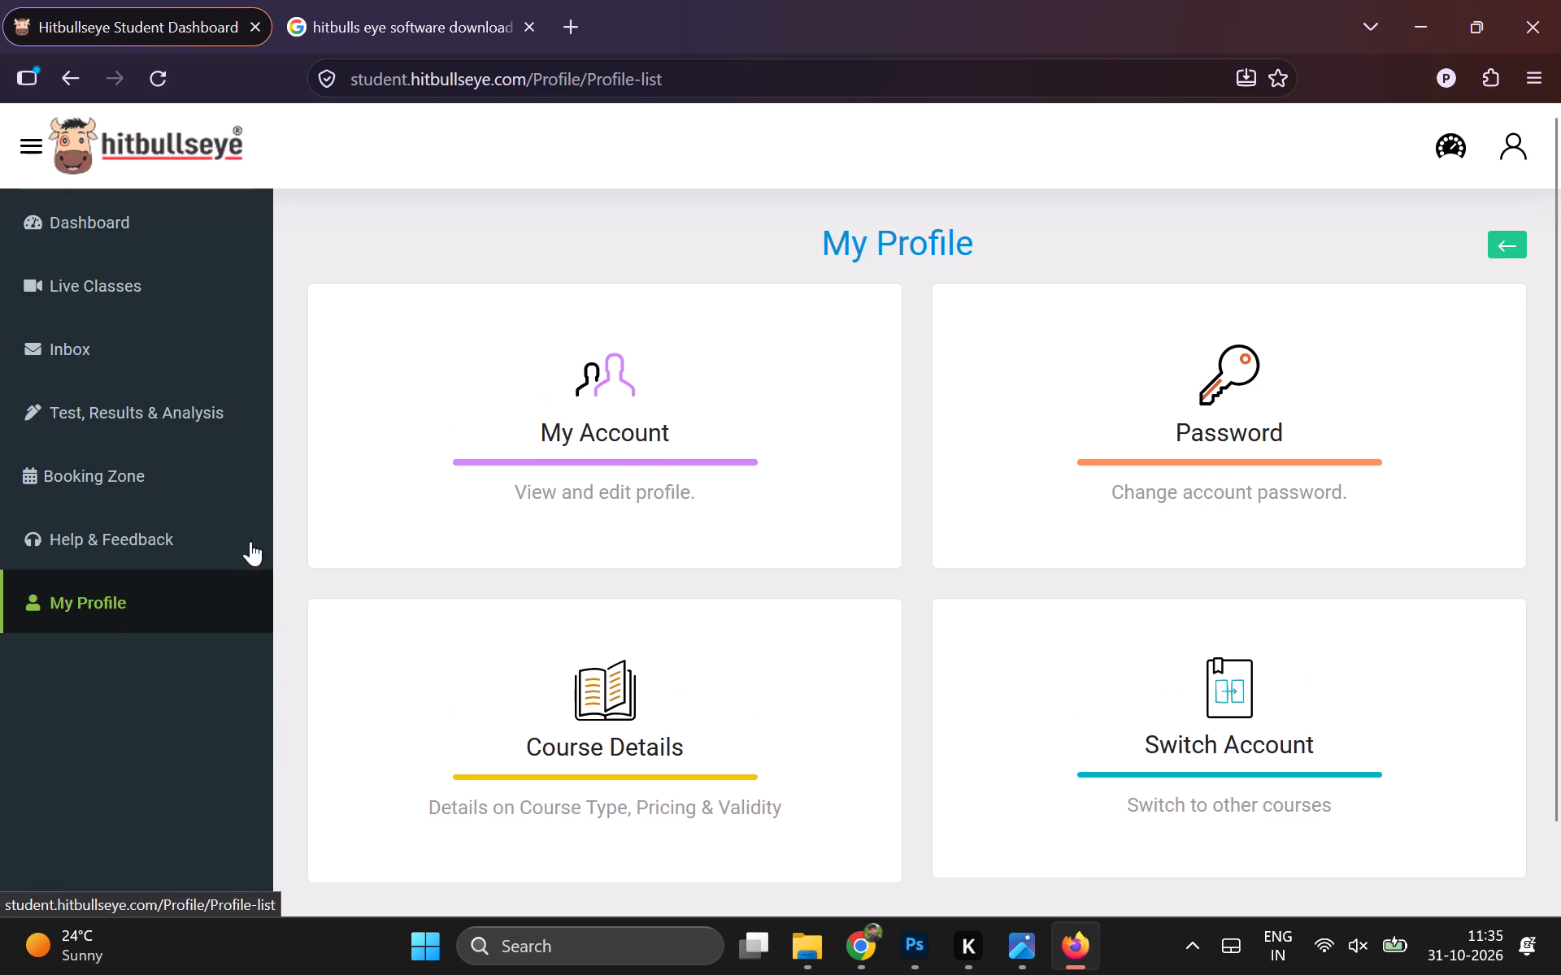
scroll(660, 467, down, 2)
scroll(687, 561, down, 1)
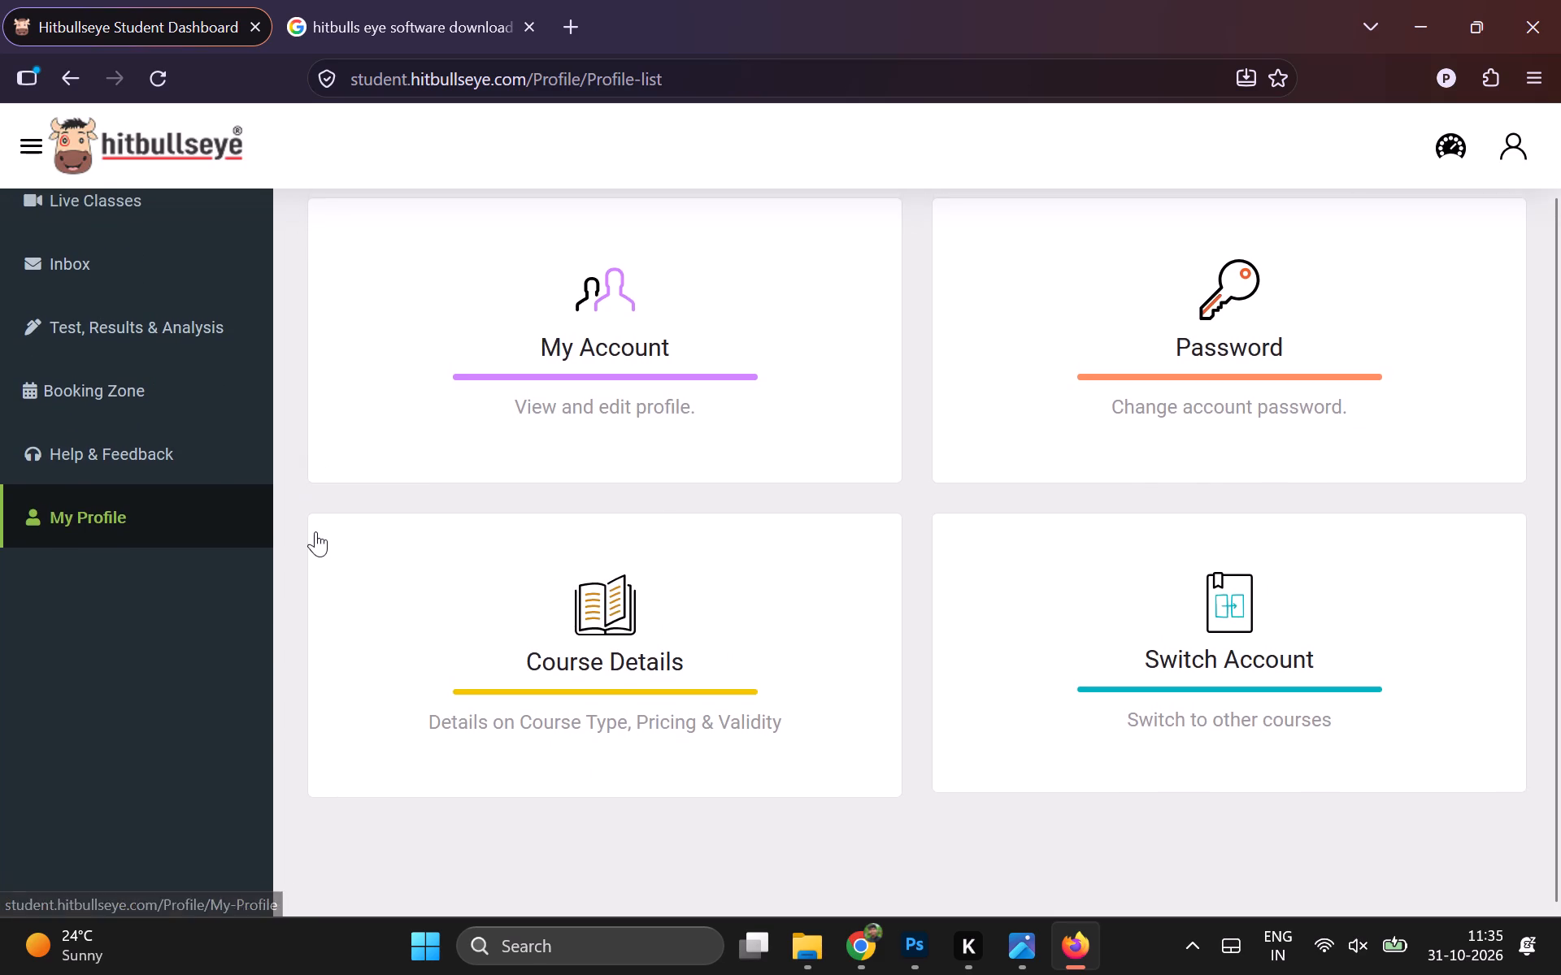
click(315, 531)
scroll(441, 223, up, 1)
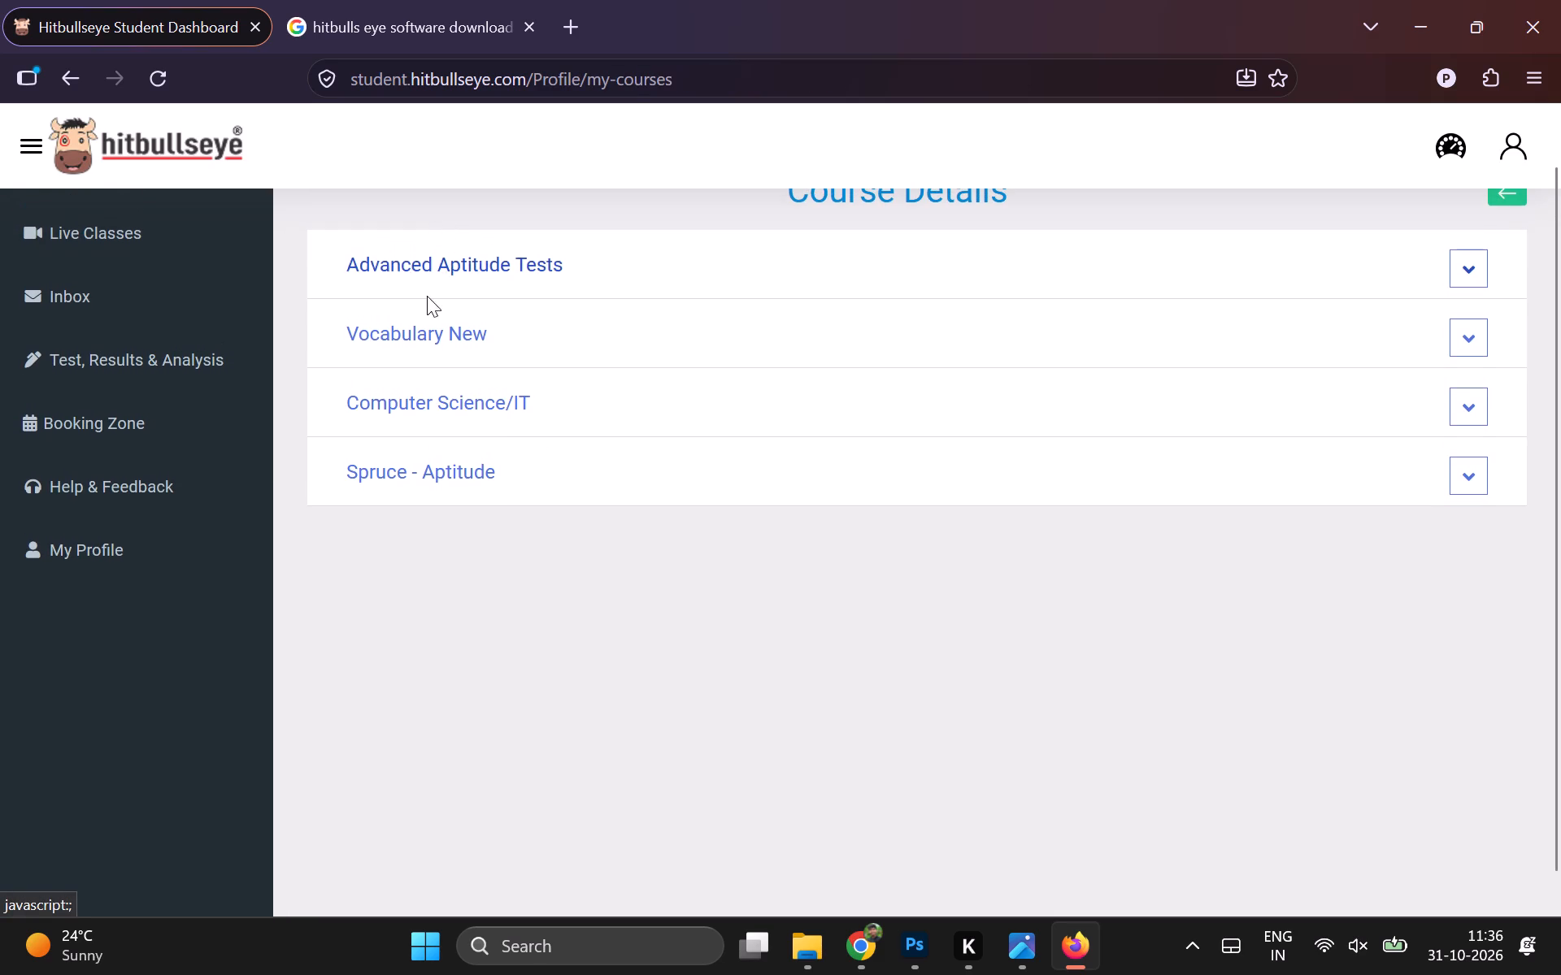
scroll(259, 561, up, 1)
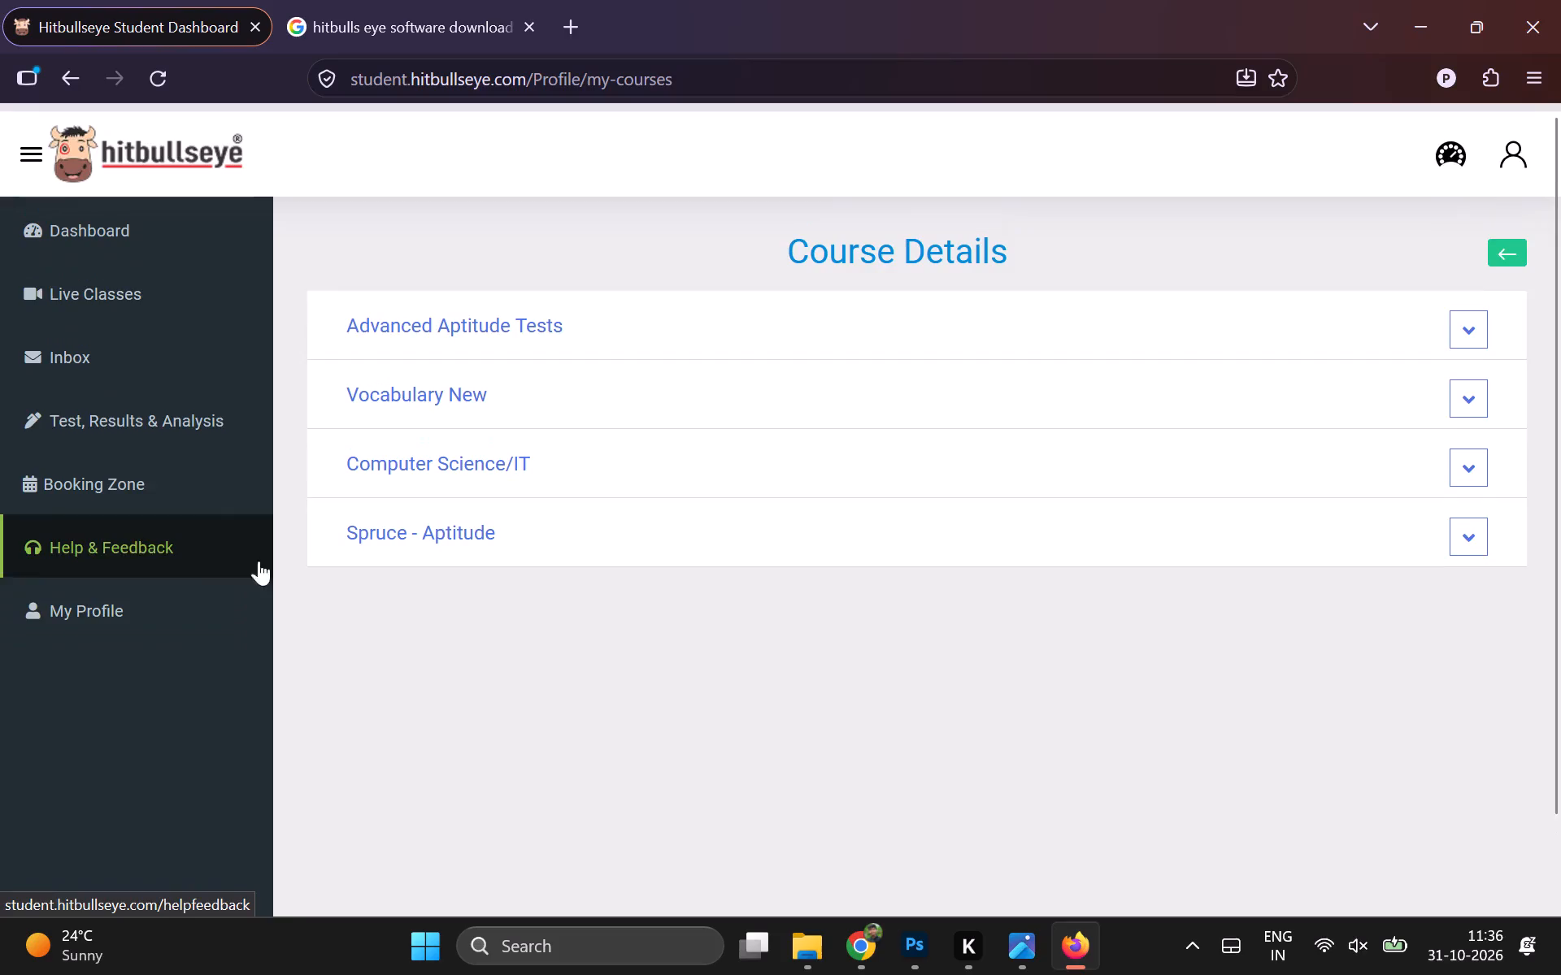
click(93, 522)
click(115, 475)
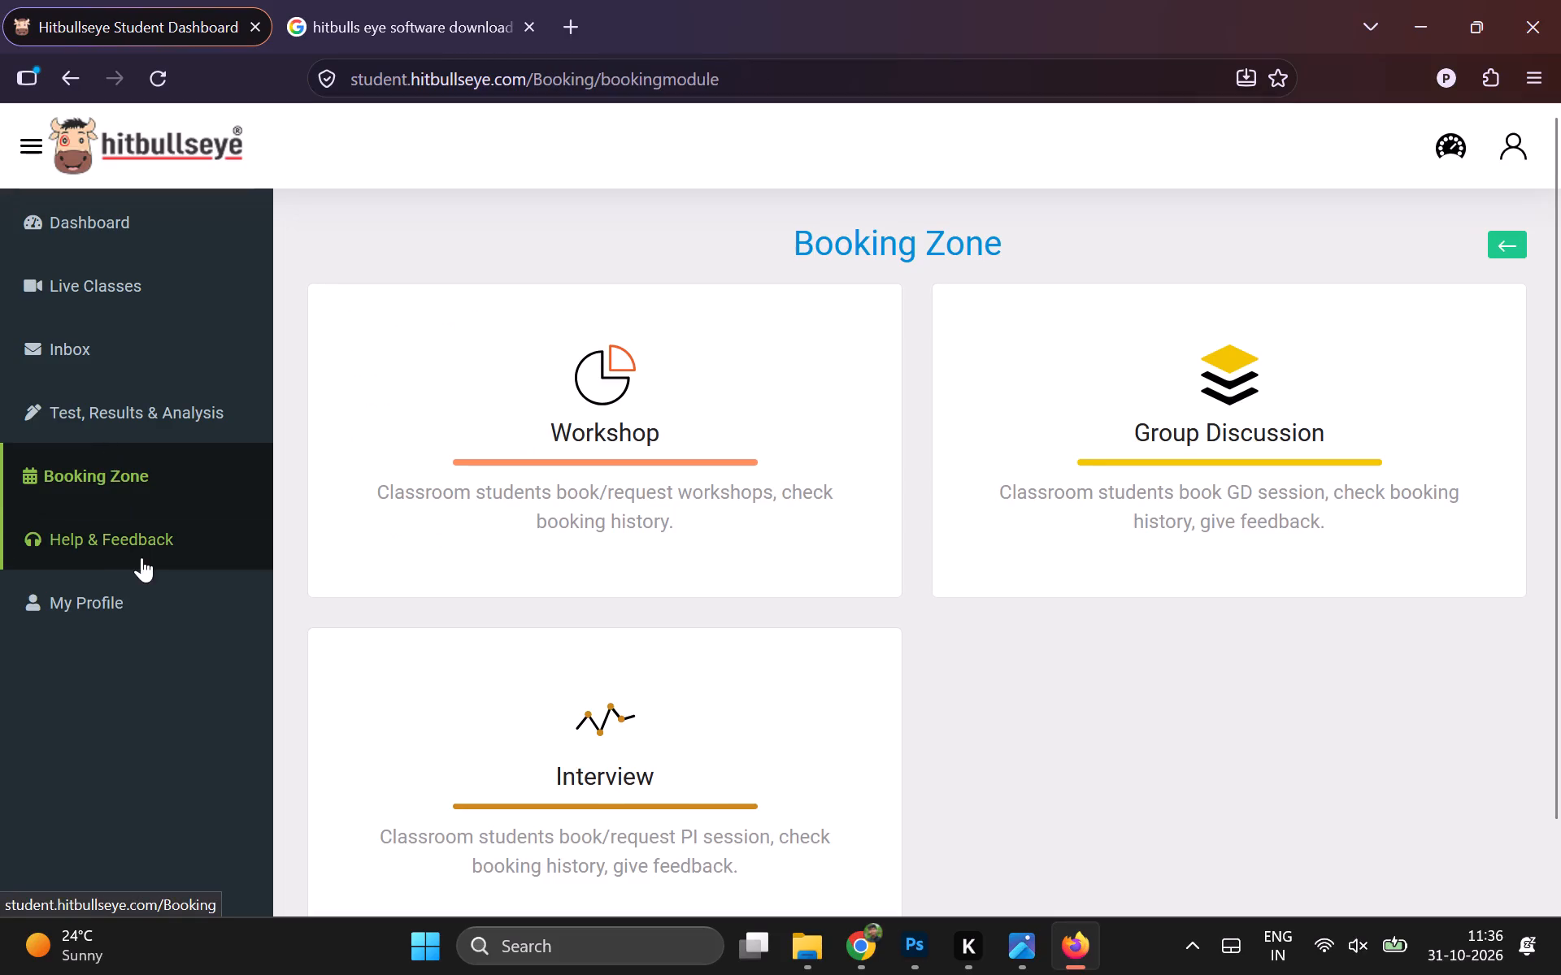
Look through the Help & Feedback section, viewing its Website Issue and Student Support forms and returning to the overview.
click(144, 563)
scroll(554, 529, down, 1)
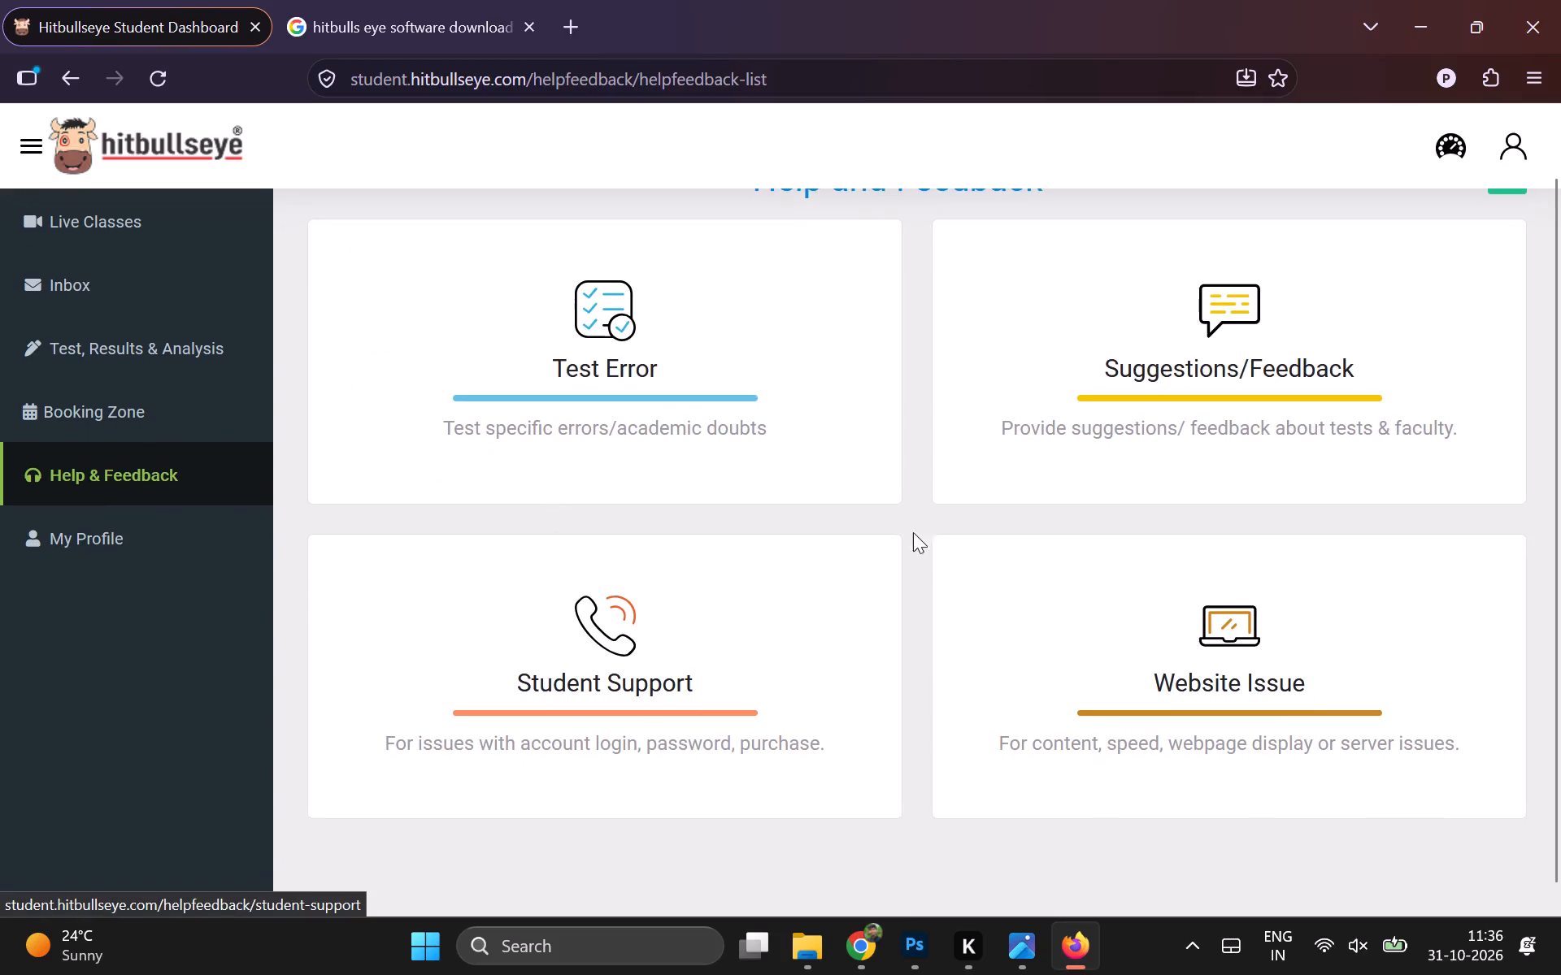
click(1137, 643)
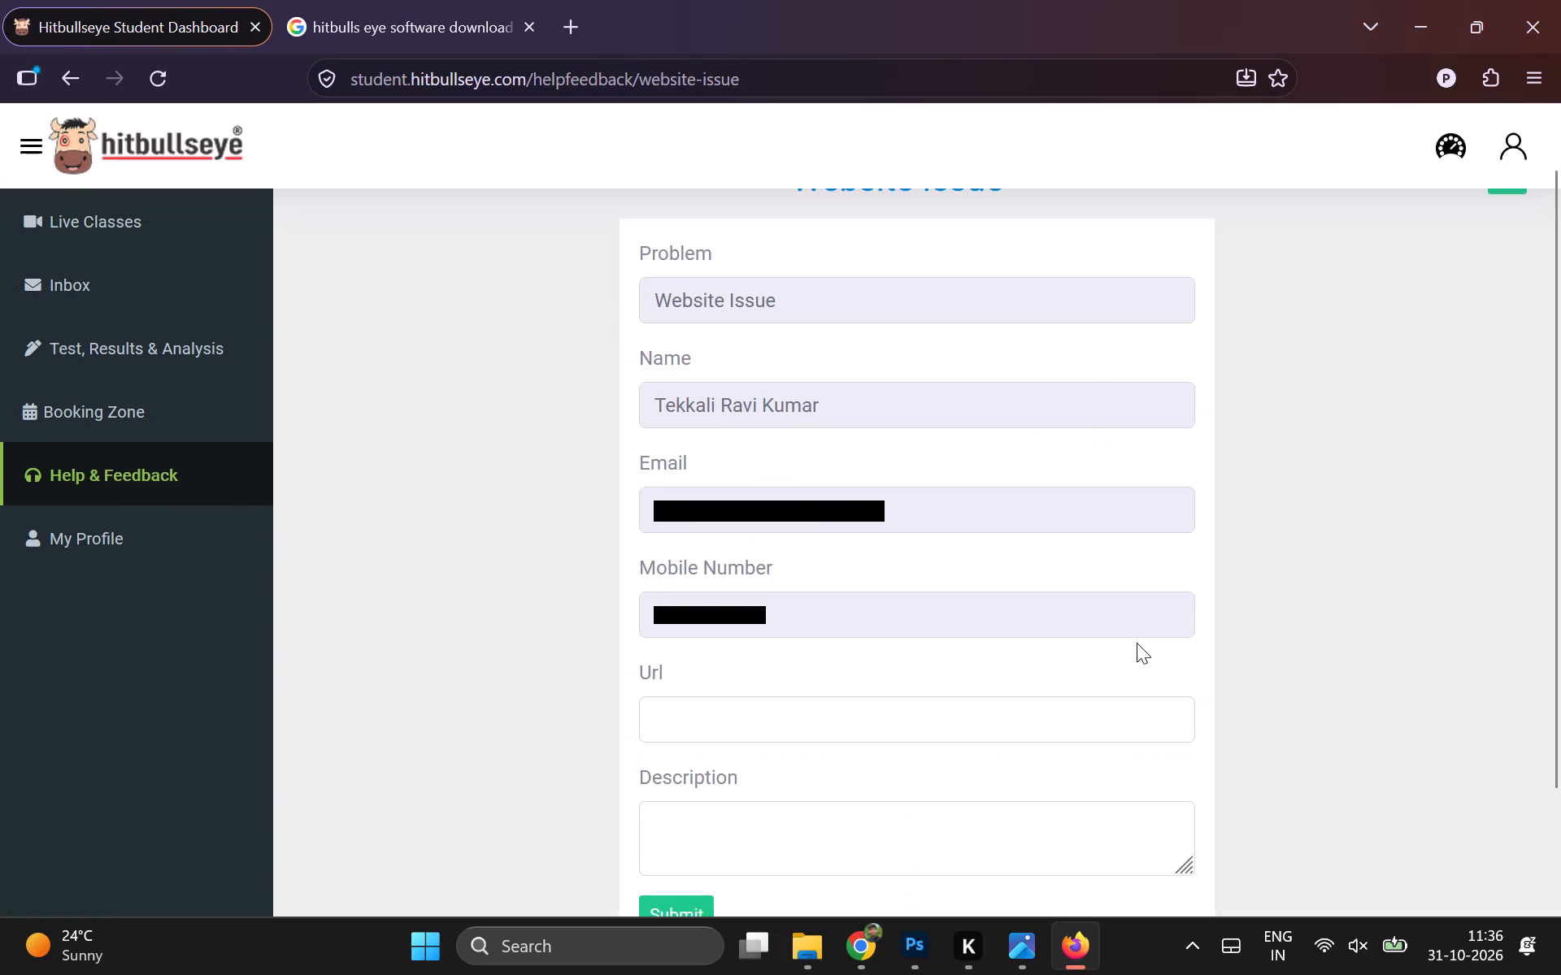
scroll(494, 373, up, 1)
click(145, 519)
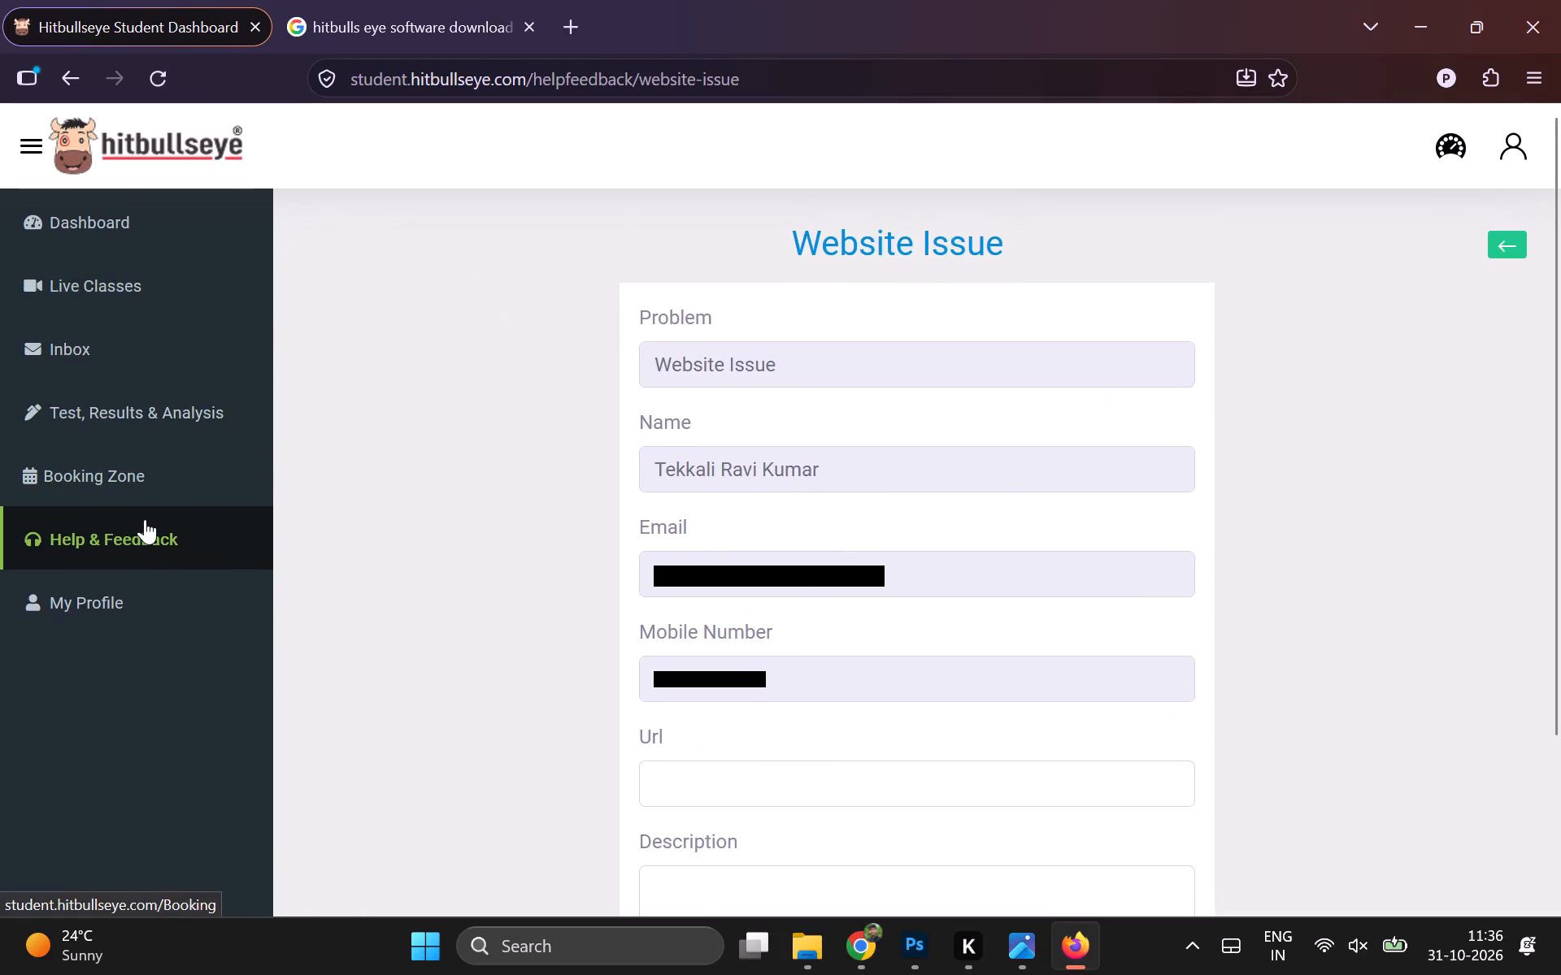
scroll(595, 705, down, 1)
click(500, 725)
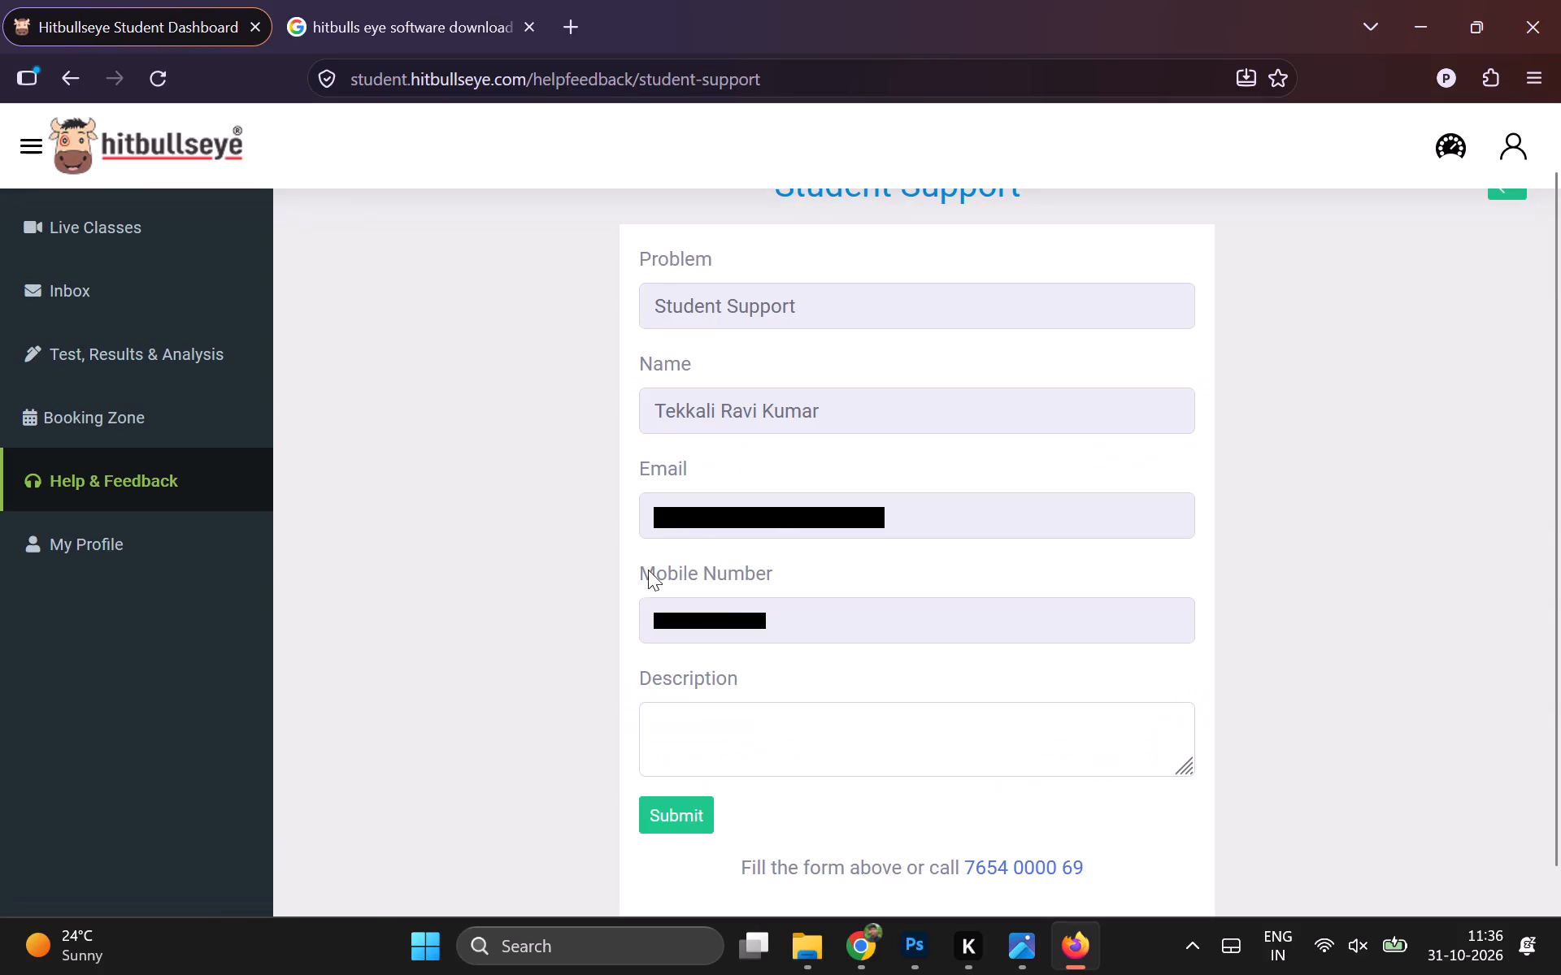
scroll(689, 532, down, 1)
click(122, 416)
scroll(496, 570, up, 1)
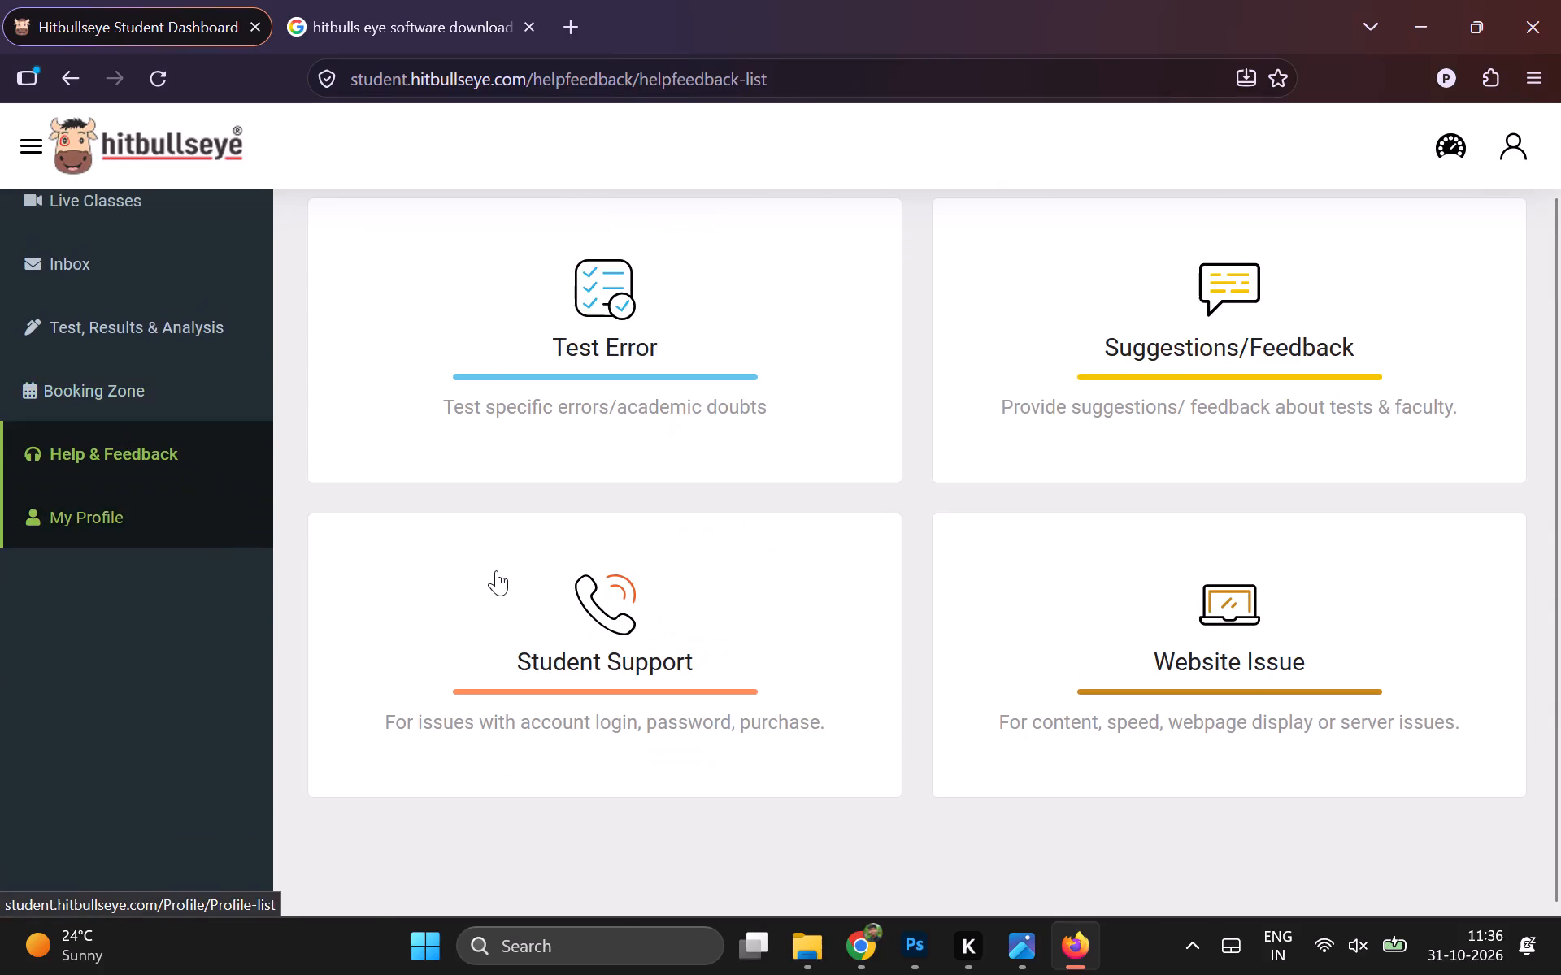
scroll(496, 570, up, 1)
scroll(623, 450, up, 1)
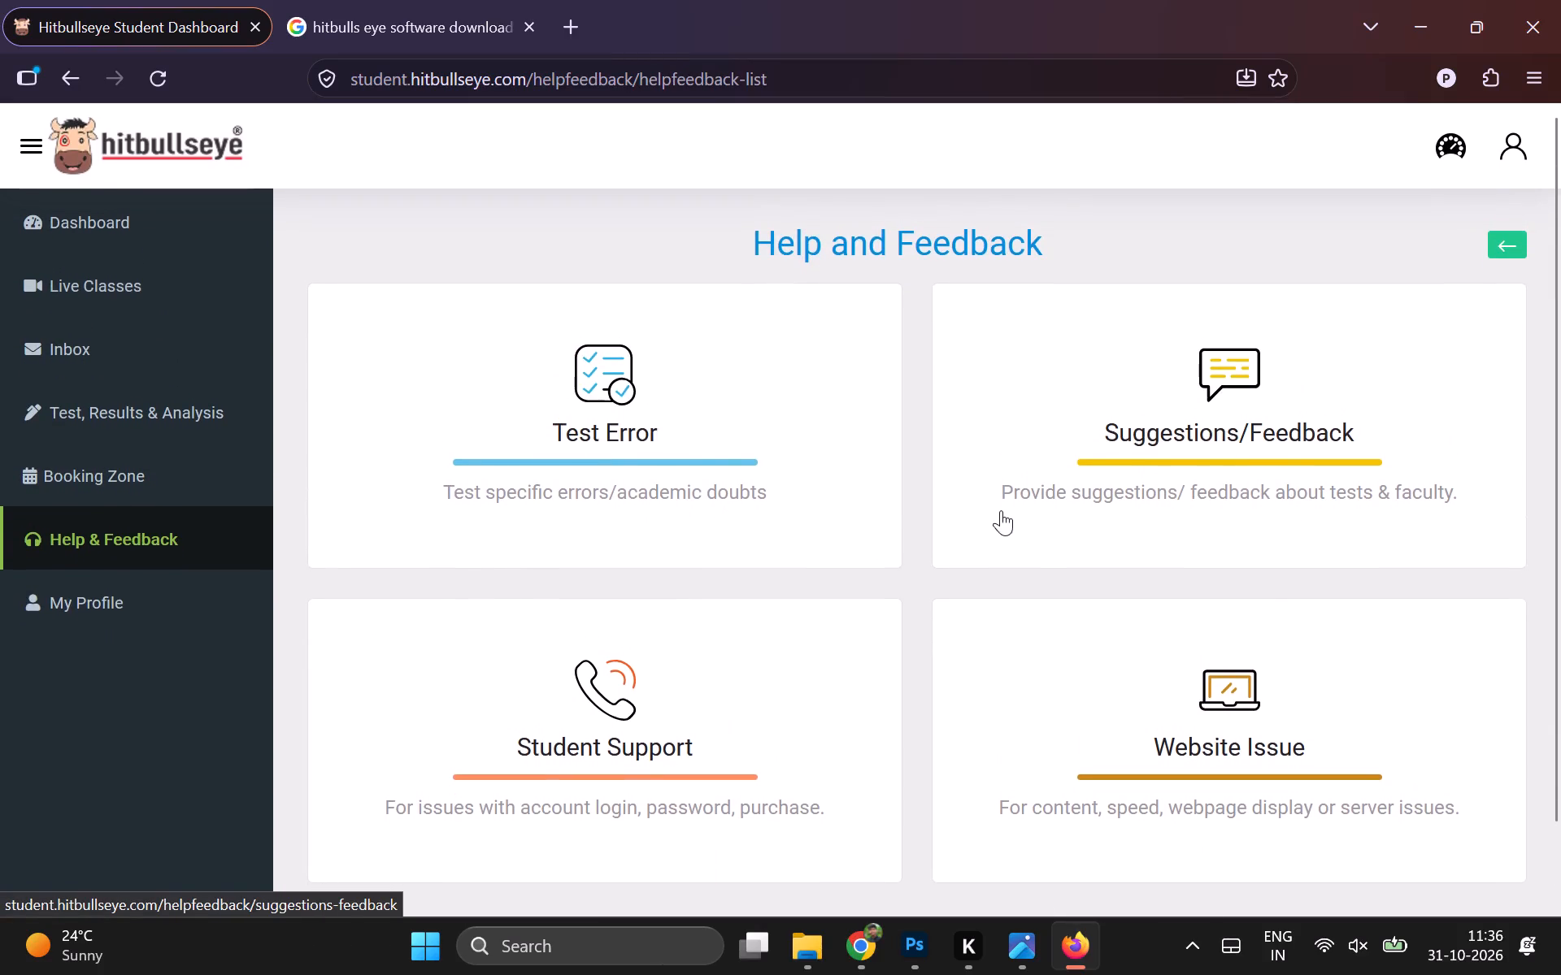
Open the Student Support form from the Help and Feedback overview and view its fields.
scroll(798, 661, up, 1)
scroll(836, 448, up, 1)
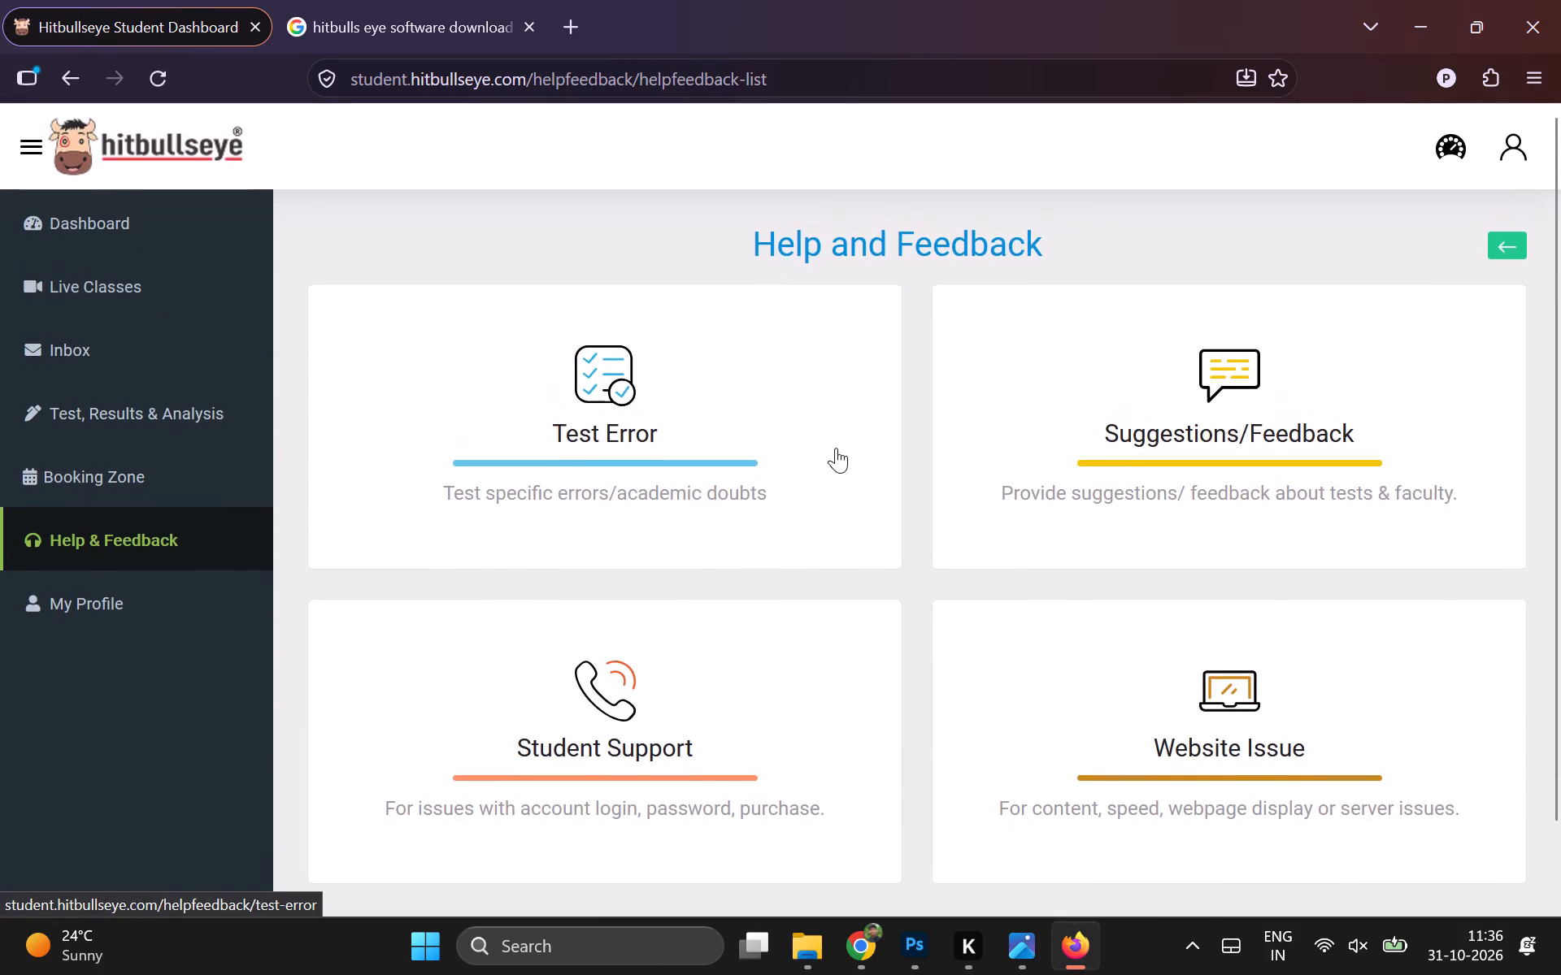
scroll(836, 448, up, 1)
click(798, 672)
scroll(777, 470, down, 1)
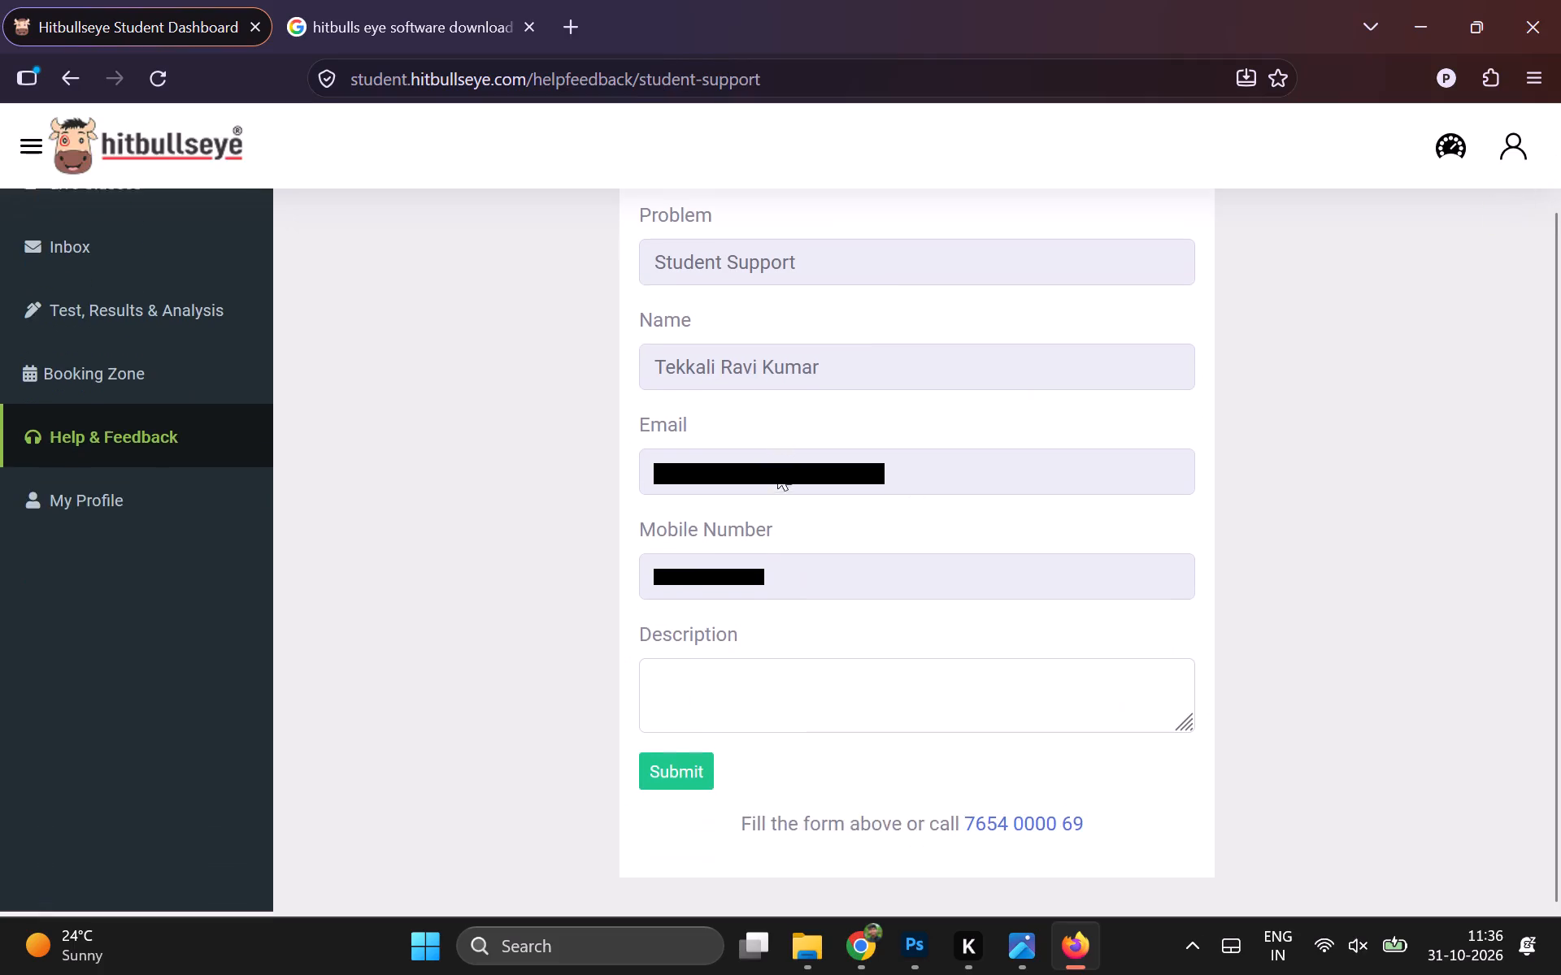
scroll(777, 470, down, 1)
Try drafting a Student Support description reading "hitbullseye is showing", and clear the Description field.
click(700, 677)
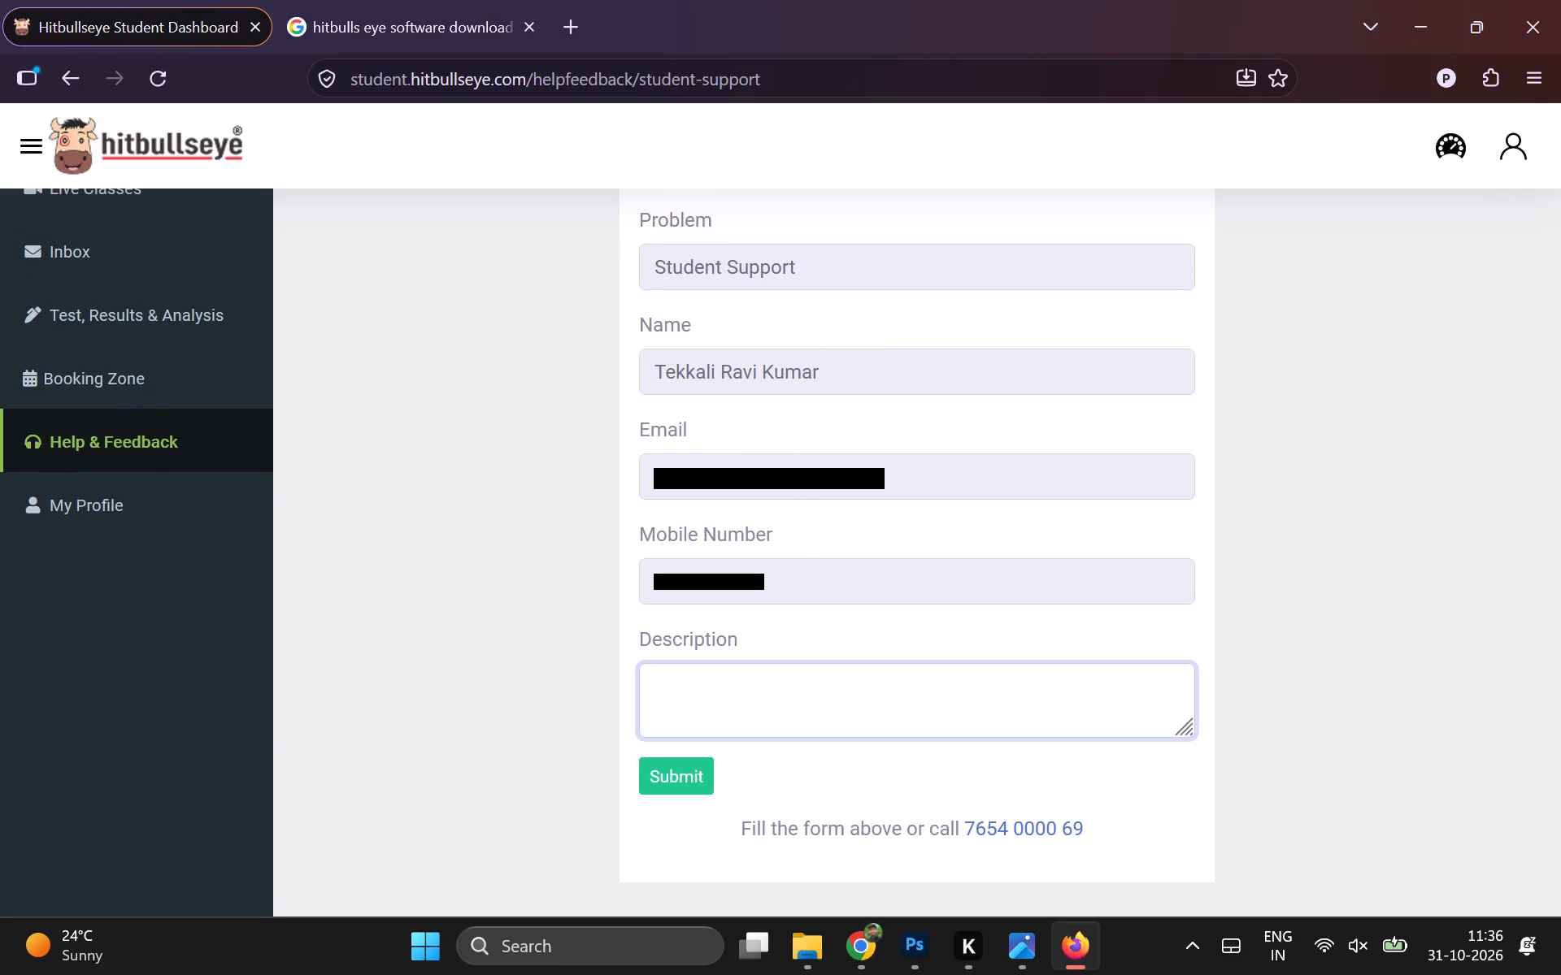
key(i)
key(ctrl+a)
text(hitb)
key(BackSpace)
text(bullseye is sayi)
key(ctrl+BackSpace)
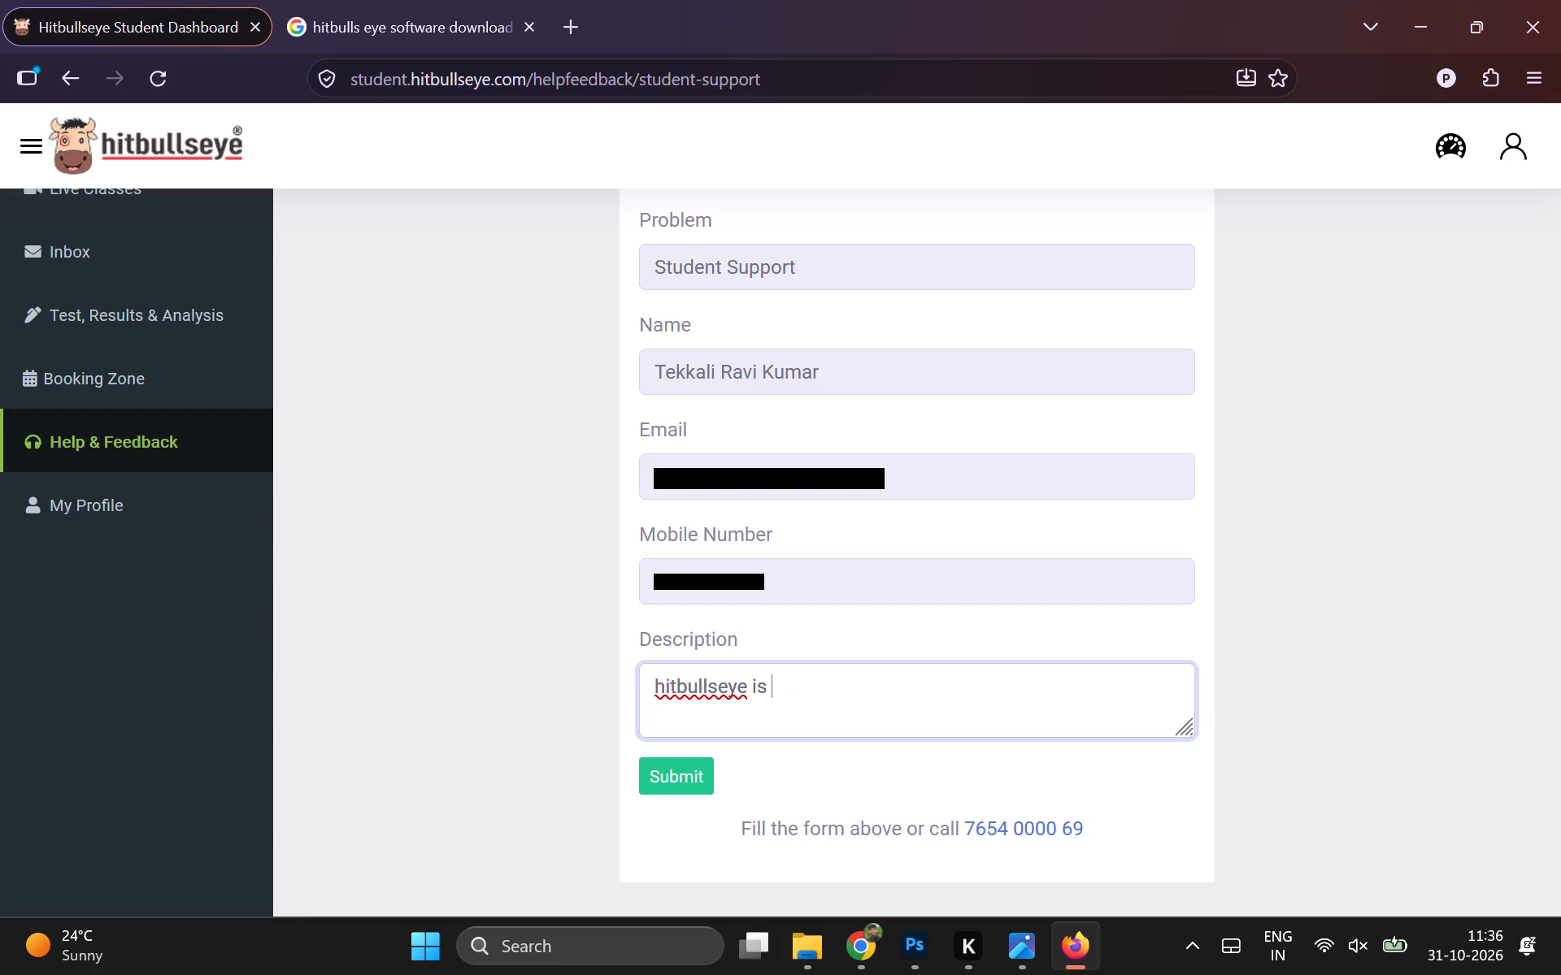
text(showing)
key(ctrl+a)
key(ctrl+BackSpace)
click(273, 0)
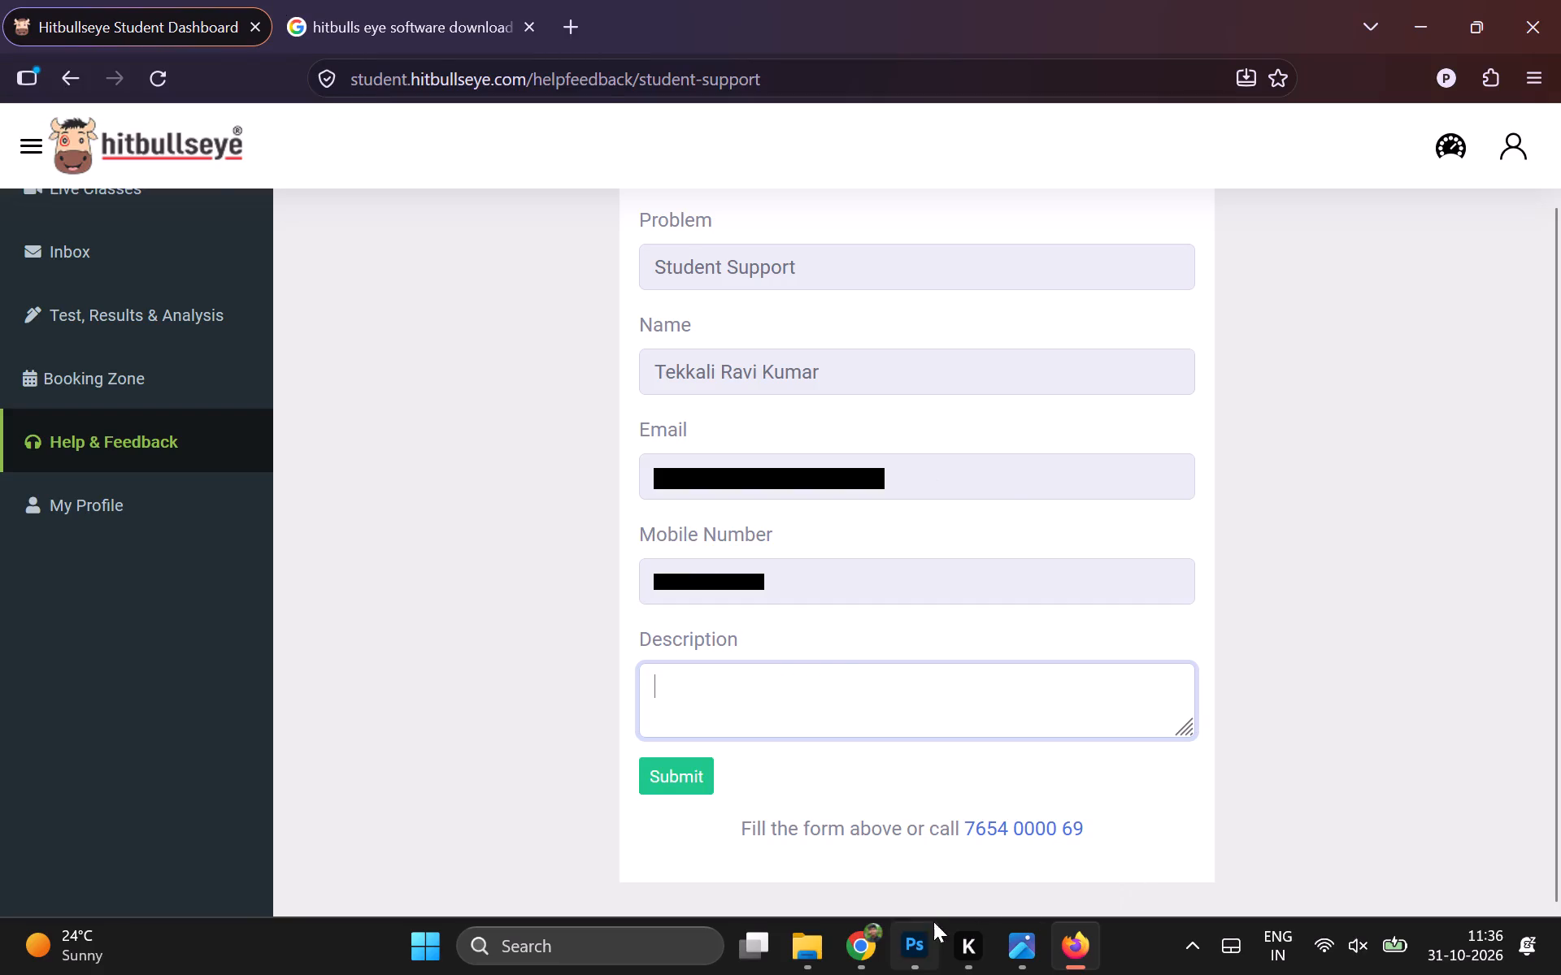
Switch to Photoshop, set the letter tracking of the "Persyaratan Pendaftaran:" heading to 0 and commit the text edit.
click(916, 939)
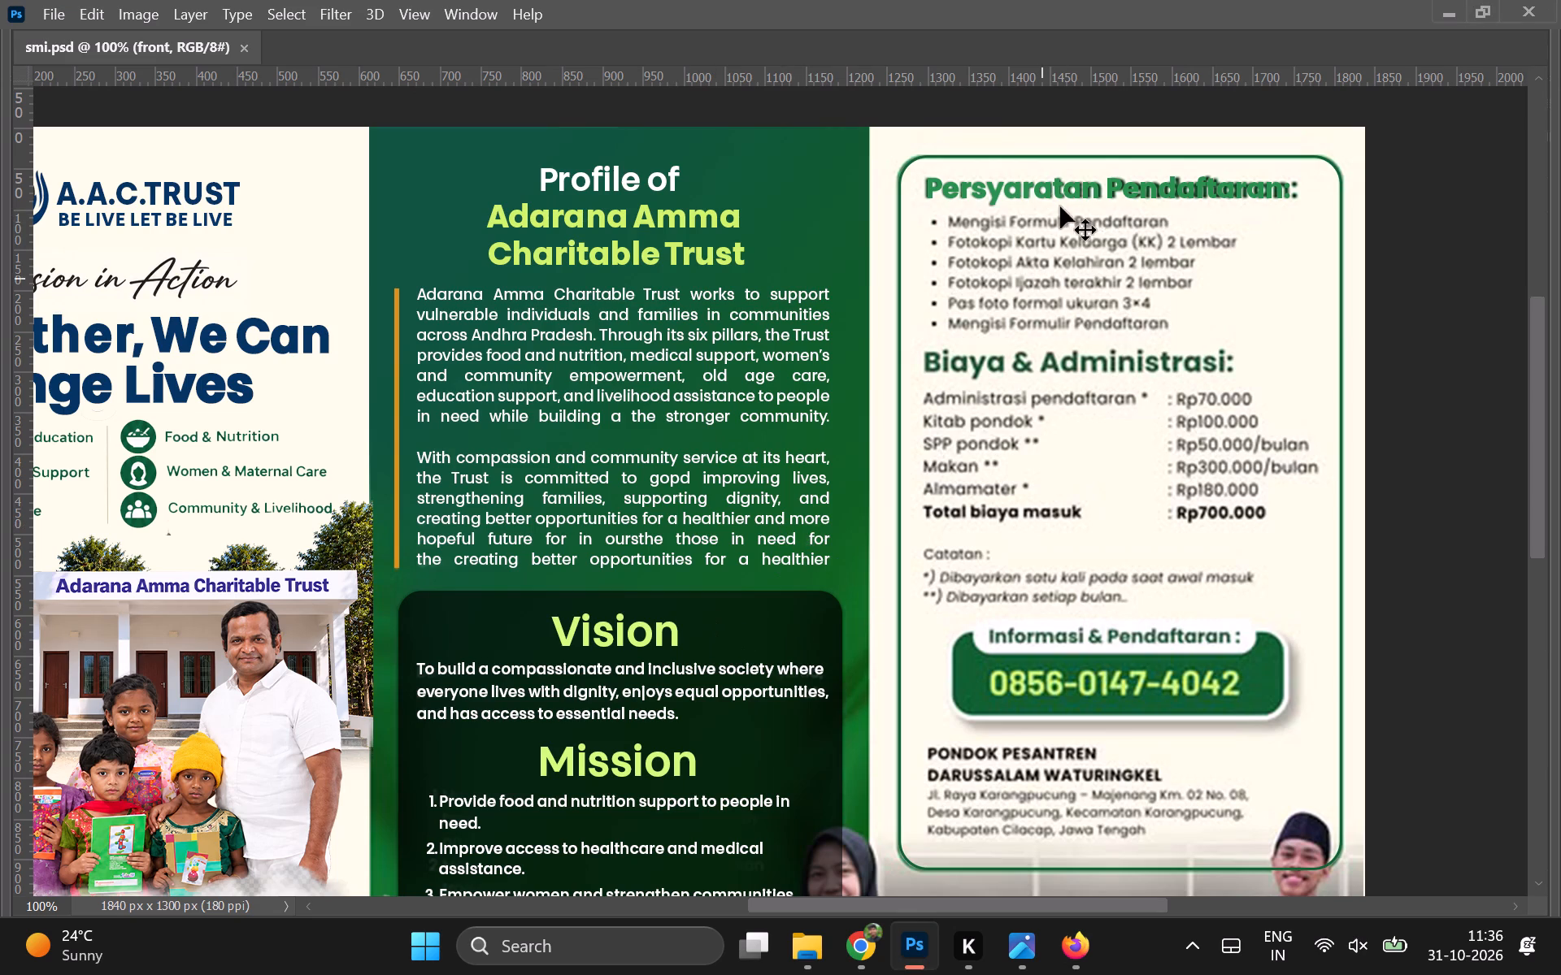
click(1044, 188)
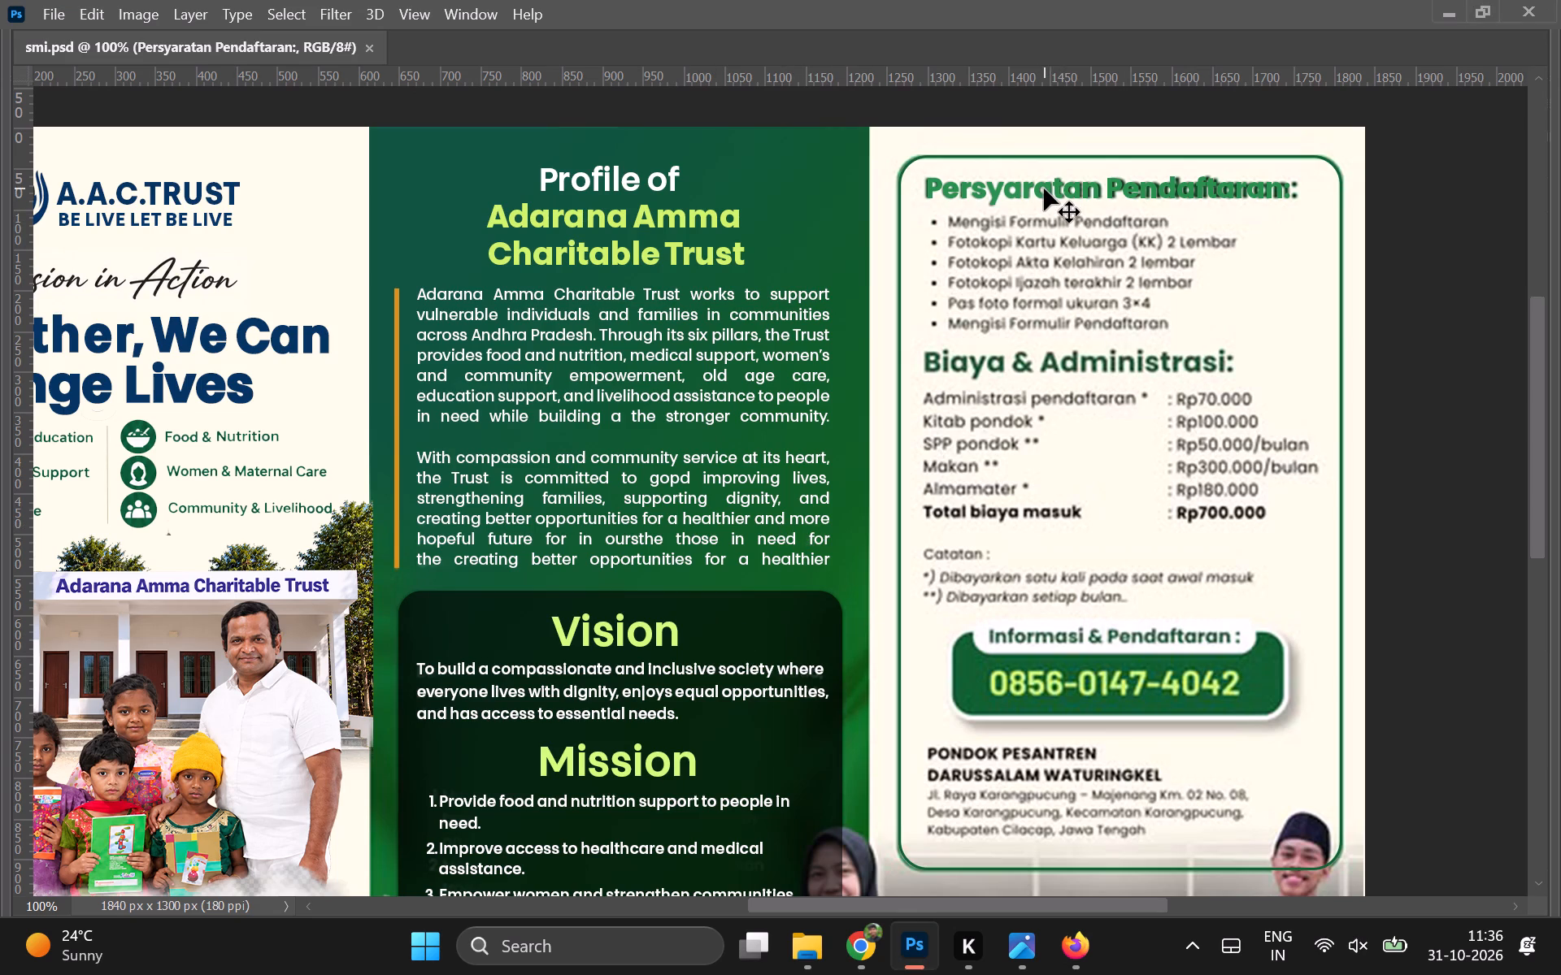
click(1044, 188)
double_click(1085, 188)
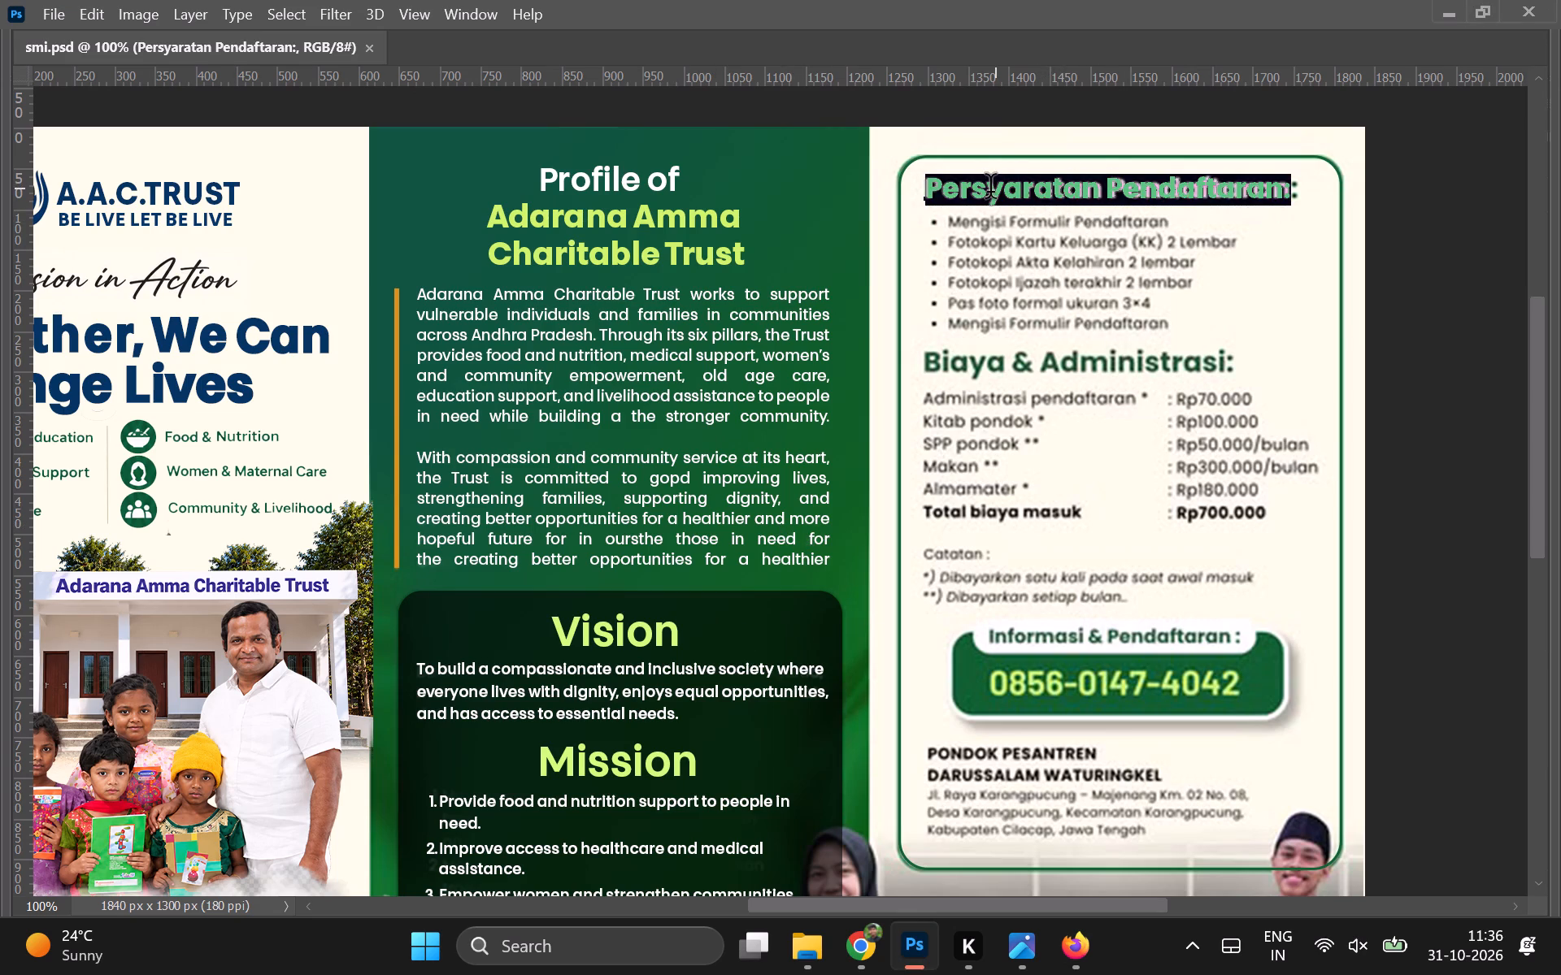
key(ctrl+t)
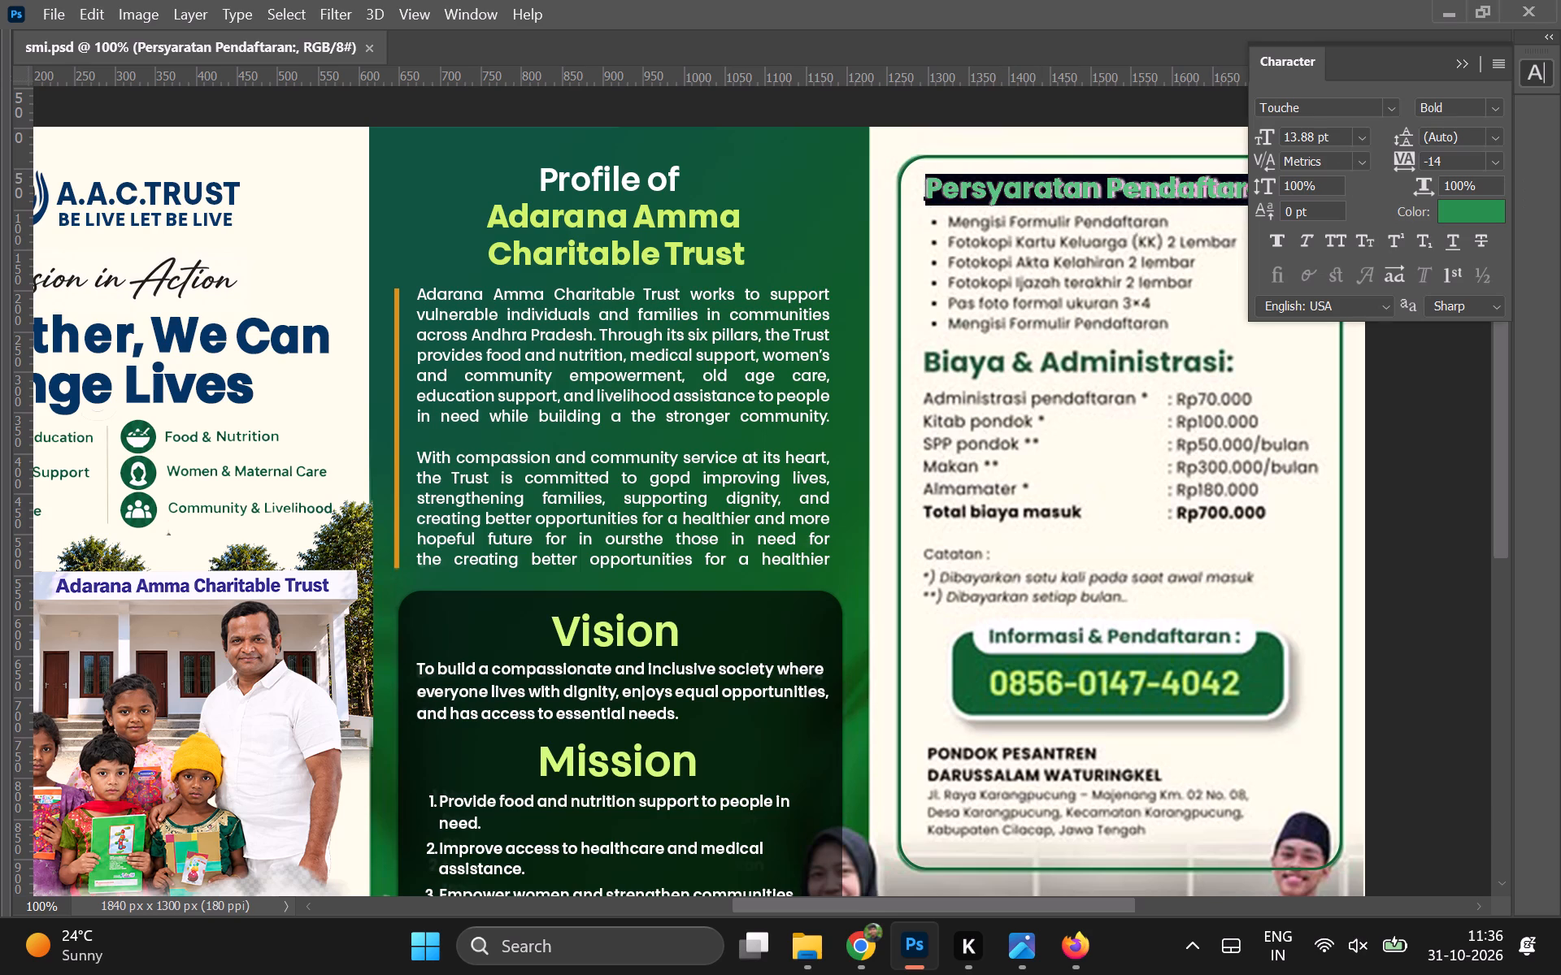
click(1450, 160)
key(ctrl+a)
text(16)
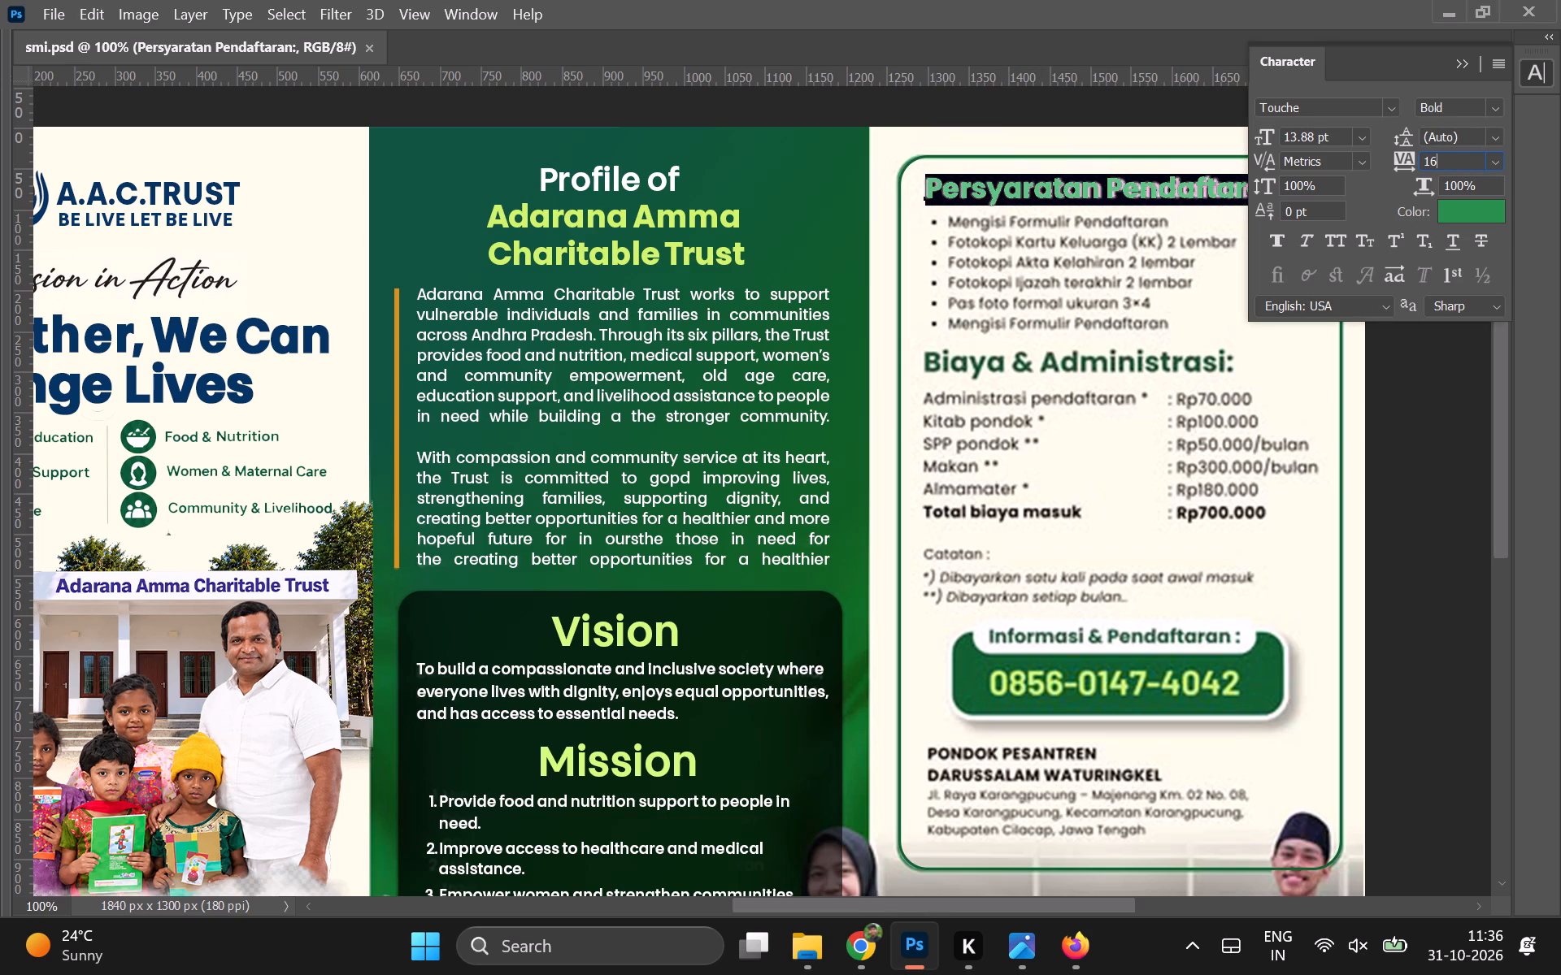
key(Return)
click(1441, 158)
key(ctrl+a)
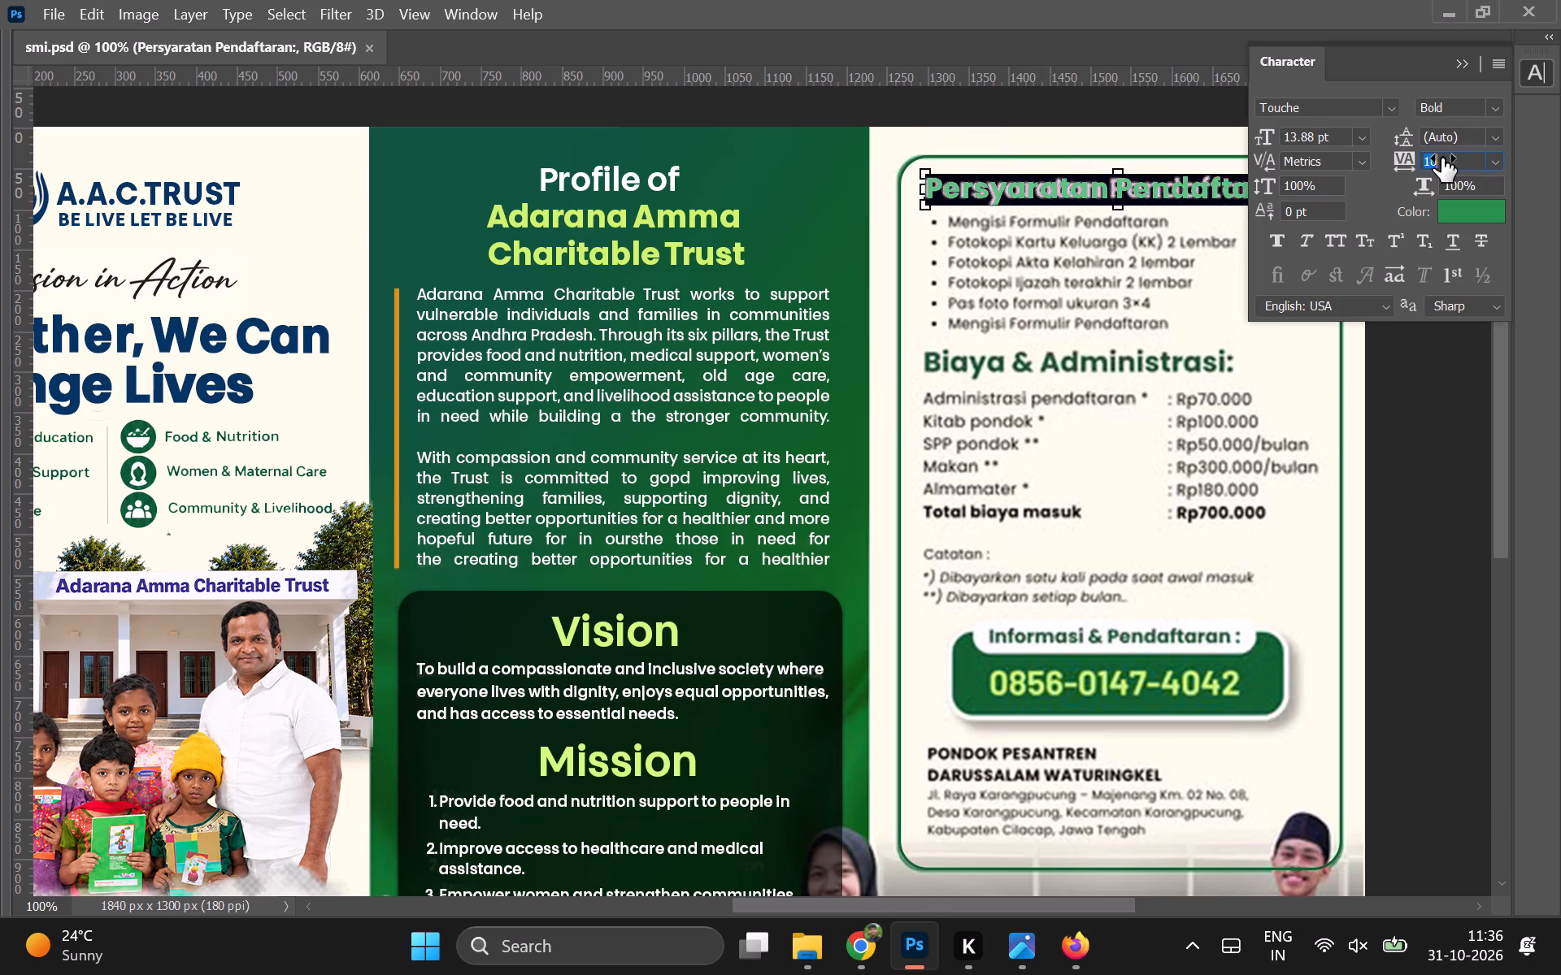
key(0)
key(Return)
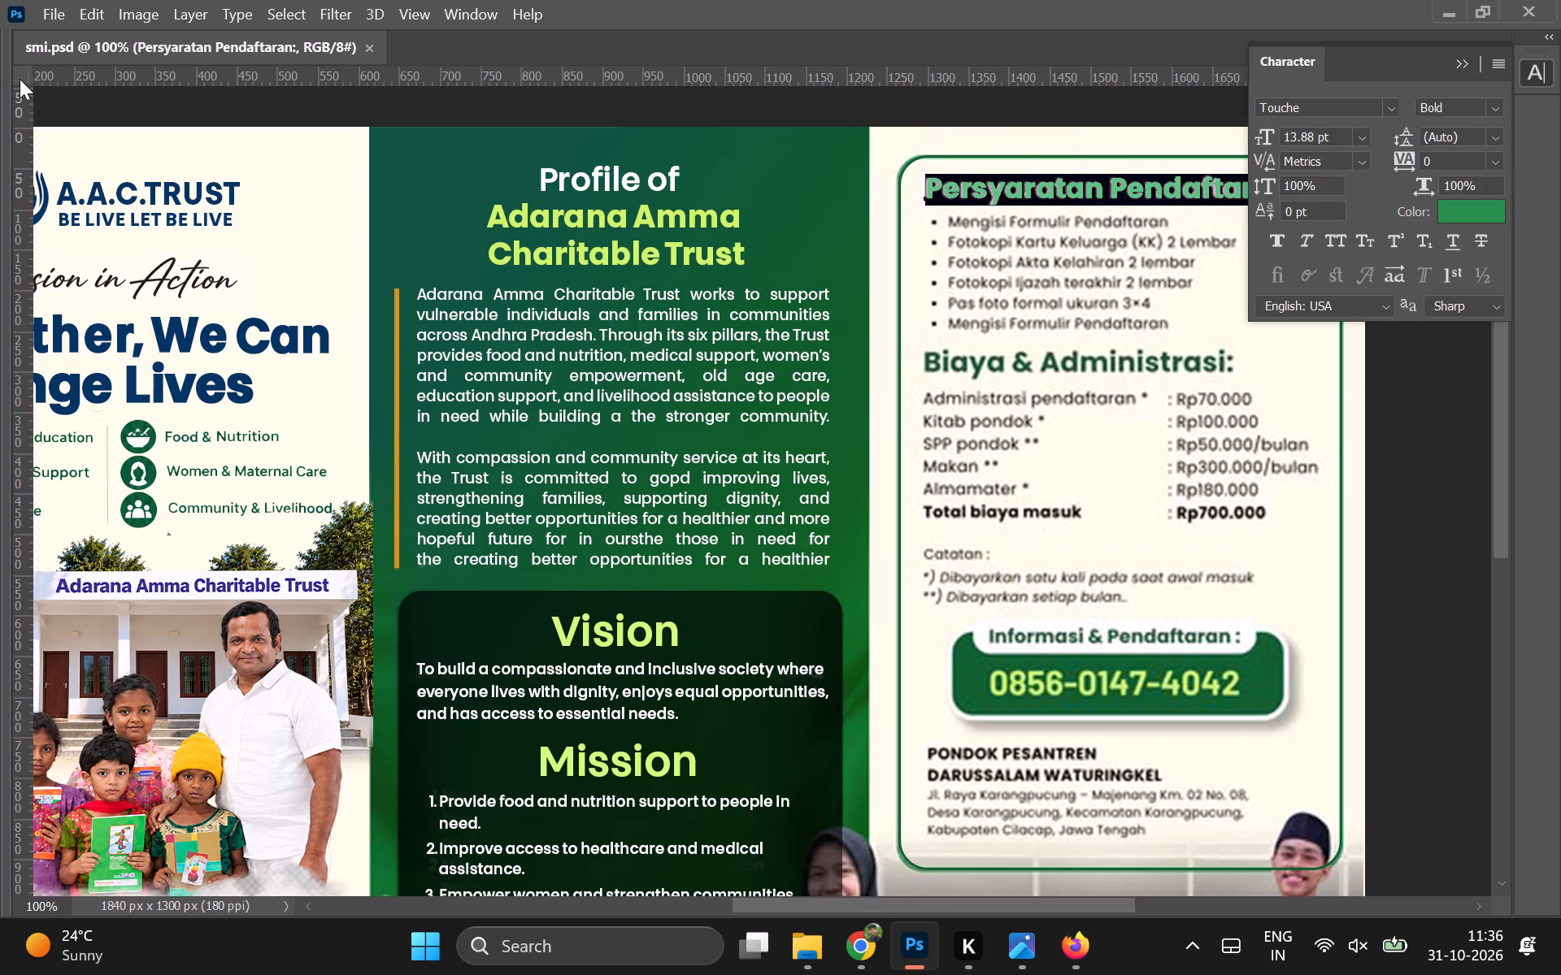
click(1464, 66)
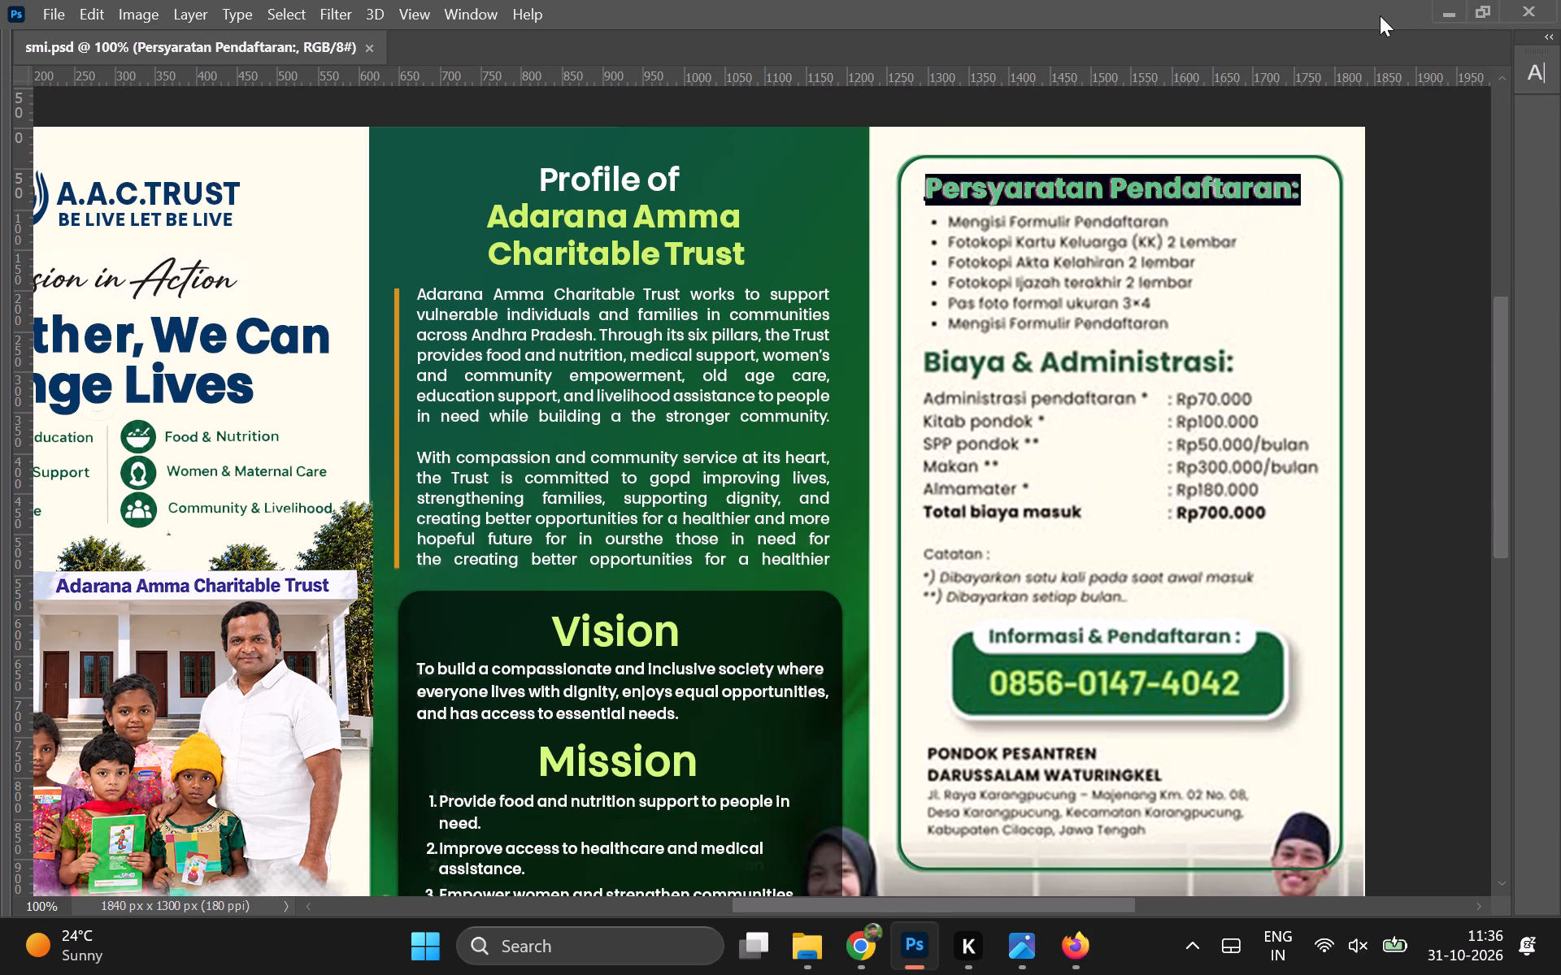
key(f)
key(ctrl+z)
click(1171, 269)
double_click(735, 15)
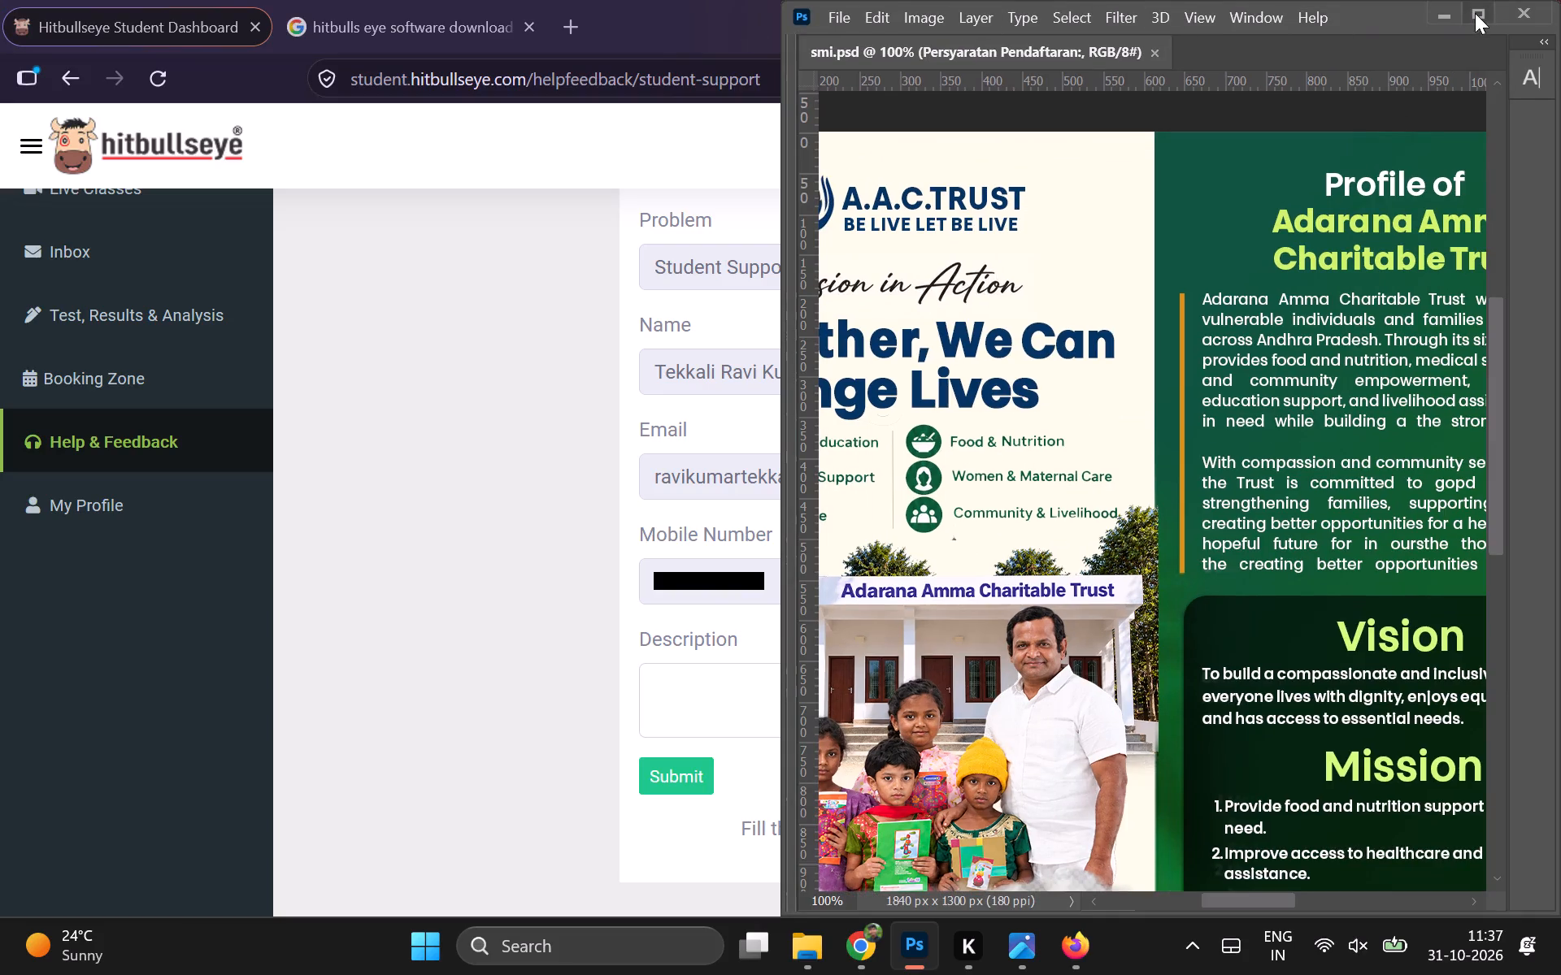
click(1475, 12)
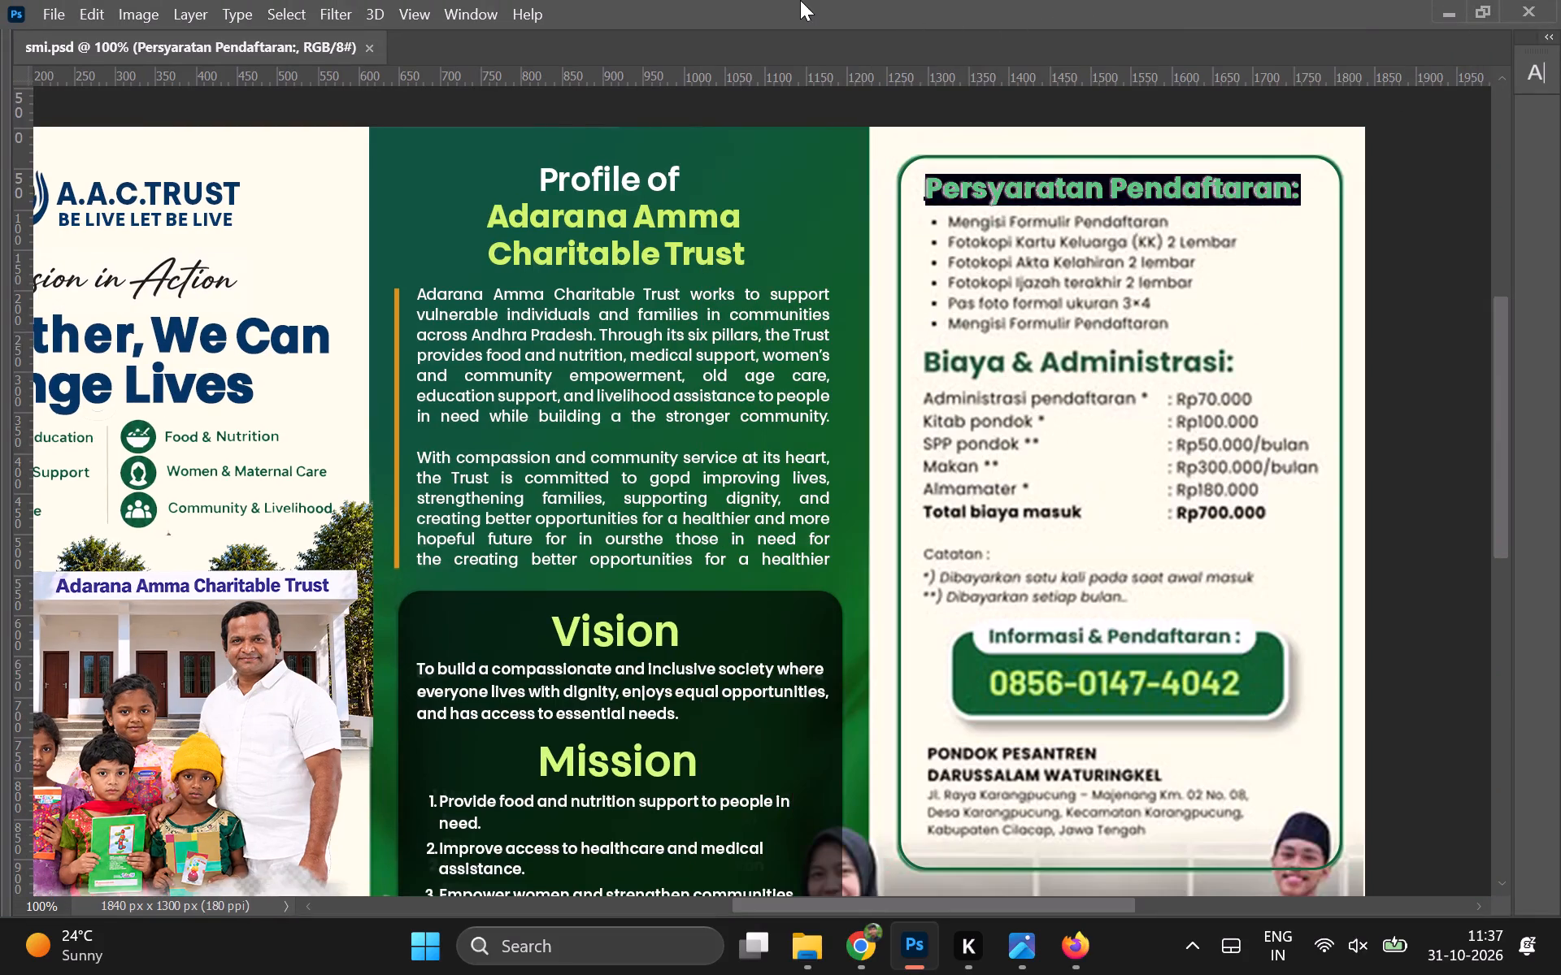
click(785, 2)
click(665, 107)
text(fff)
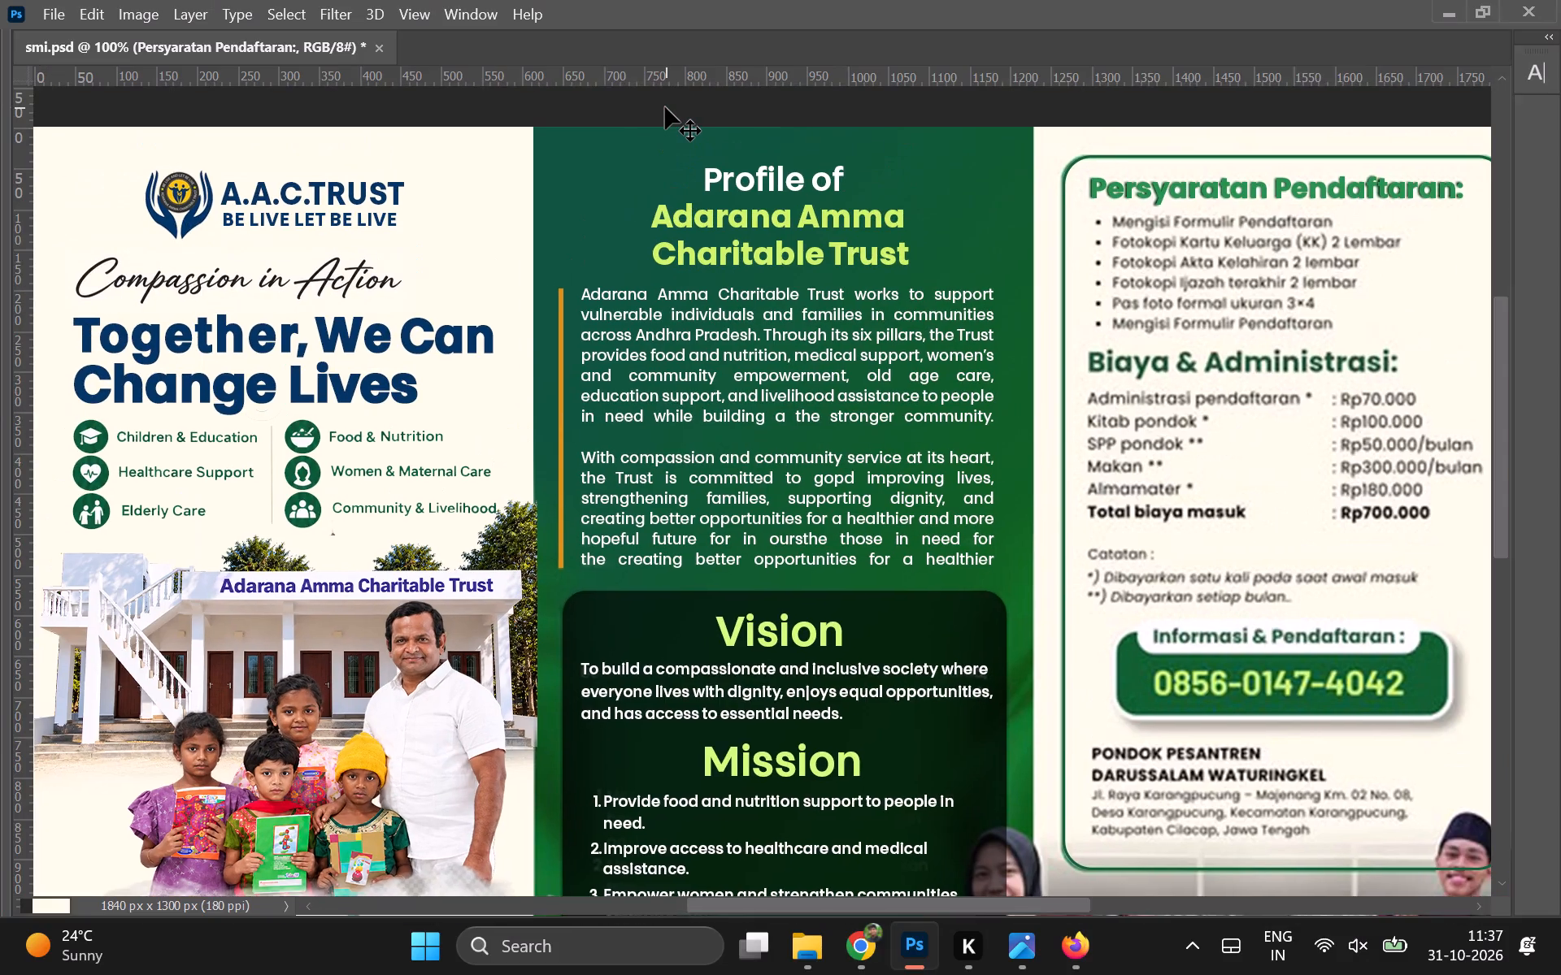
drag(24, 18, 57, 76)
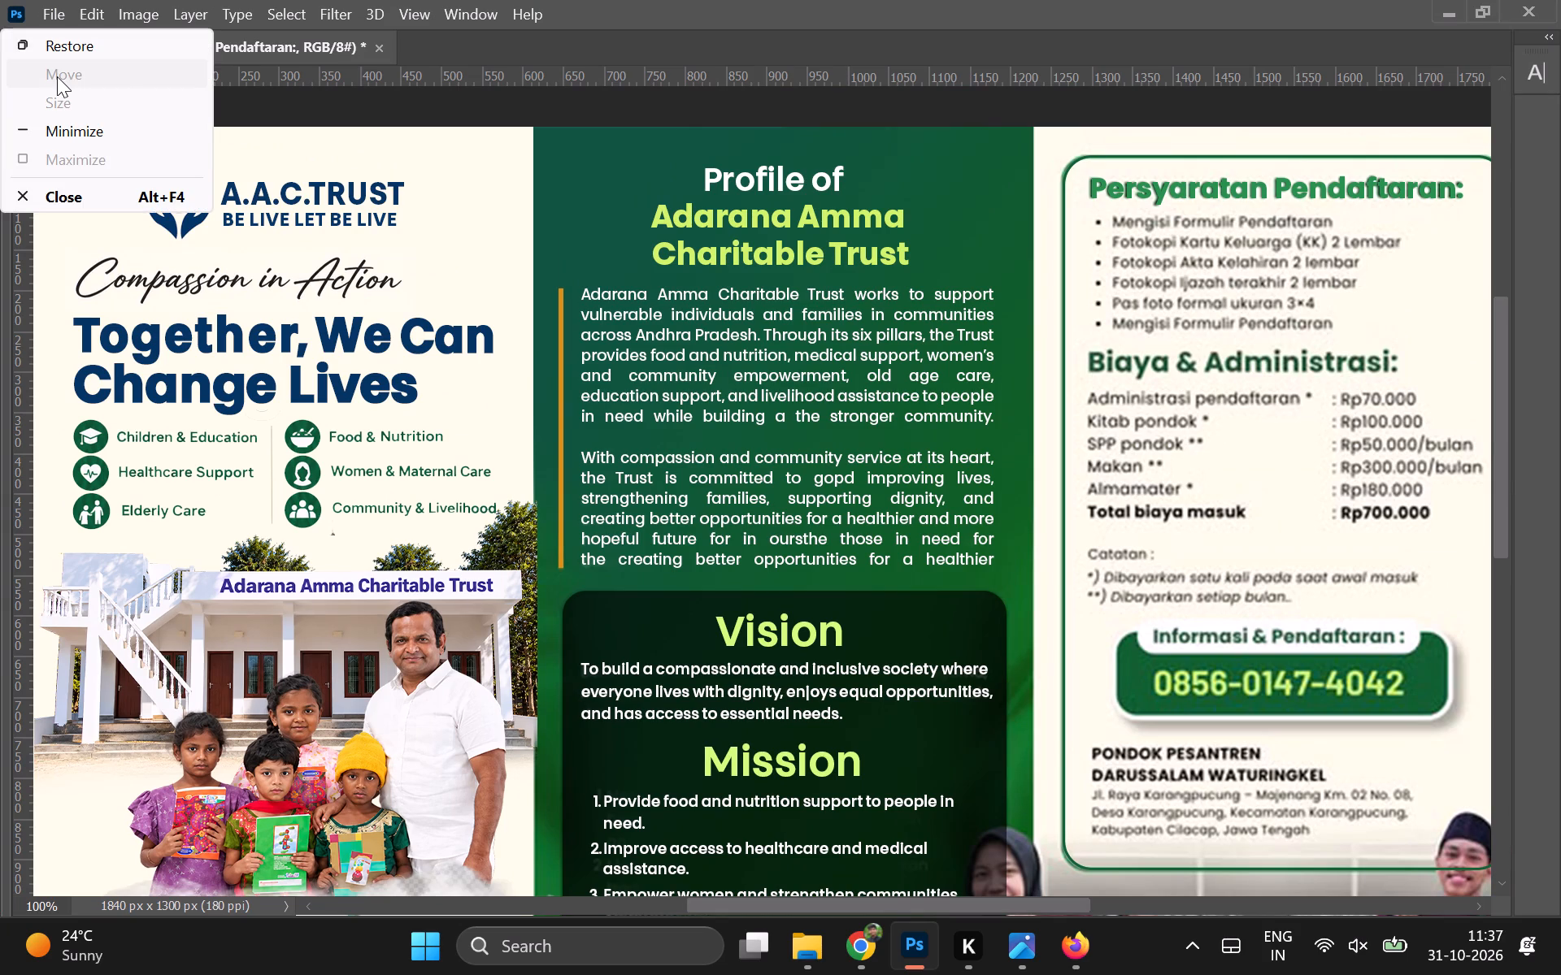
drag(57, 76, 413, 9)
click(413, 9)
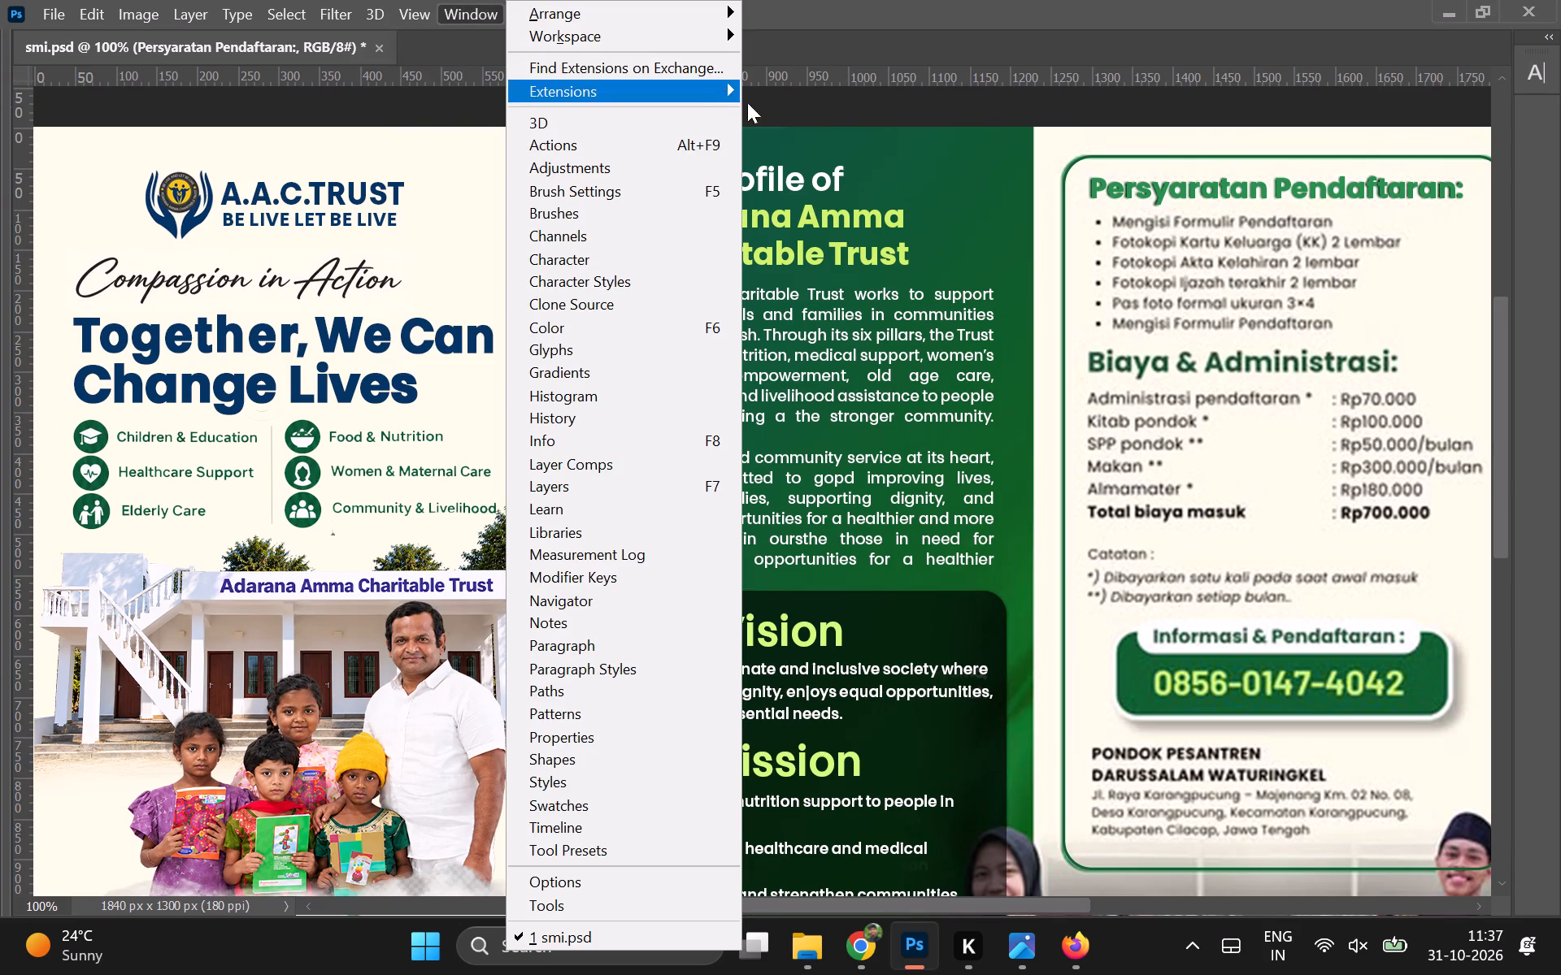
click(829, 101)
Save the smi.psd brochure and close Photoshop.
key(ctrl+s)
key(ctrl+s)
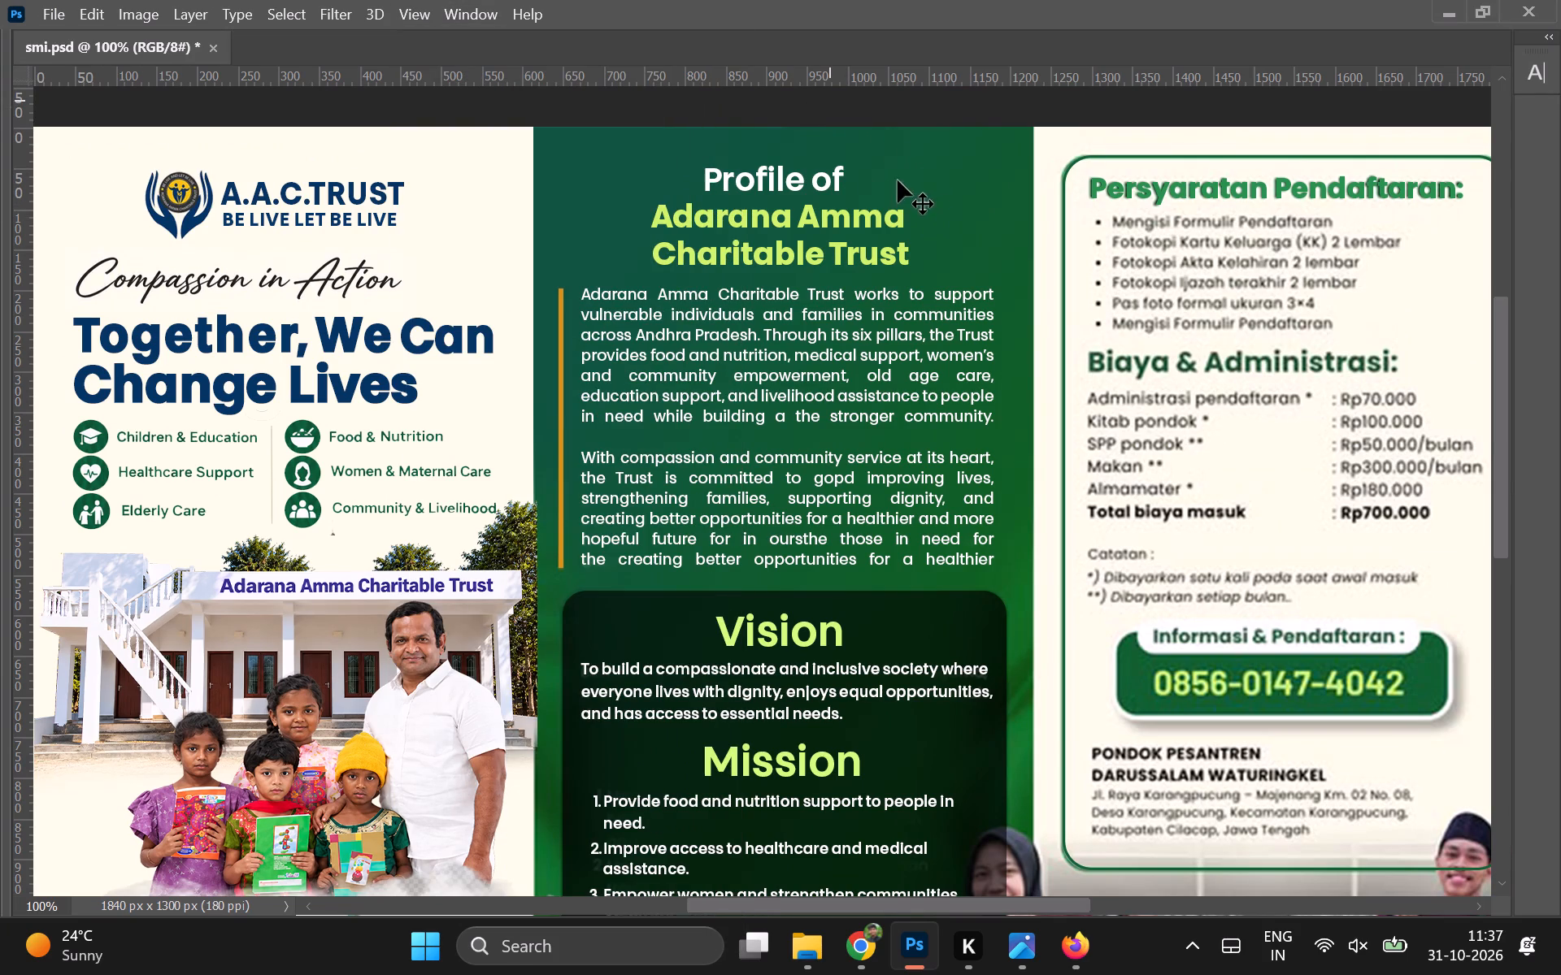
click(1538, 6)
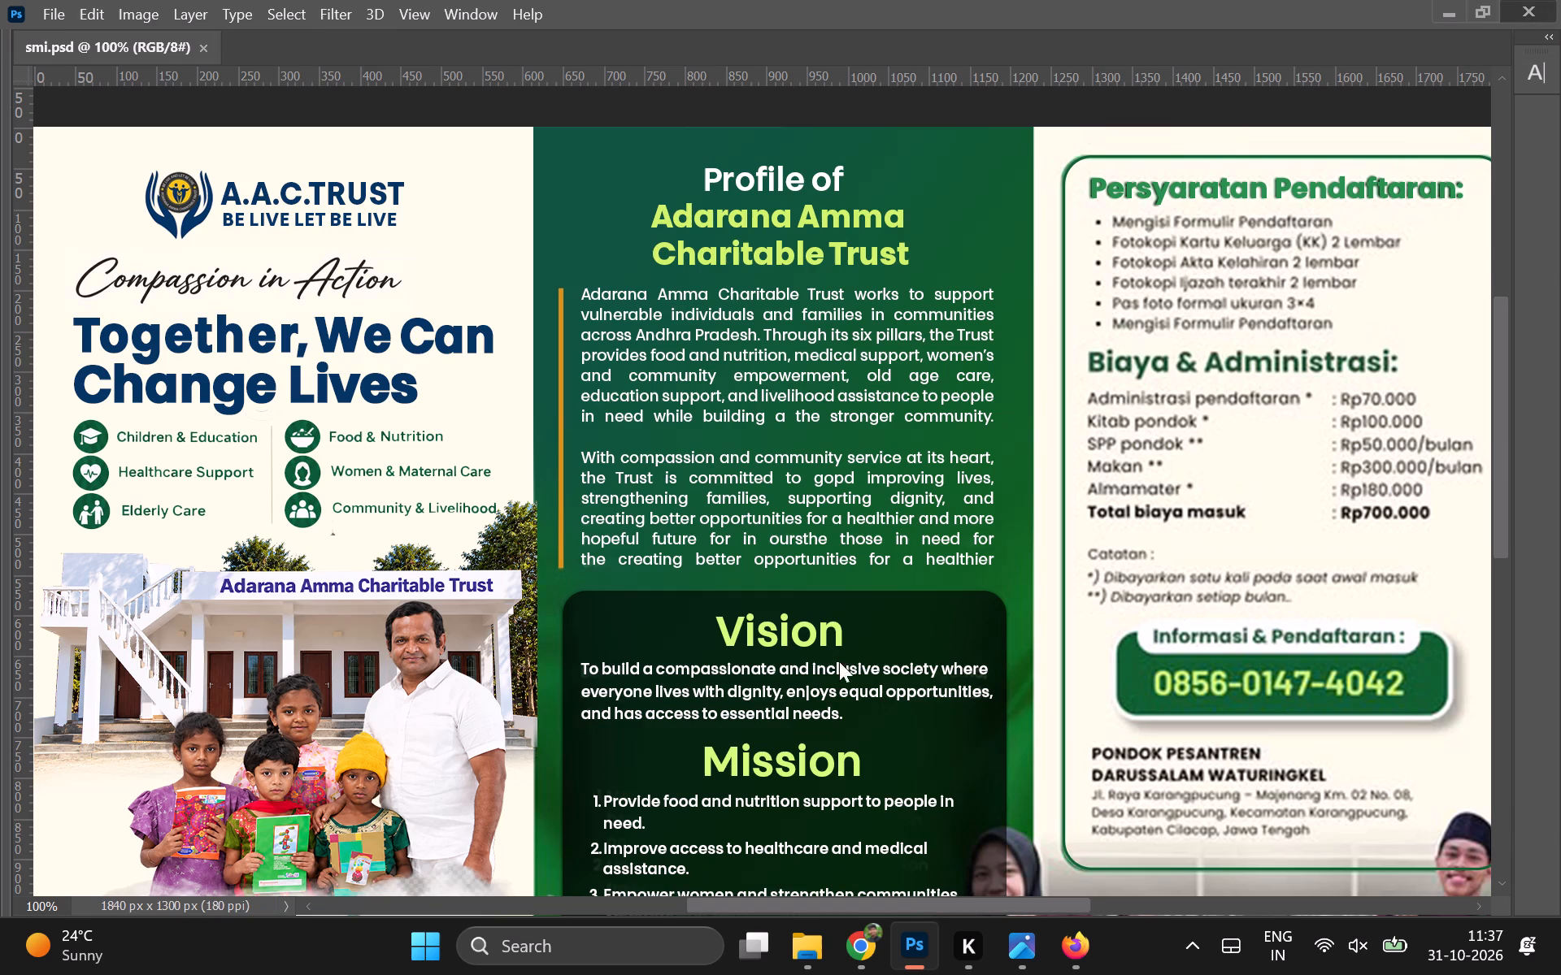
Return to the Hitbullseye page in Firefox and look through the Booking Zone's Book Workshop page.
click(1061, 932)
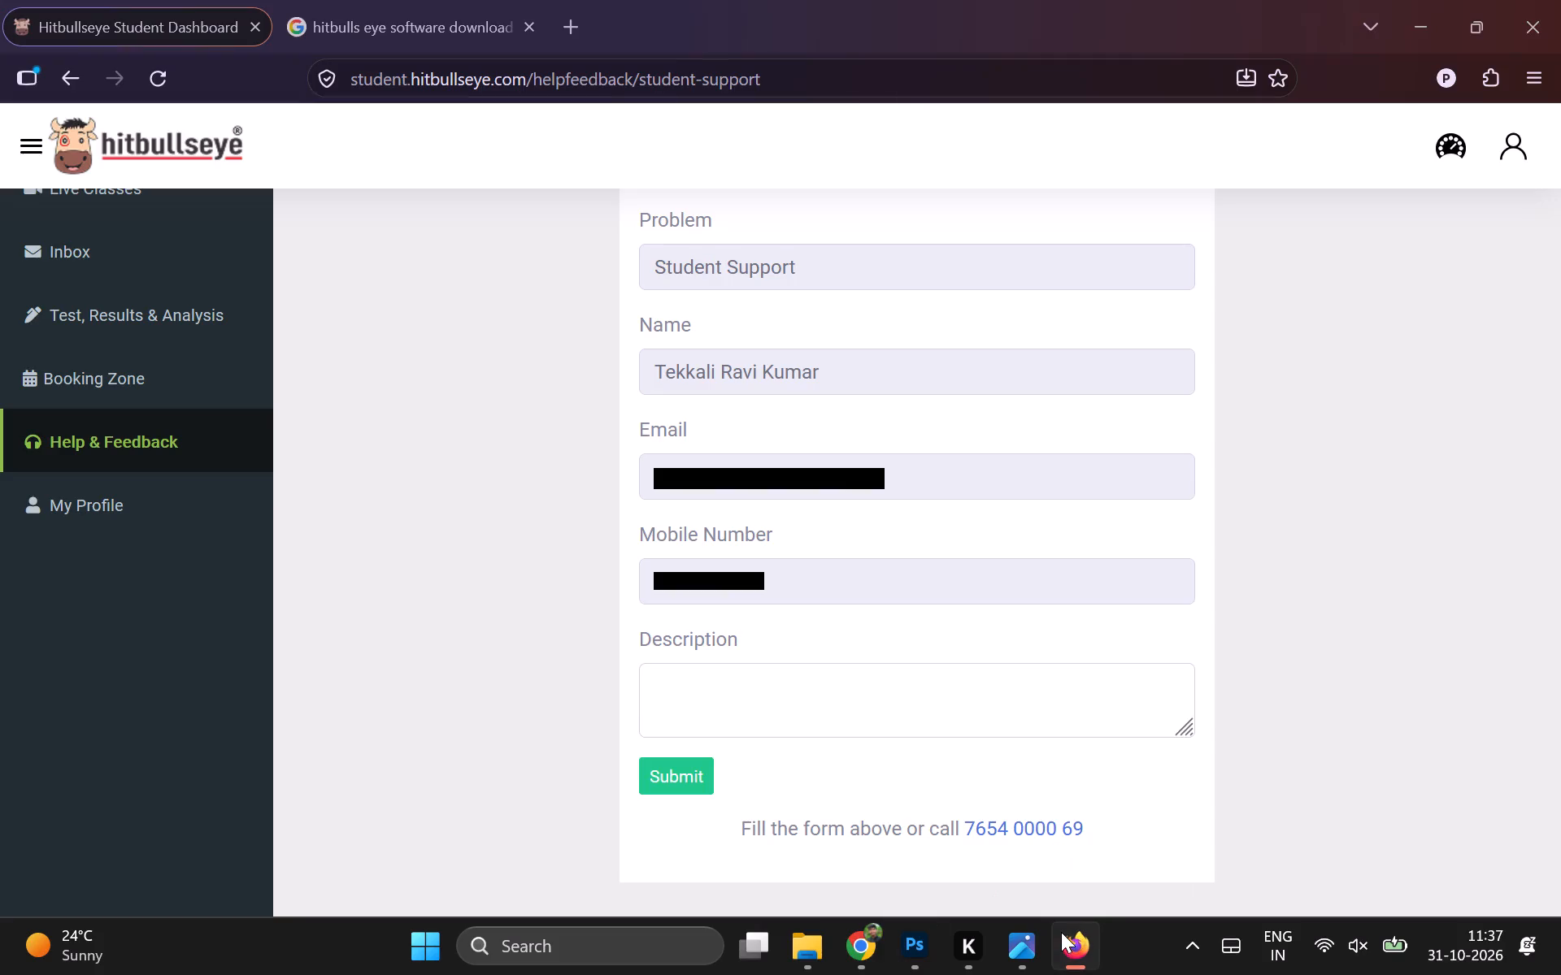
click(127, 354)
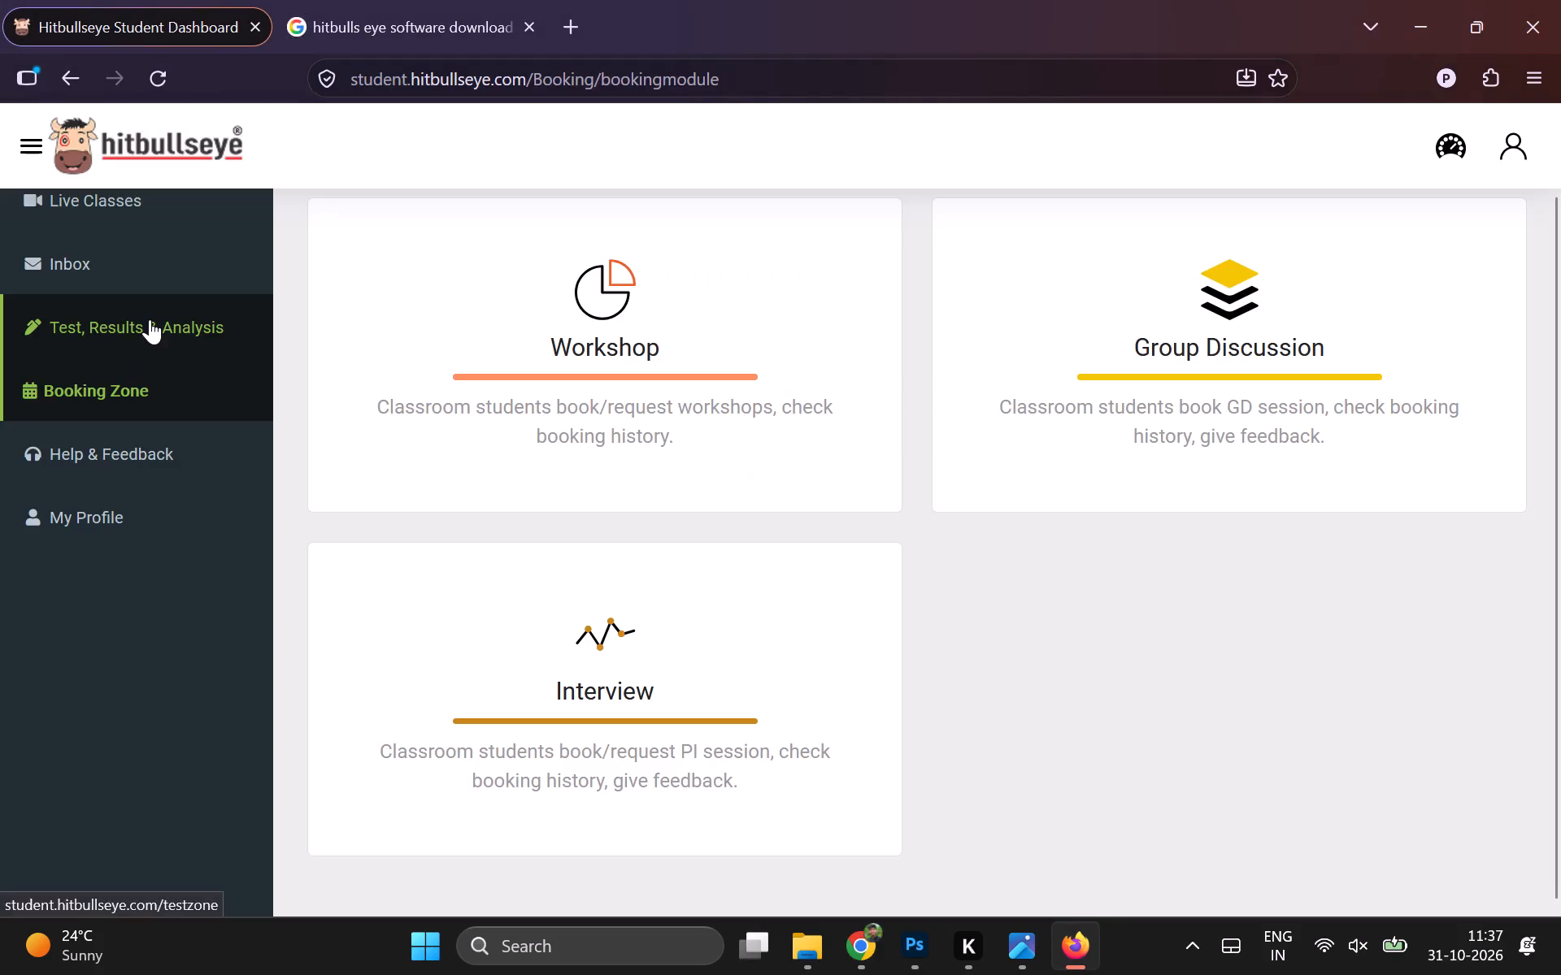
click(150, 319)
click(124, 362)
click(570, 470)
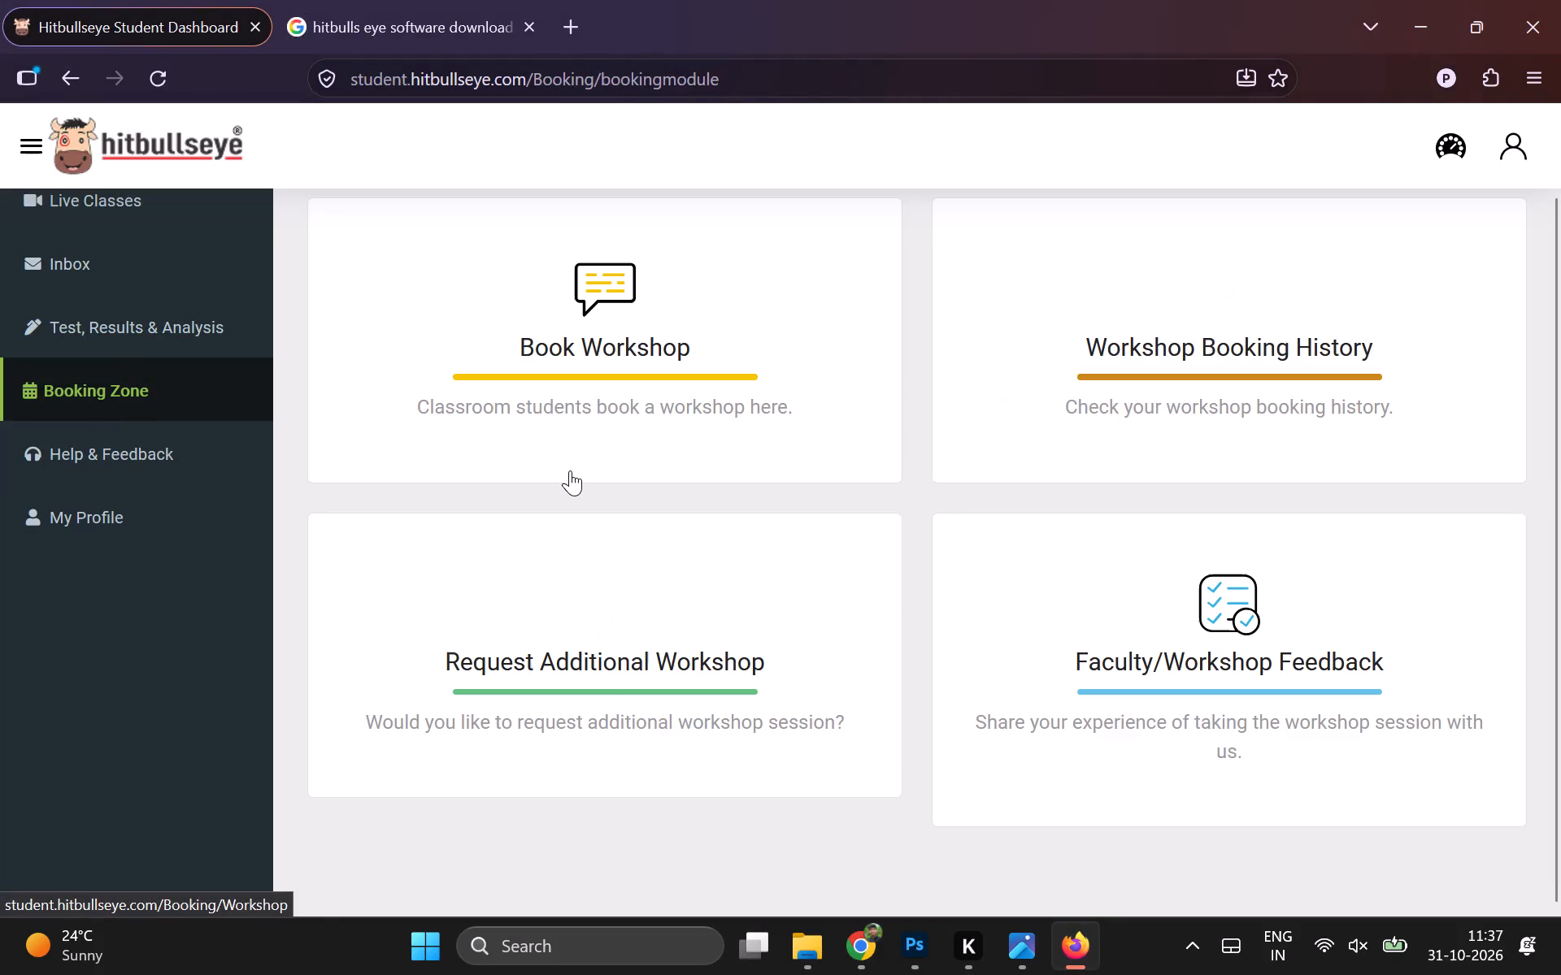
click(570, 470)
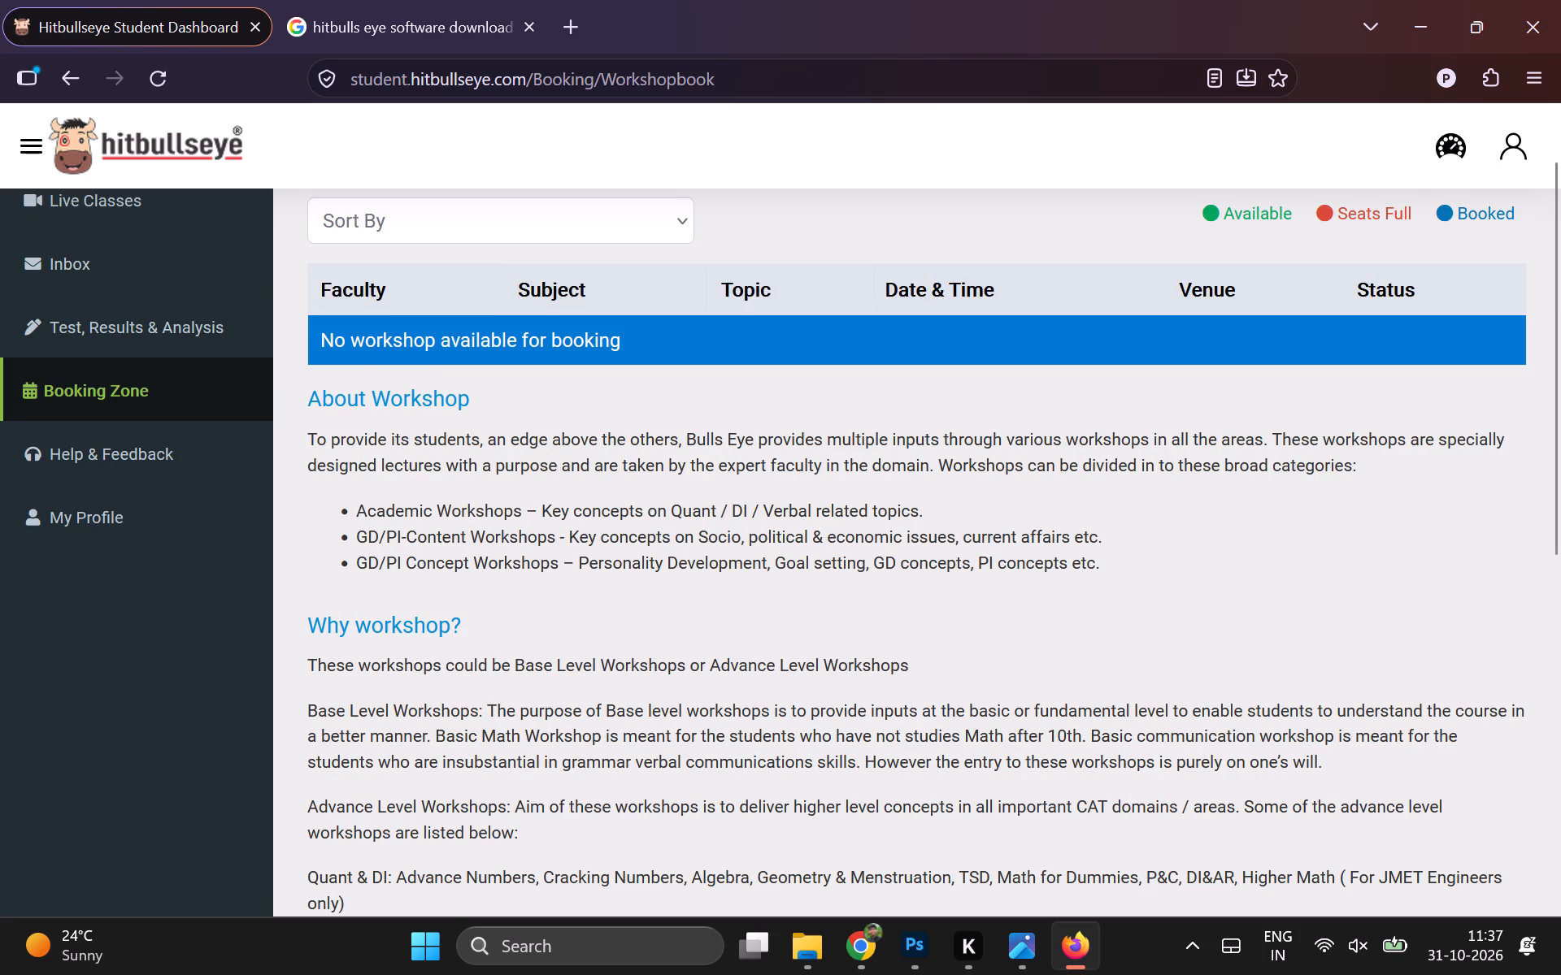
scroll(485, 510, down, 5)
Relaunch Adobe Photoshop 2020 with the recent smi file through Windows search and quit the Creative Cloud repair dialog.
key(alt+Tab)
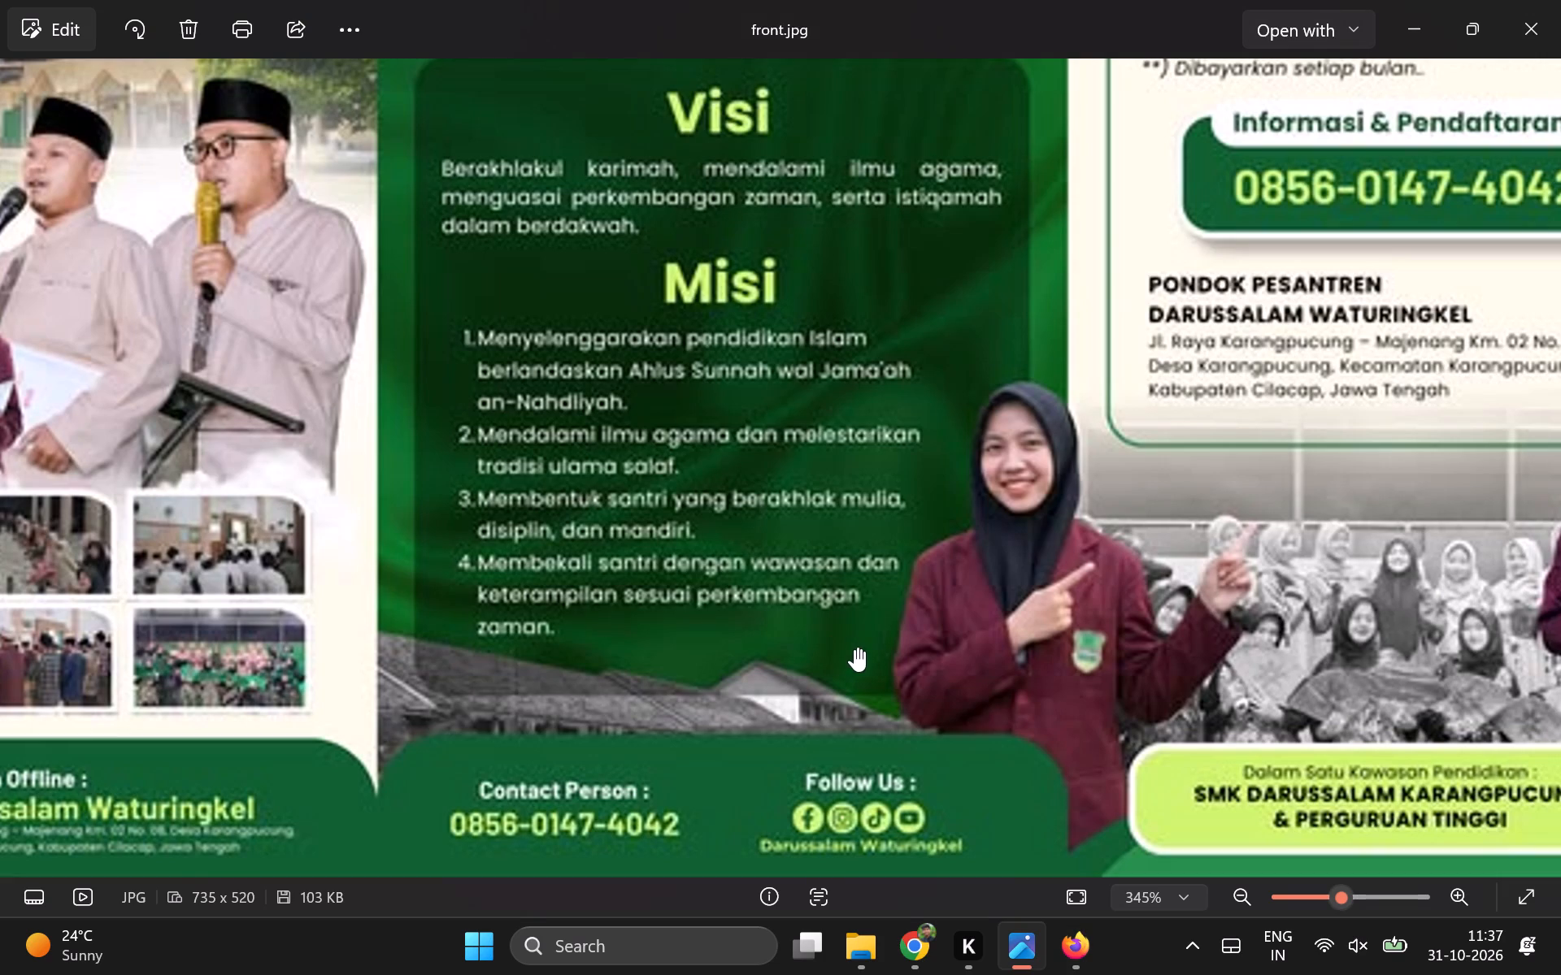
key(alt+Tab)
click(703, 934)
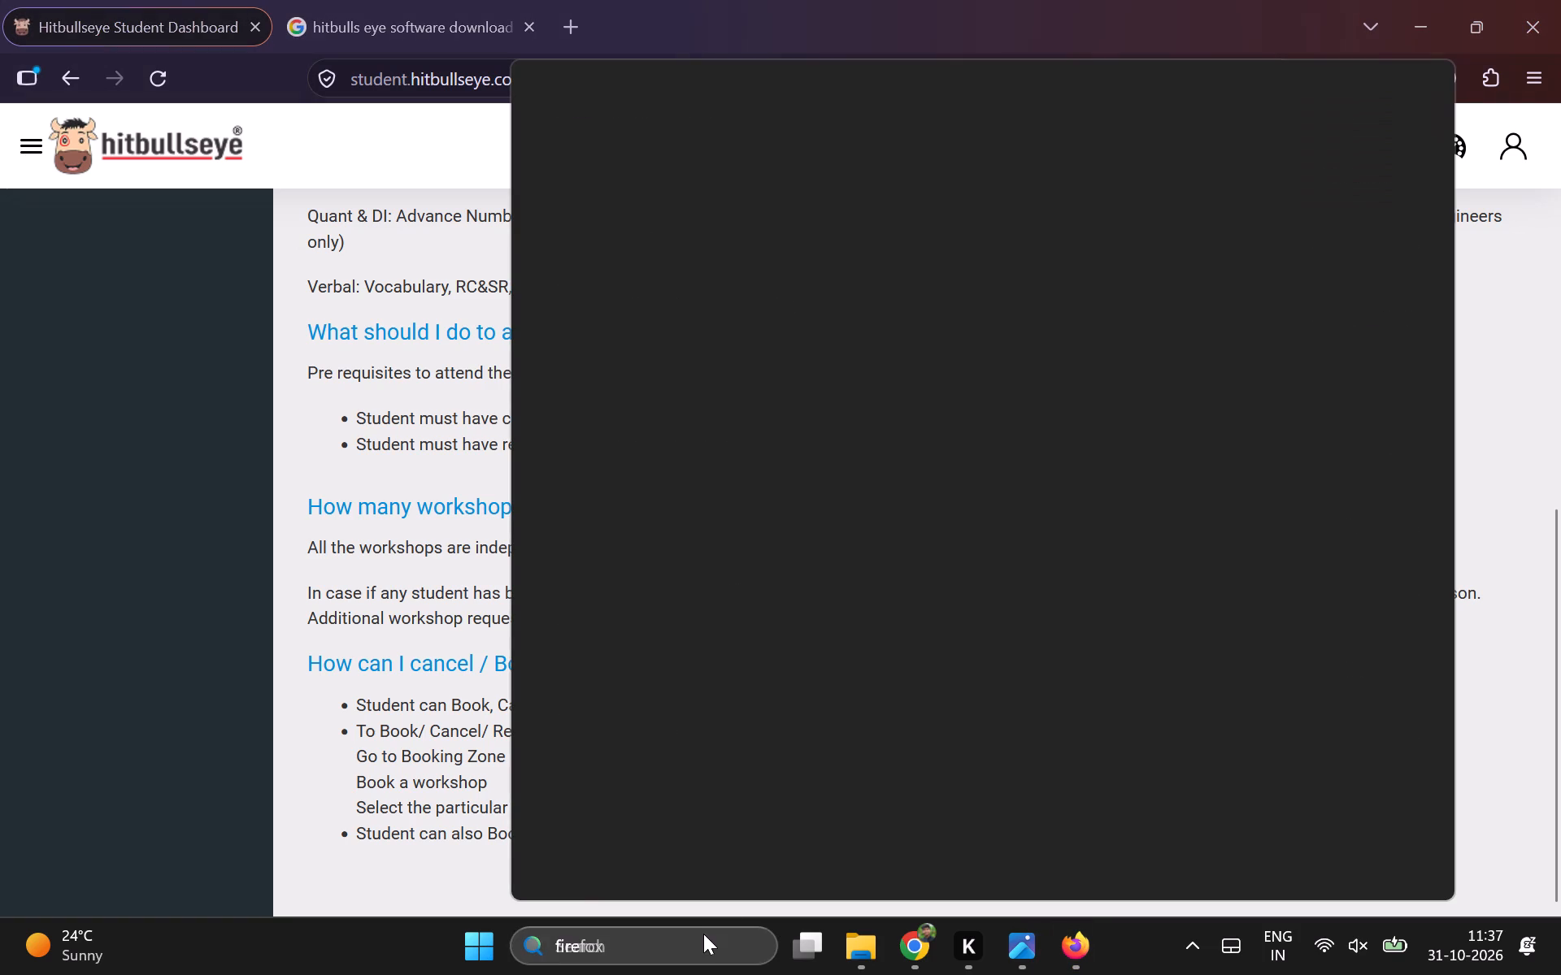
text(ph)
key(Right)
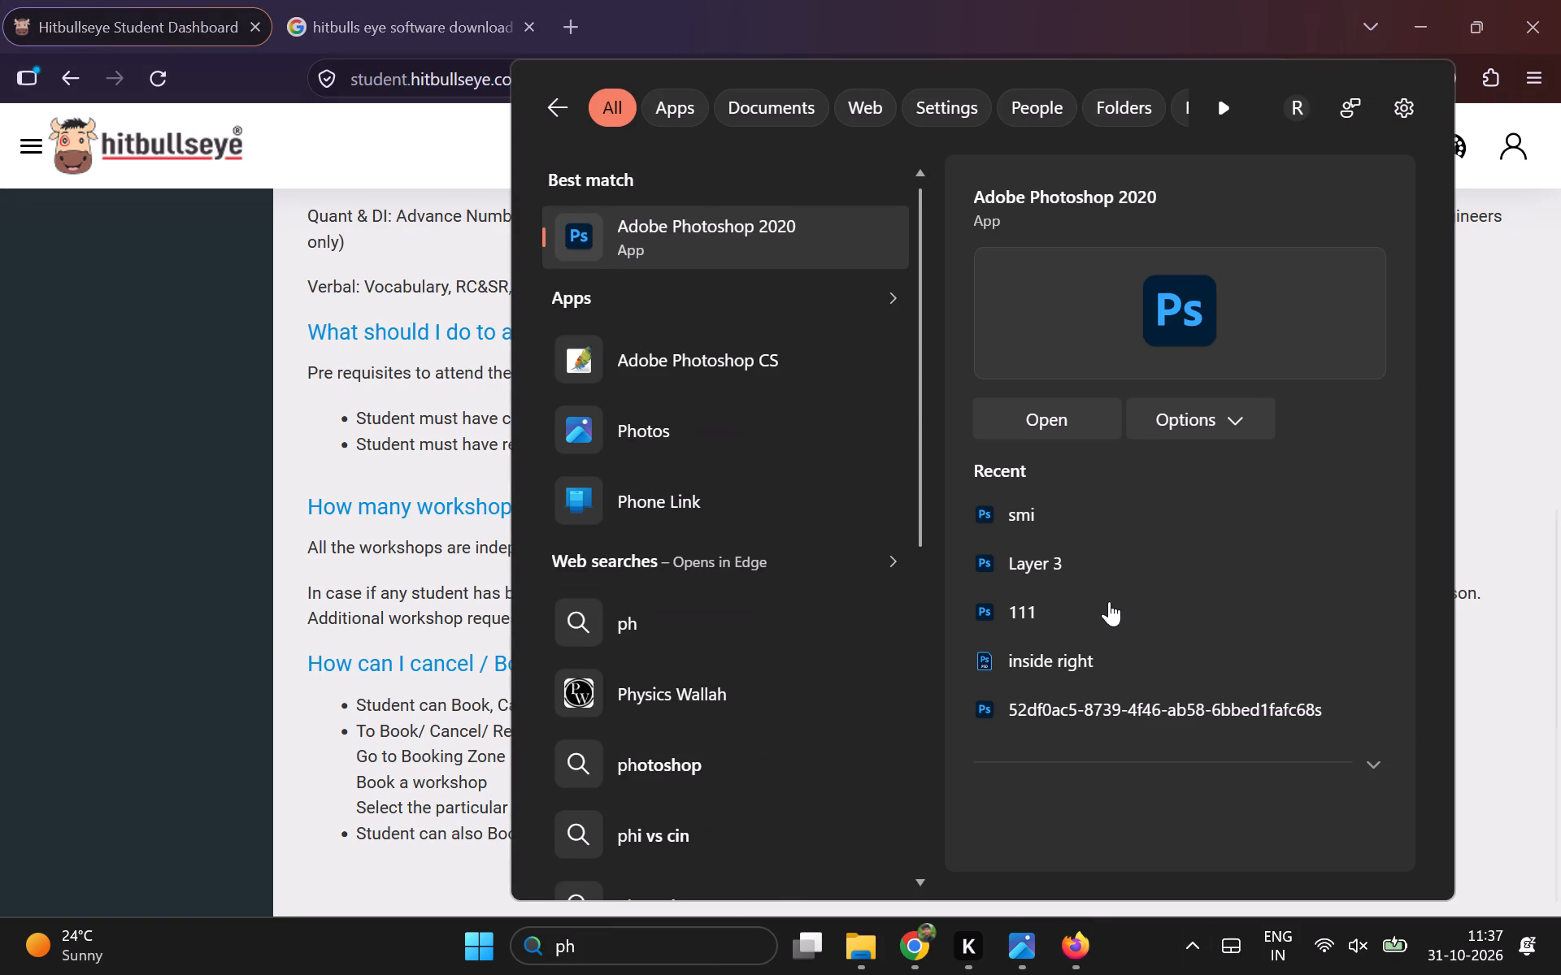
click(1036, 513)
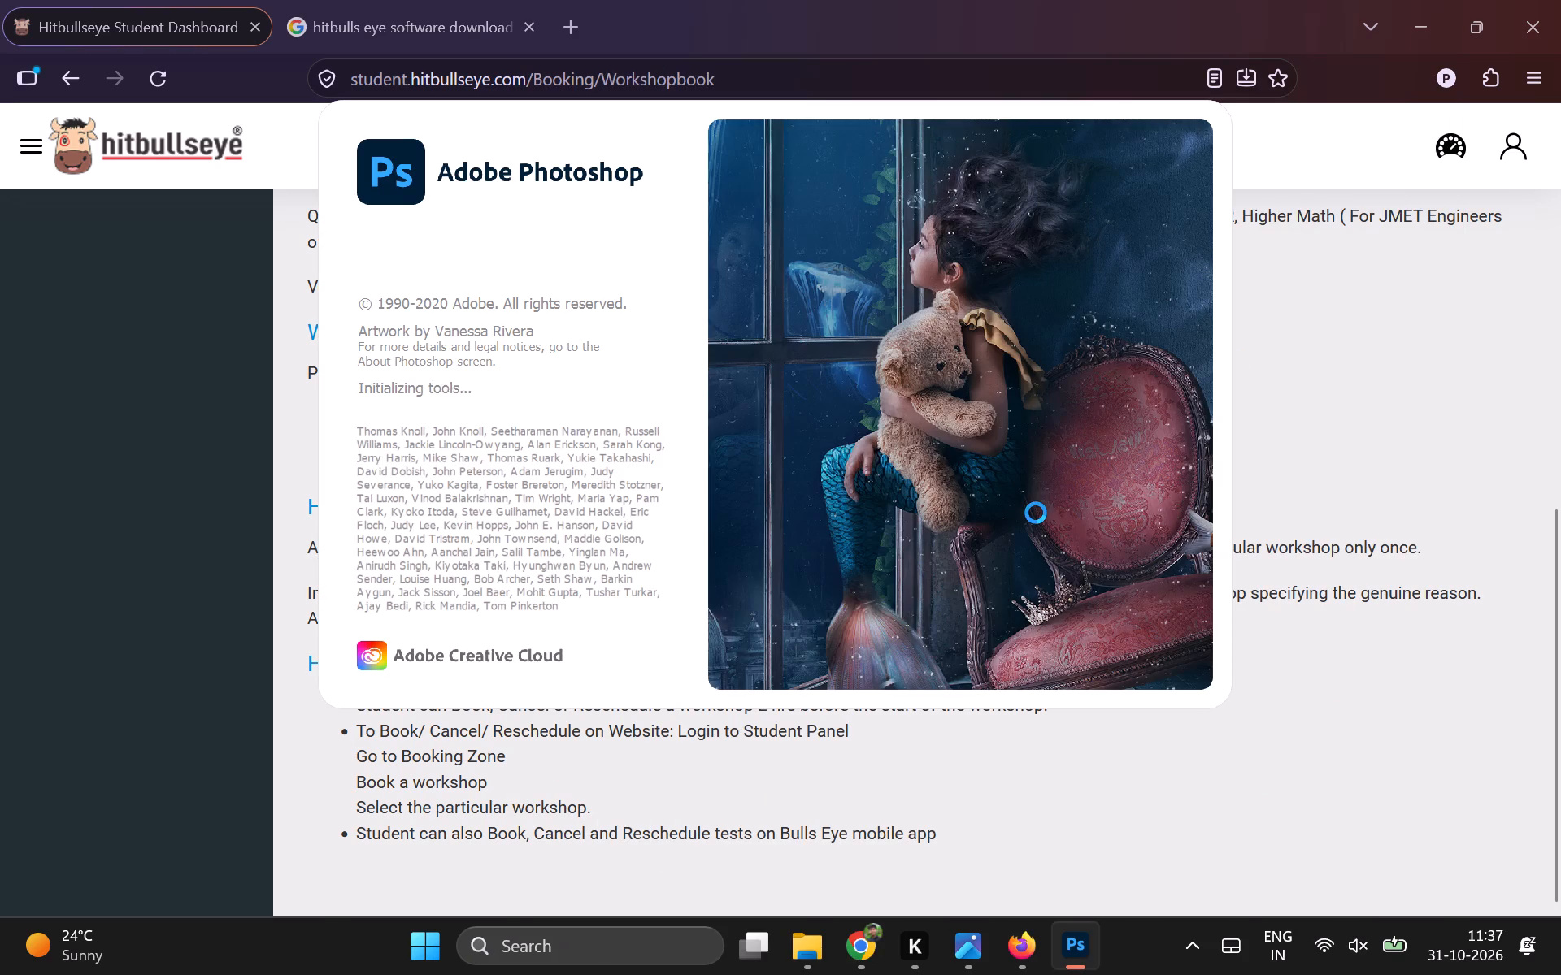
click(612, 511)
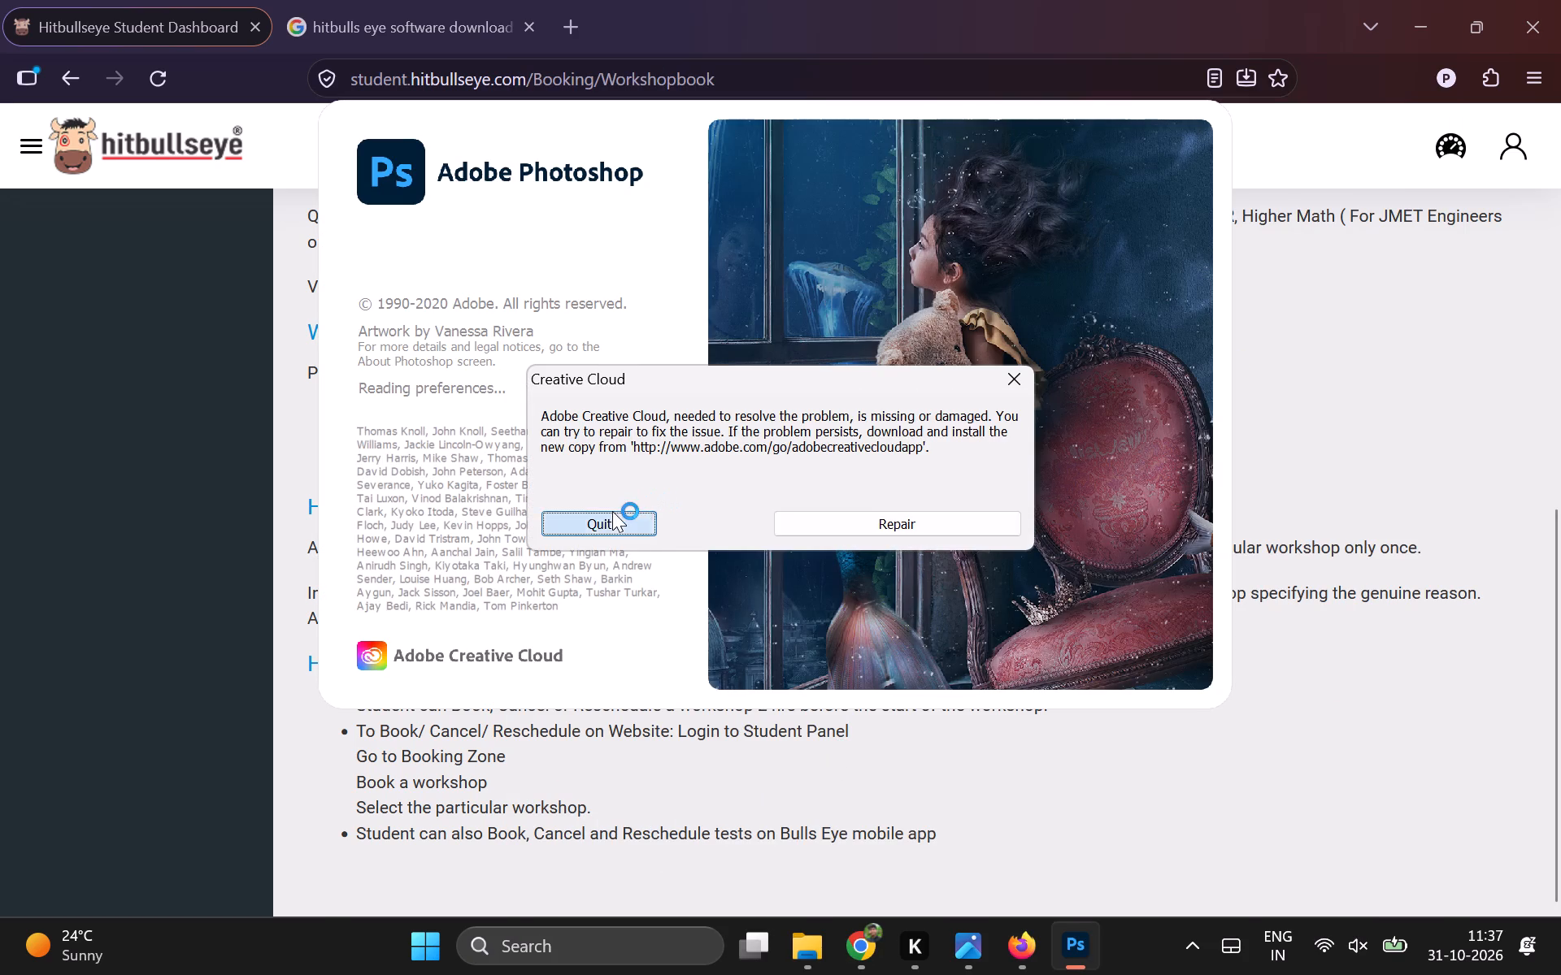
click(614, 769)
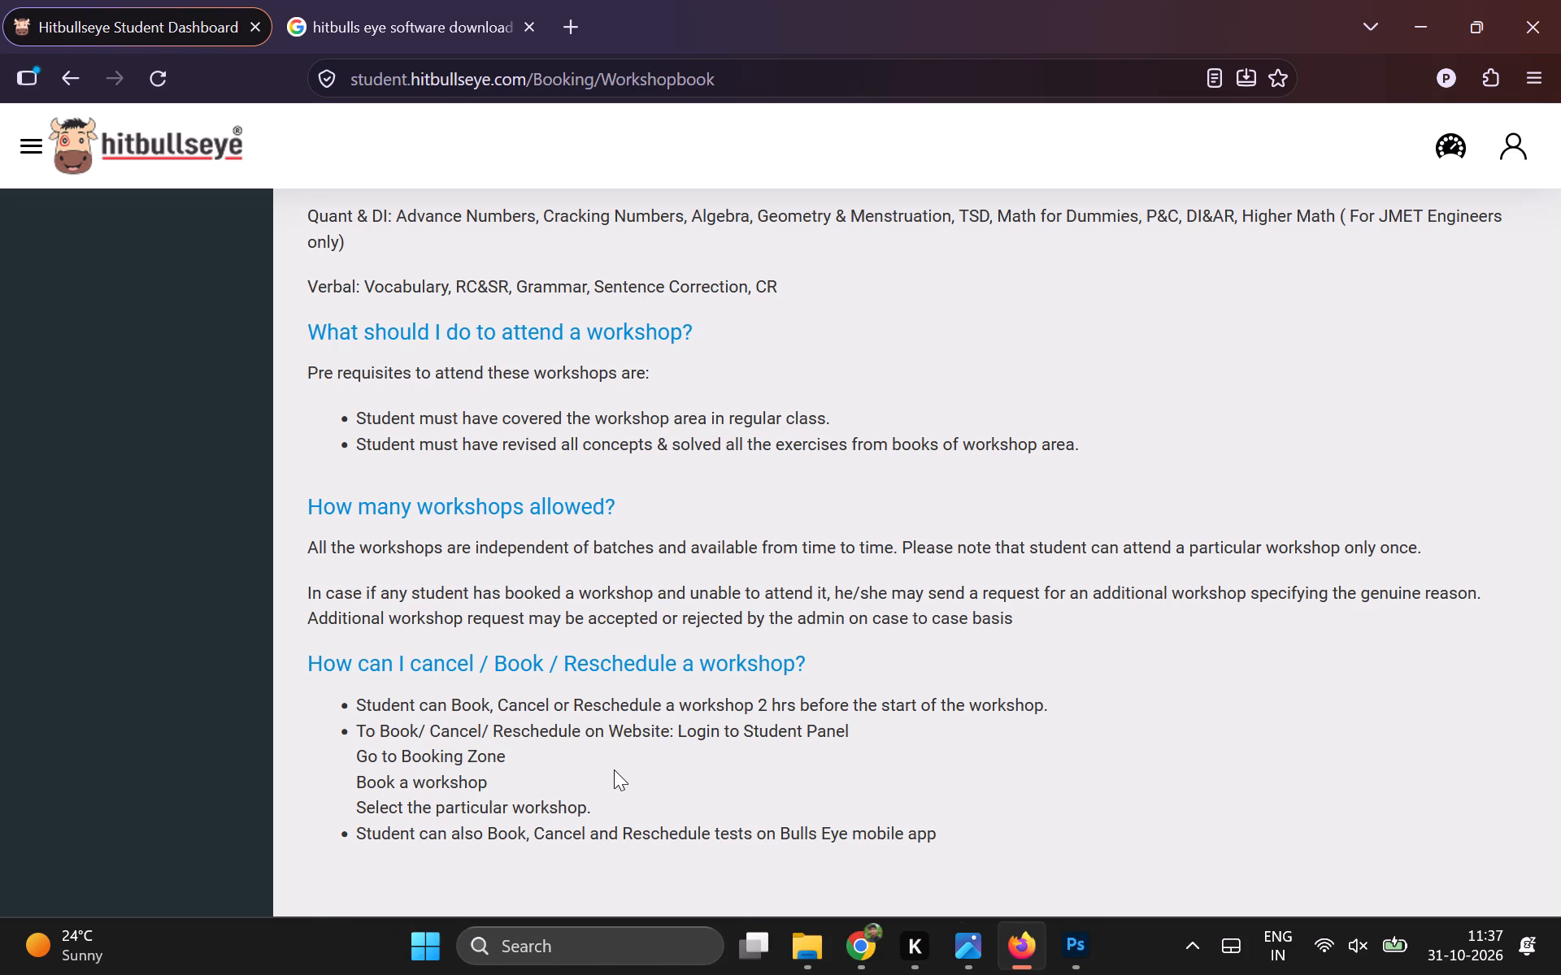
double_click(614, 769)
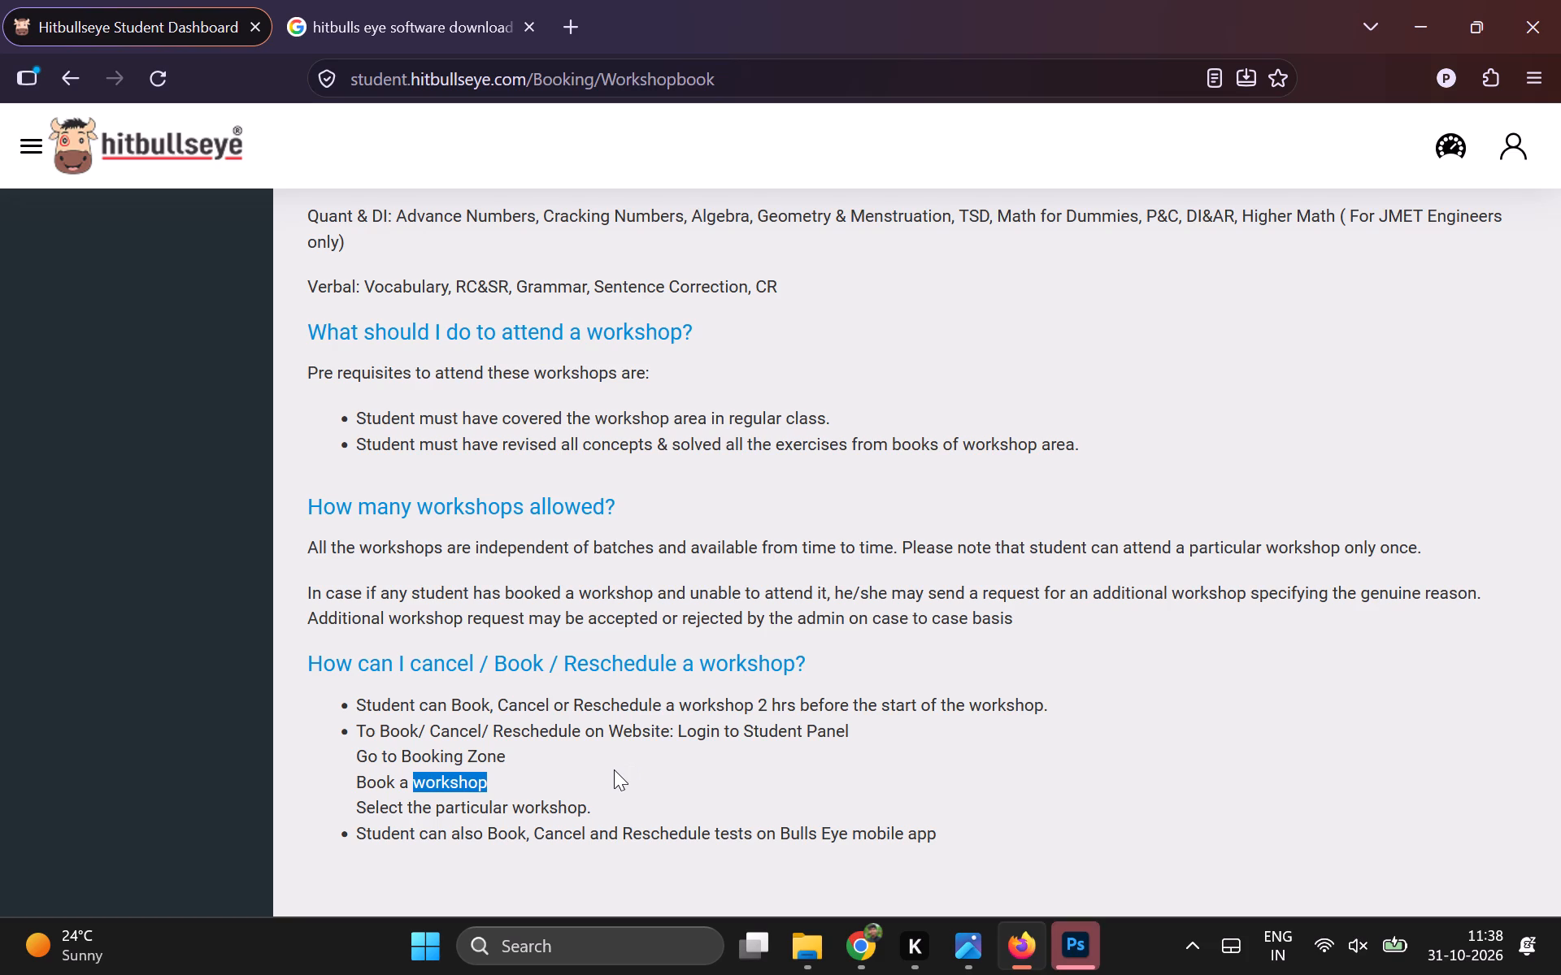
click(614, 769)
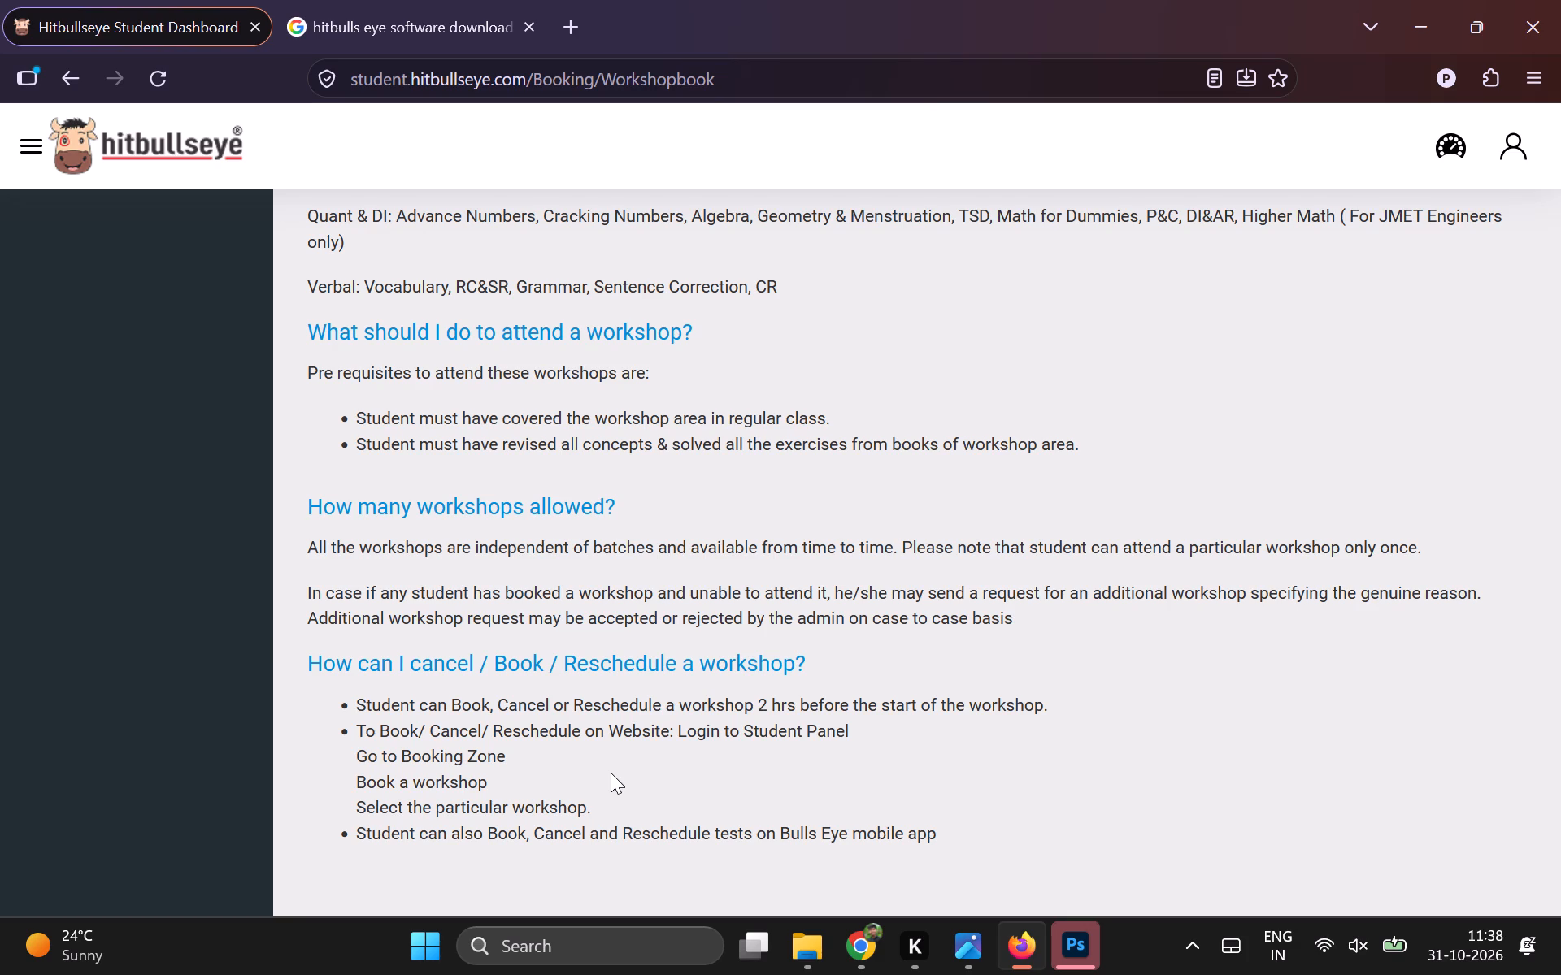
Switch to Photoshop, activate the Move tool and hide the guides and grid over the smi.psd brochure.
click(1078, 957)
key(ctrl+h)
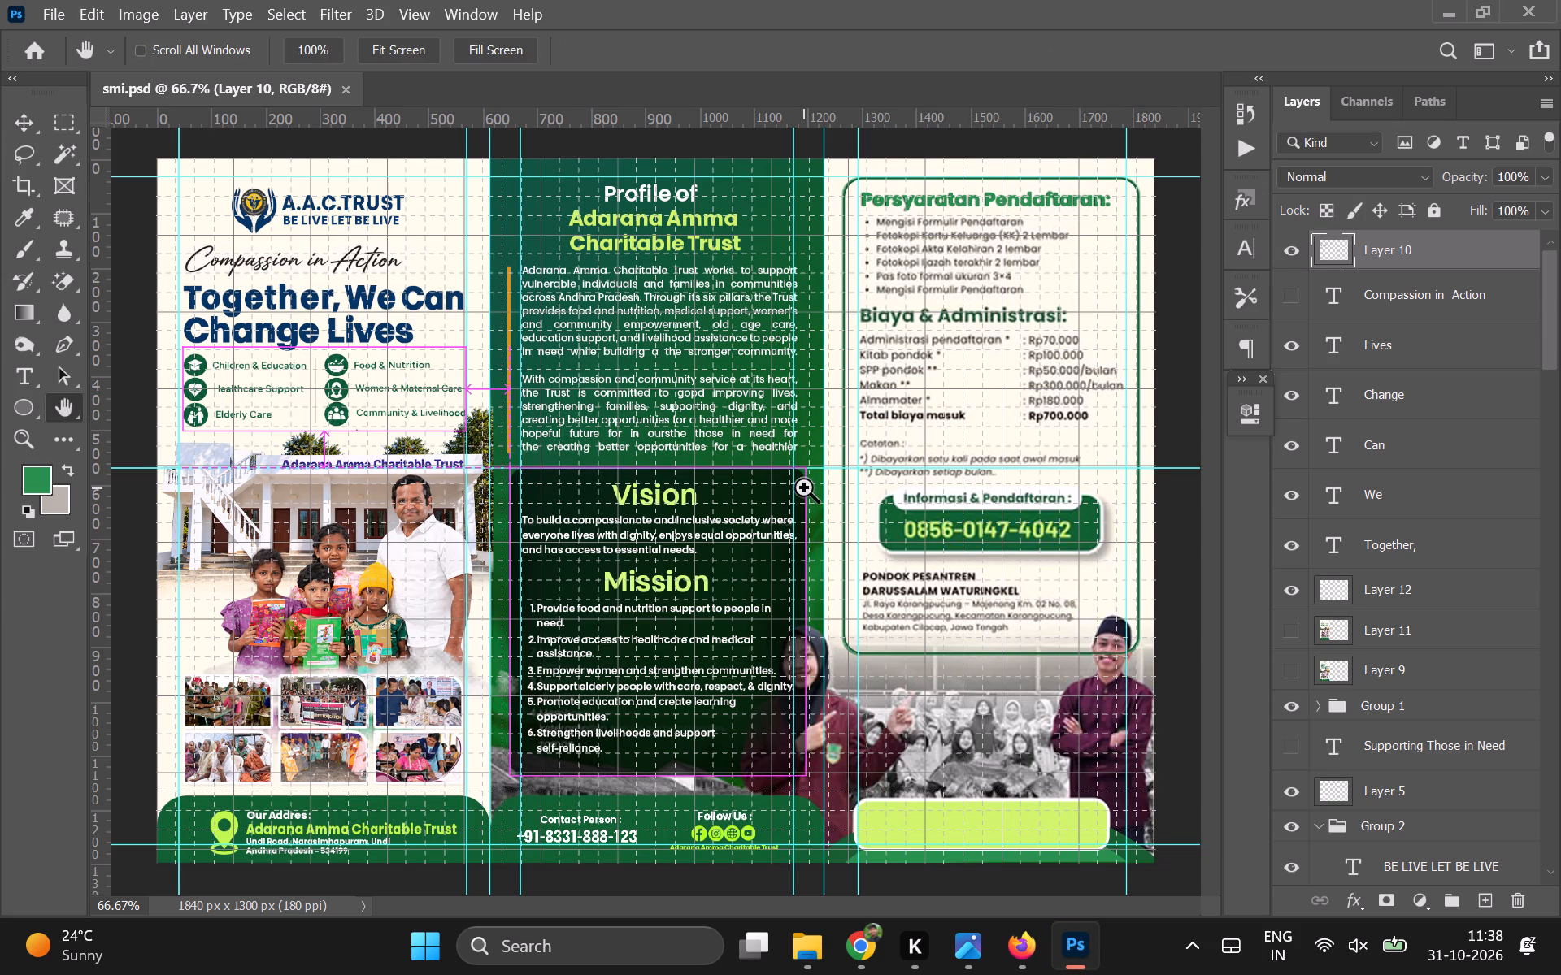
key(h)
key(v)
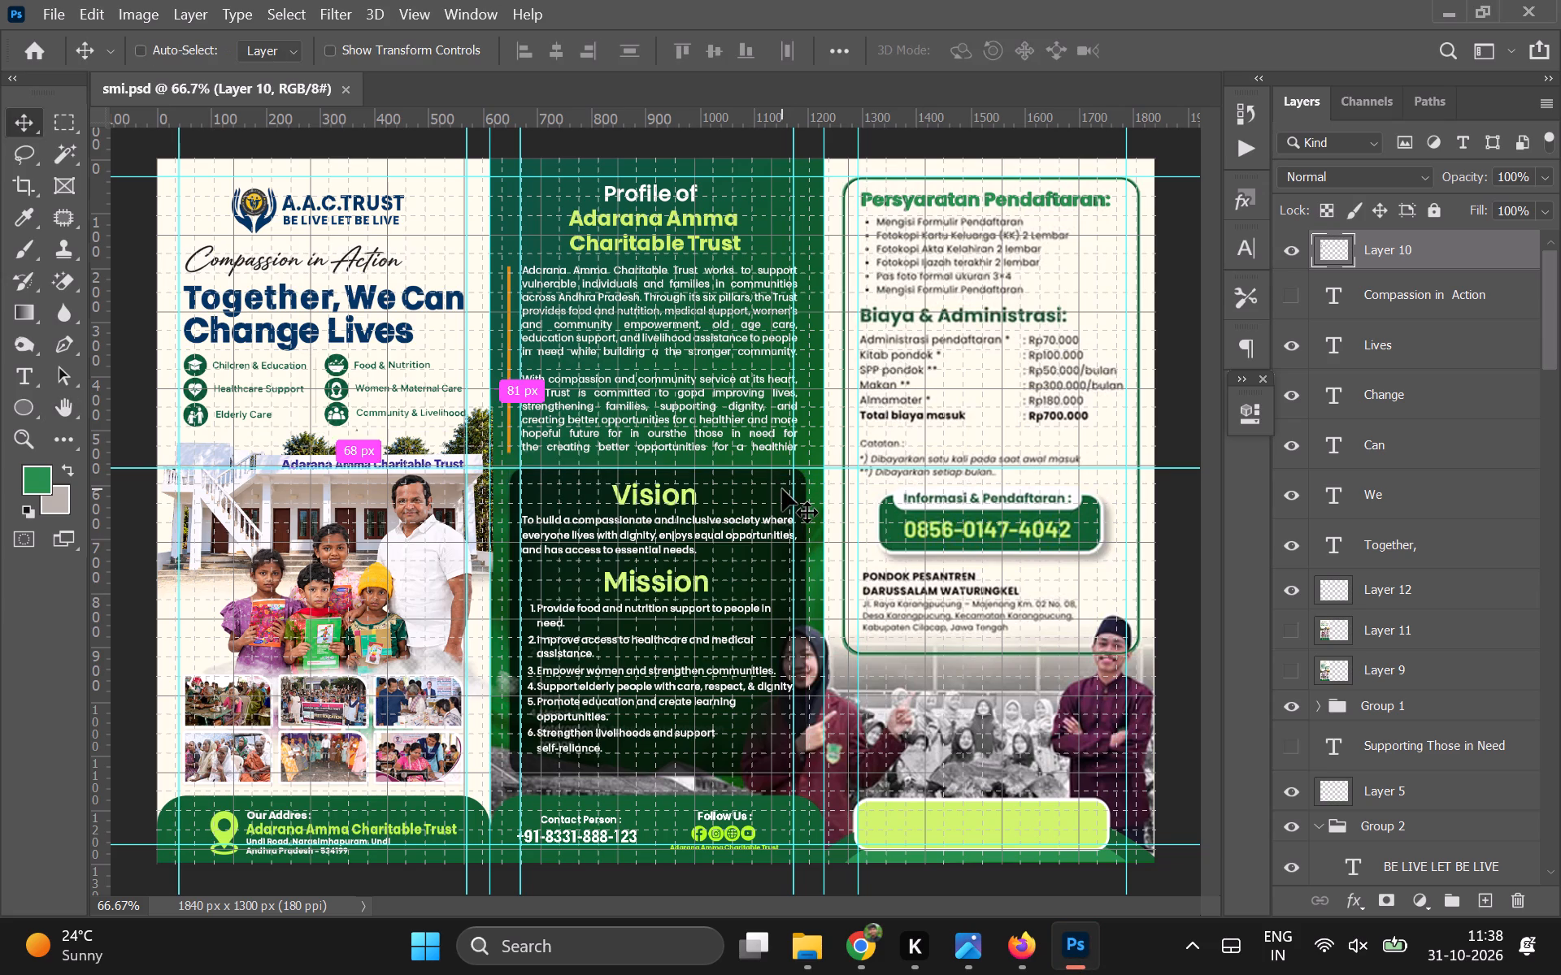
key(ctrl+h)
Toggle Layer 10 off and on to check it, and hide the light-green "Persyaratan Pendaftaran:" text layer overlapping the template heading.
key(ctrl+equal)
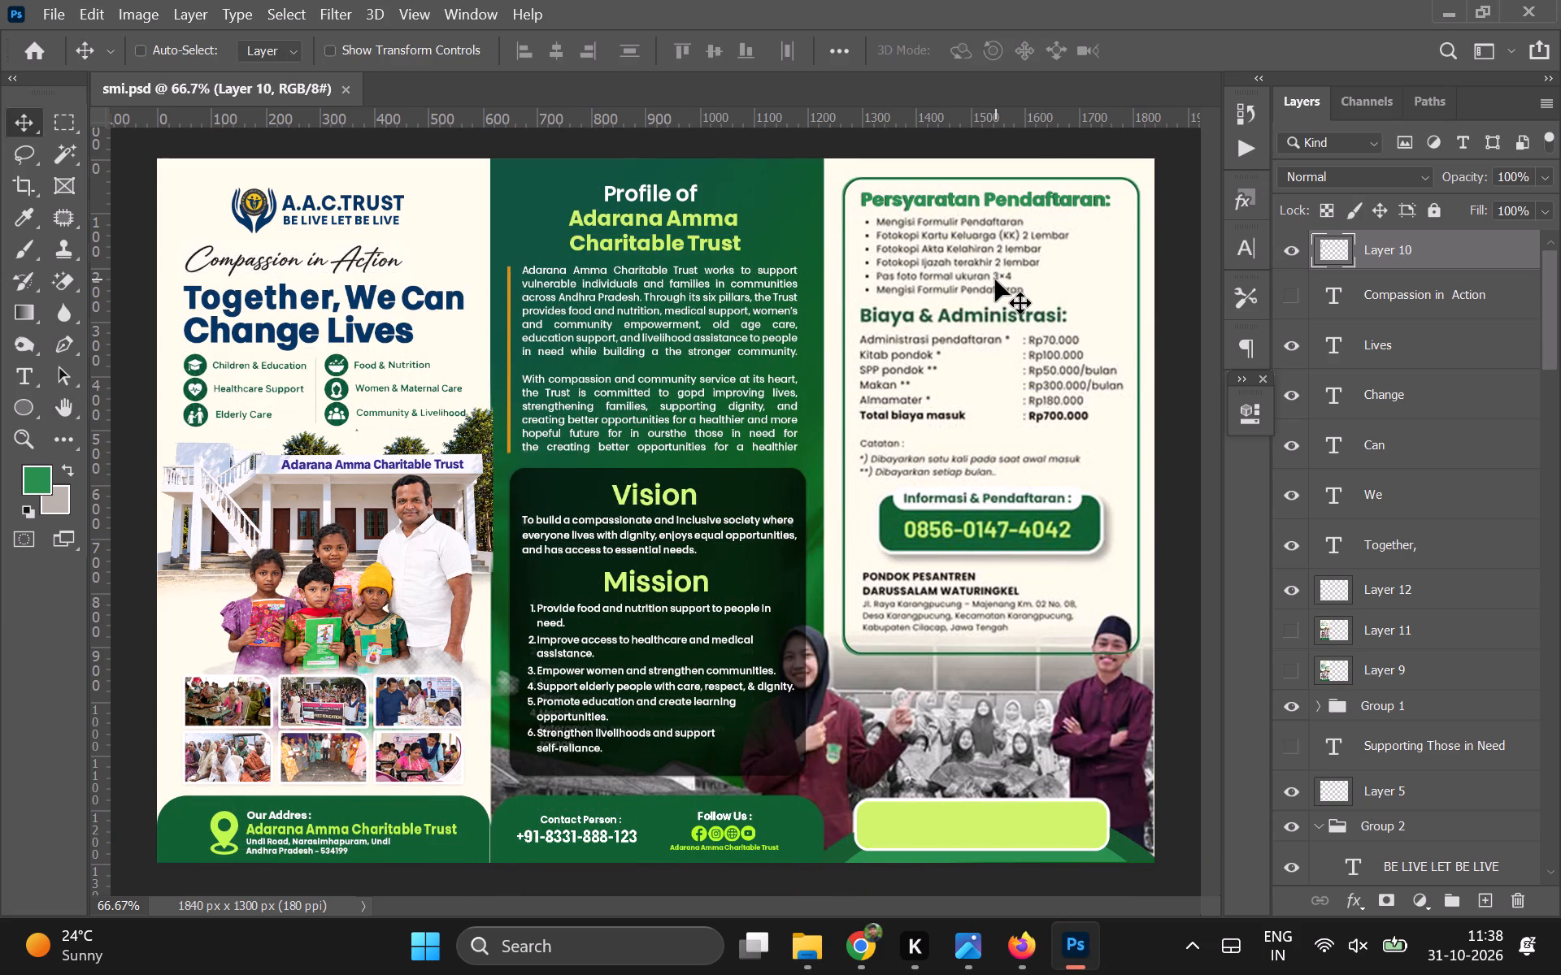
scroll(995, 279, up, 3)
scroll(995, 279, right, 4)
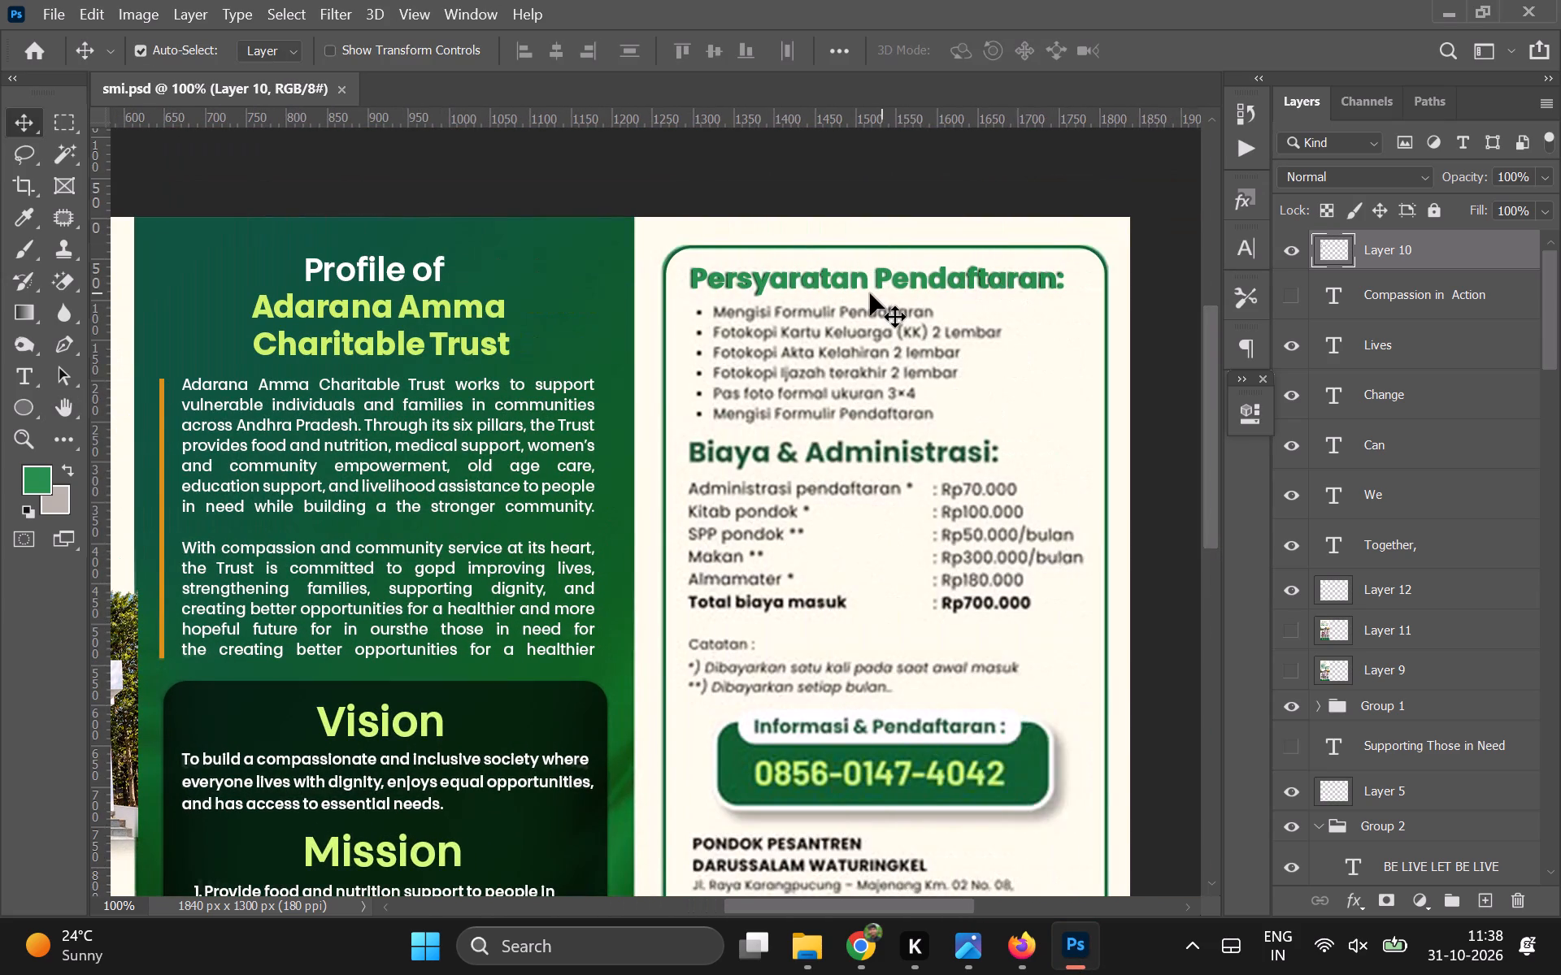
scroll(870, 293, right, 1)
key(ctrl+equal)
scroll(870, 293, right, 1)
scroll(870, 293, up, 1)
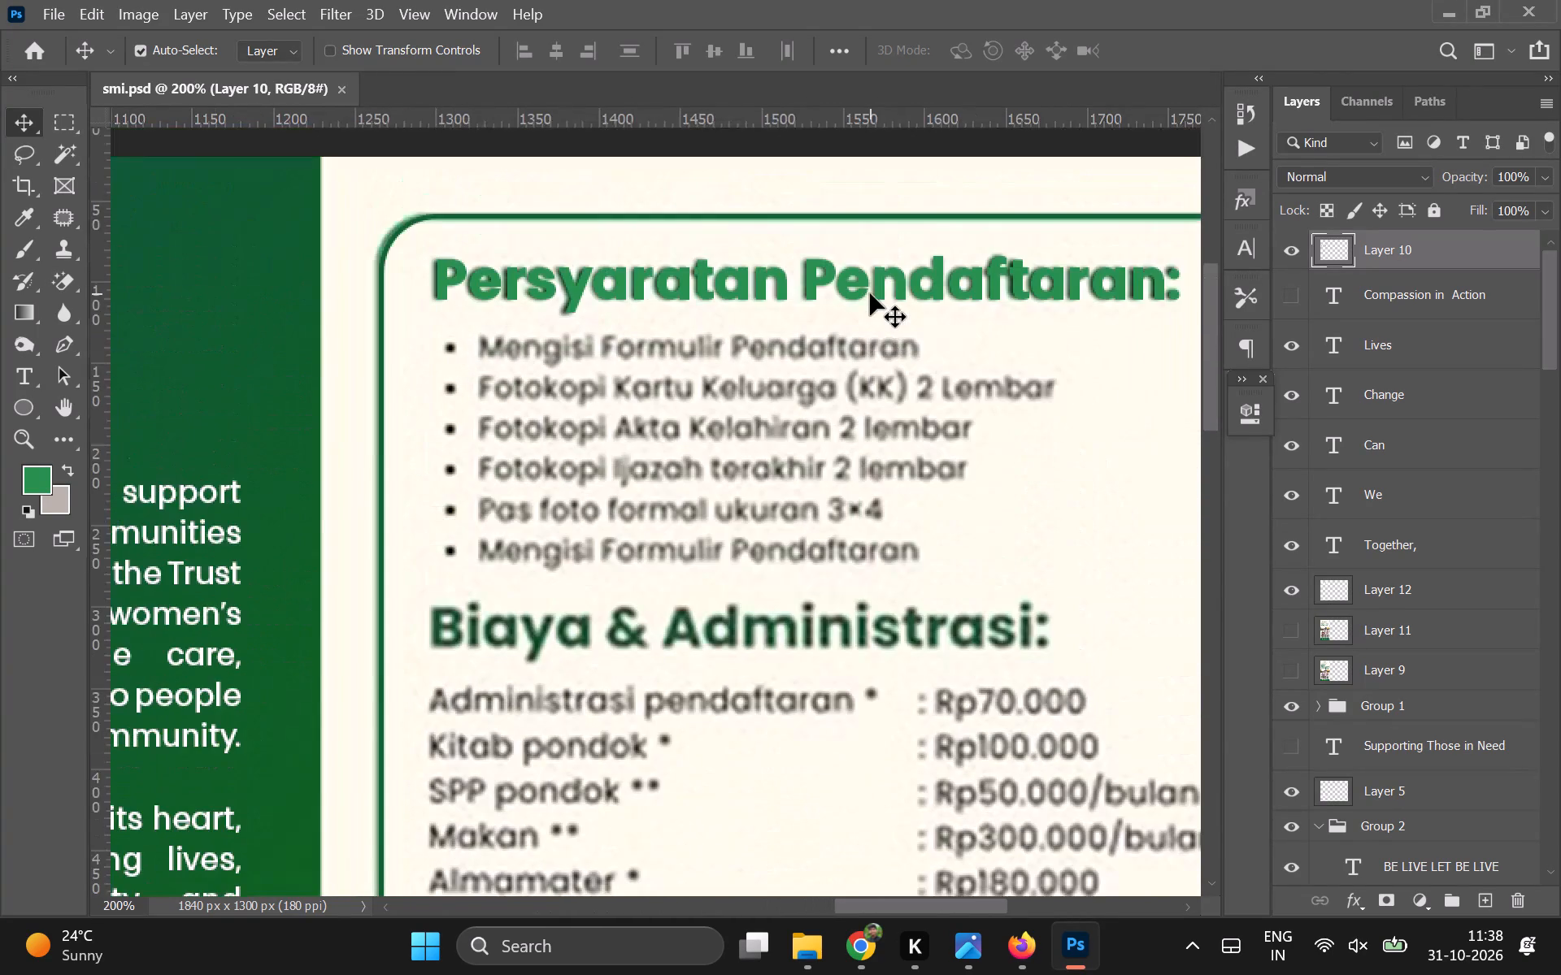
scroll(870, 293, up, 1)
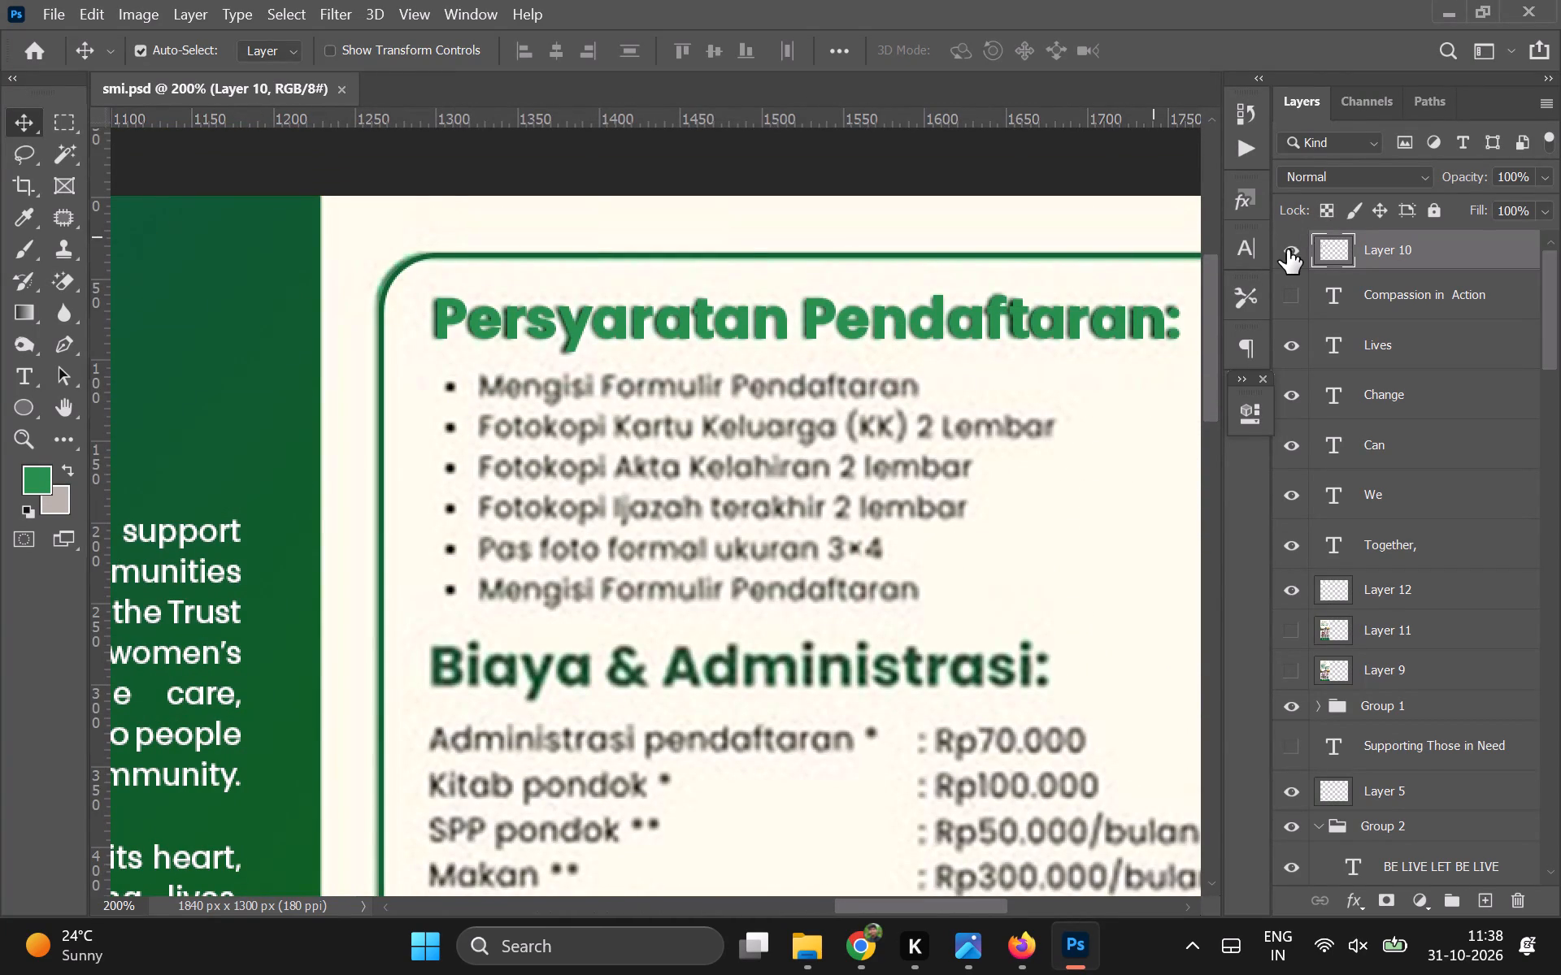
click(1287, 249)
click(1287, 249)
click(966, 326)
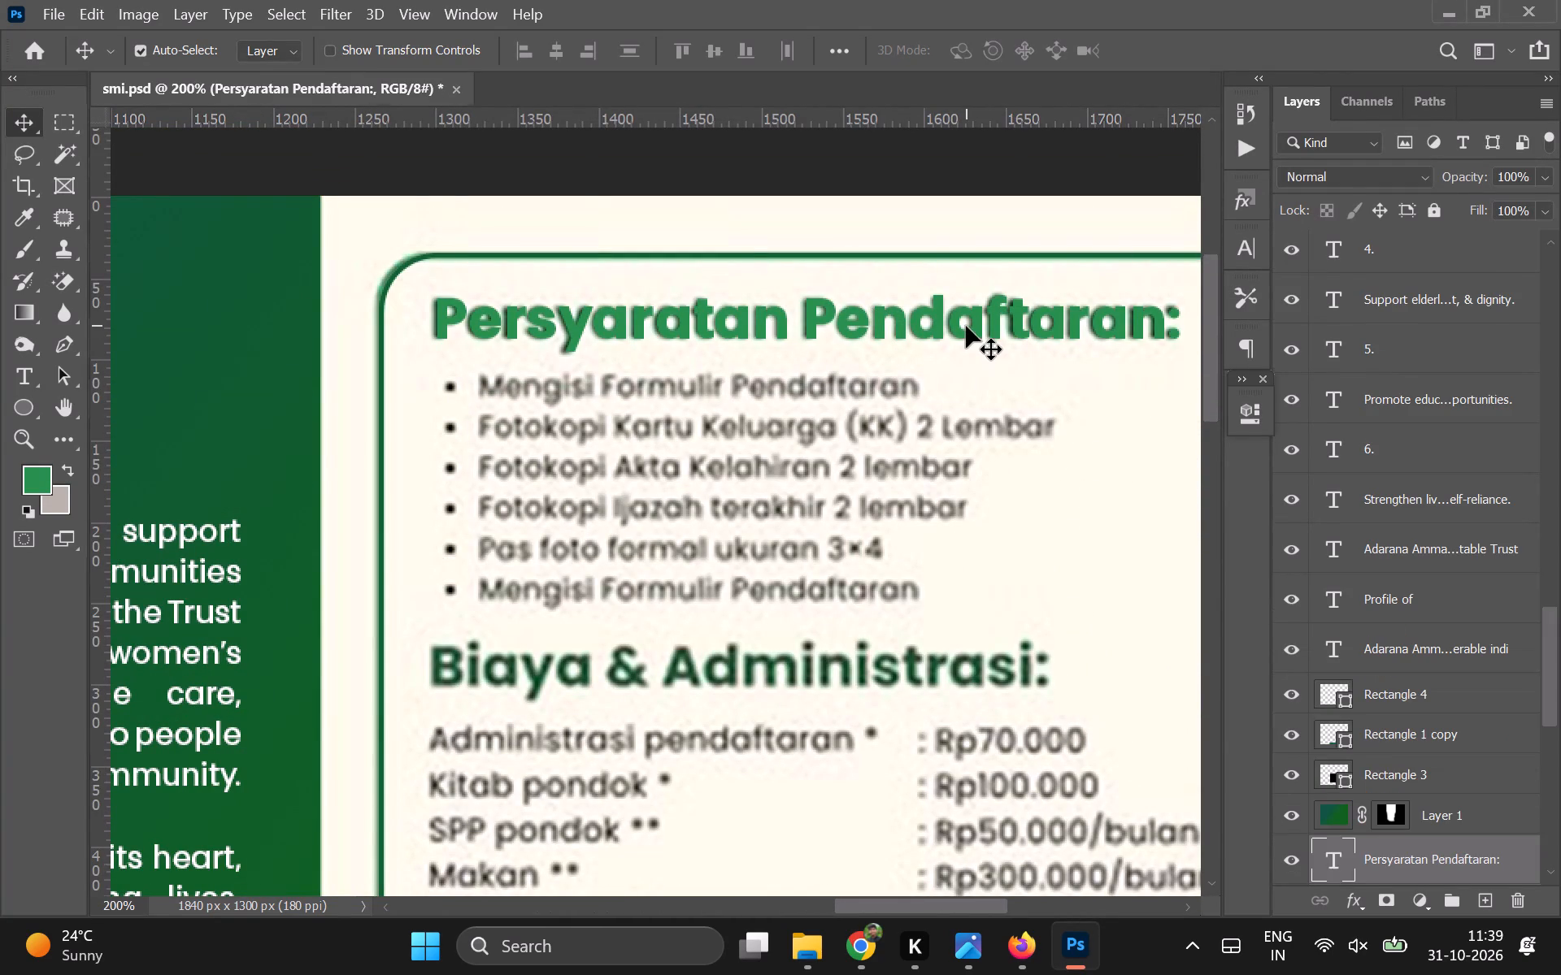
click(1286, 853)
Fit the brochure in view and capture a screenshot of its third panel, from the "Persyaratan Pendaftaran:" heading to the Pondok Pesantren address.
key(ctrl+0)
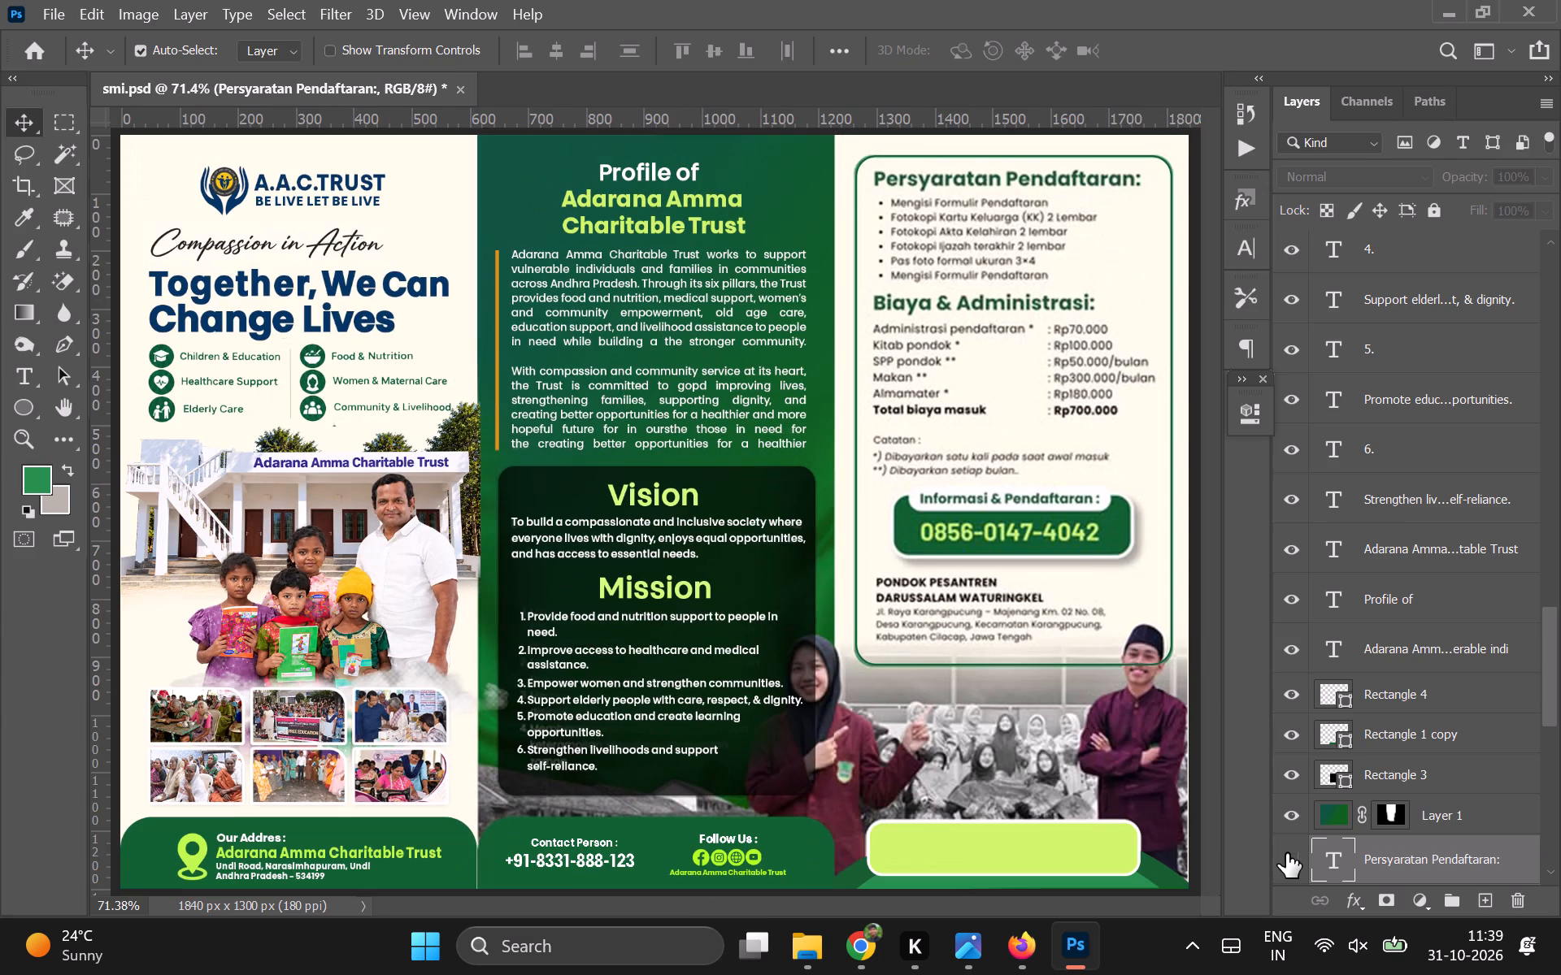
key(Print)
drag(845, 134, 1180, 683)
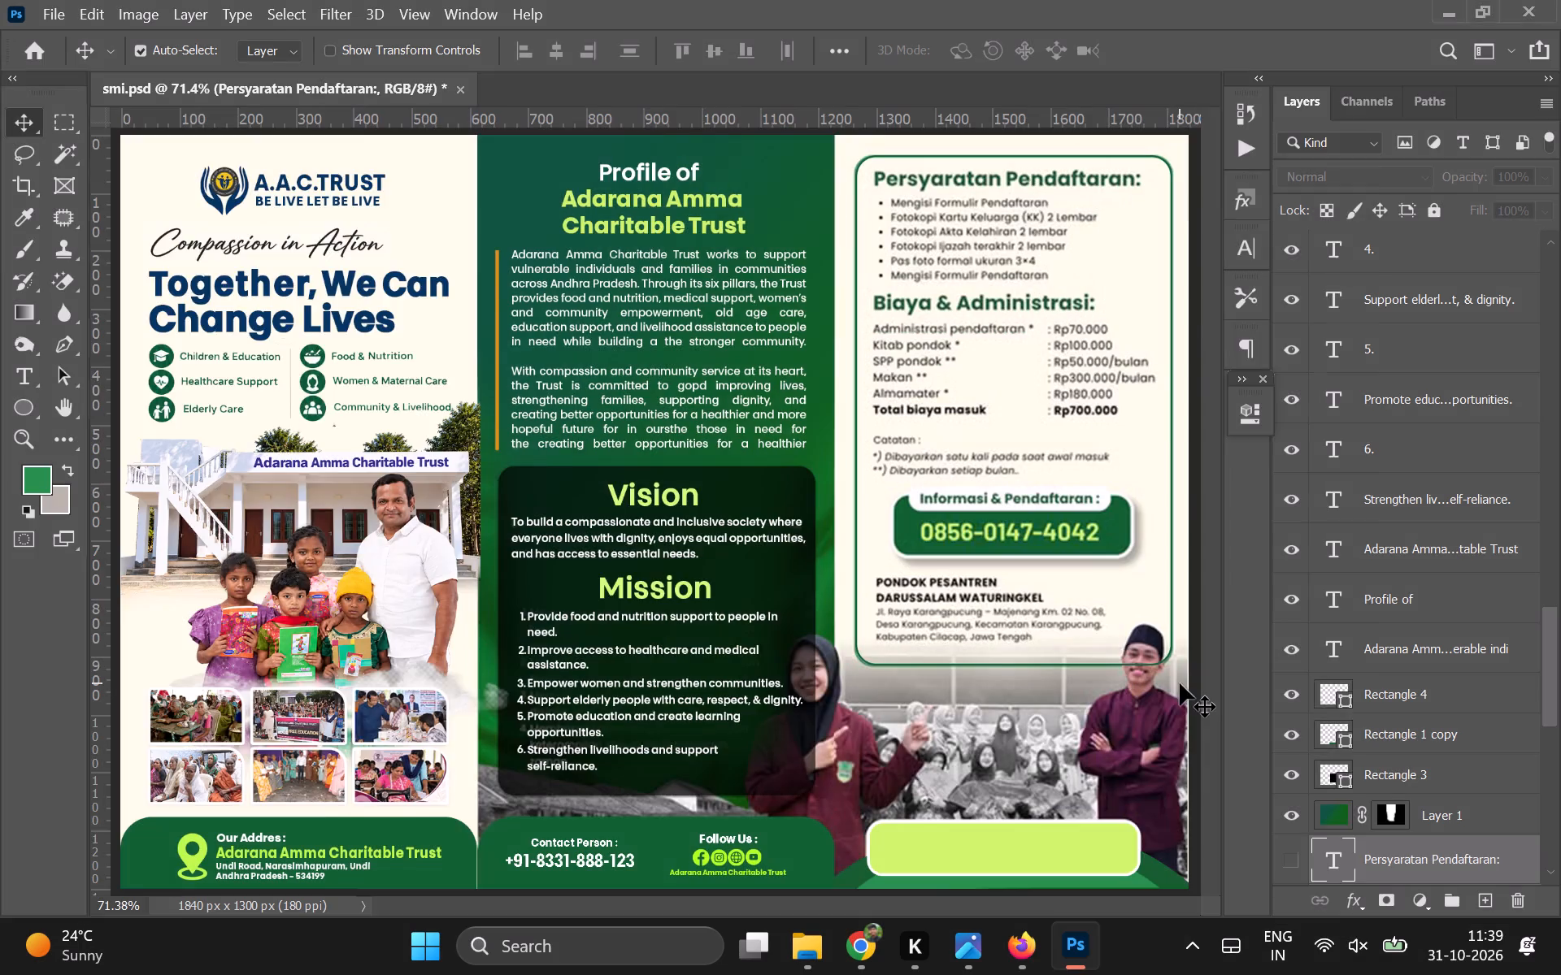
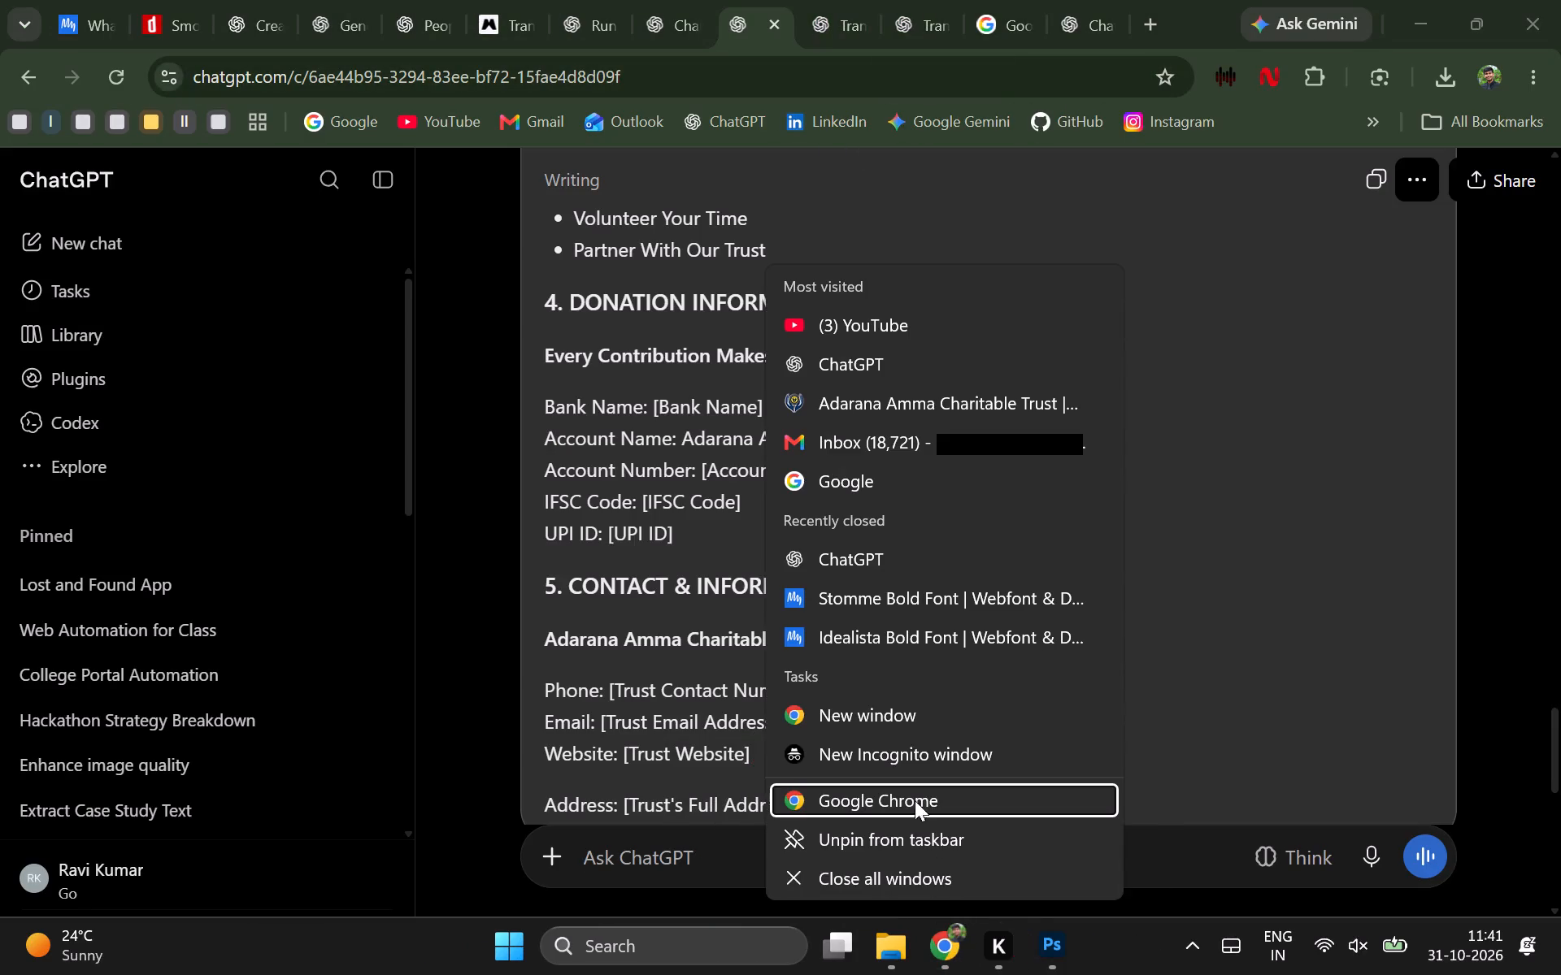
click(911, 710)
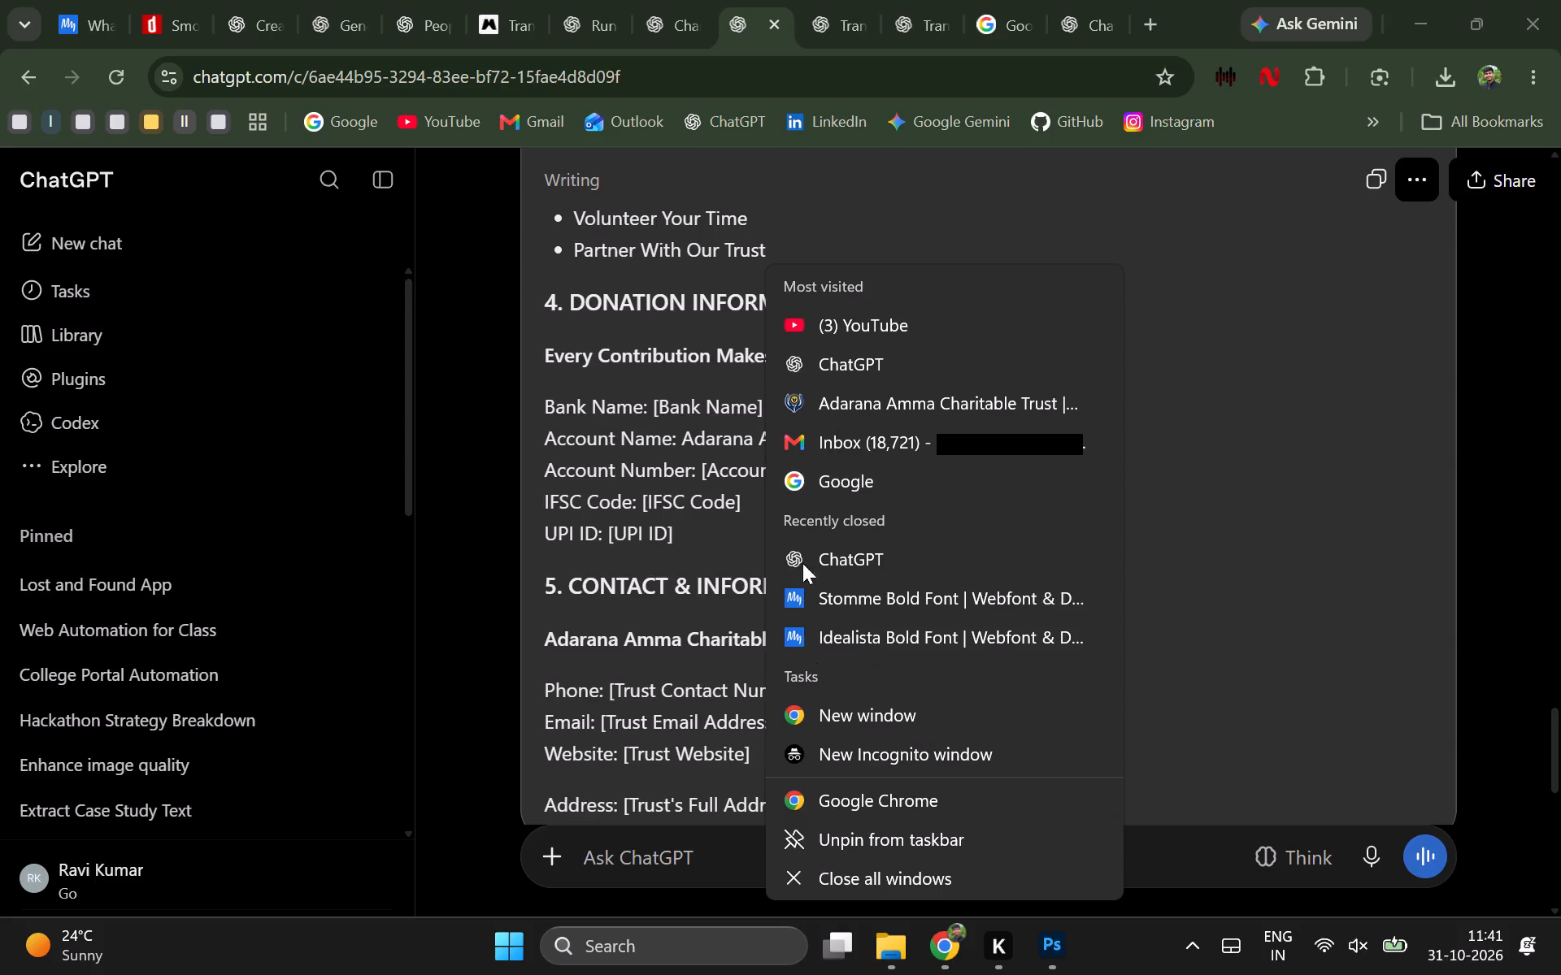
click(827, 713)
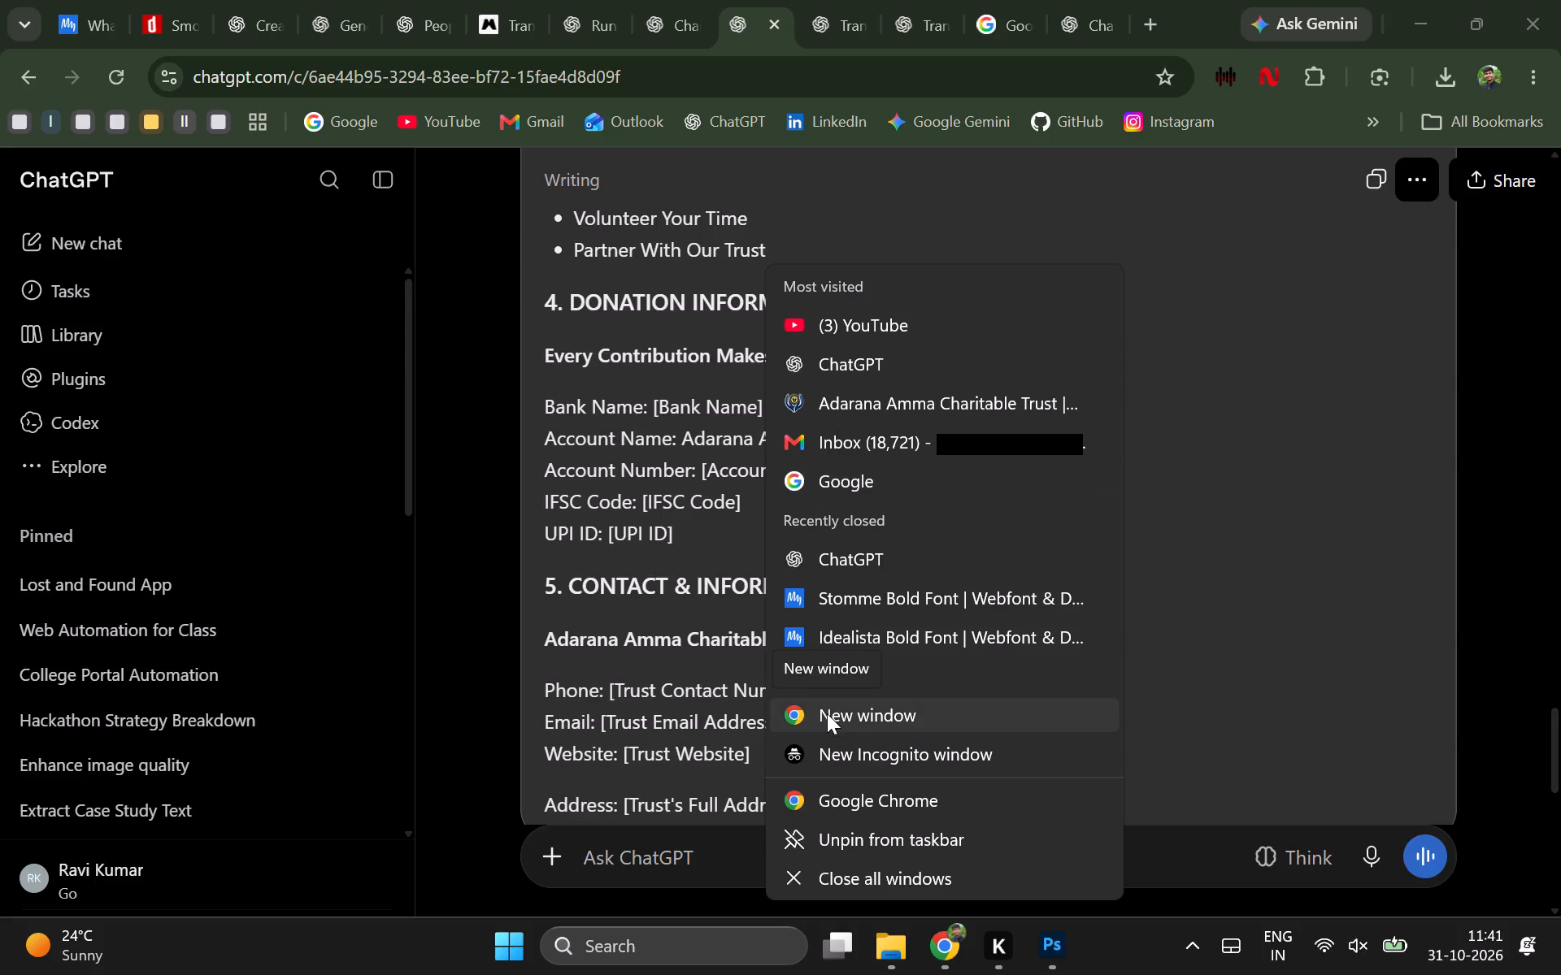
click(832, 713)
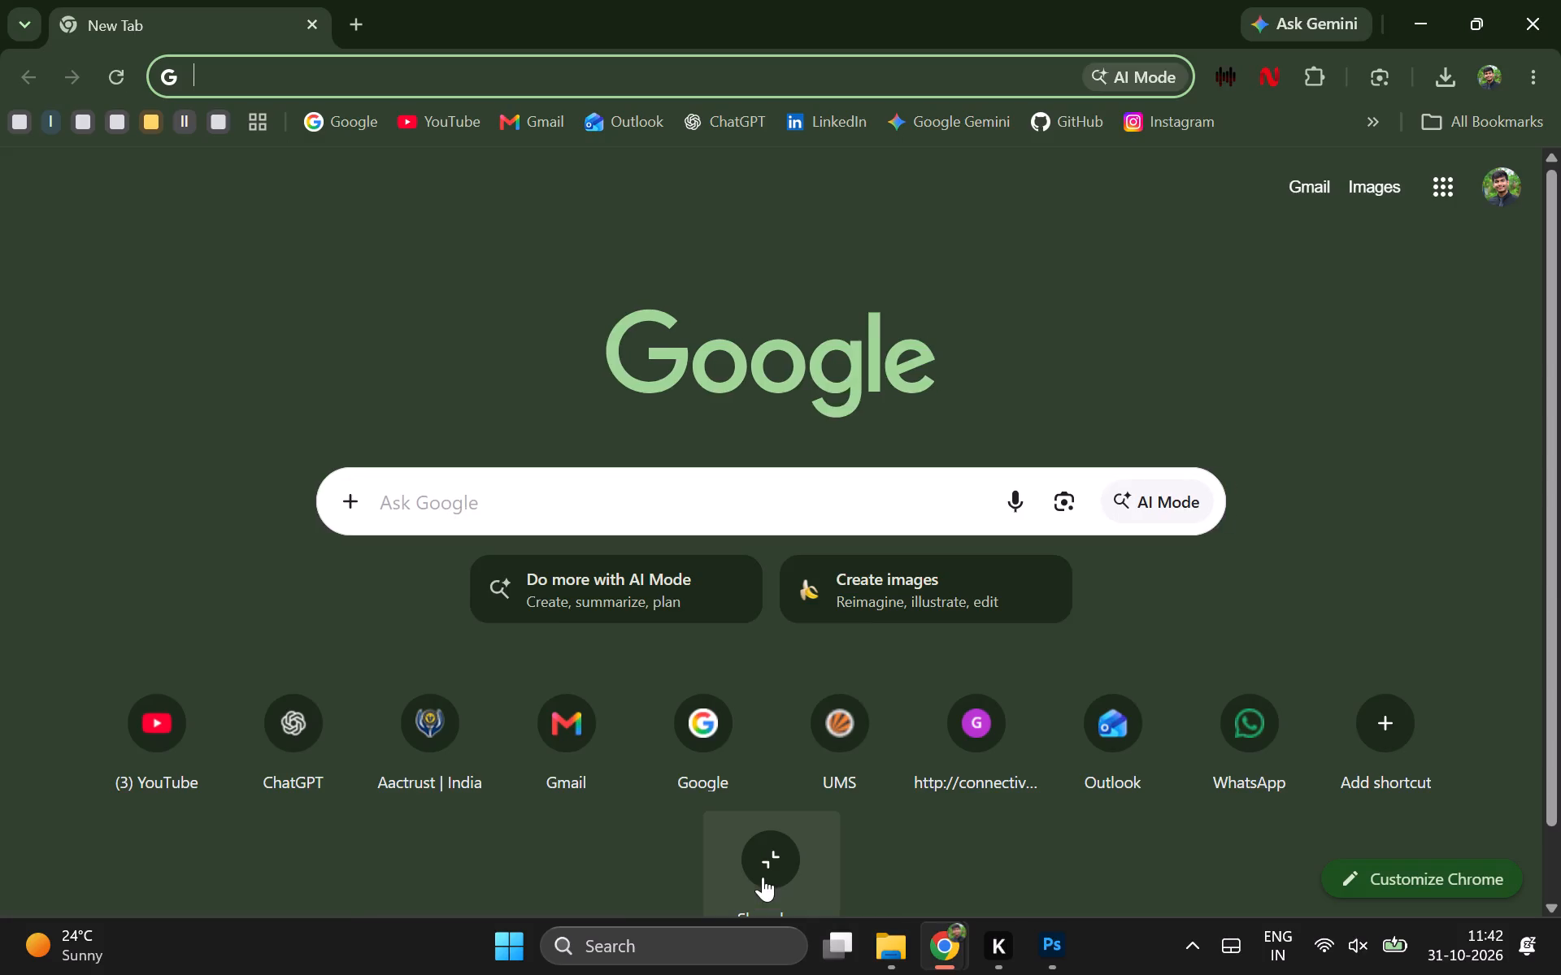
text(lee)
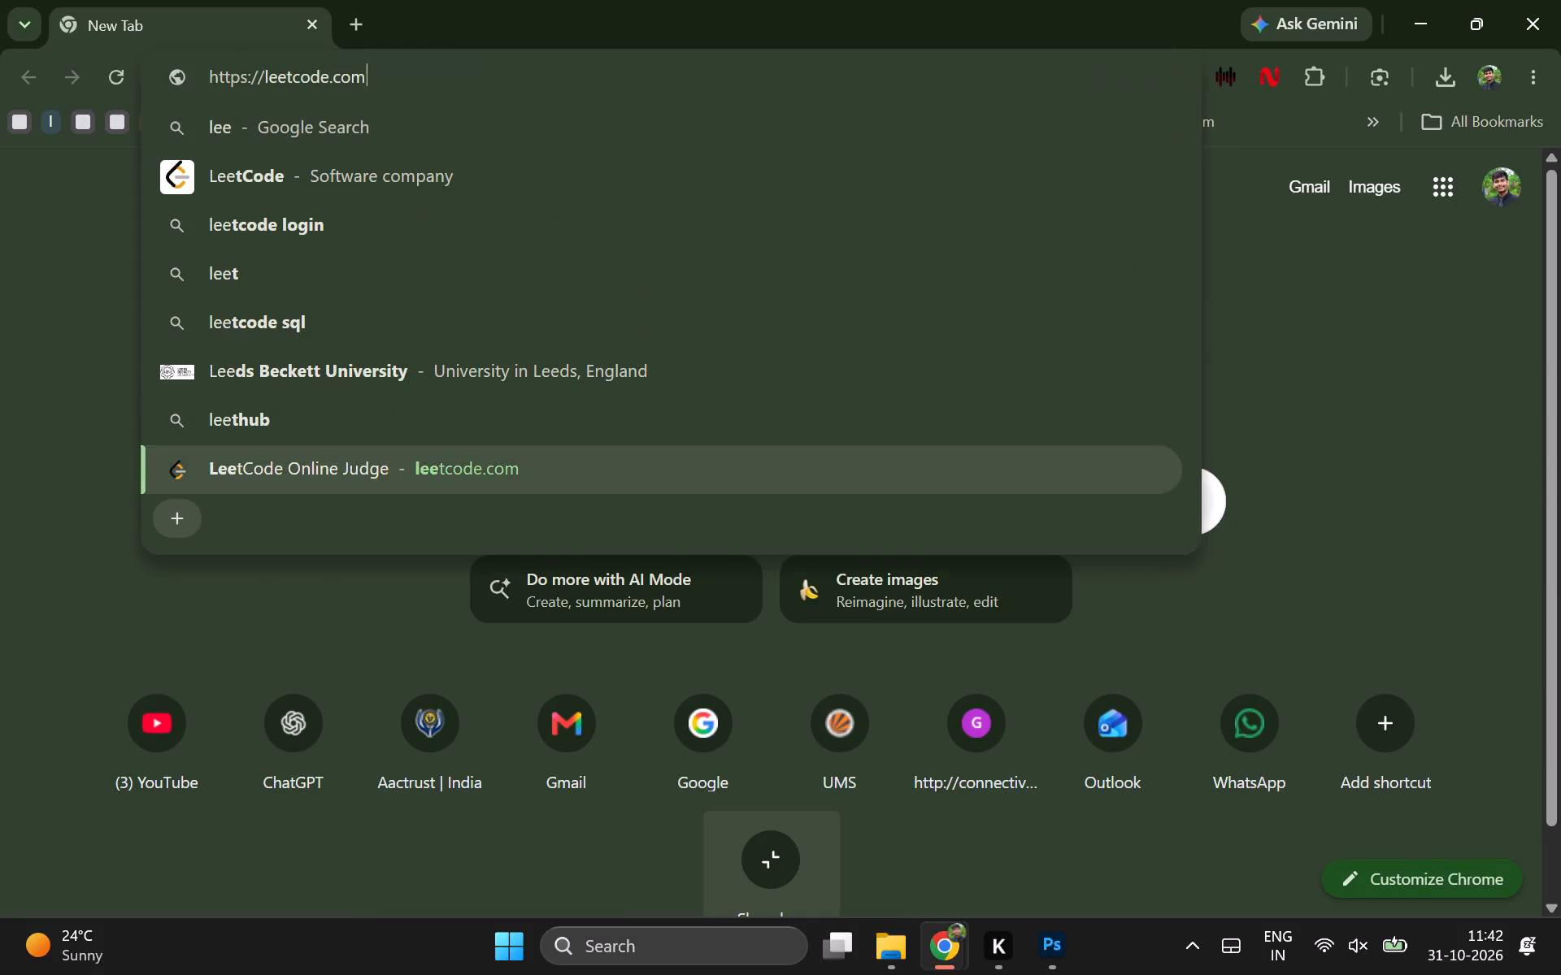
key(Up)
key(Return)
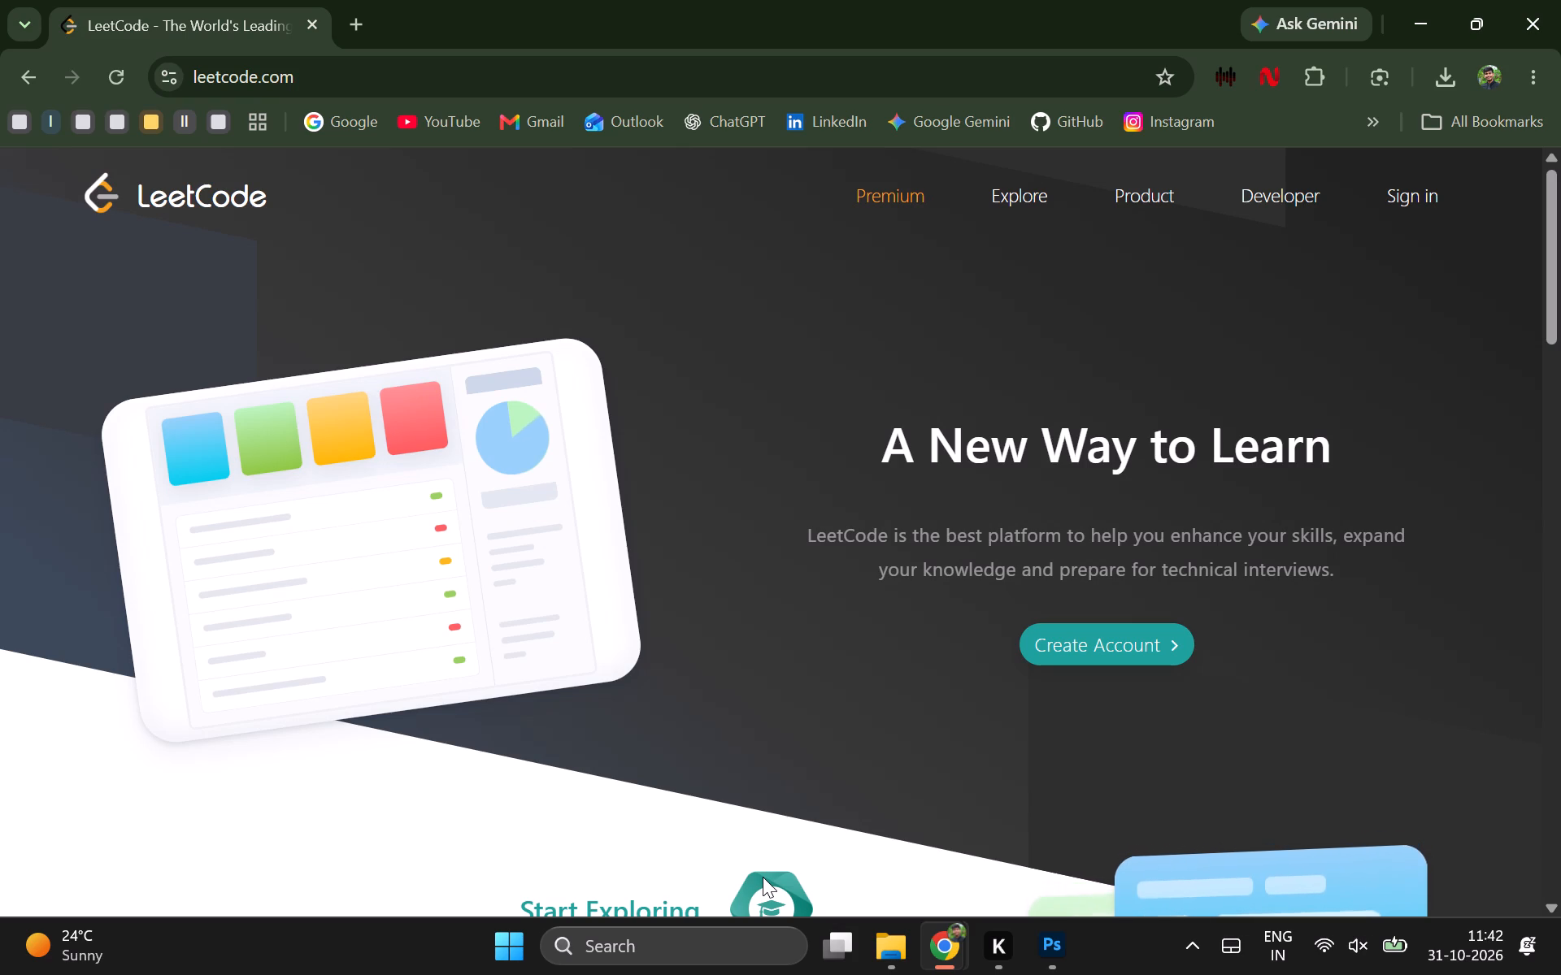
Go to the LeetCode sign-in page.
click(1389, 208)
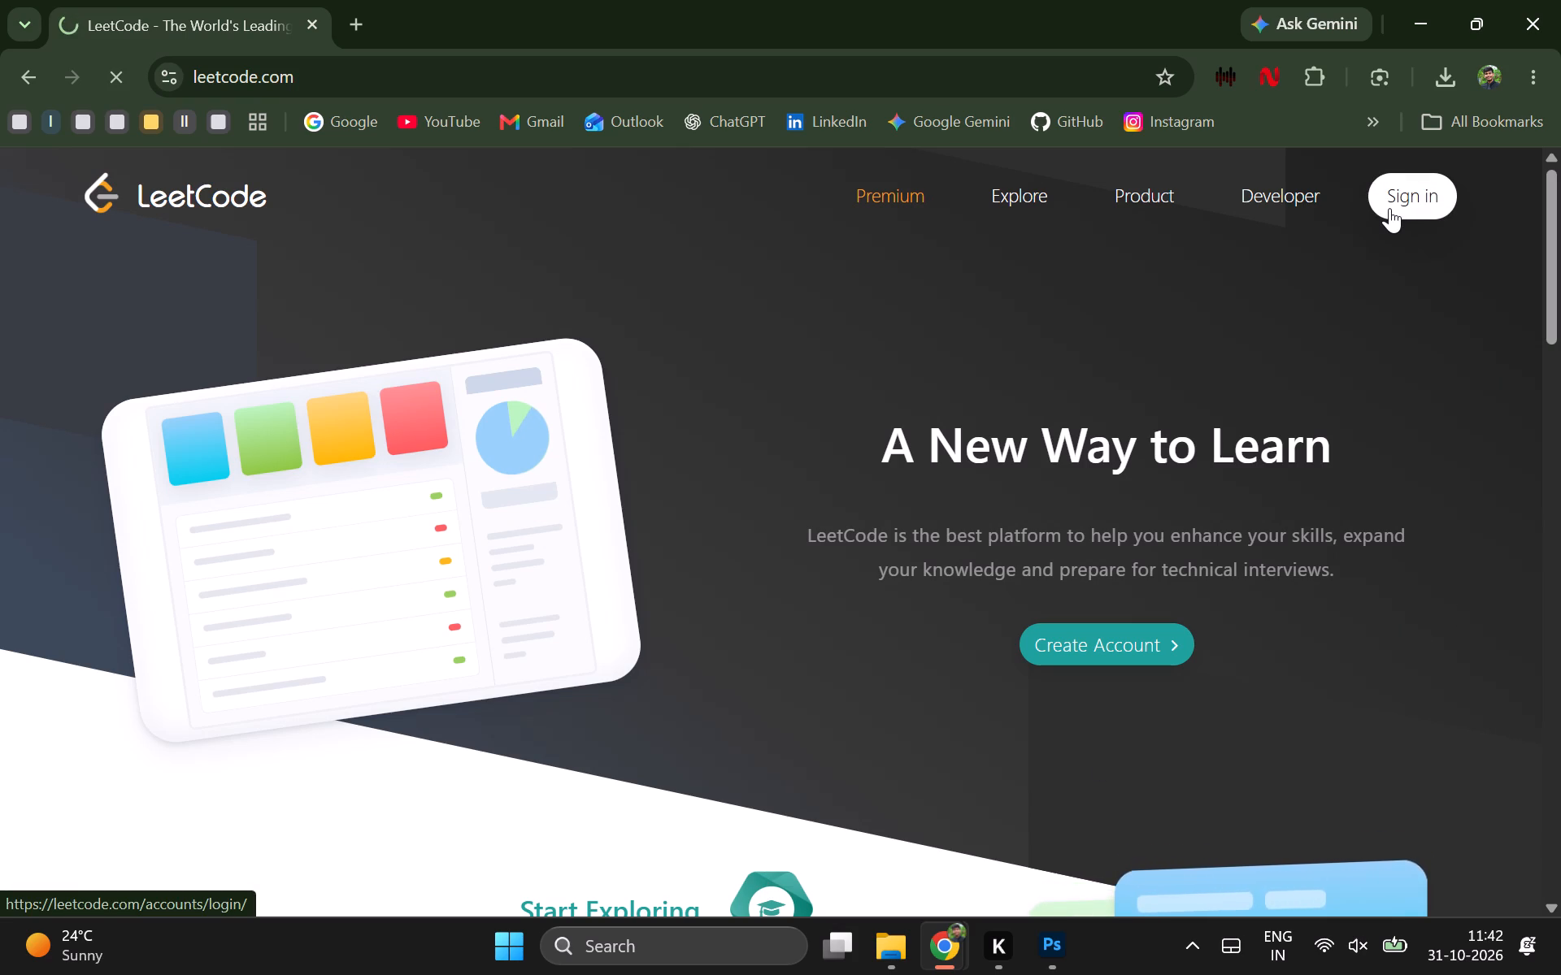